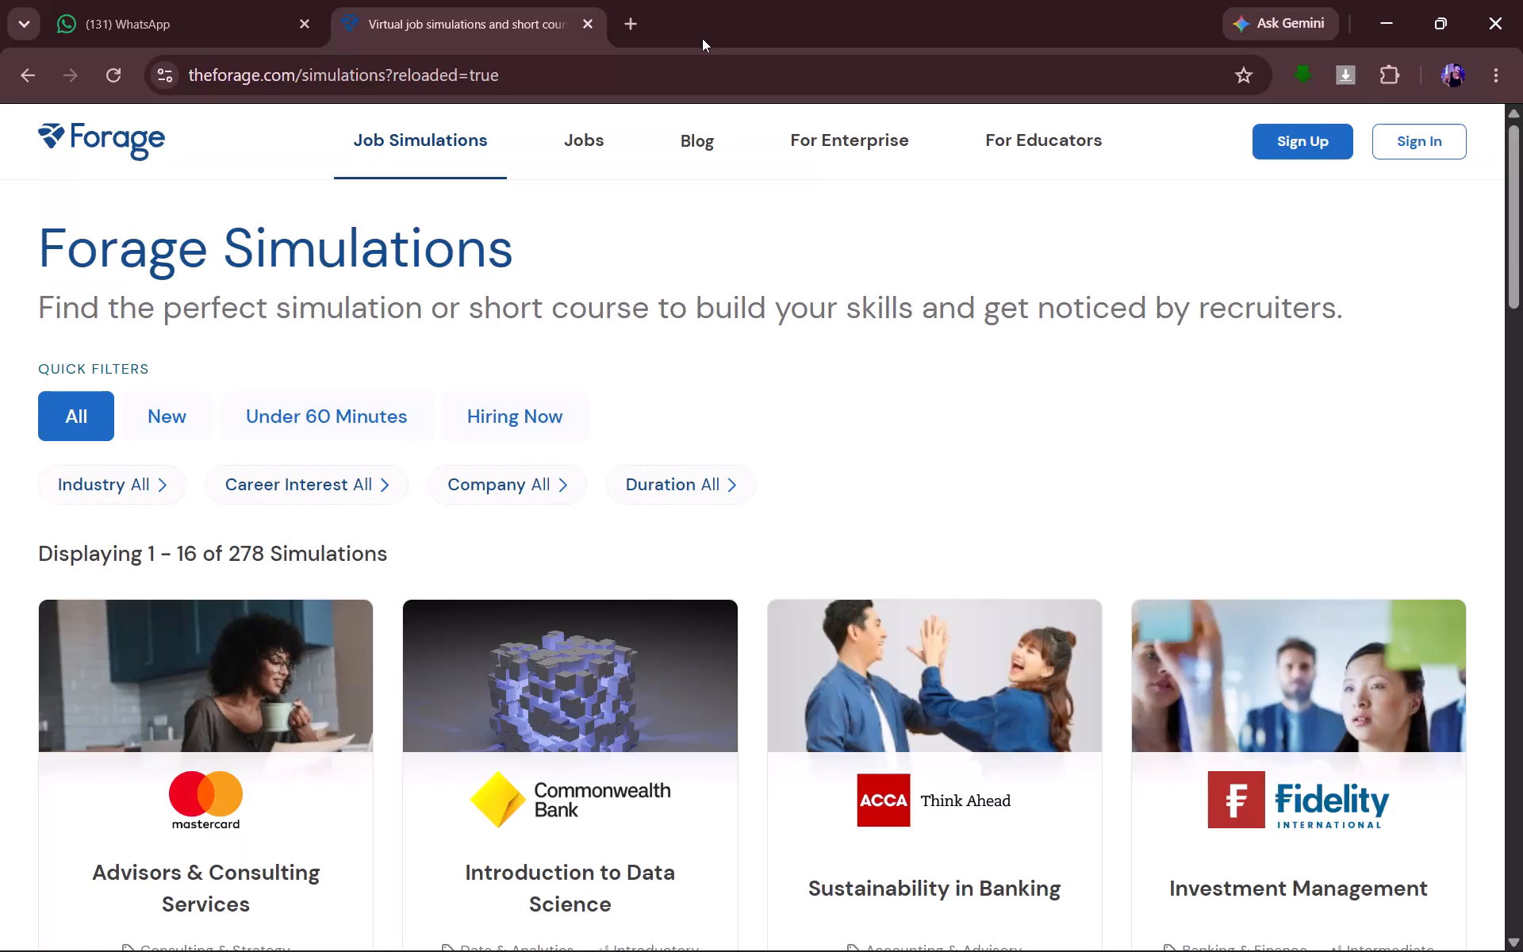
Look through the first page of the Forage simulations catalogue.
scroll(995, 574, up, 2)
scroll(996, 574, down, 15)
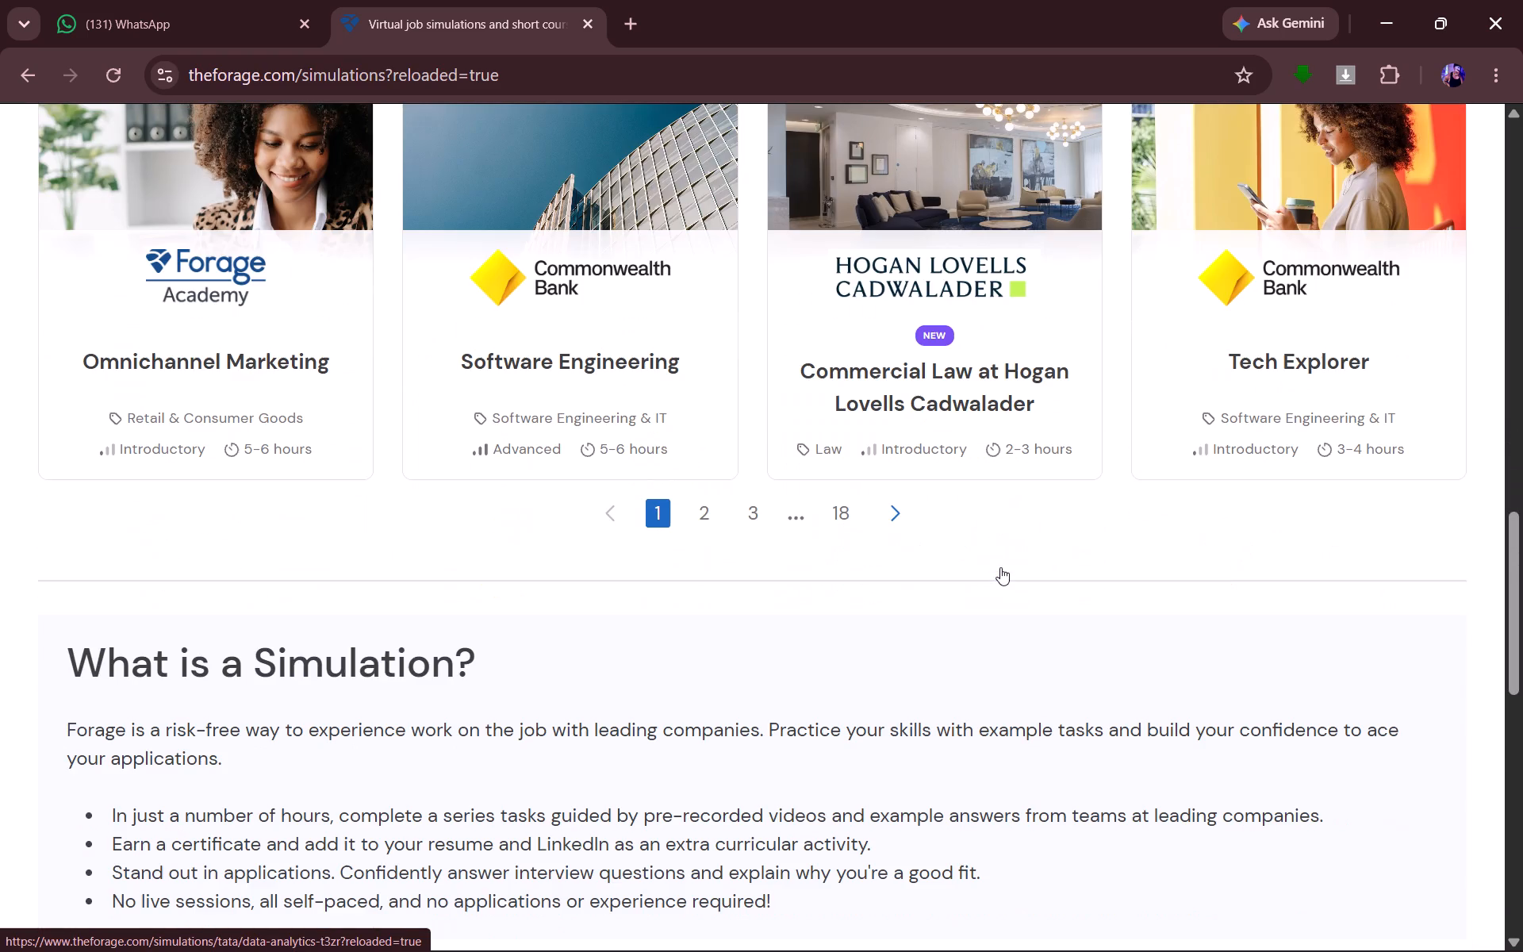
scroll(1000, 567, up, 11)
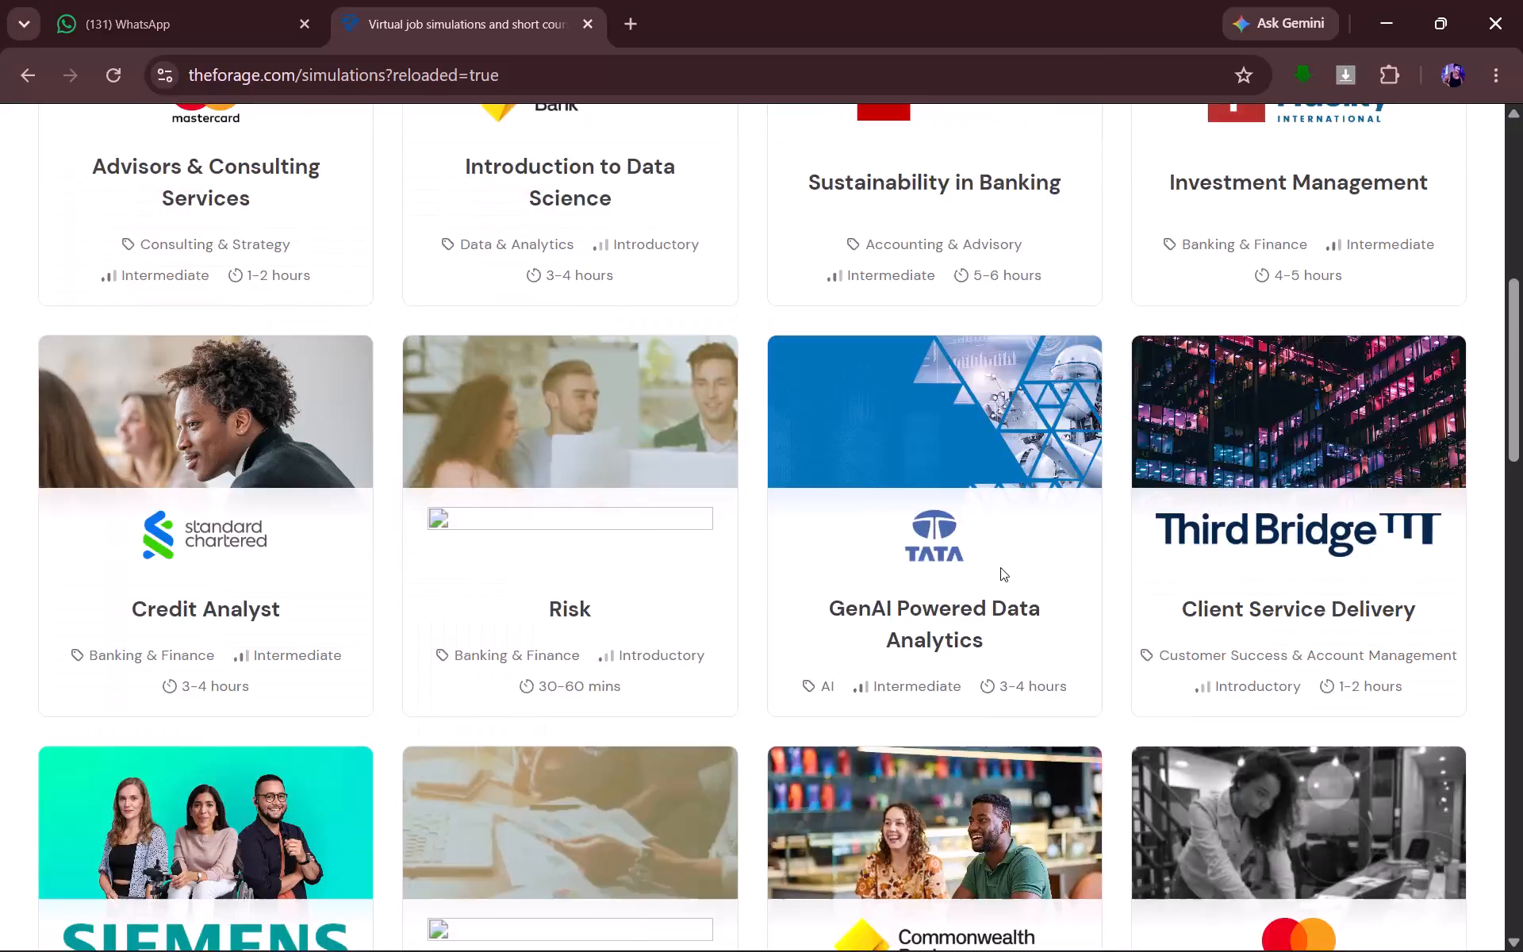
scroll(1000, 567, up, 5)
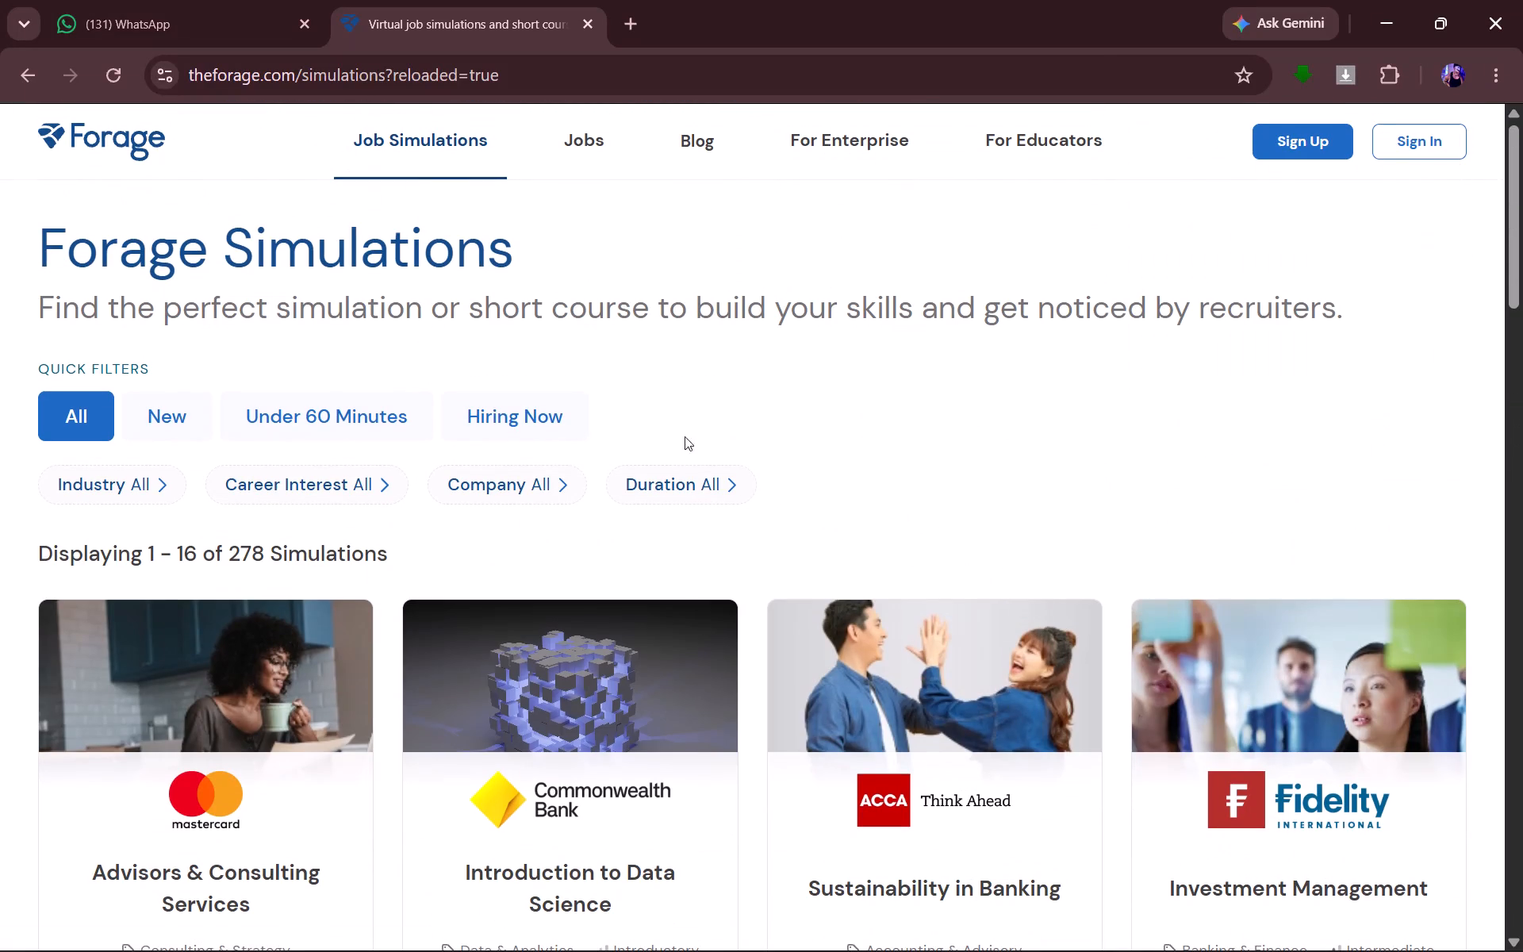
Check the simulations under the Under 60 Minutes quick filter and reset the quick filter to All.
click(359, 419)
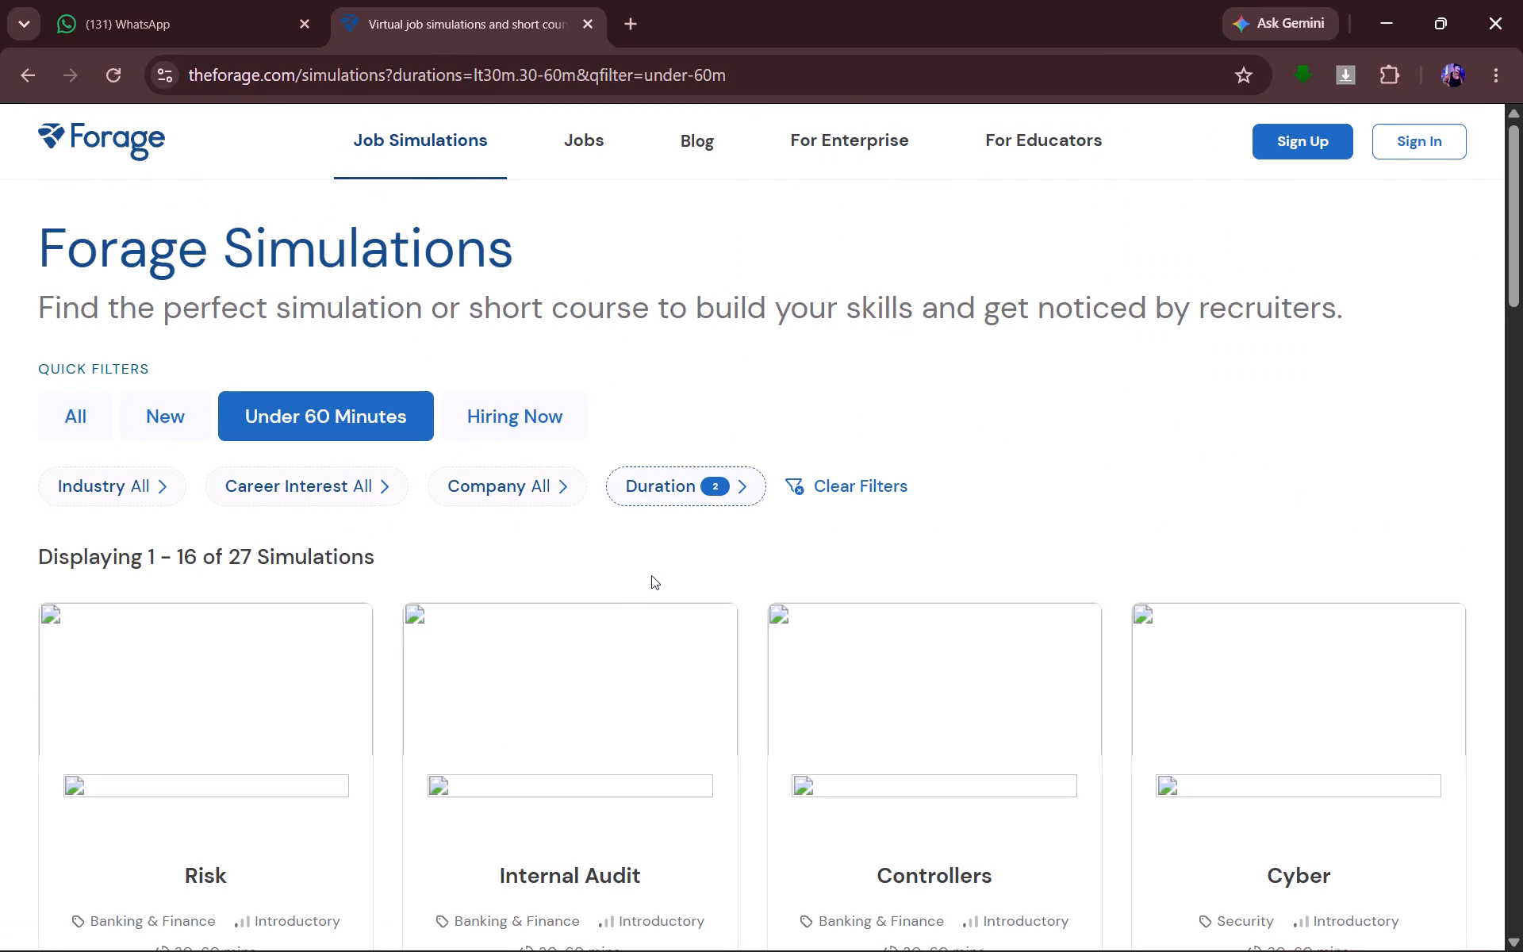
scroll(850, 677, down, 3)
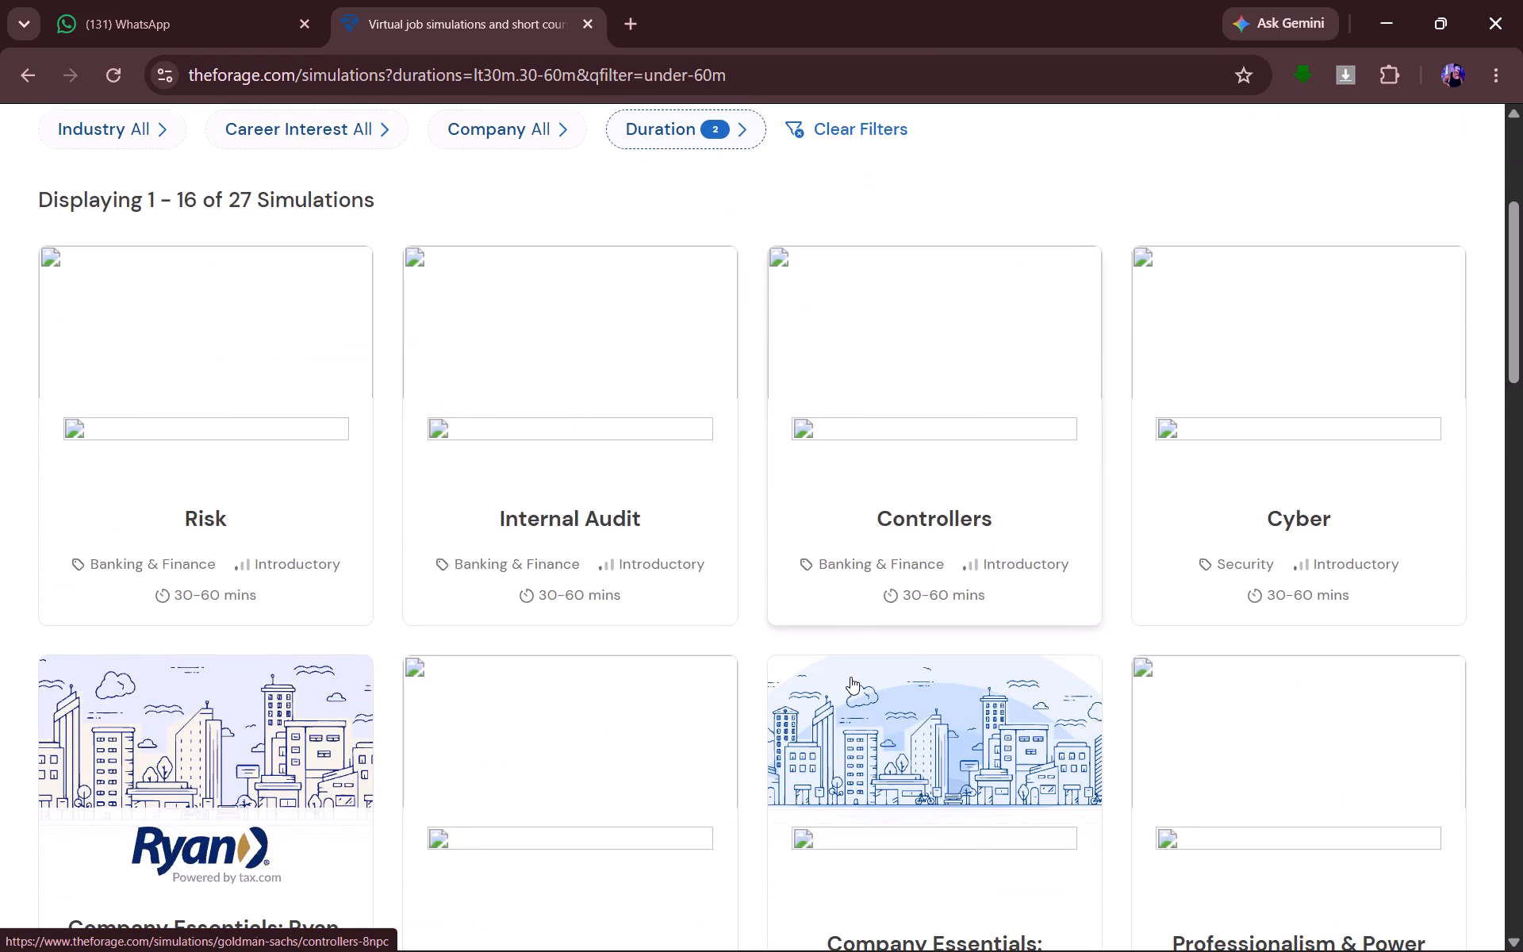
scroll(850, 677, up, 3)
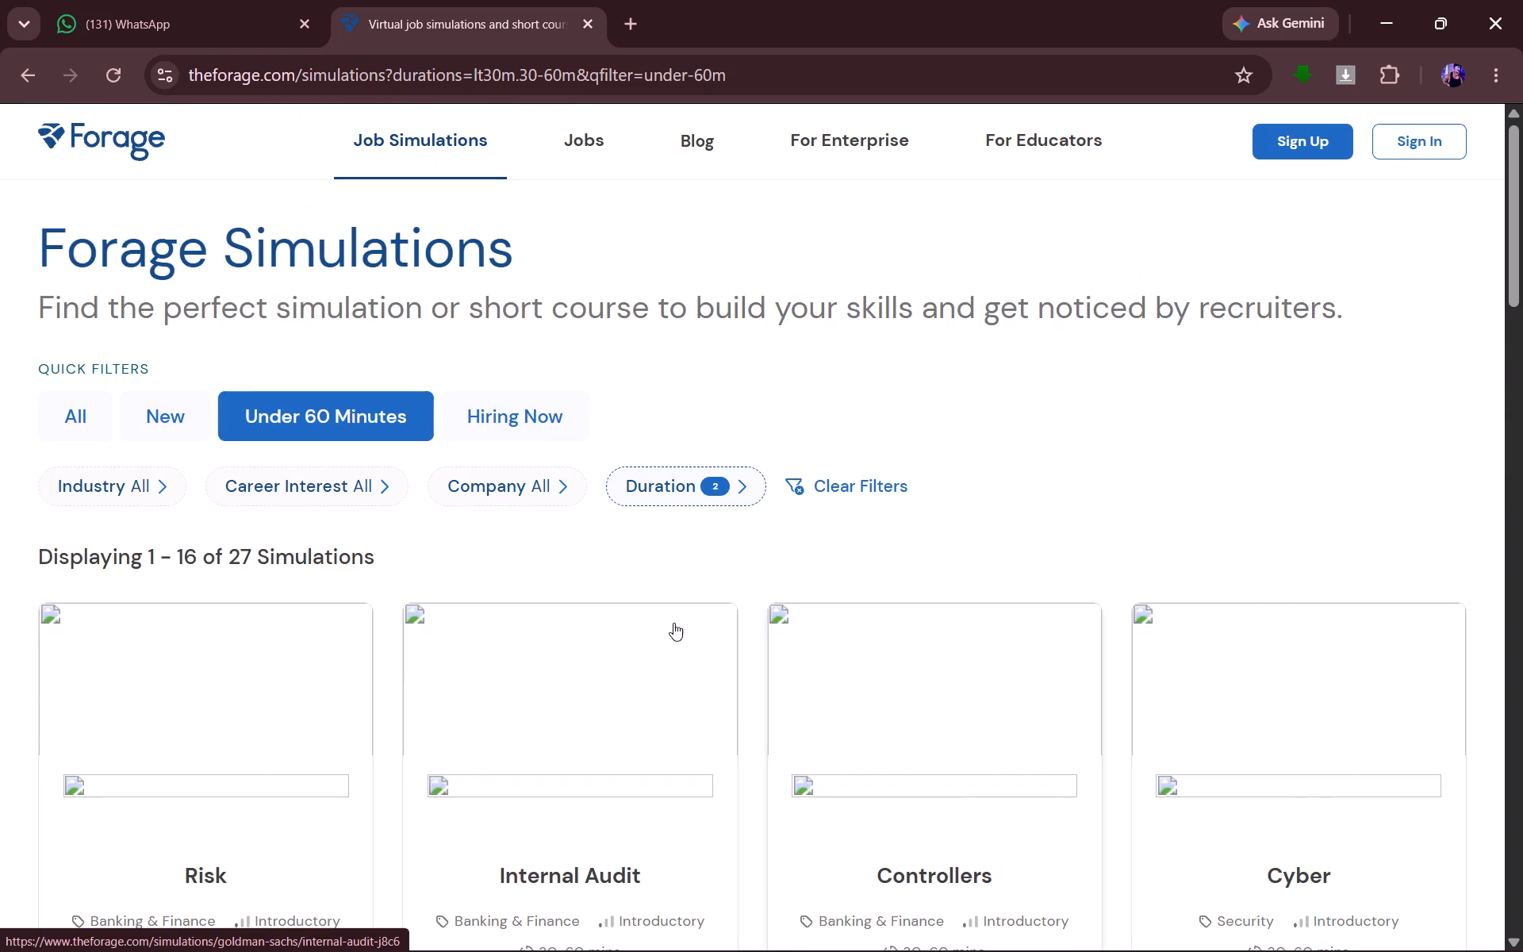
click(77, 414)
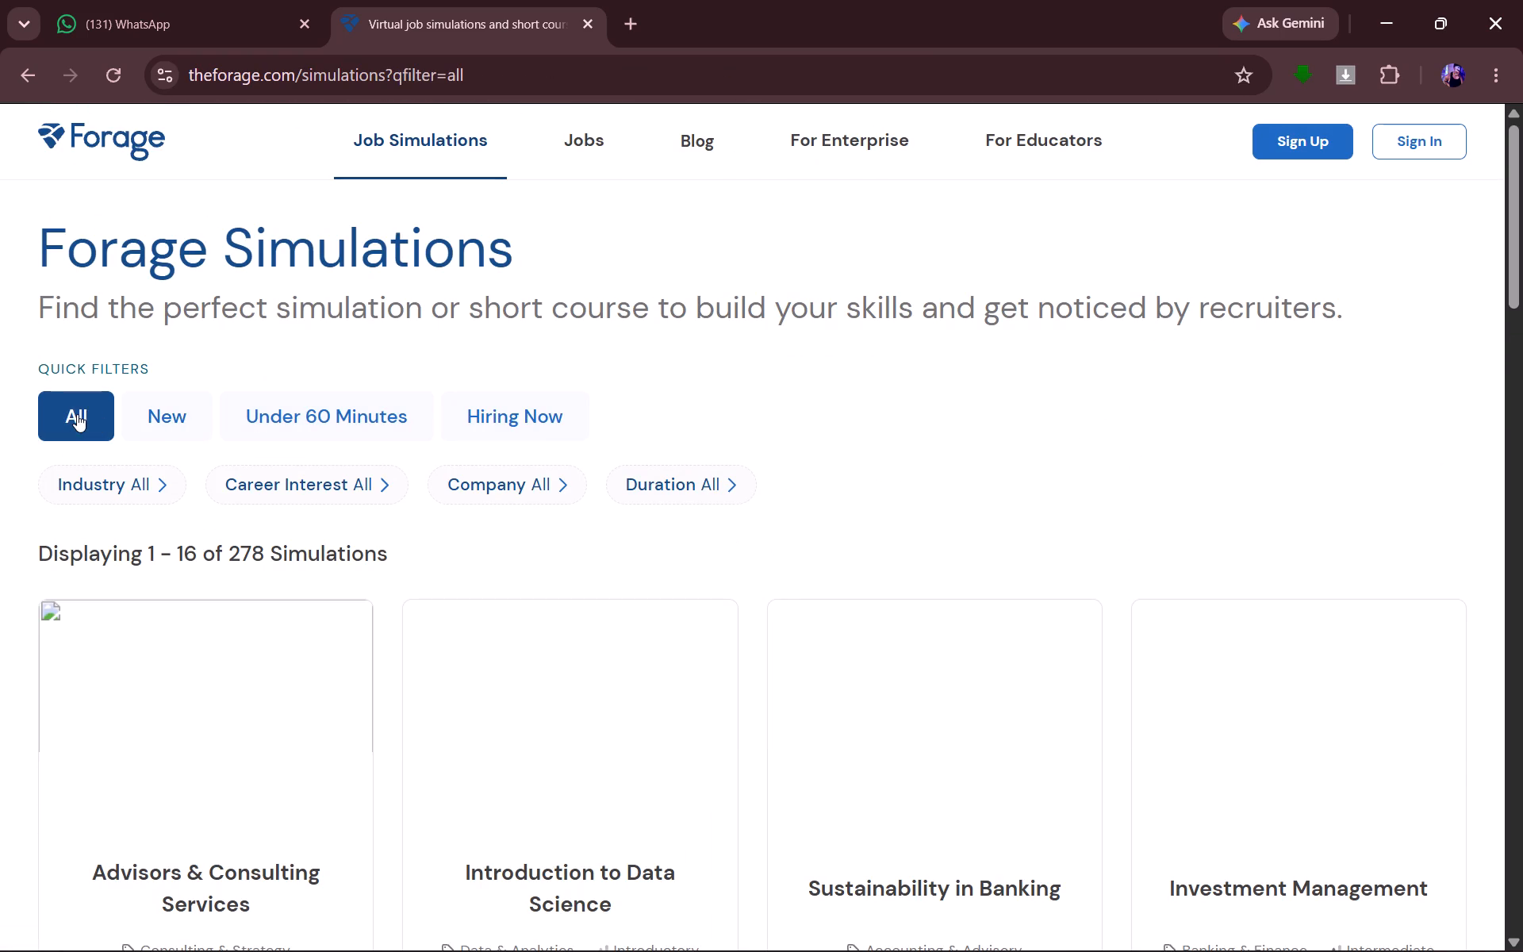
Search the Career Interest filter options for "video" and for "edi".
click(319, 473)
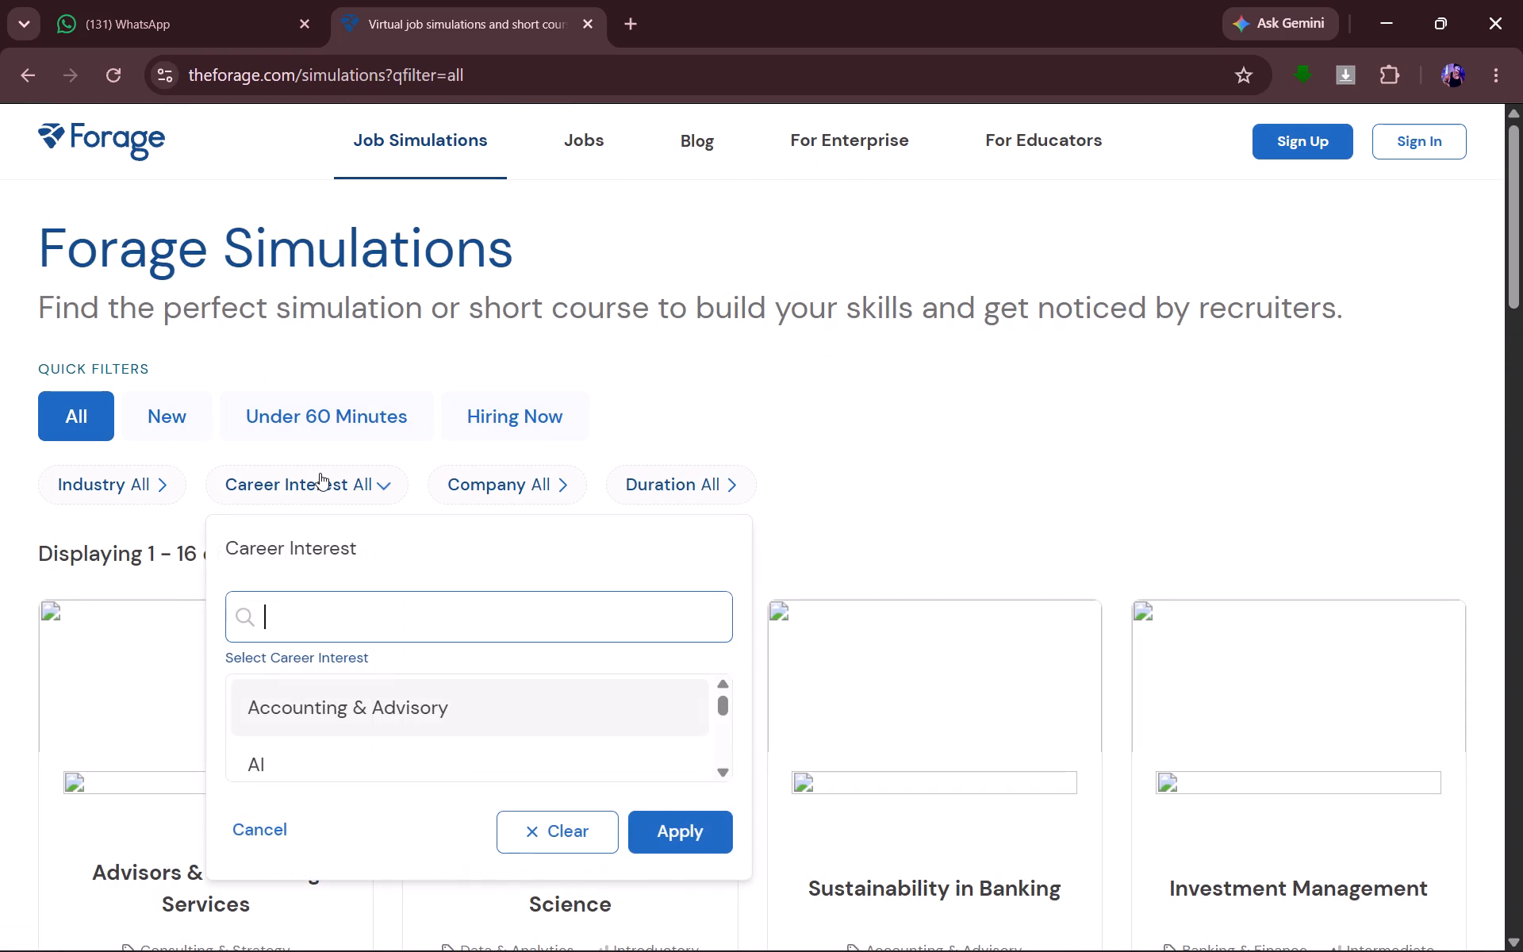
click(375, 608)
text(video)
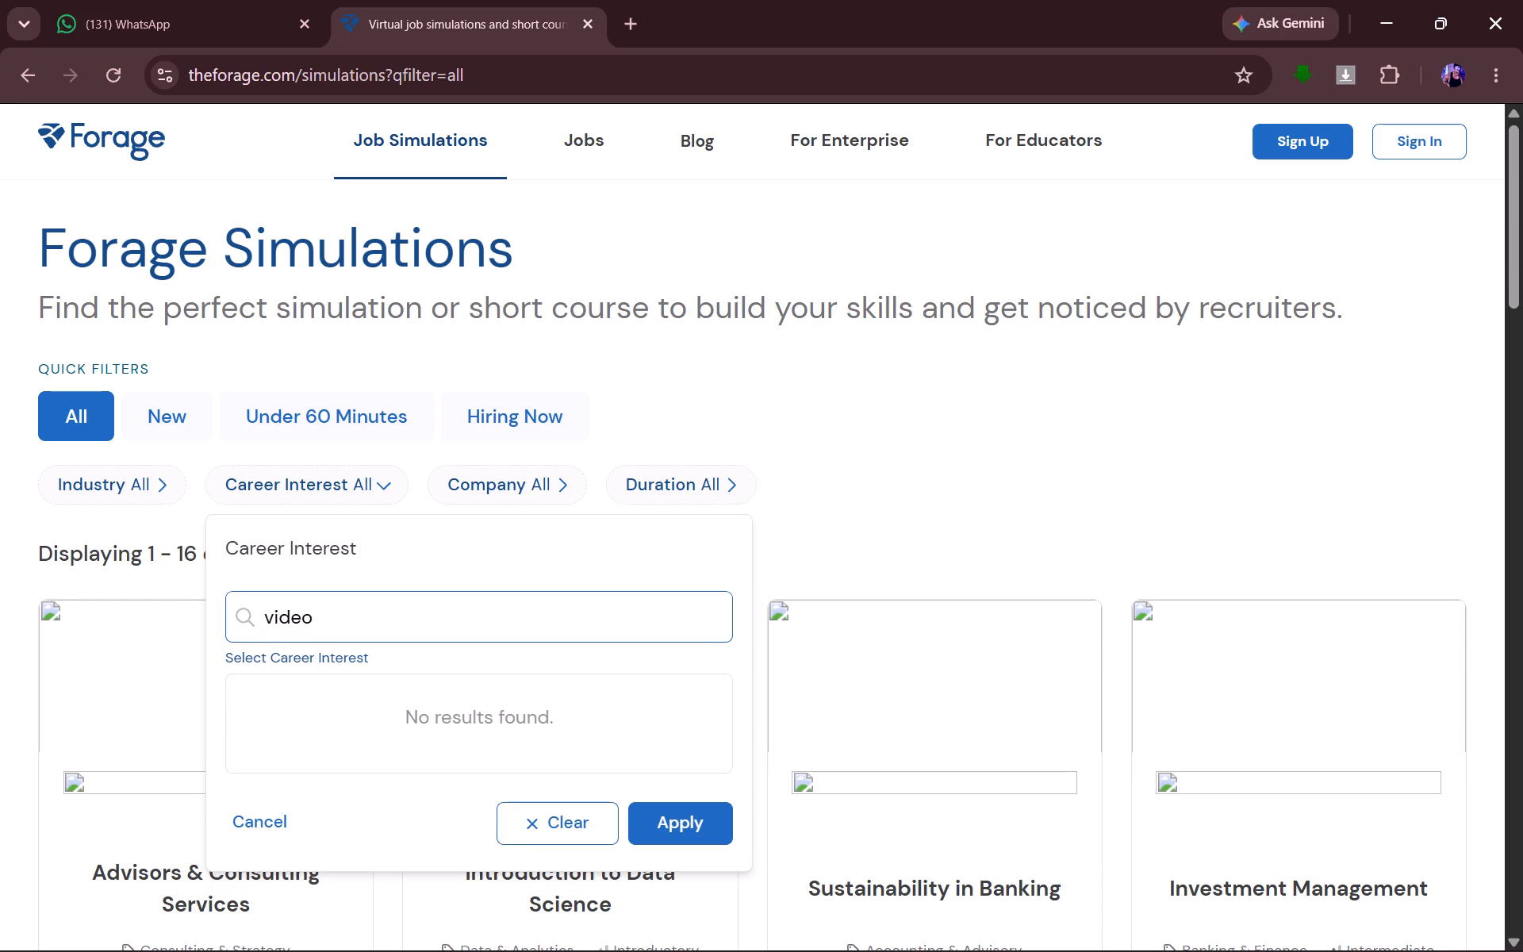
key(BackSpace)
key(BackSpace)
key(BackSpace)
key(BackSpace)
key(BackSpace)
text(edi)
key(BackSpace)
key(BackSpace)
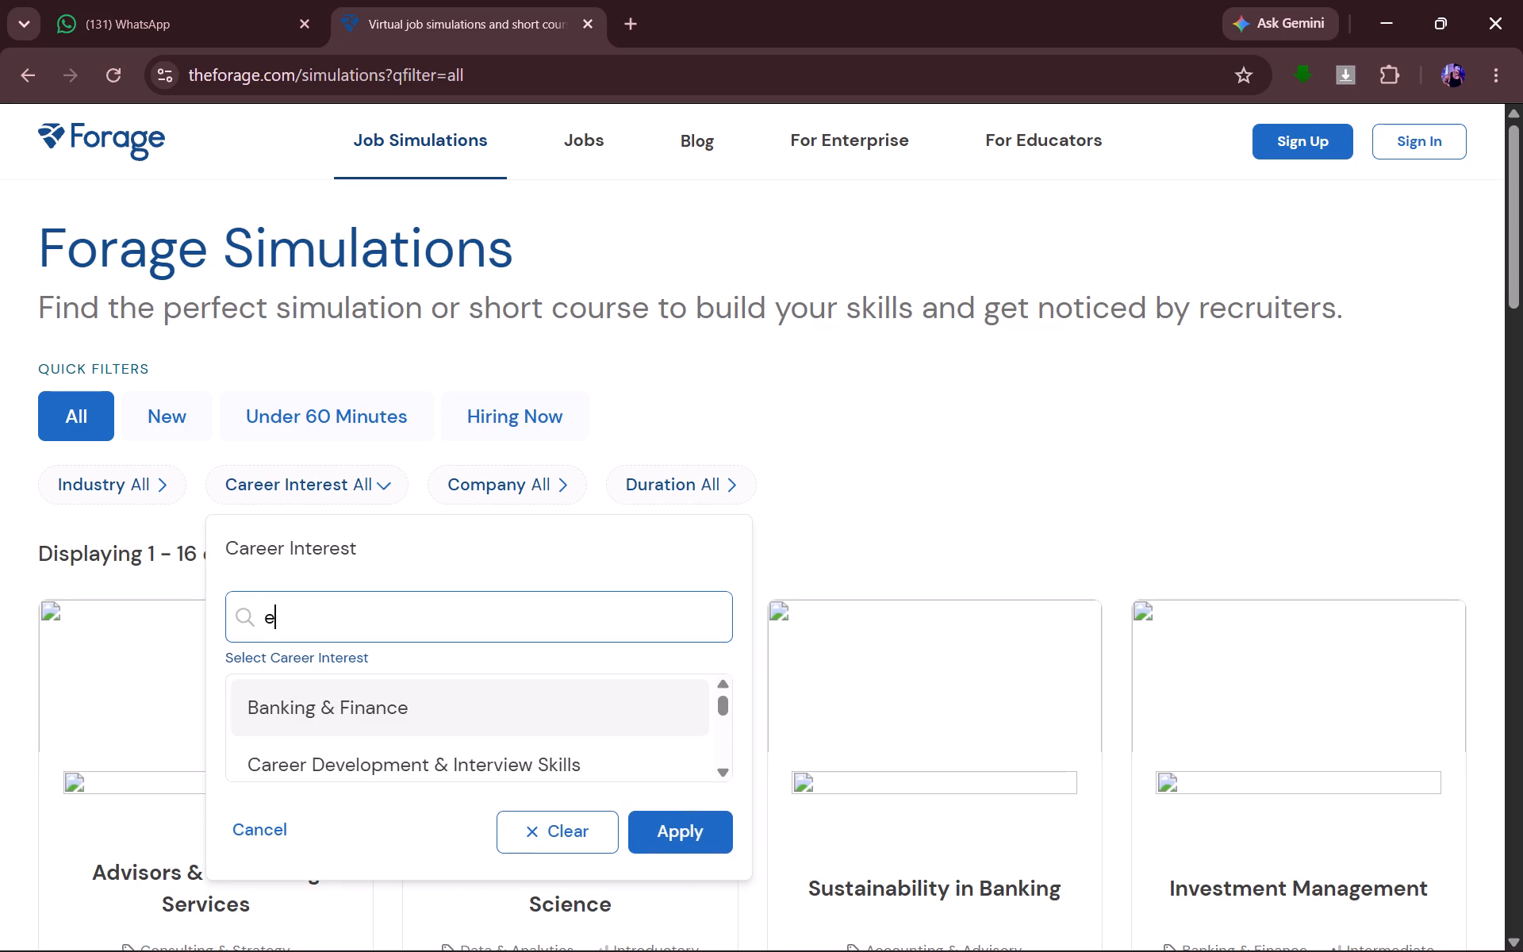
key(BackSpace)
Search the Career Interest filter options for "vid", "mu" and "med", and clear the search text.
key(v)
key(i)
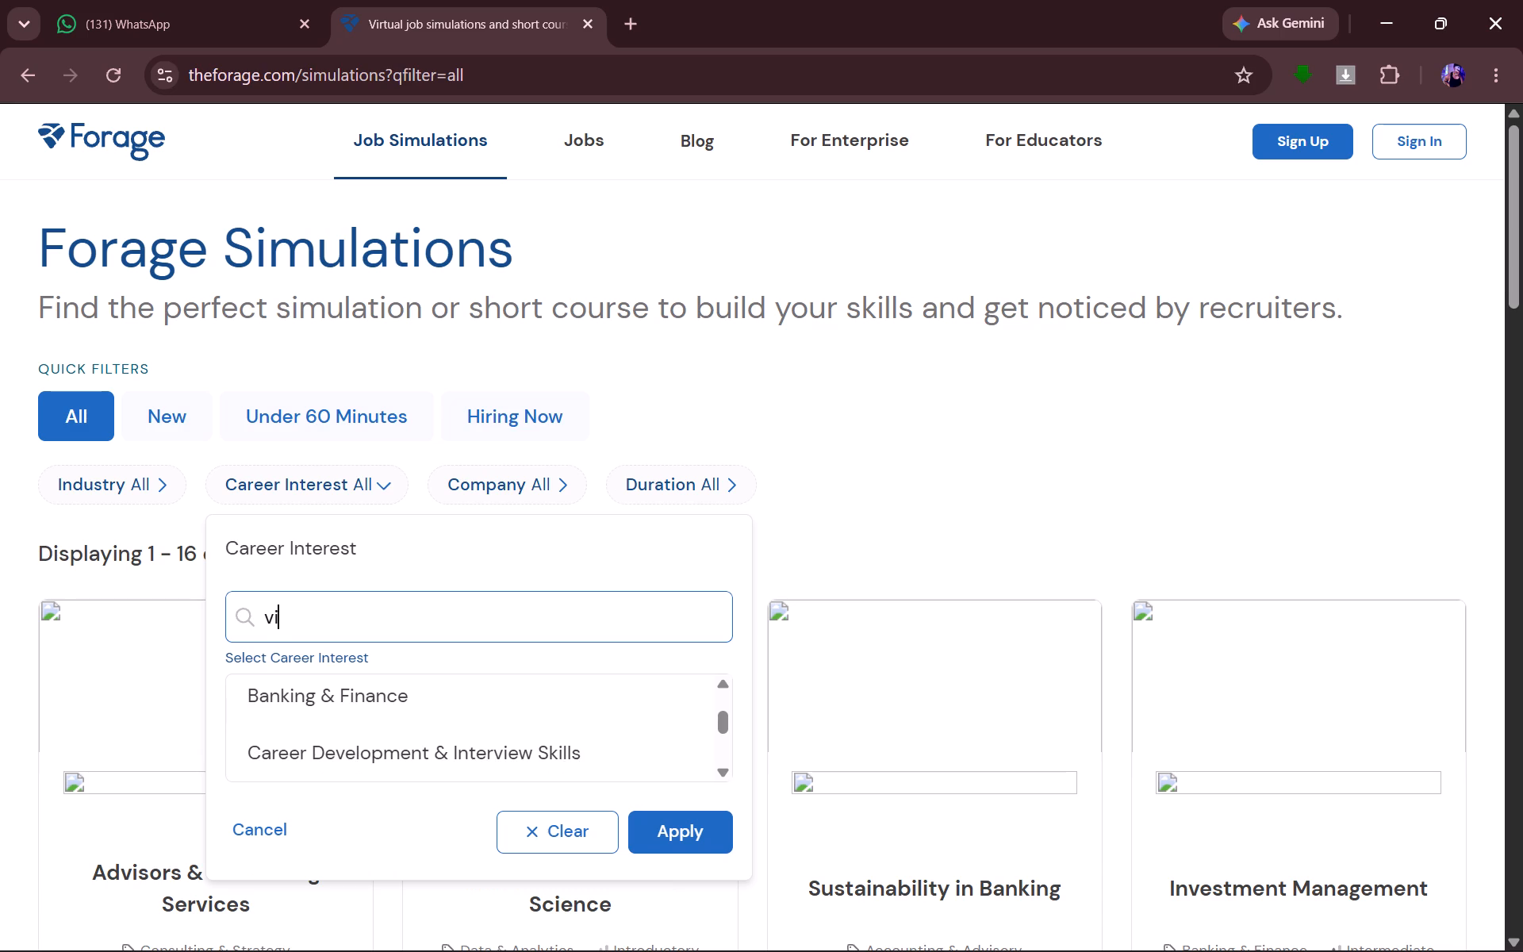
key(d)
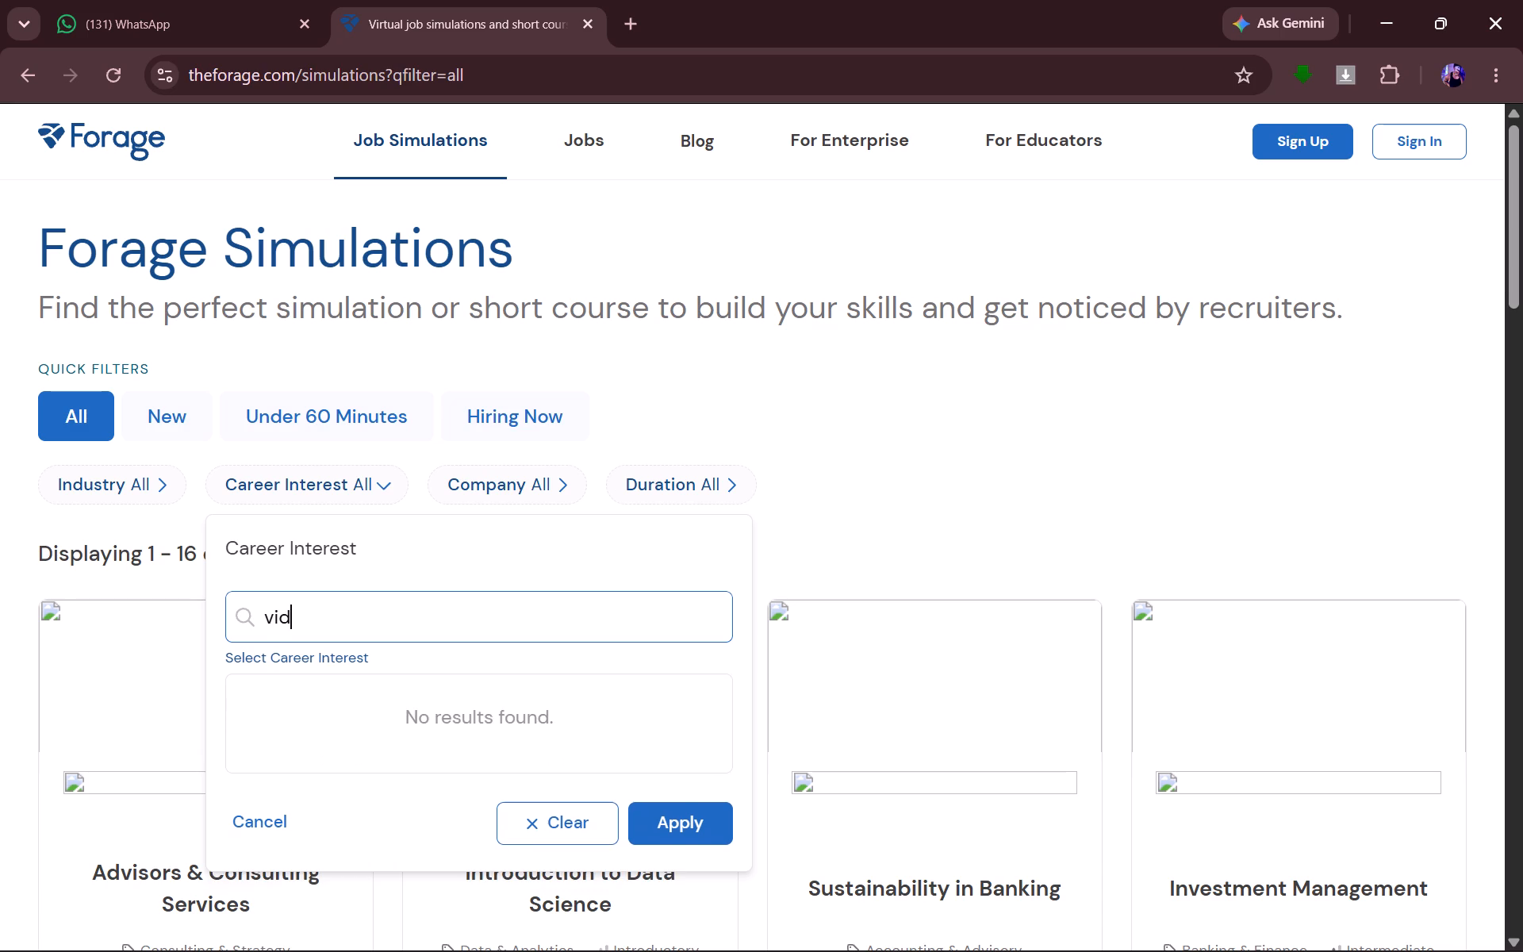
key(BackSpace)
key(BackSpace)
key(BackSpace)
text(mu)
key(BackSpace)
text(ed)
key(BackSpace)
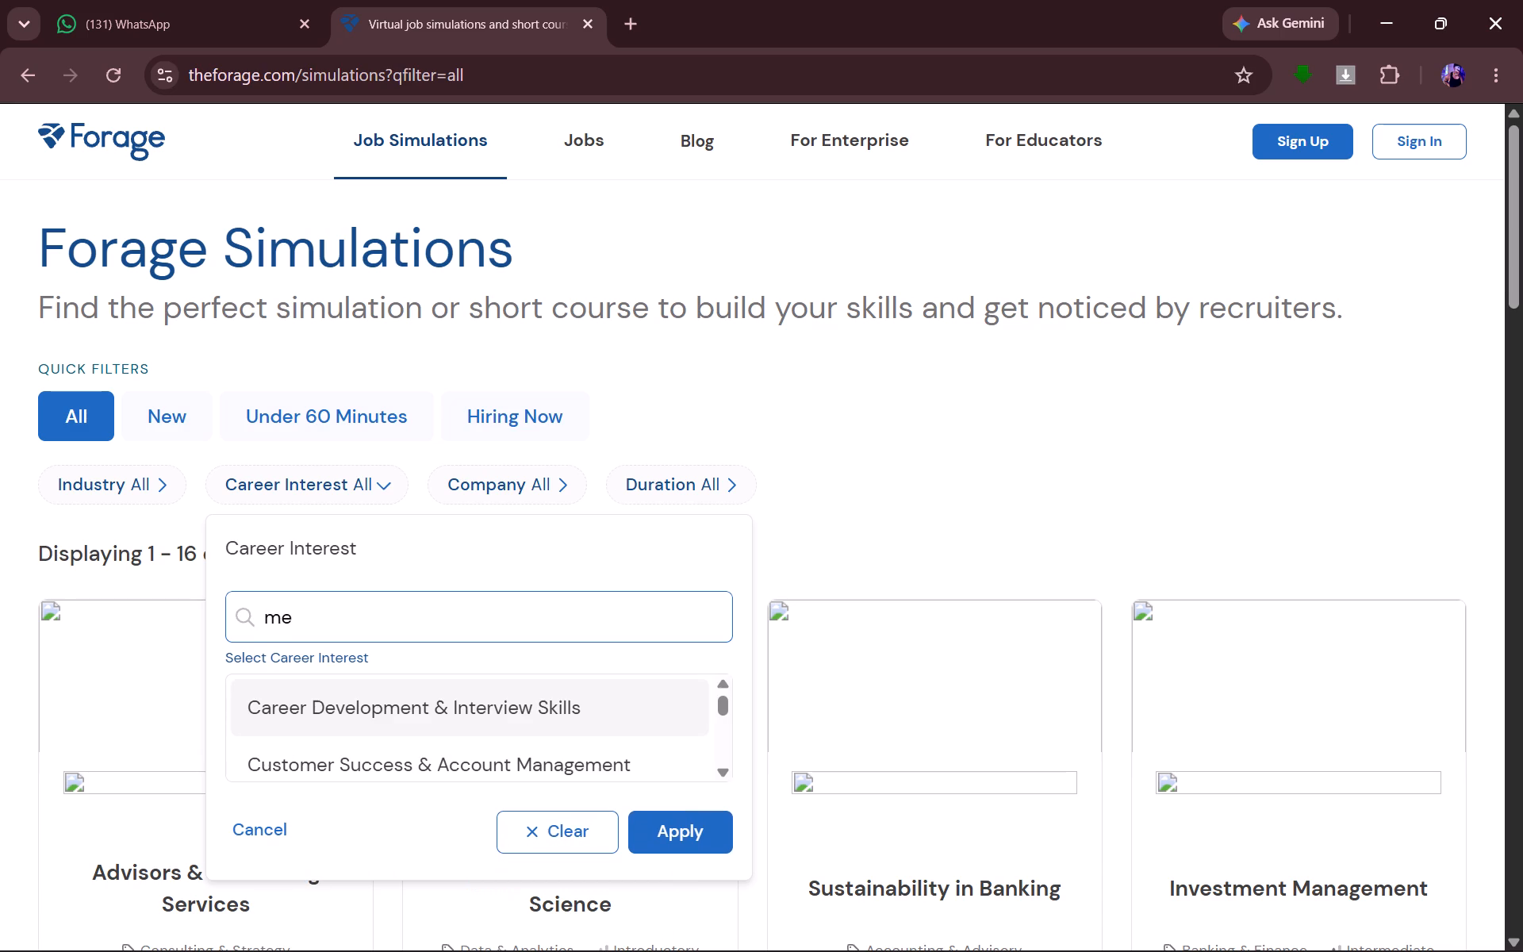
key(BackSpace)
key(BackSpace)
key(BackSpace)
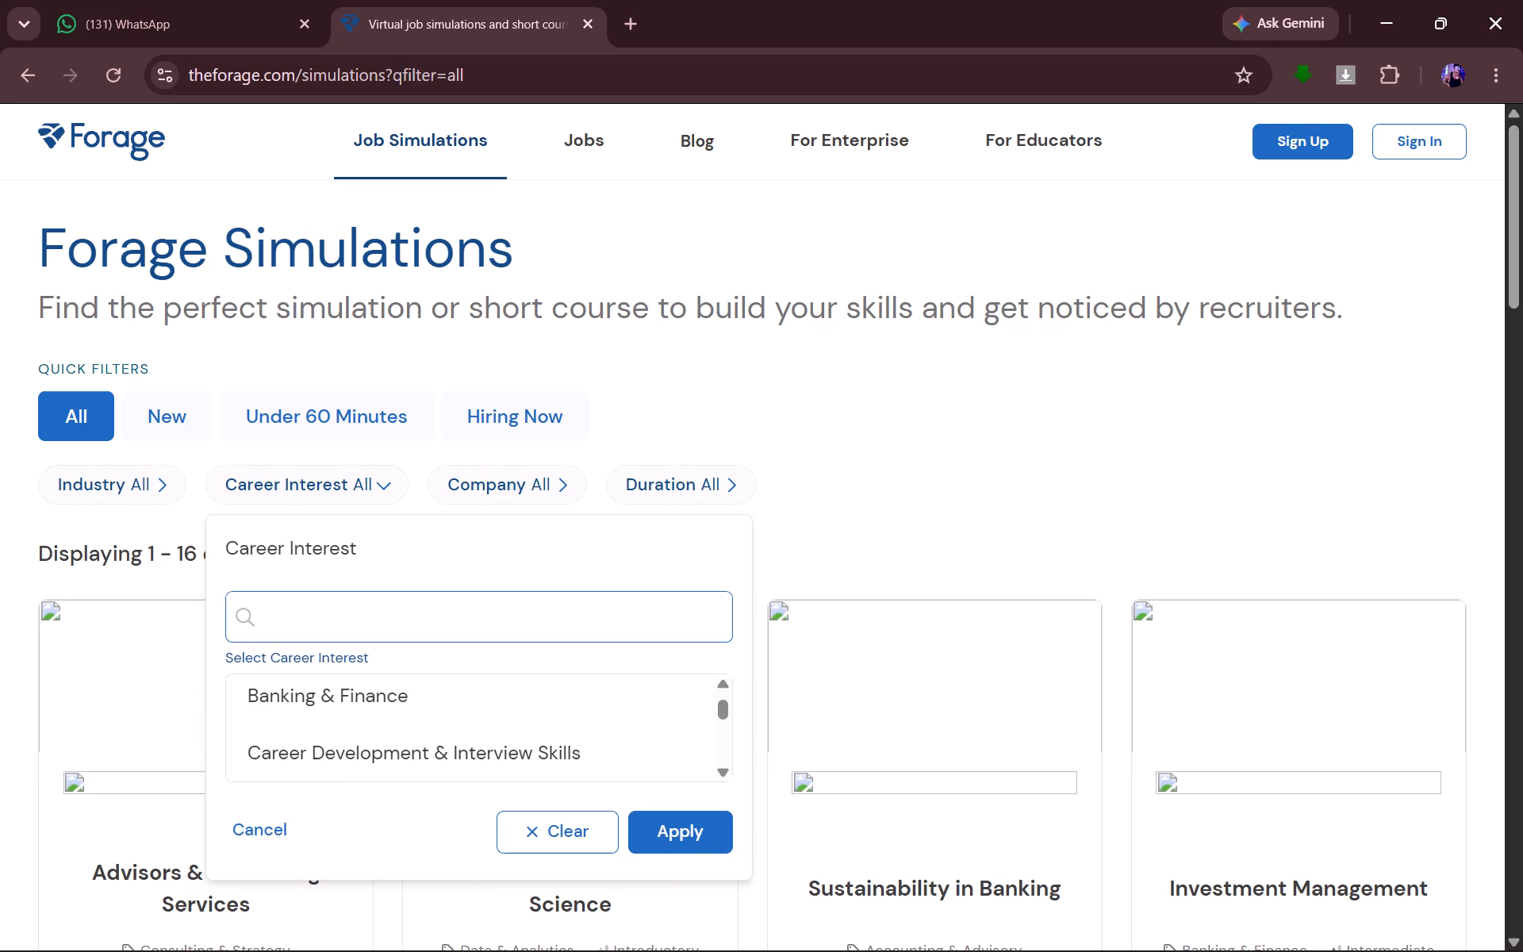
Filter the simulations by the Design & UX career interest.
scroll(541, 697, up, 14)
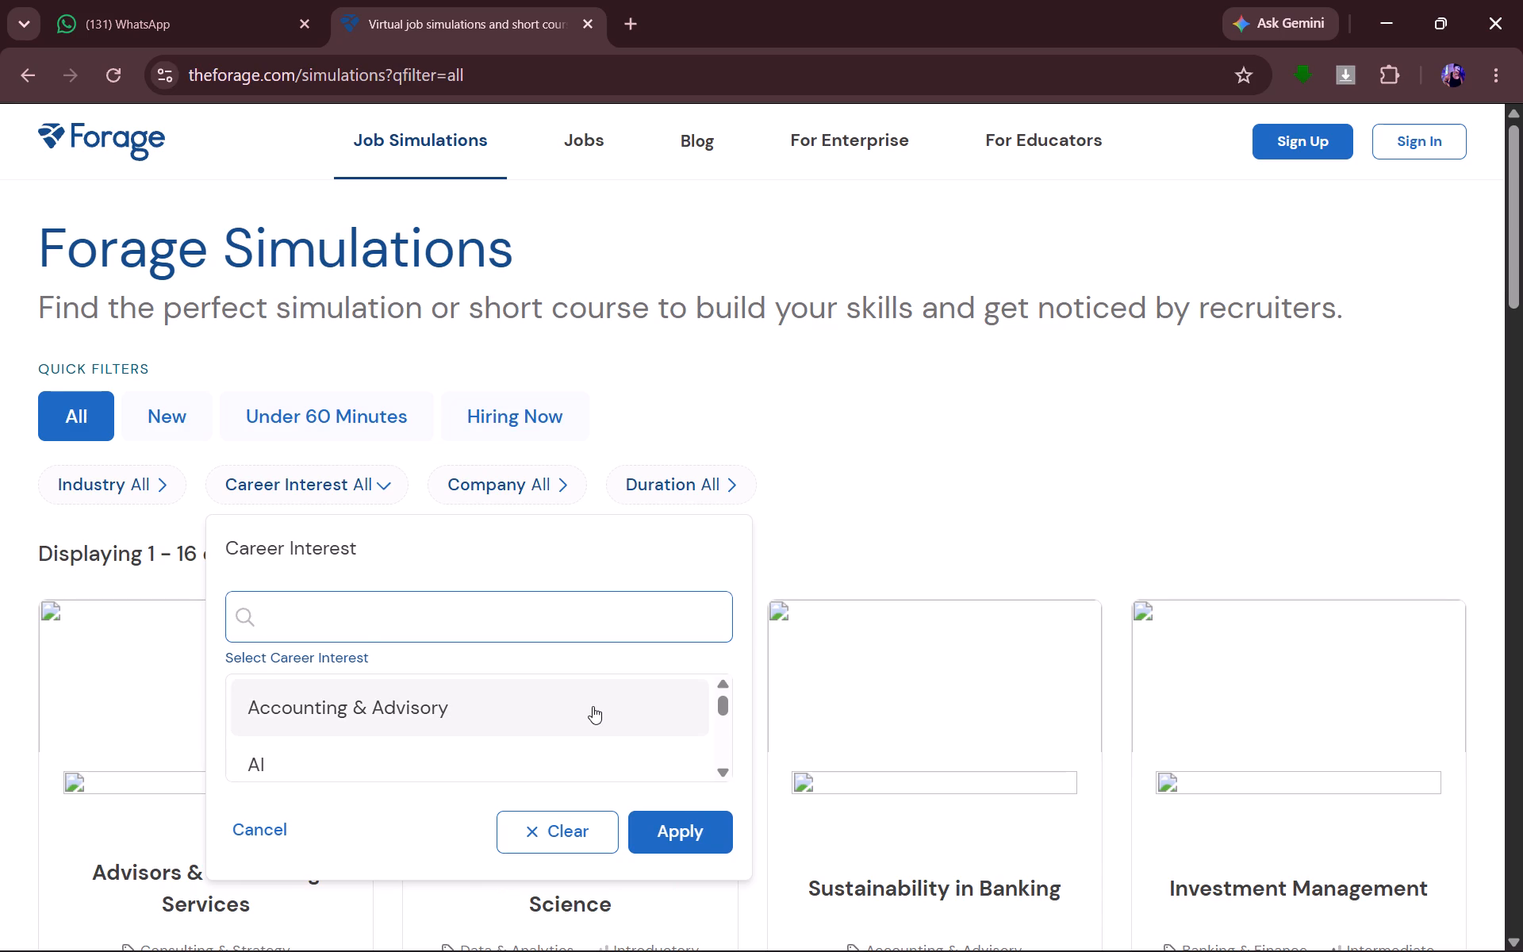
scroll(593, 706, down, 2)
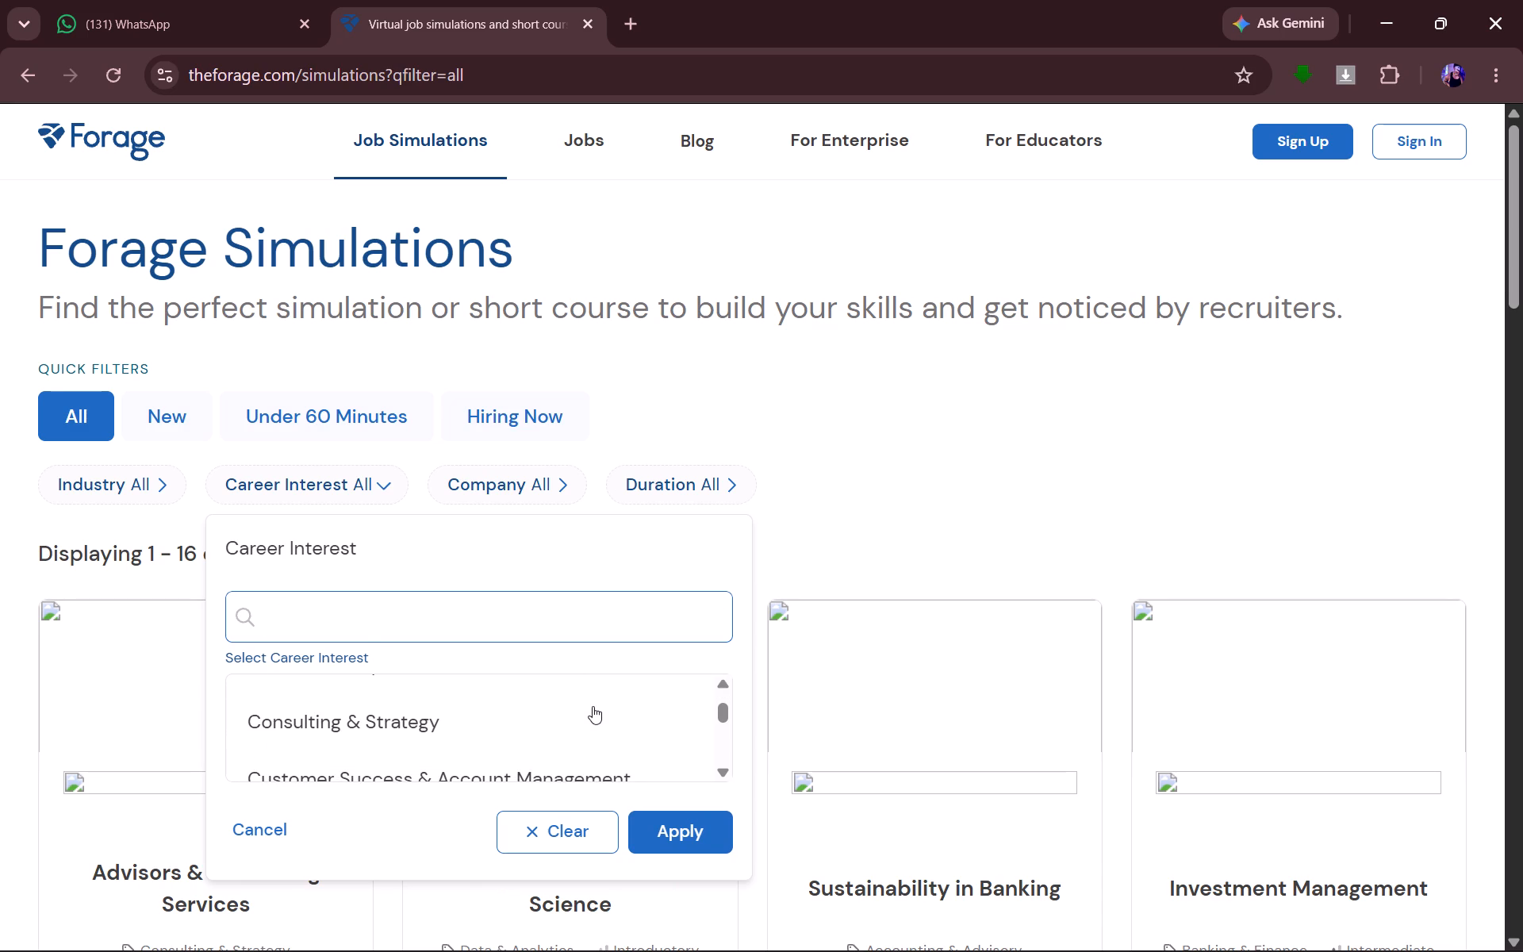
scroll(593, 706, up, 1)
scroll(593, 706, down, 2)
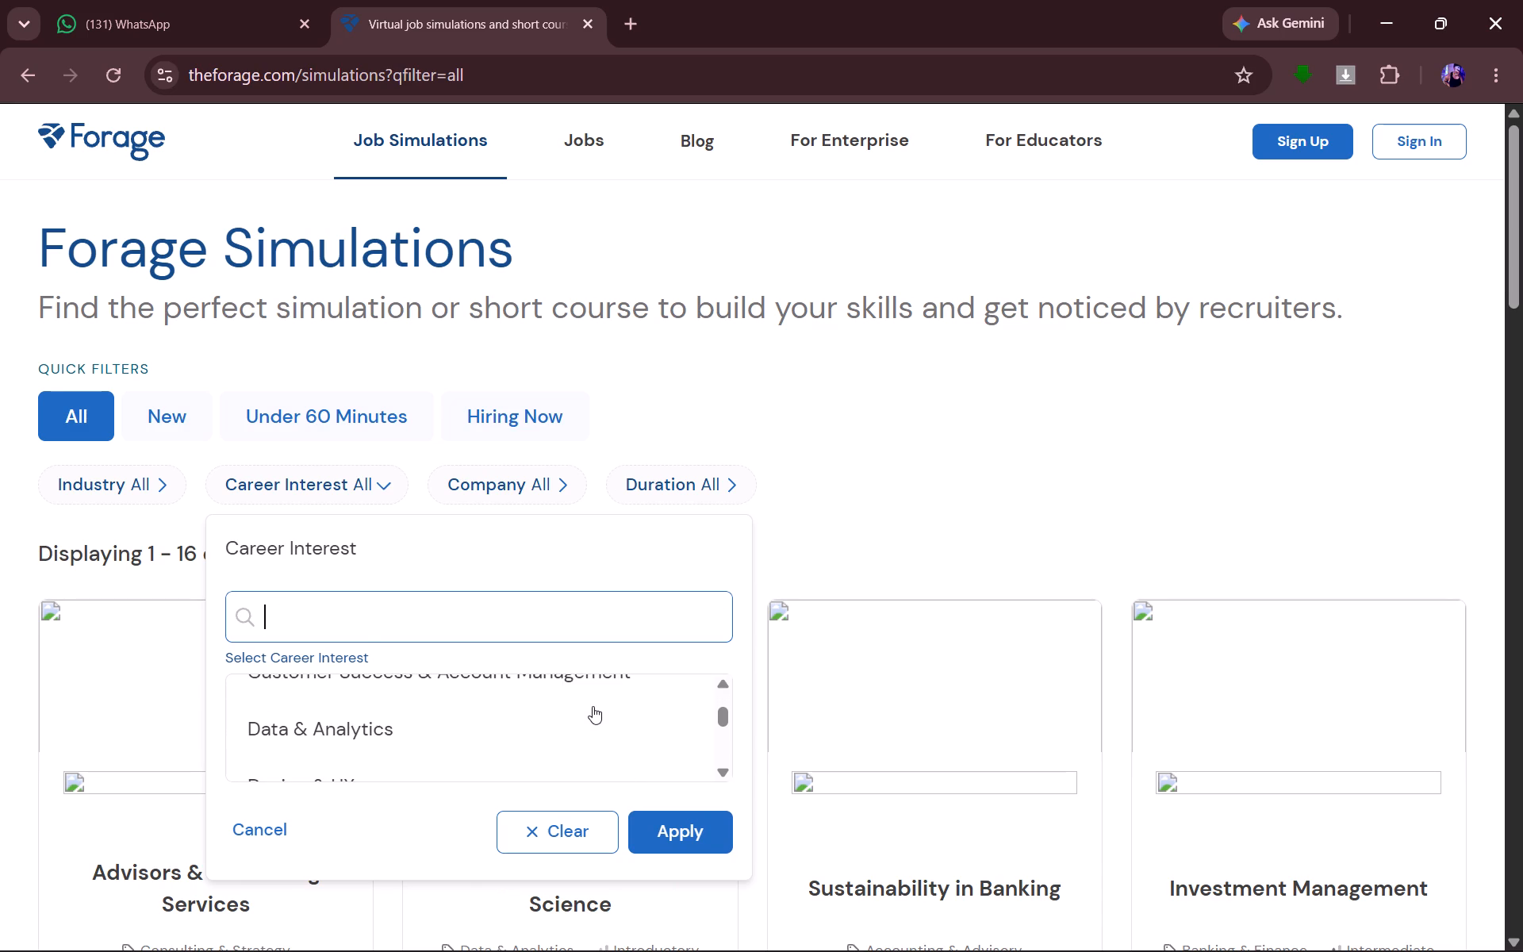
scroll(593, 706, up, 1)
scroll(593, 706, down, 5)
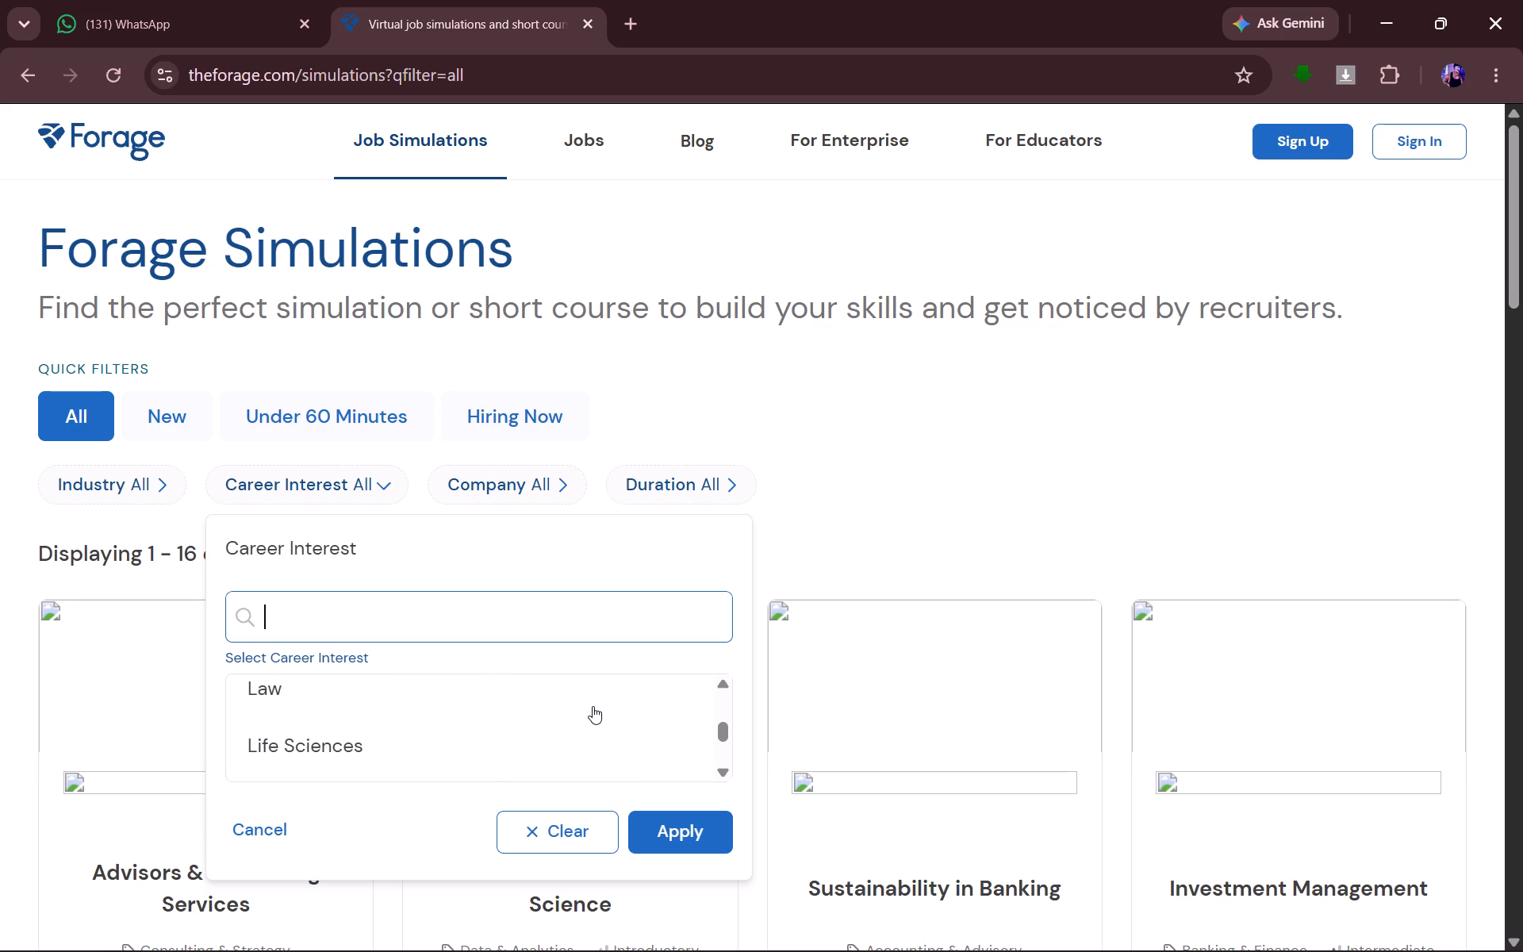
scroll(593, 706, down, 9)
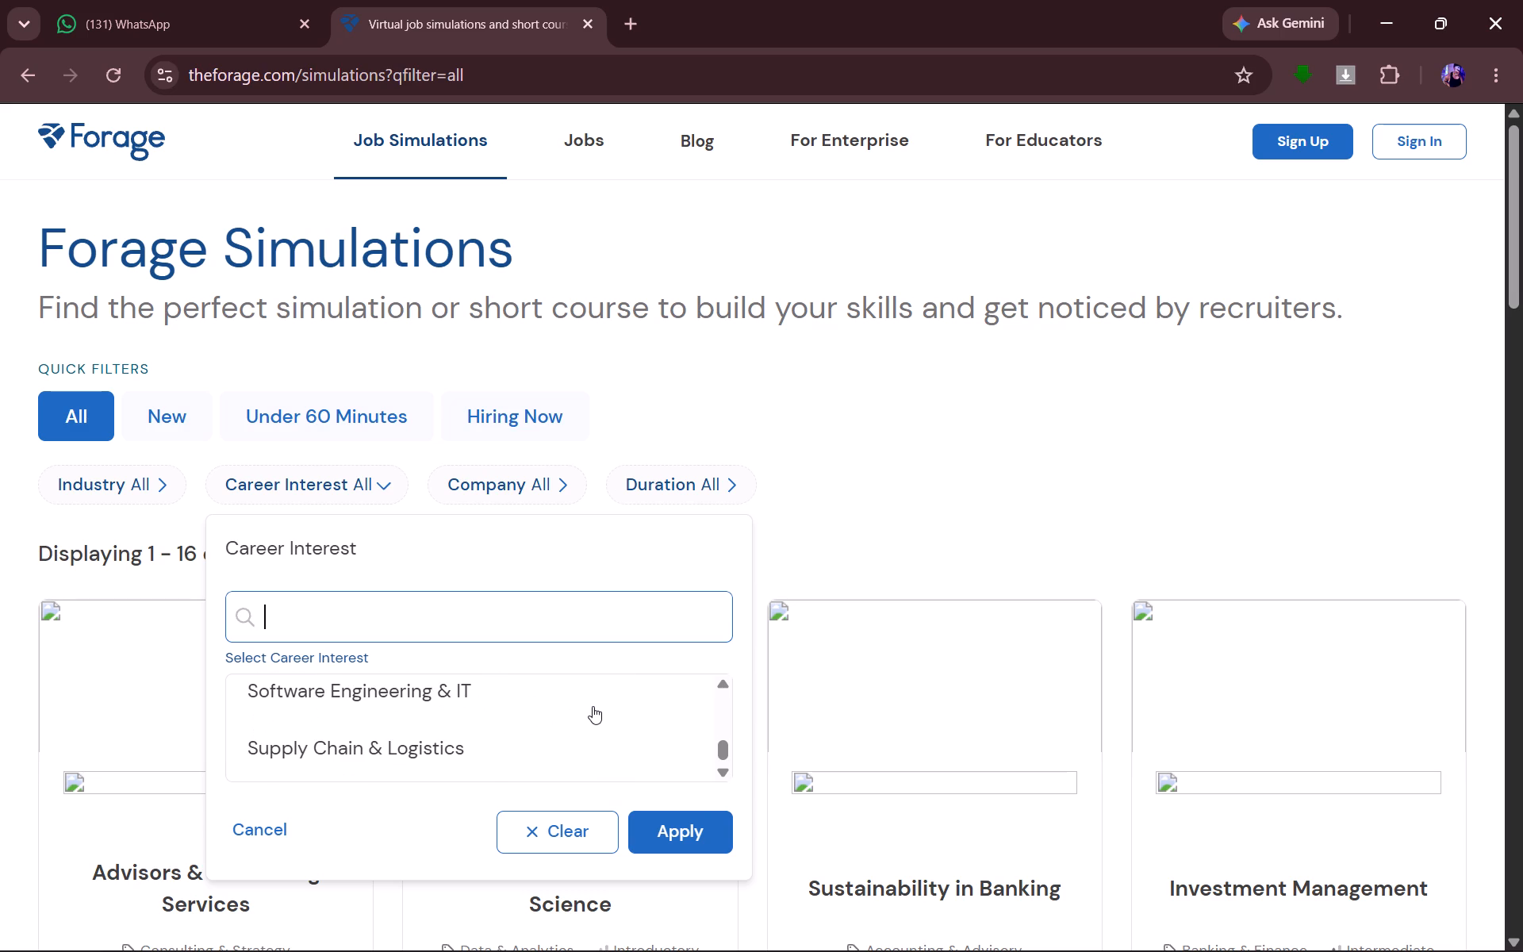
scroll(593, 706, up, 5)
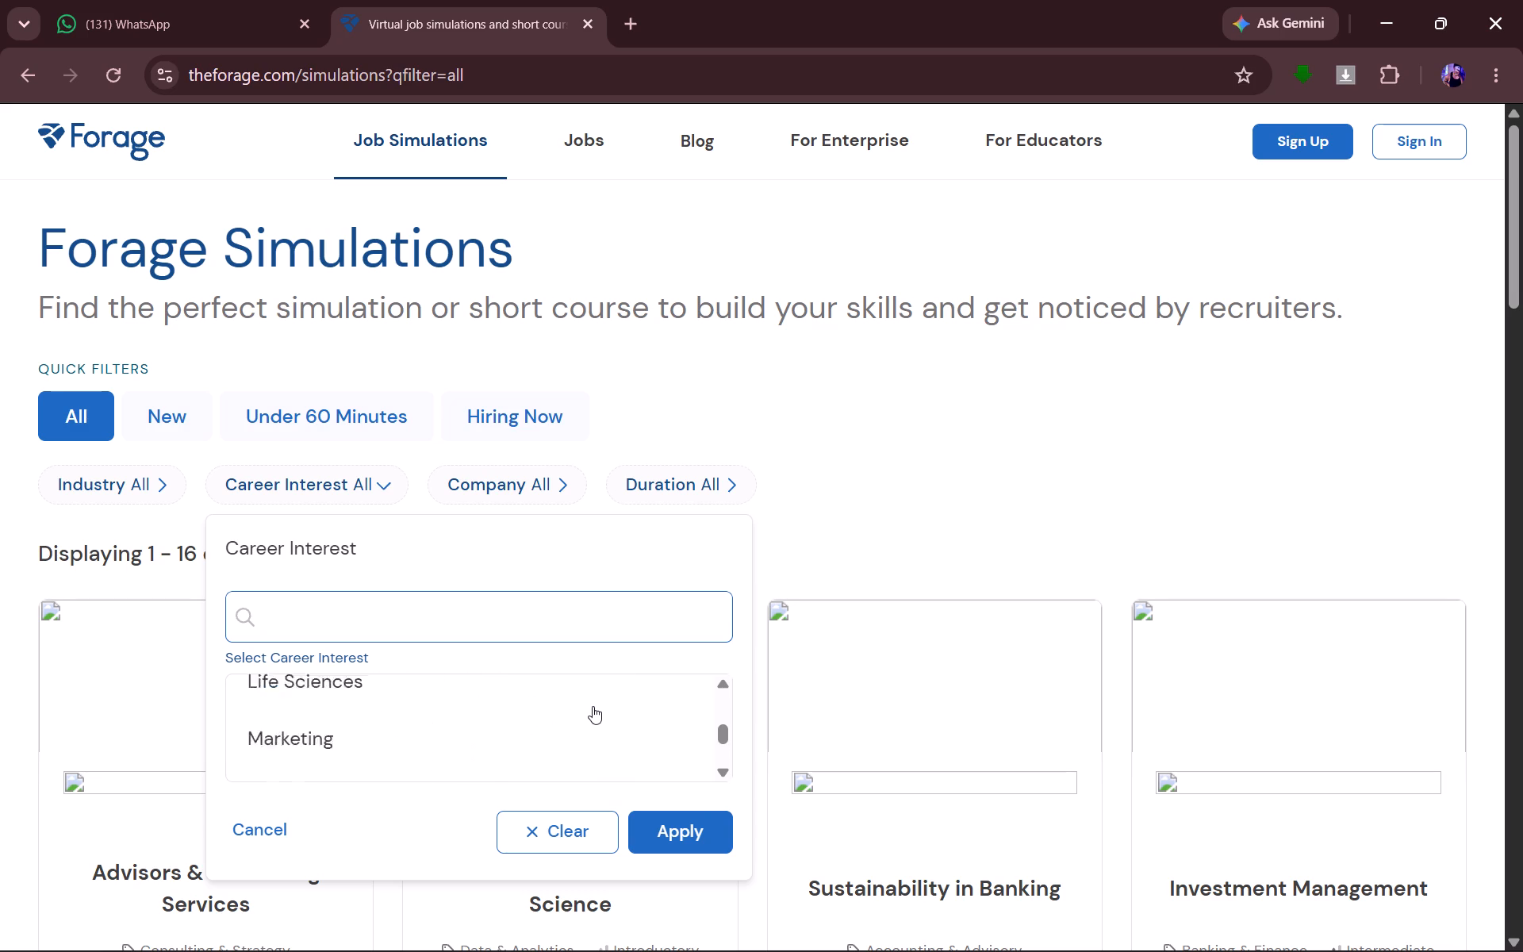
scroll(593, 706, up, 3)
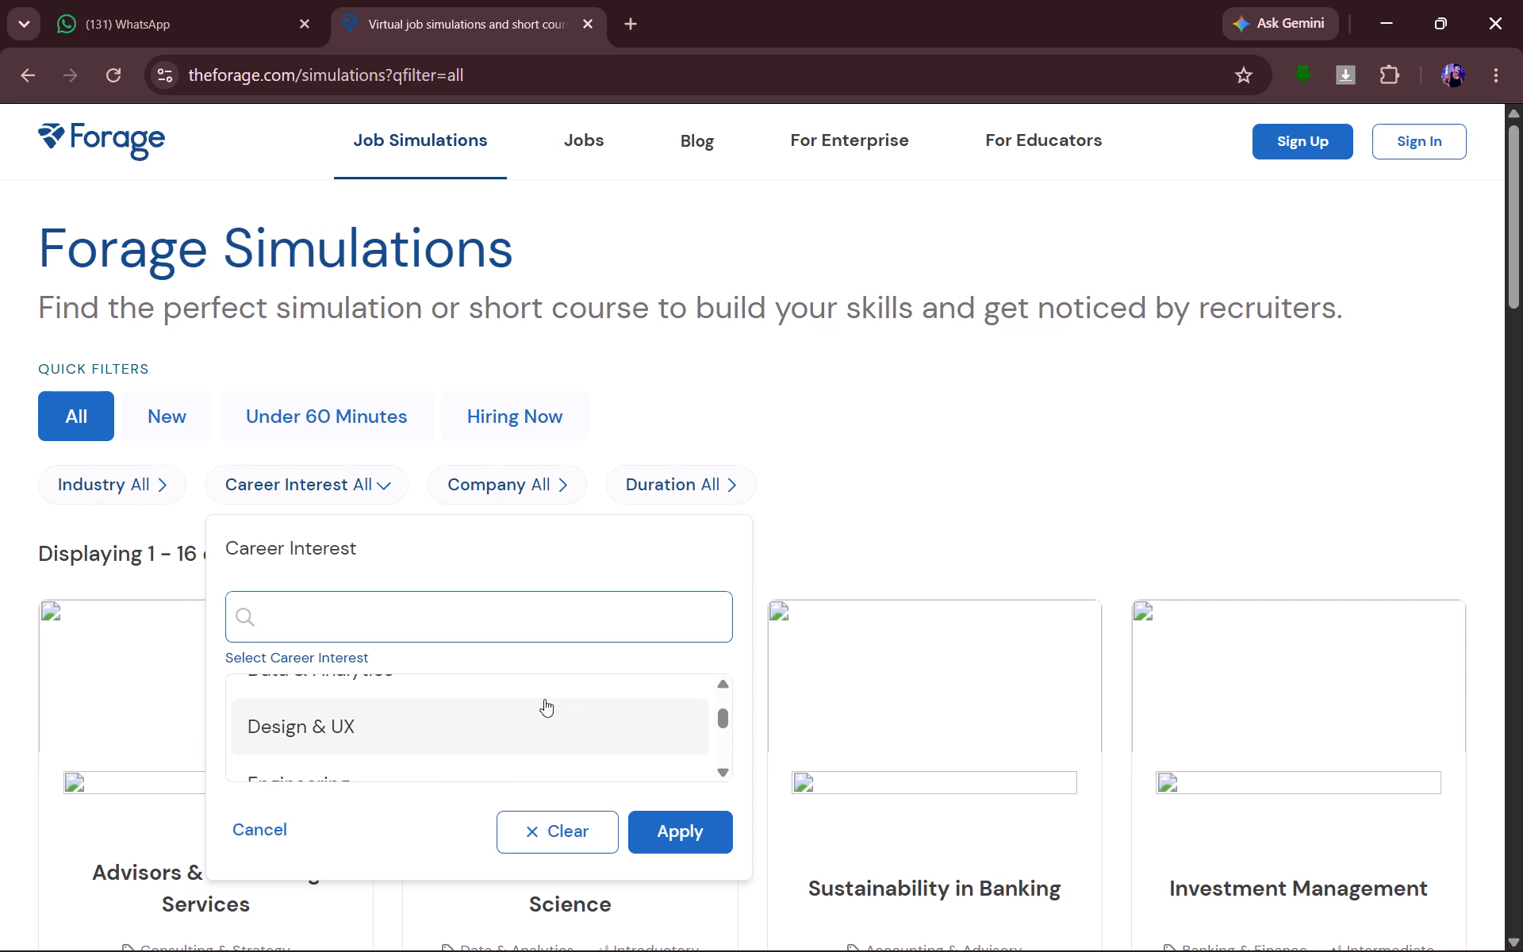
click(347, 741)
click(679, 837)
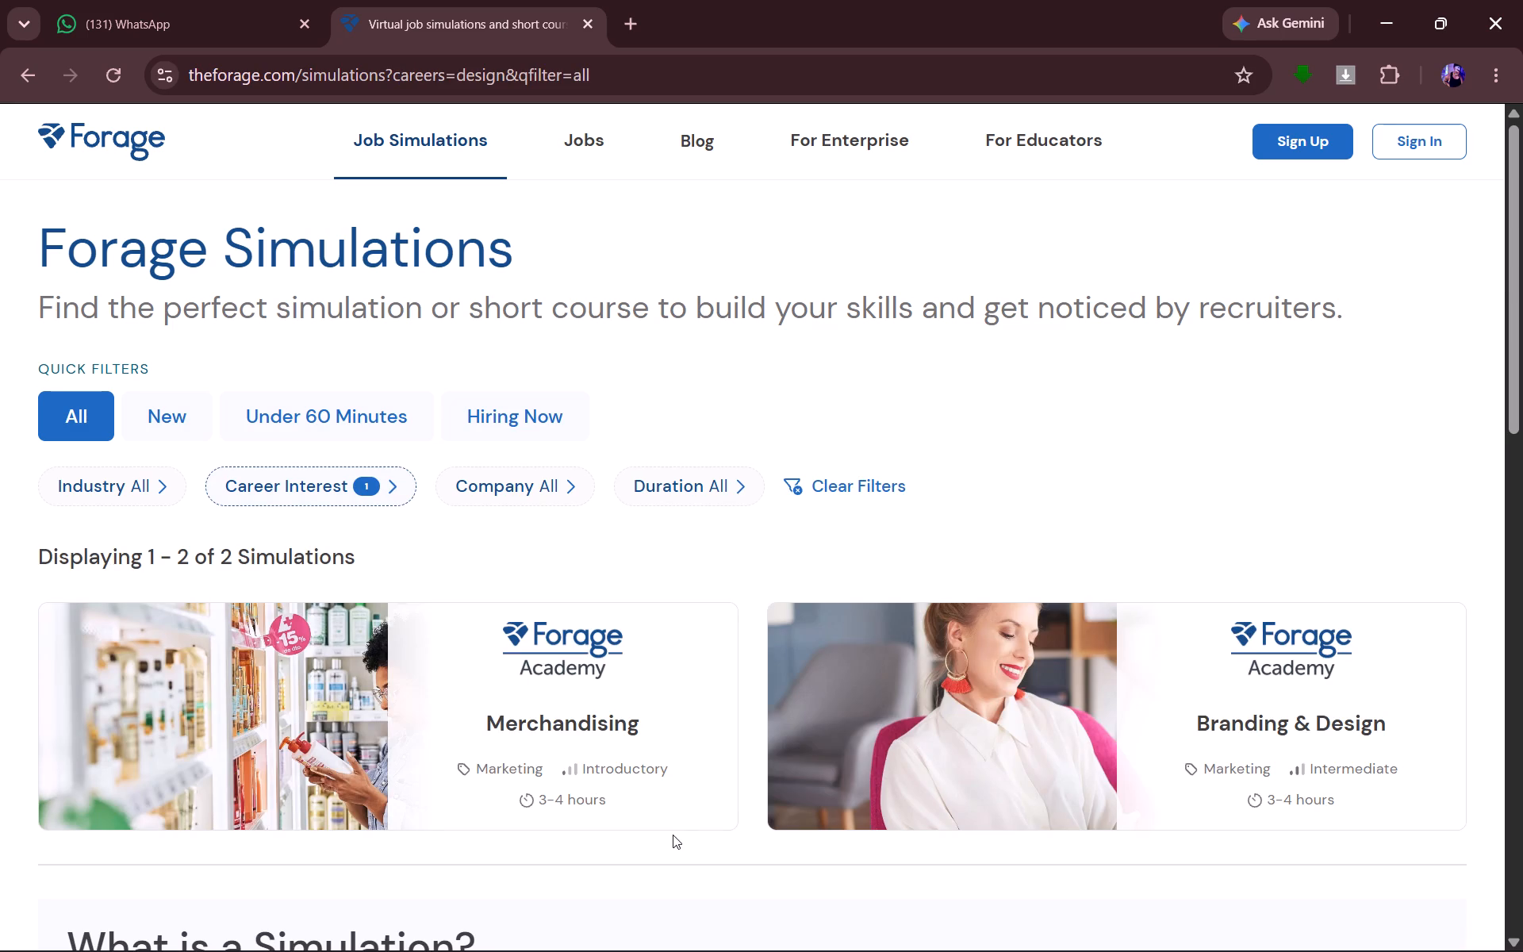
Open the Branding & Design simulation from the filtered results.
scroll(1155, 786, down, 1)
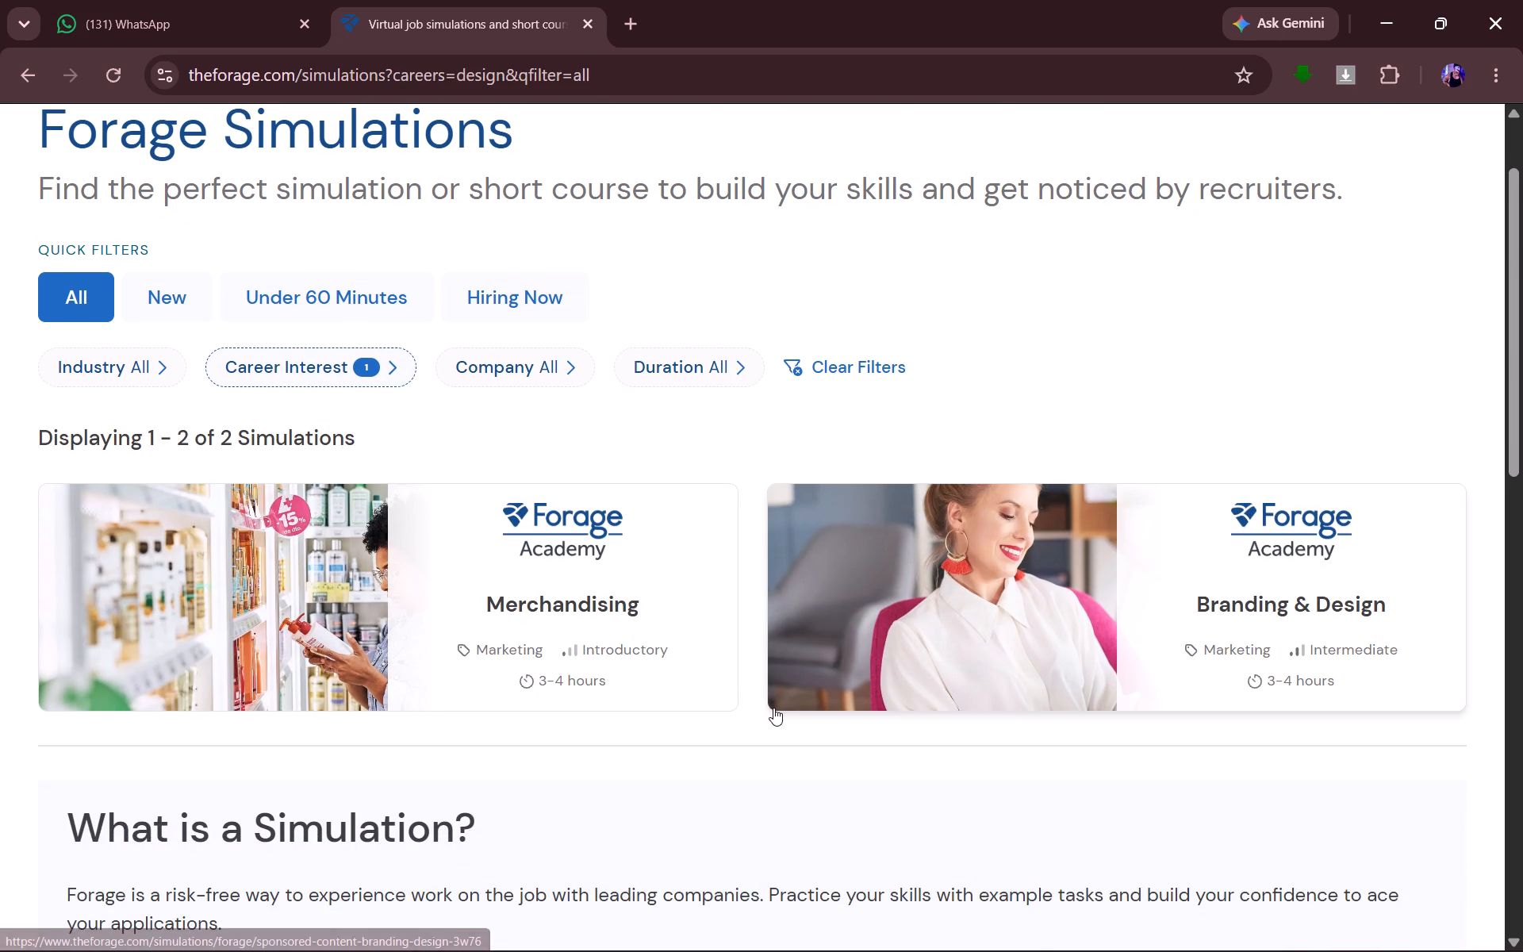
scroll(773, 708, down, 4)
scroll(774, 707, up, 4)
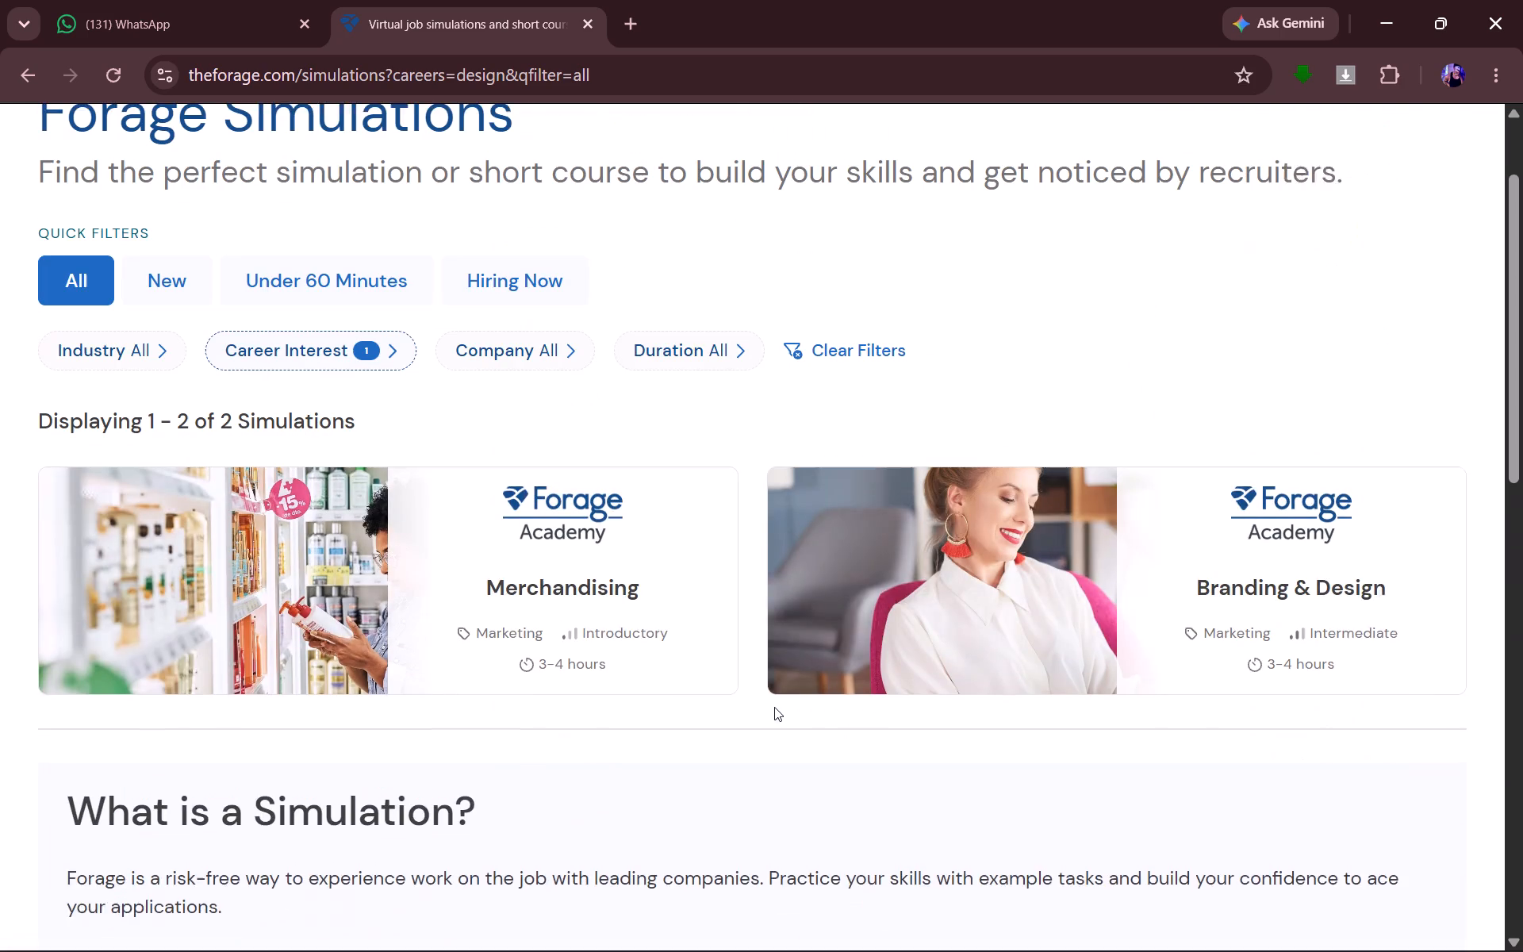
click(1120, 621)
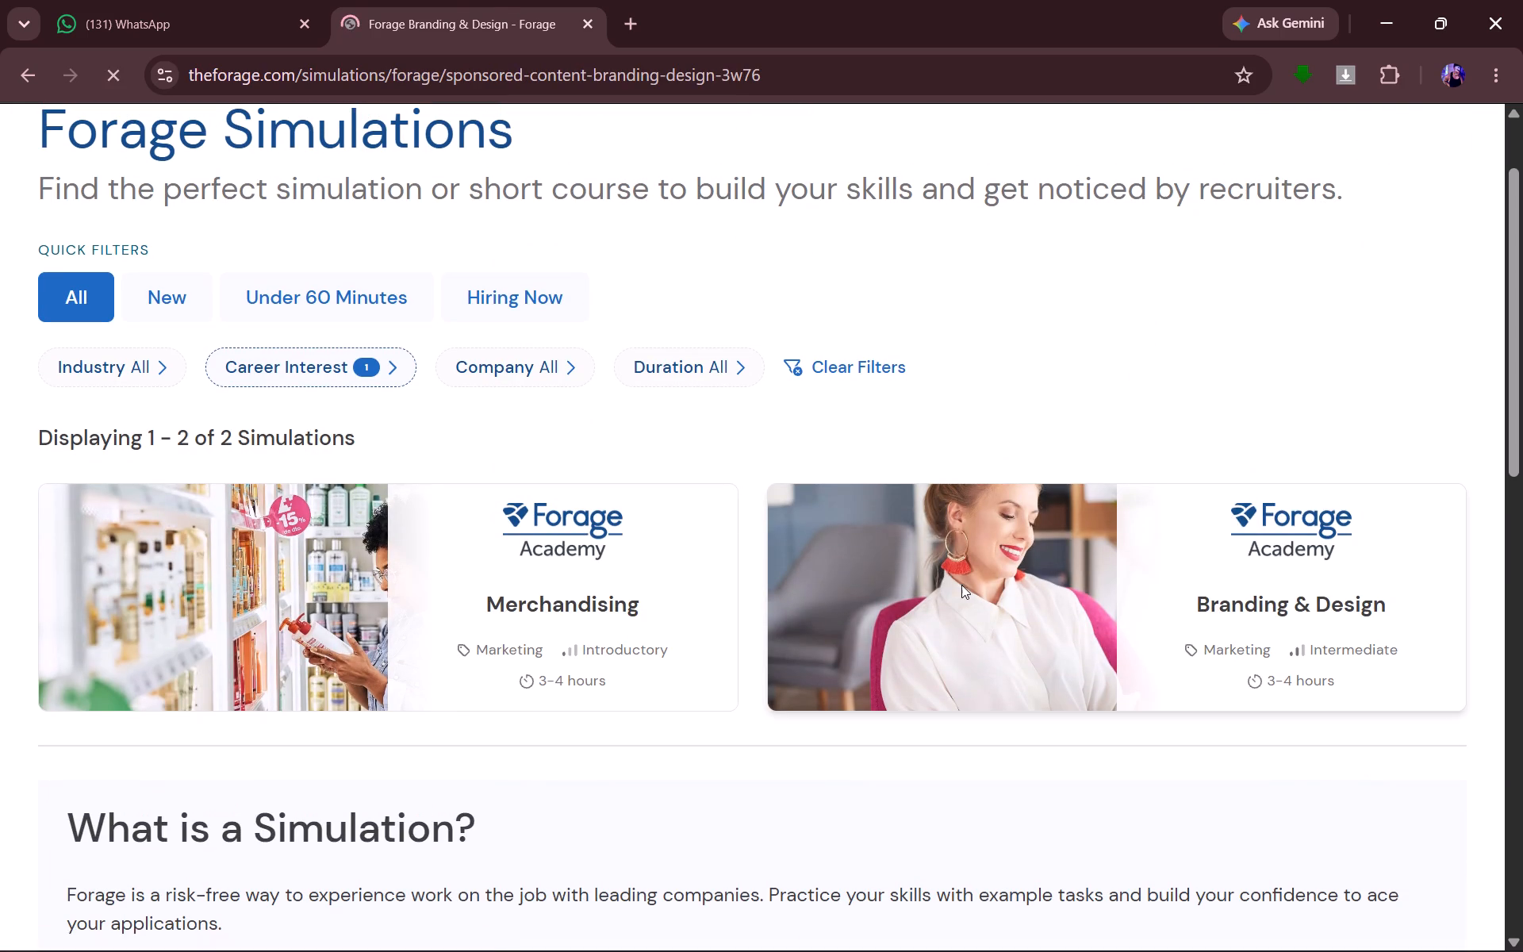
Start enrolling in the Branding & Design simulation to reach the free account sign-up form.
click(1286, 874)
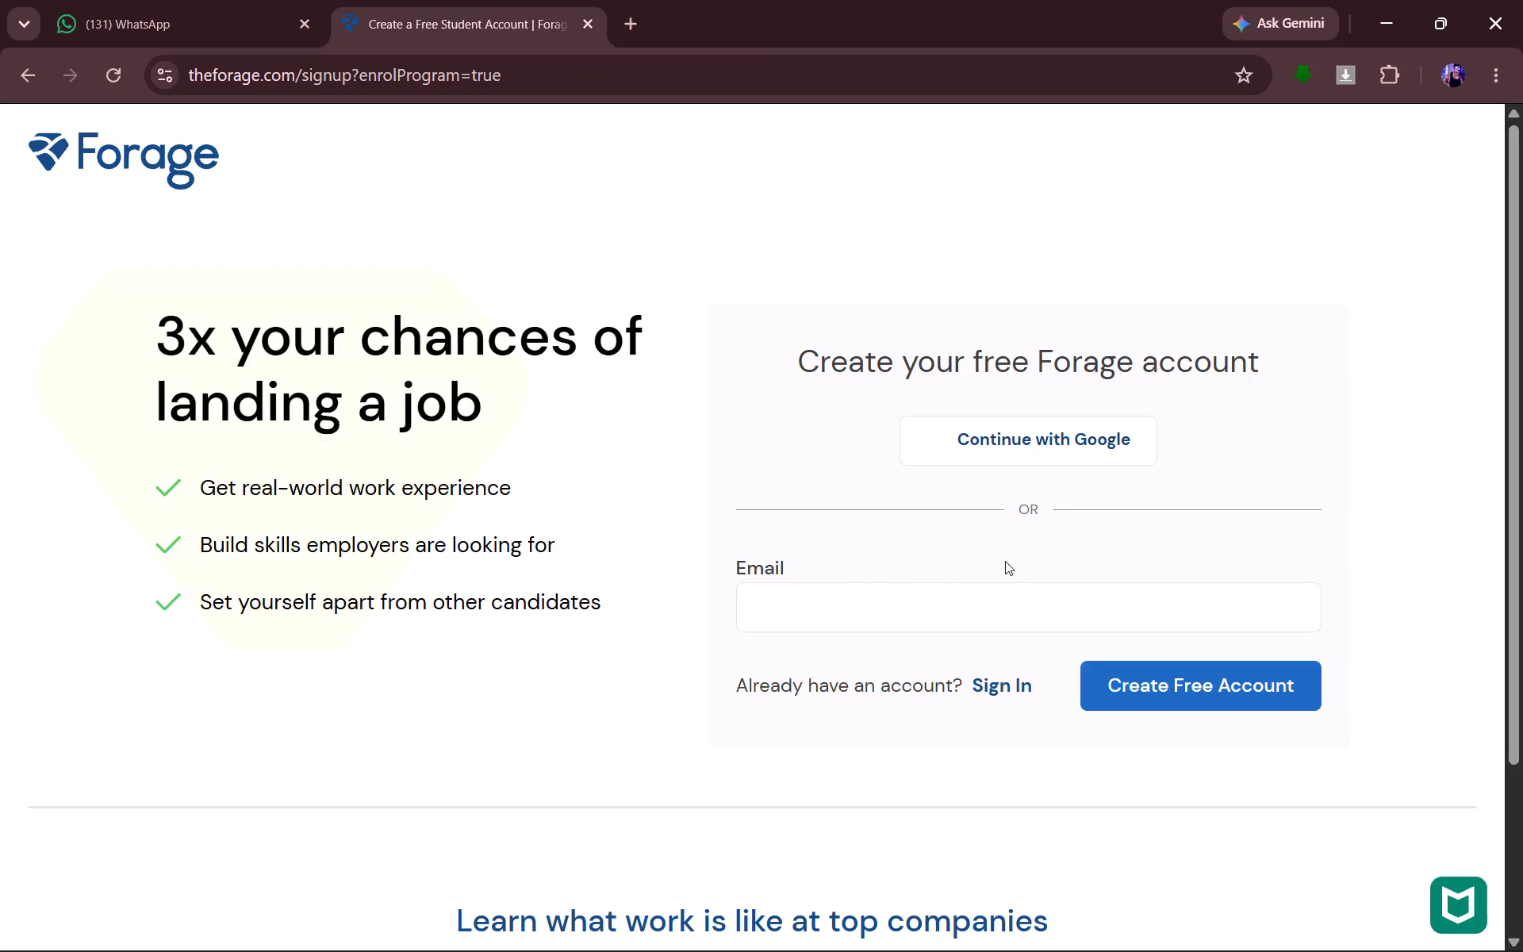
click(856, 558)
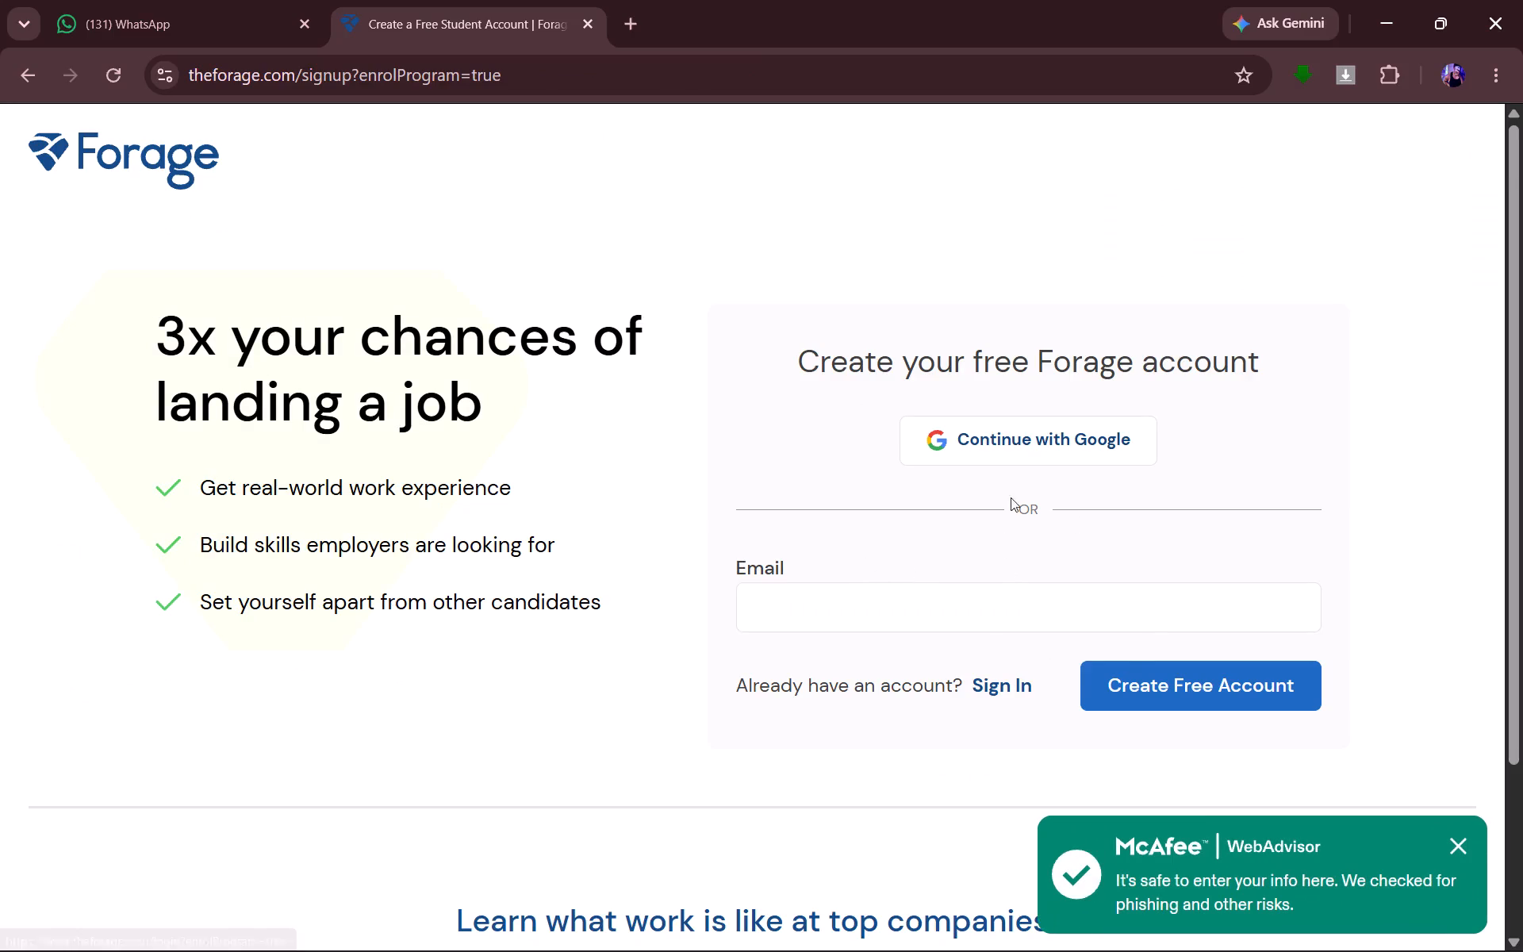
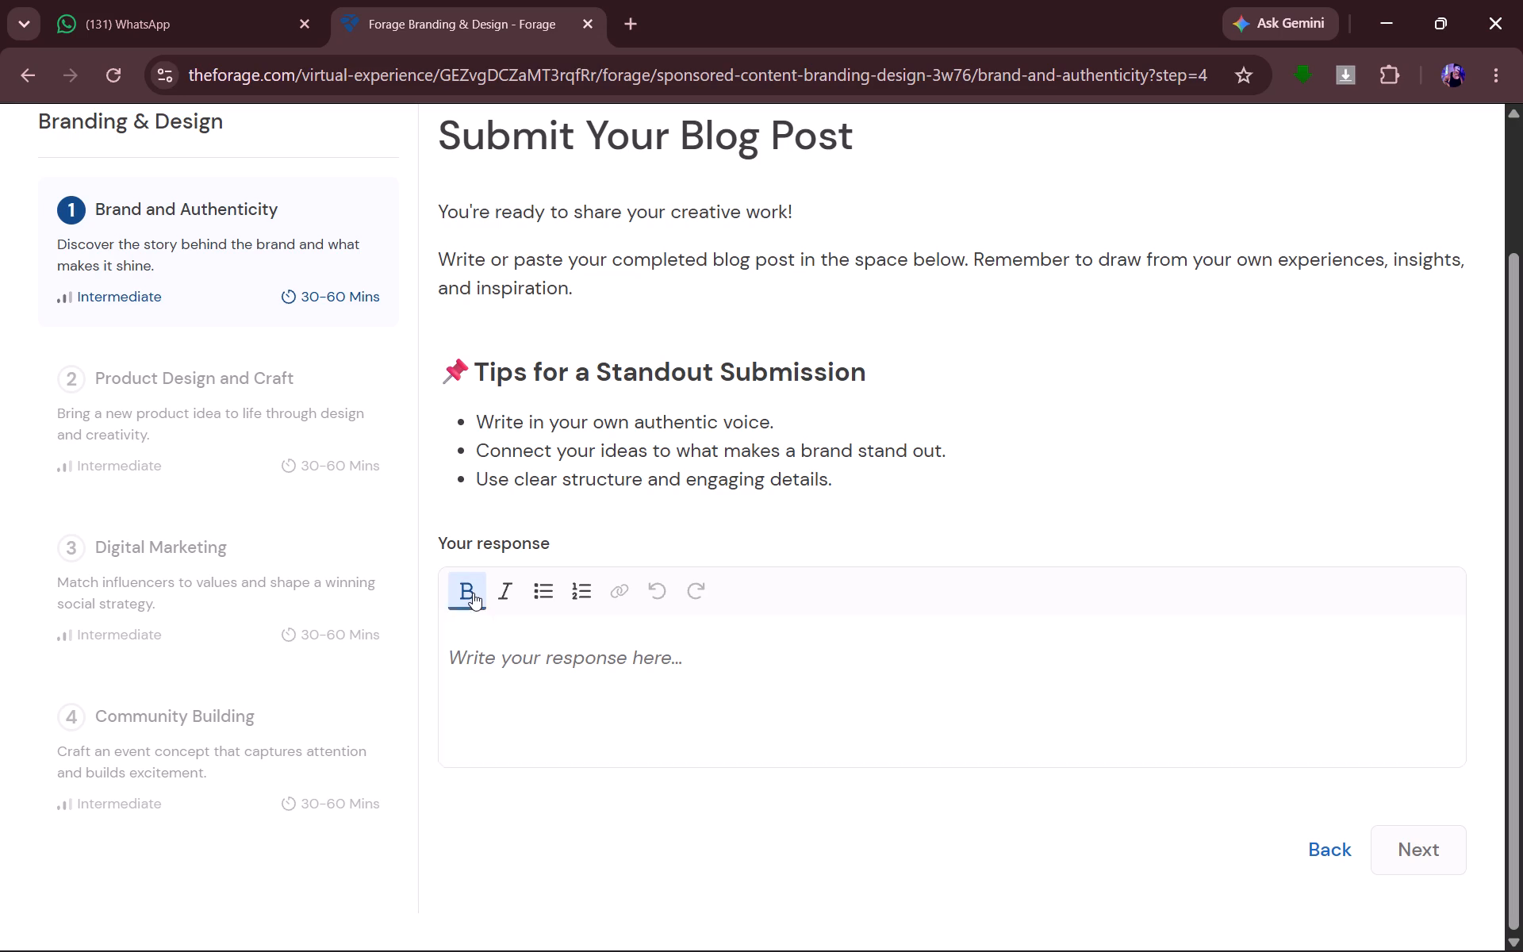
key(r)
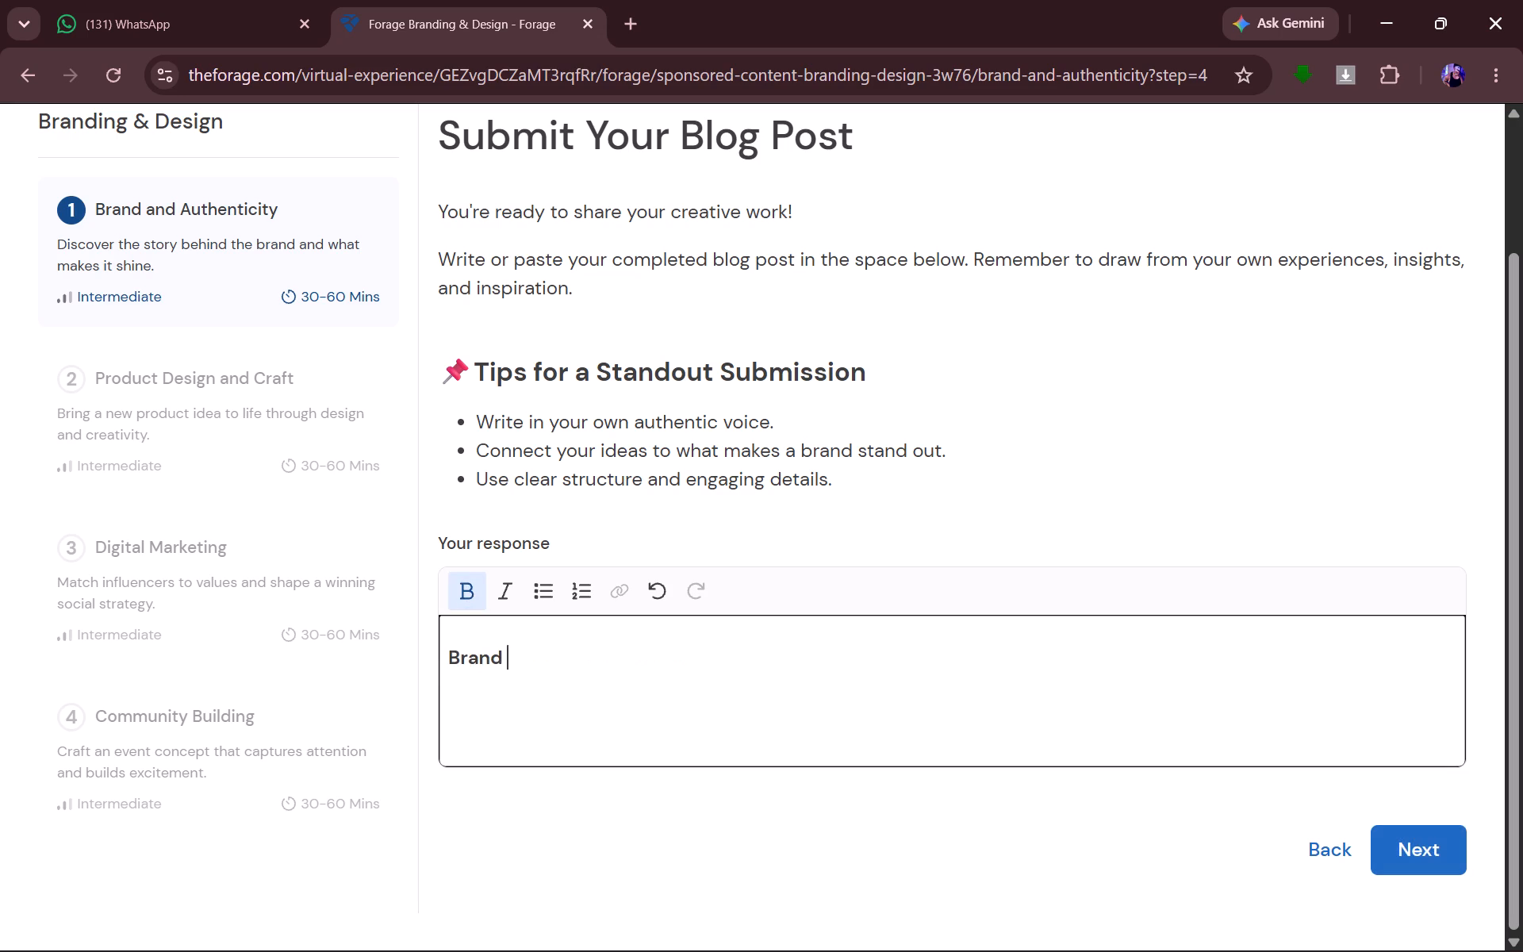
text(uthrn)
key(BackSpace)
key(BackSpace)
text(en)
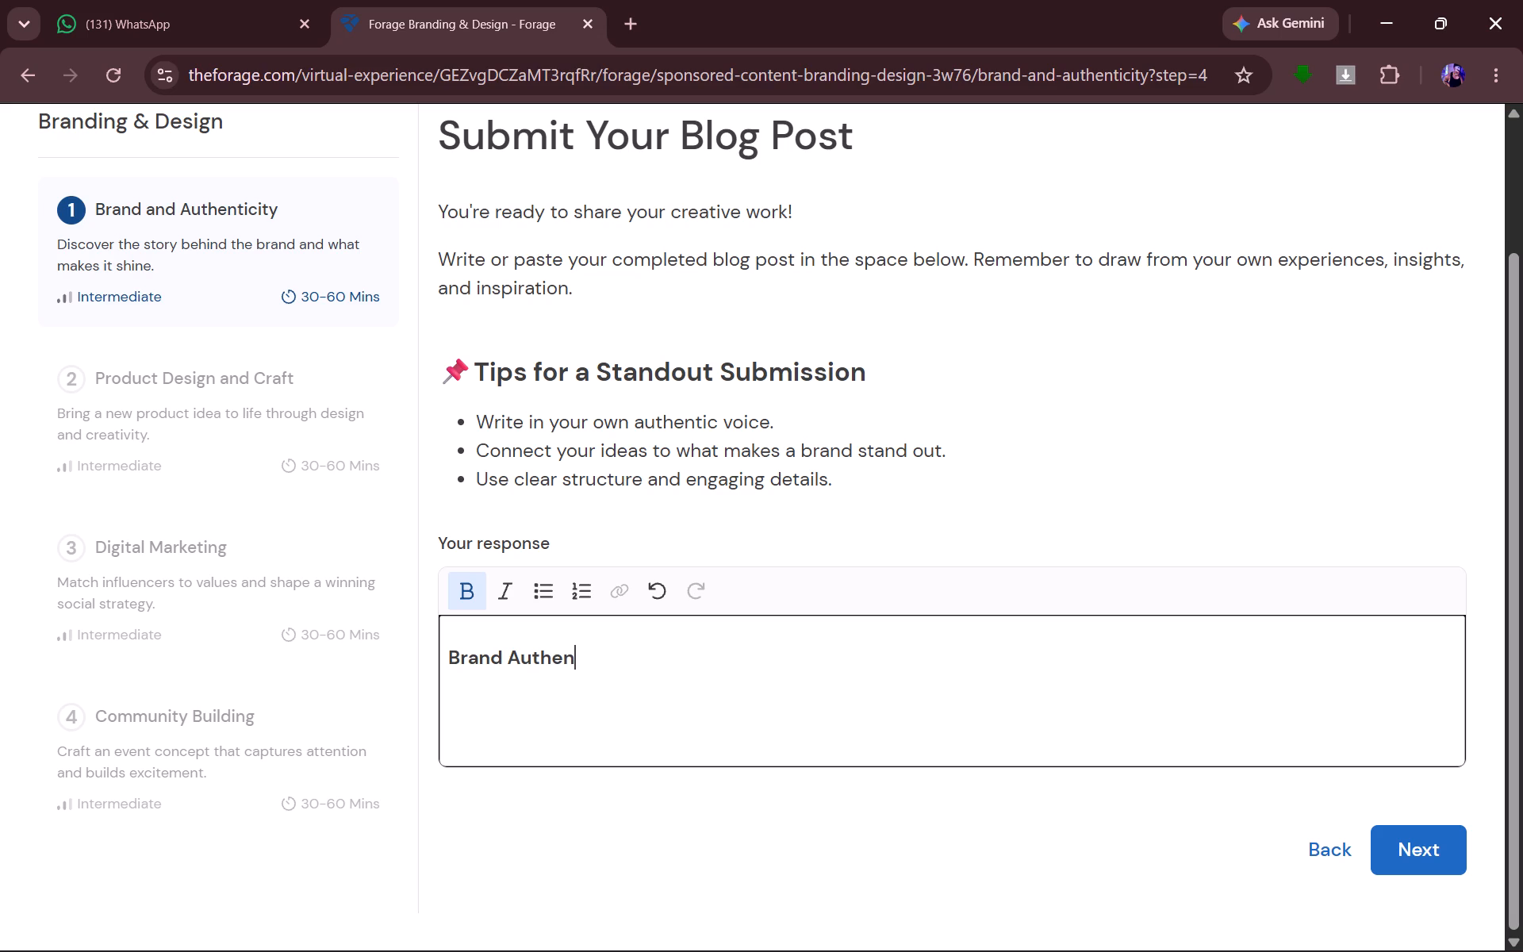
text(ticity)
text(:)
key(space)
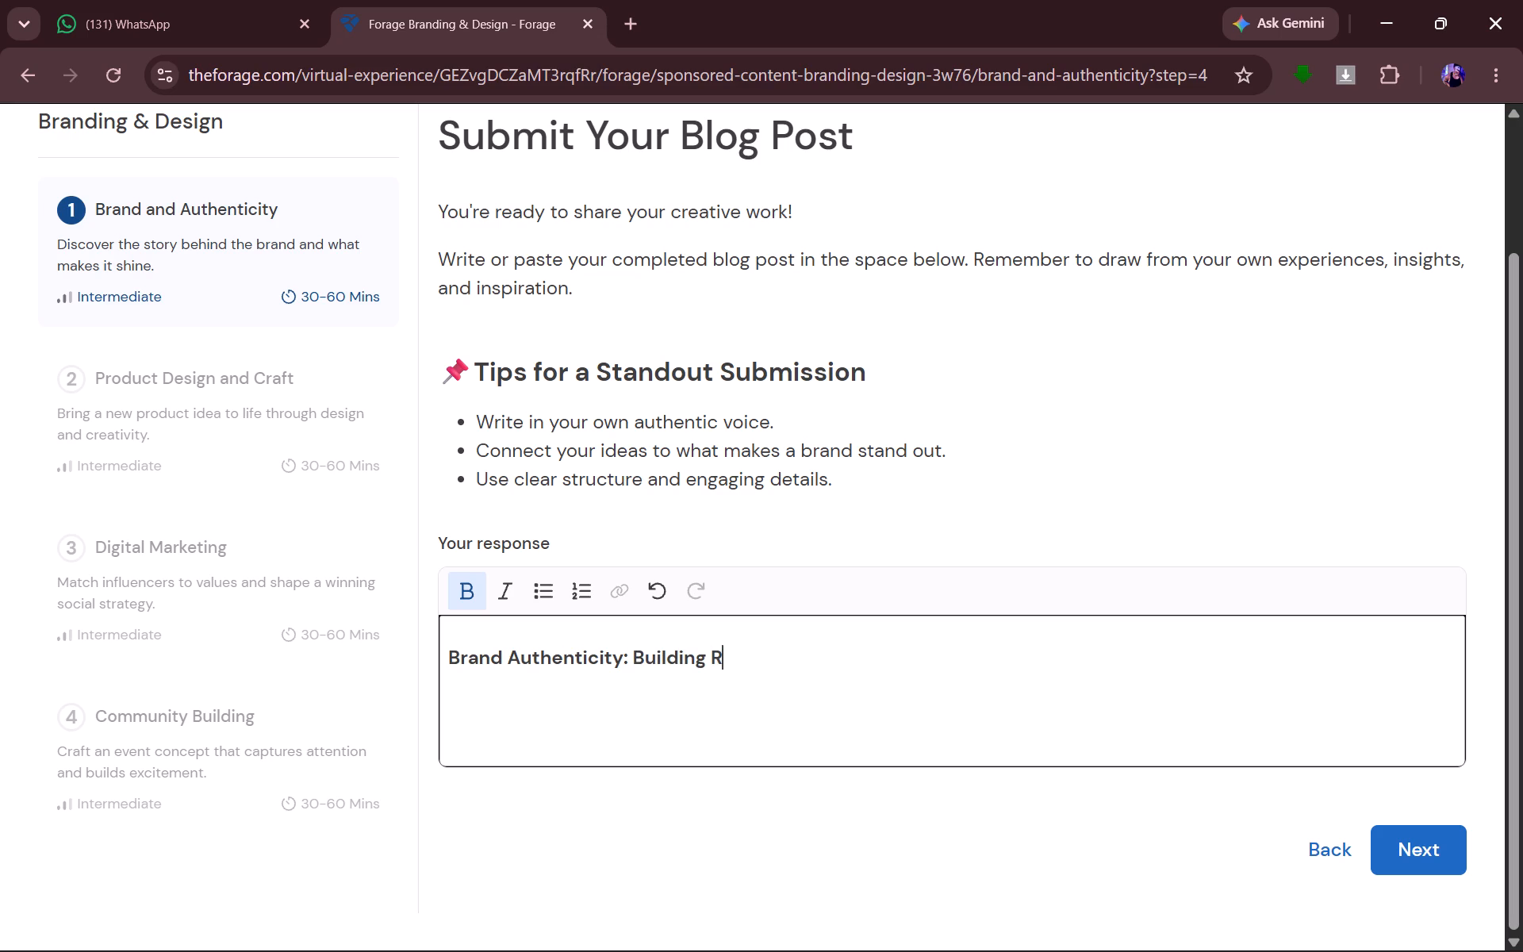
key(BackSpace)
key(t)
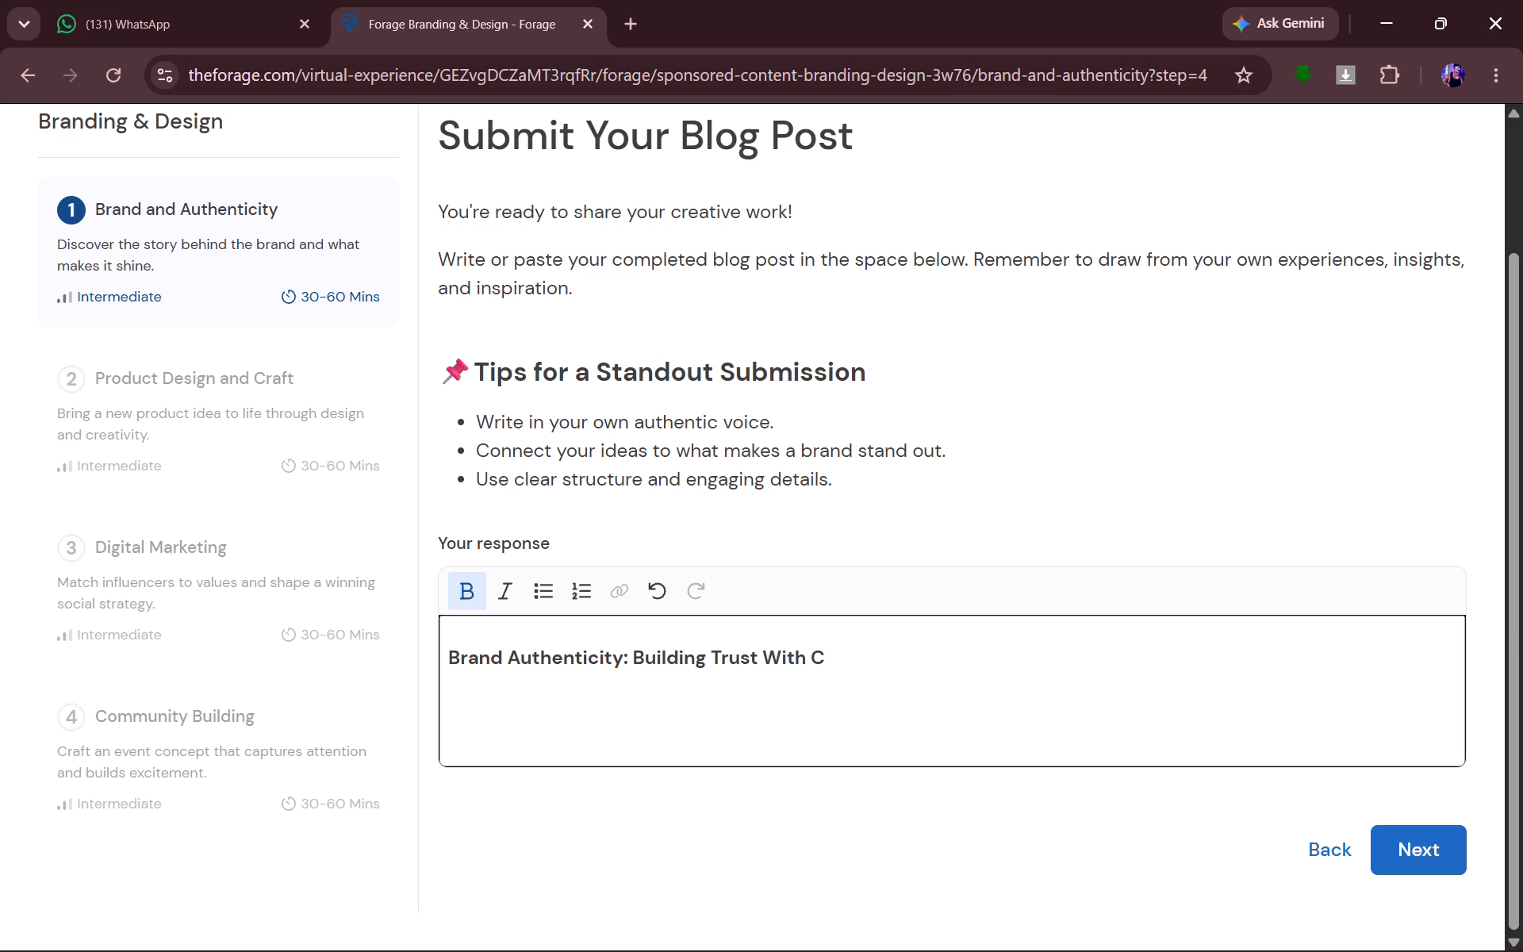
text(ustomers)
Start a new non-bold paragraph below the title with "Brand authenticity is an important factor", correcting the spelling of authenticity.
key(Return)
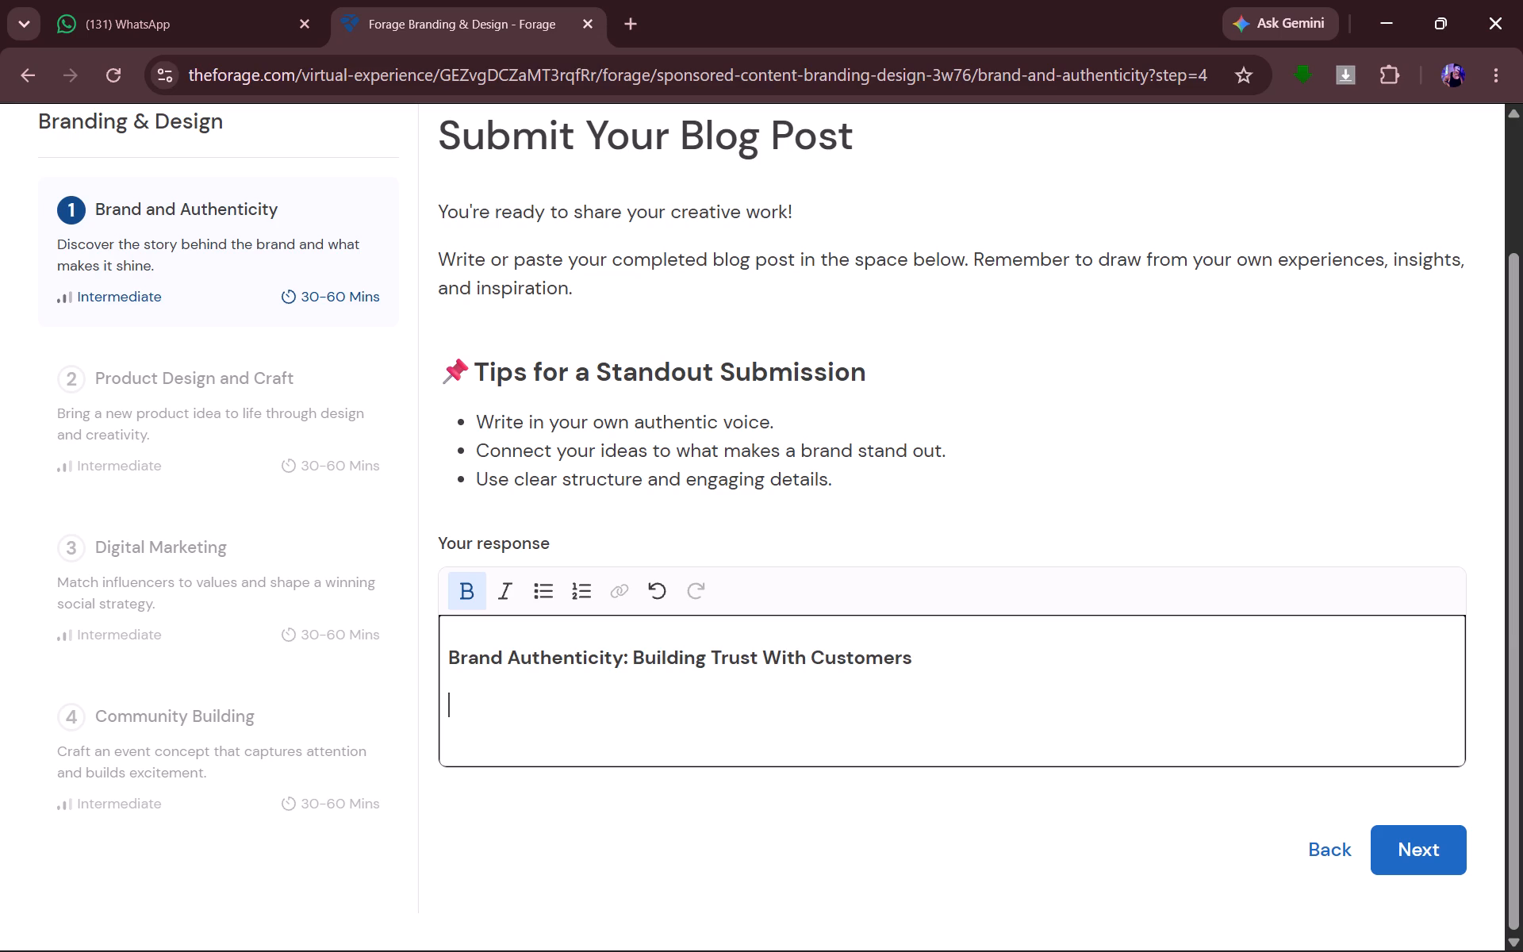
click(467, 597)
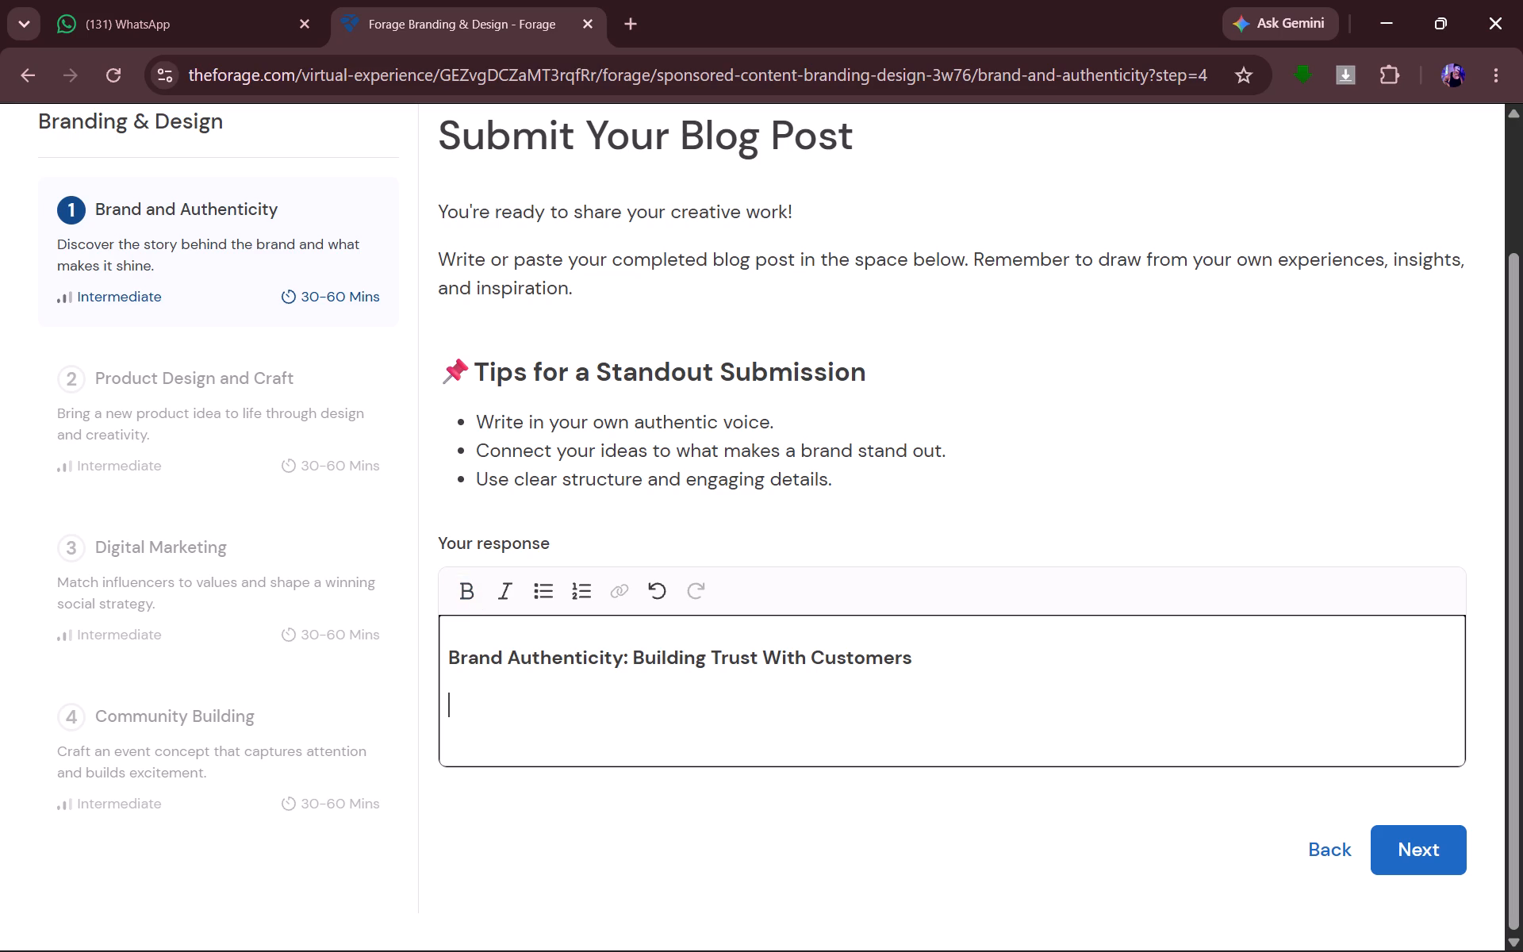
key(b)
key(BackSpace)
key(b)
text(authrnticity is an important c)
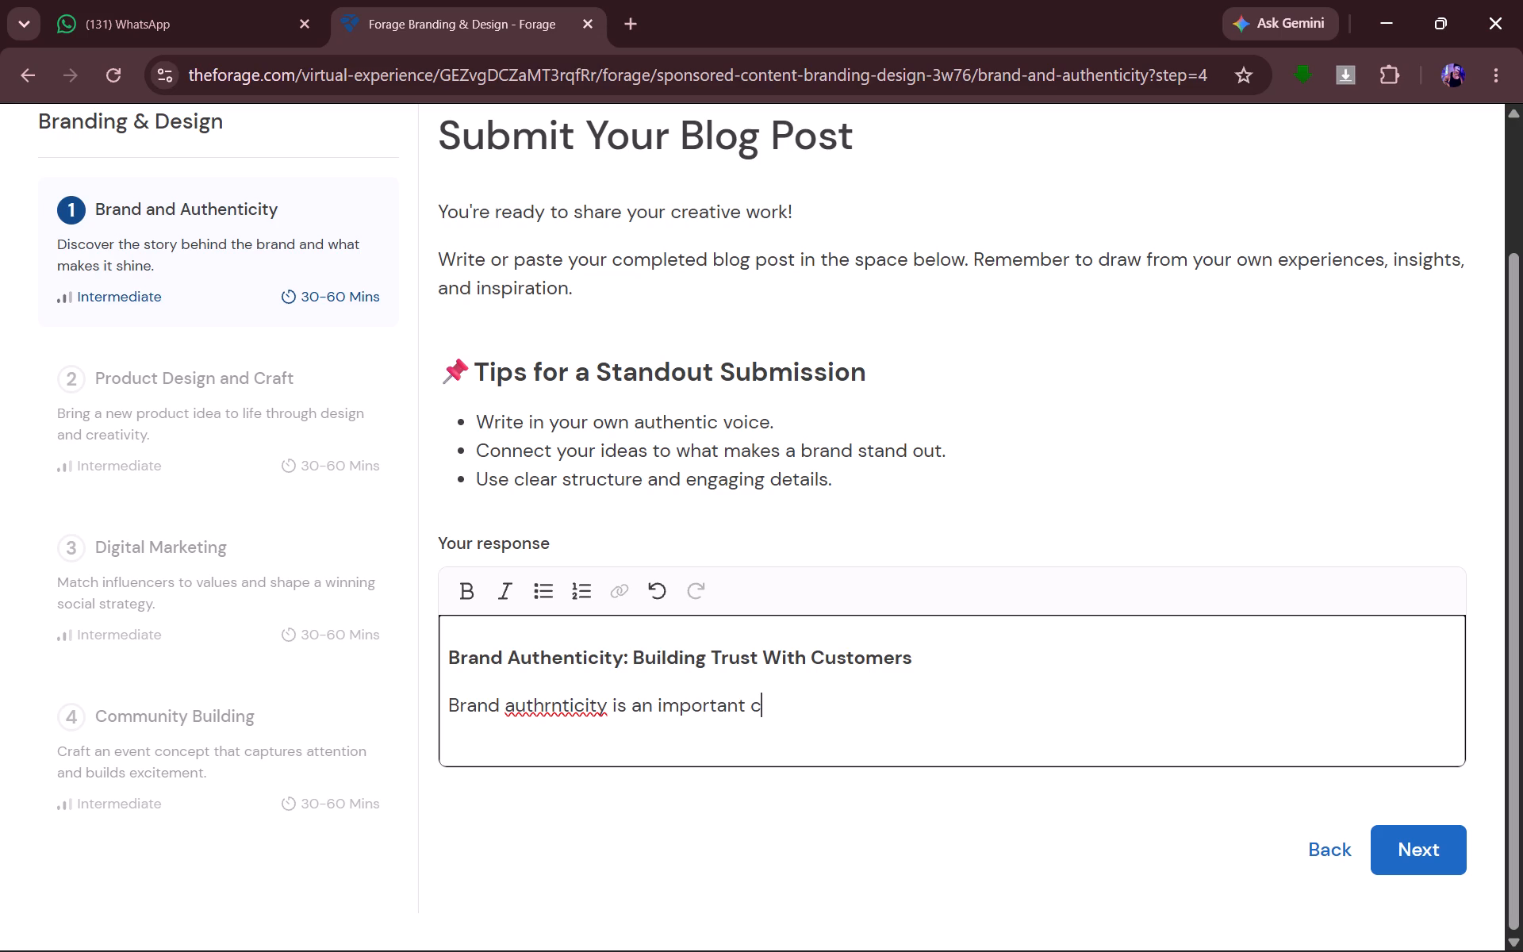
text(haracter)
key(BackSpace)
key(BackSpace)
key(BackSpace)
key(BackSpace)
key(BackSpace)
key(BackSpace)
key(BackSpace)
key(BackSpace)
key(BackSpace)
key(BackSpace)
key(space)
text(factor)
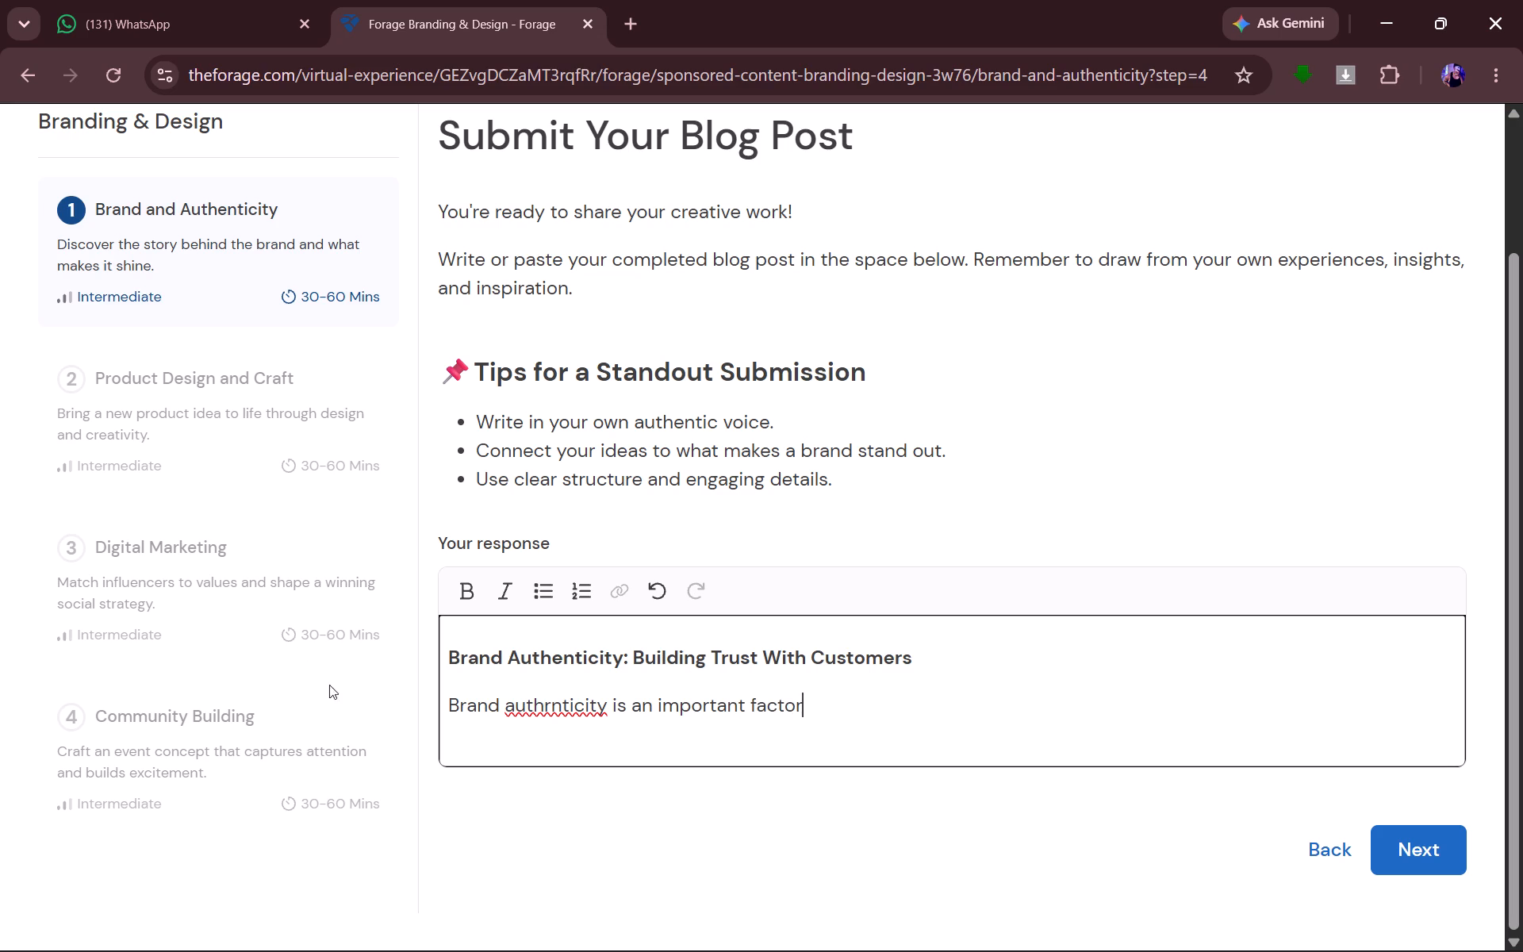
click(529, 708)
click(553, 704)
key(BackSpace)
key(e)
Complete the opening sentence with "in building strong relationships with customers.".
click(823, 713)
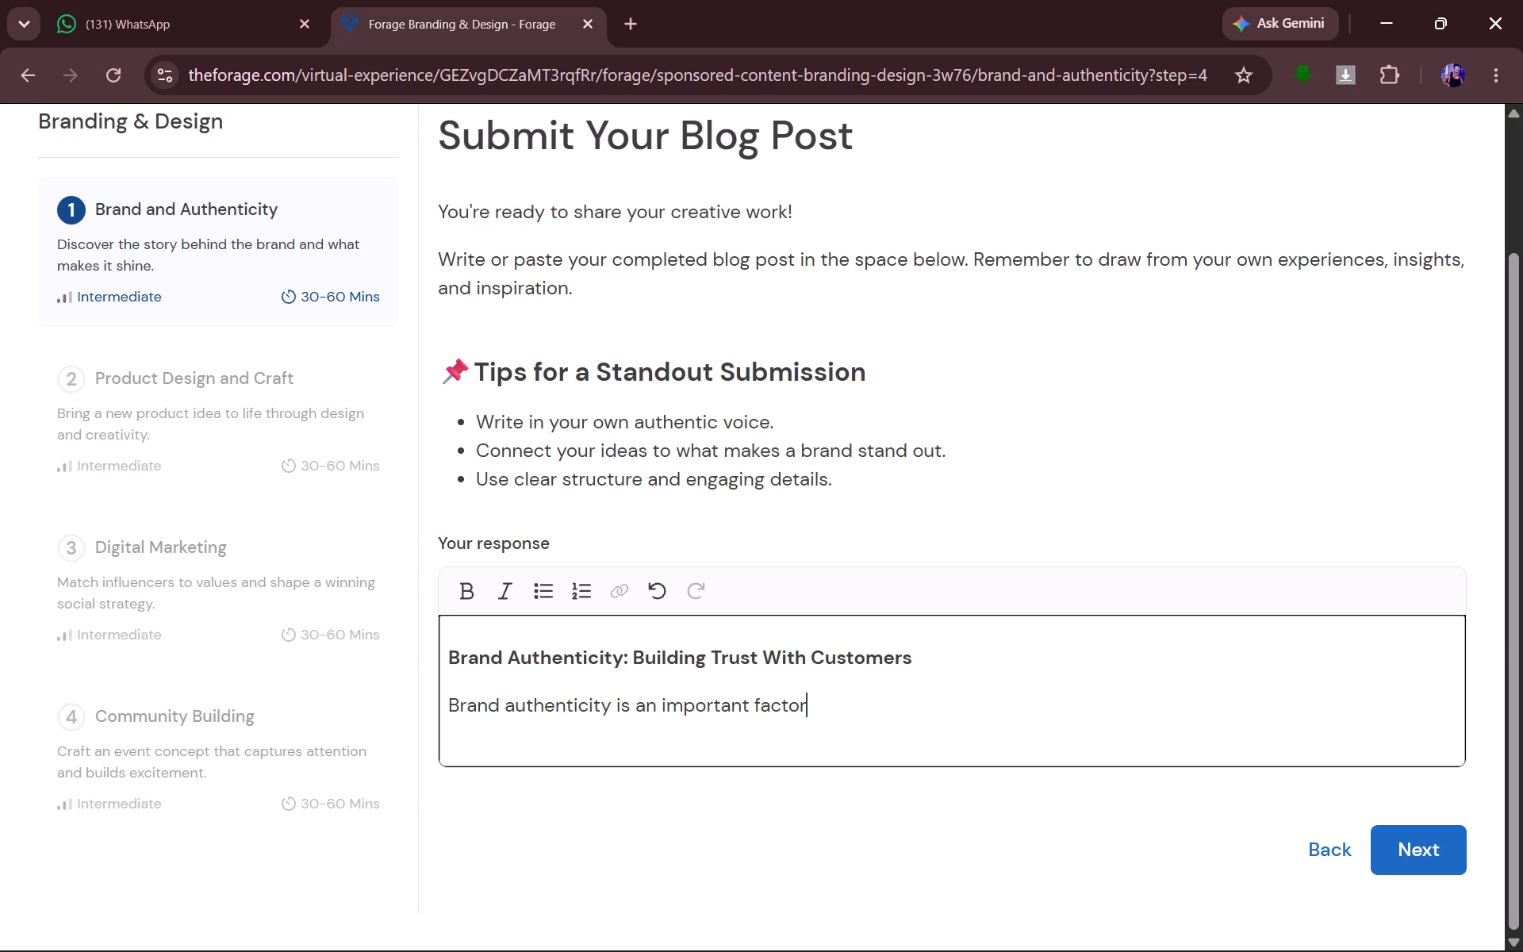
key(space)
text(i)
key(space)
key(BackSpace)
text(n building strong relationships with custome)
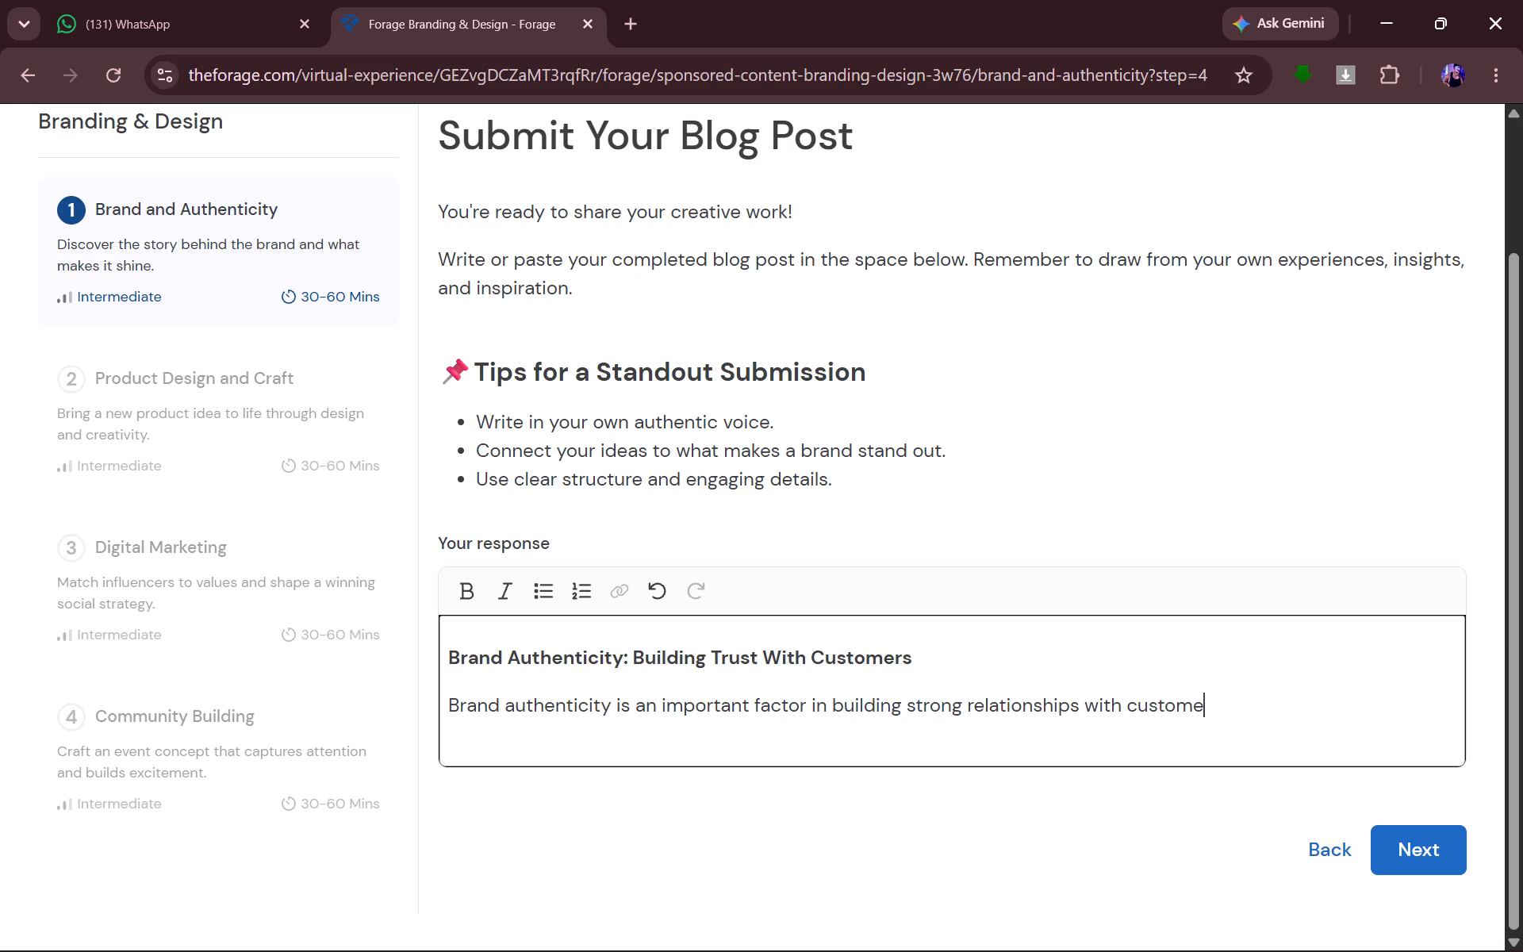
text(rs)
text(.)
Start a second sentence in the paragraph with "It means", correcting the misspelled "Itt".
key(space)
key(e)
text(ans)
key(space)
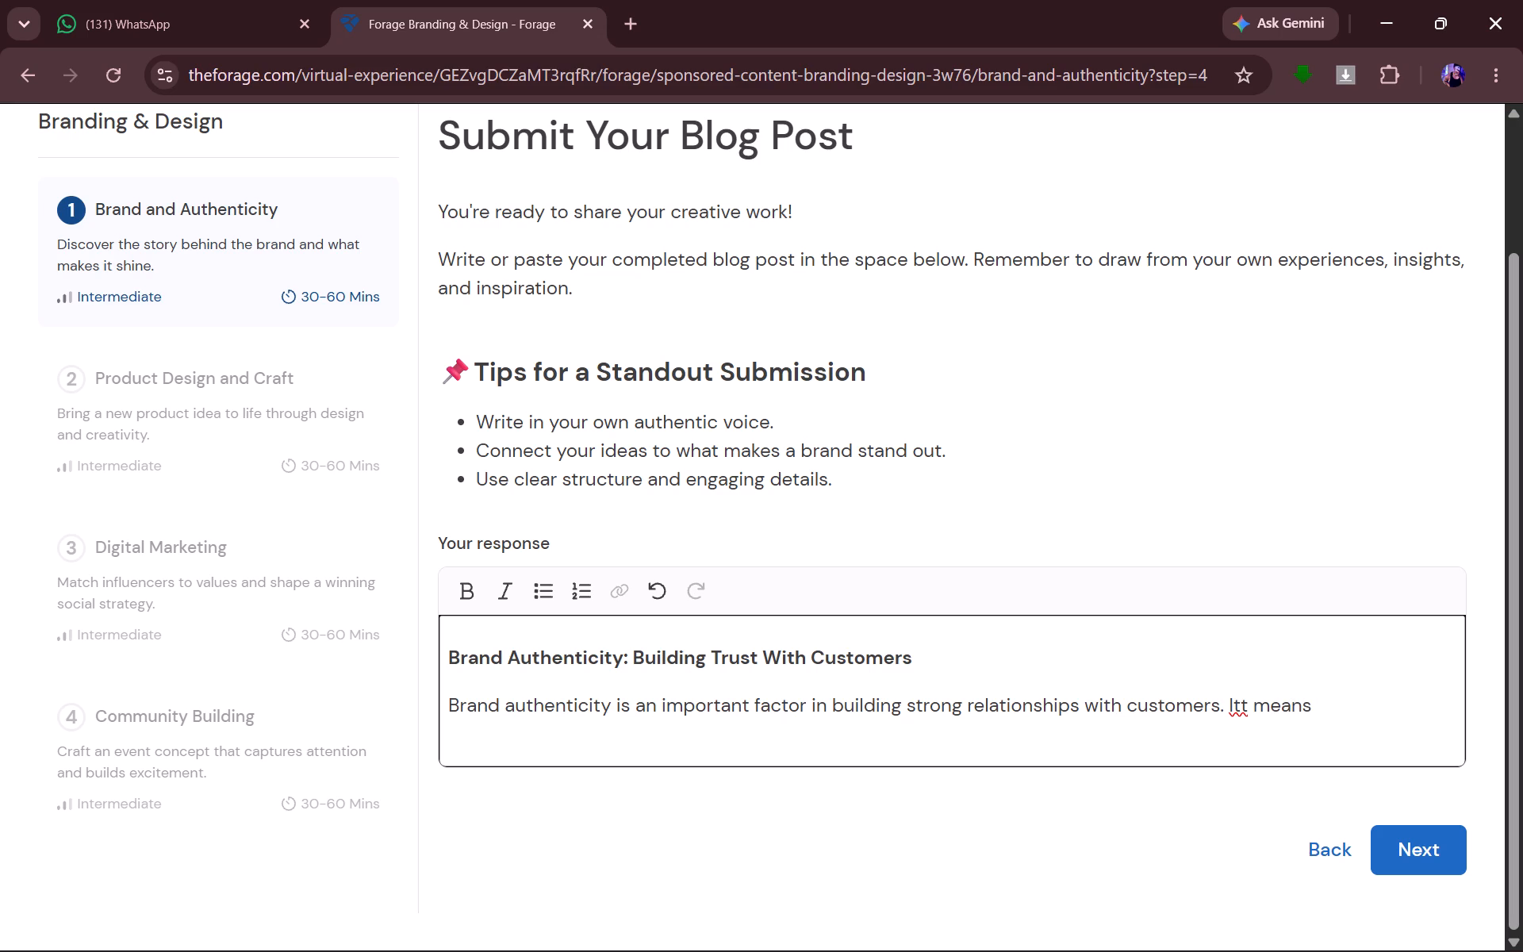
click(1252, 701)
key(BackSpace)
key(BackSpace)
key(space)
click(1340, 713)
Continue the second sentence with "being honest, transparent,", correcting the spelling of transparent.
text(being h)
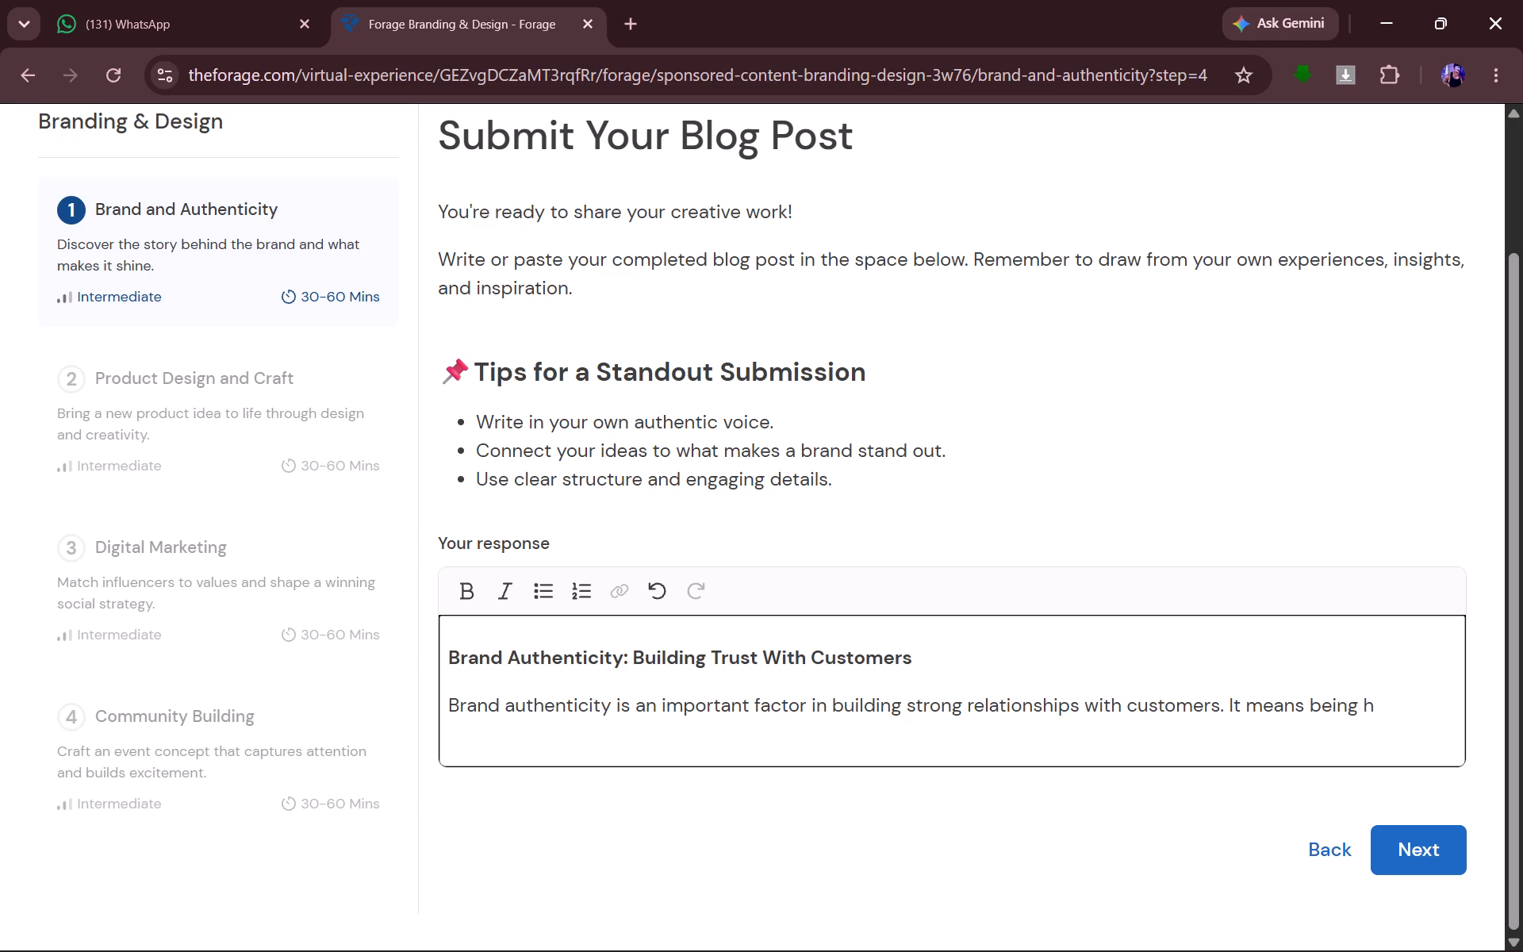
text(onest)
text(, transperent)
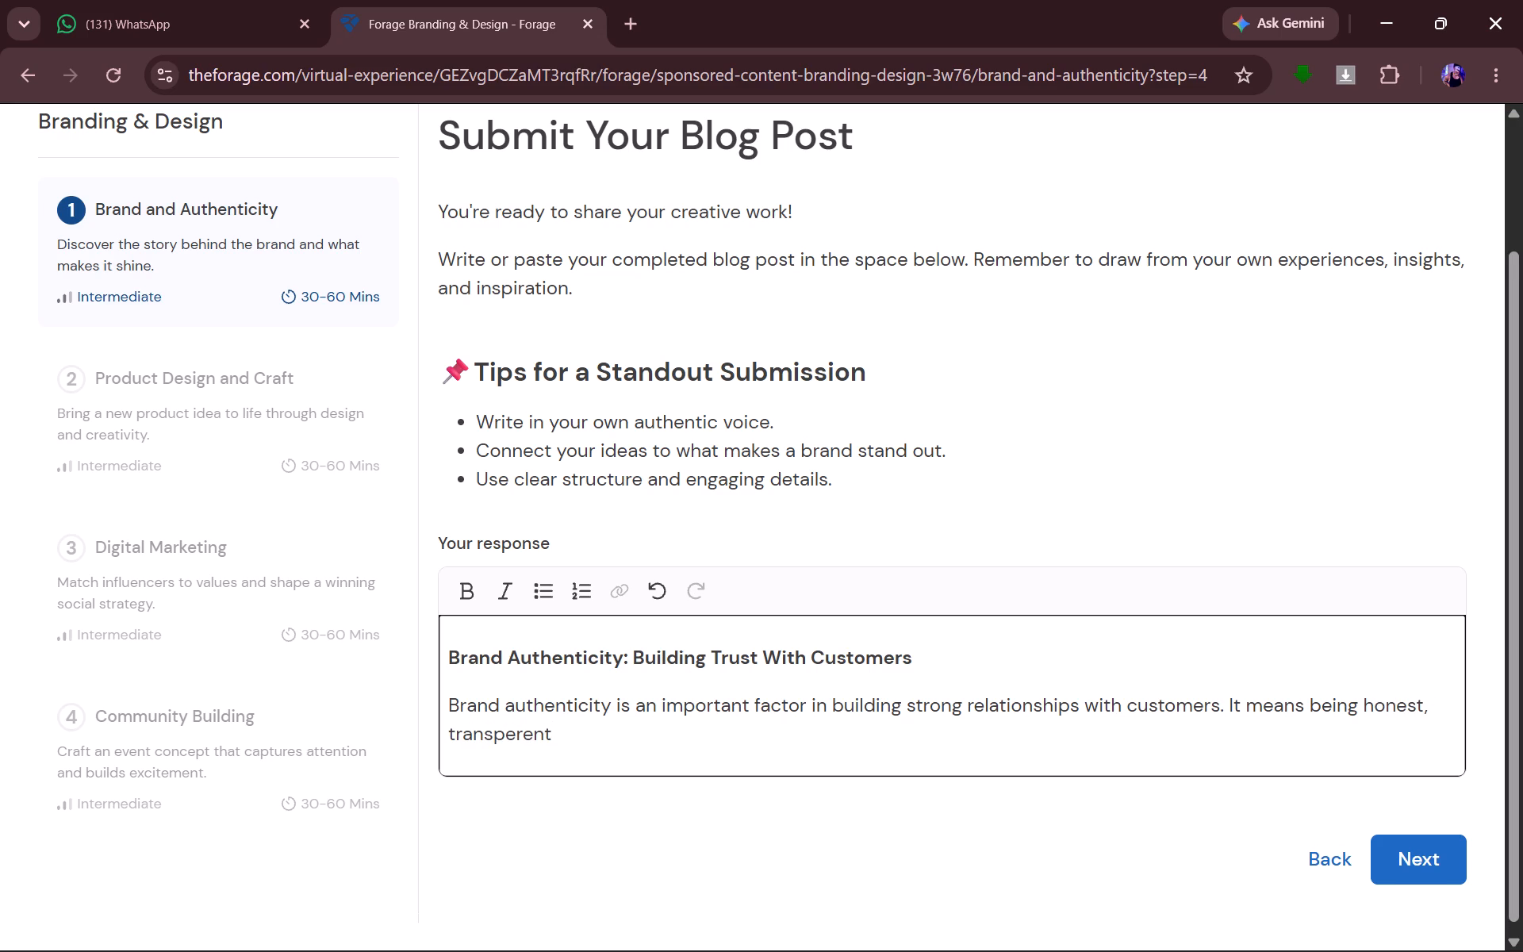
click(508, 728)
click(515, 728)
key(BackSpace)
key(a)
click(575, 722)
text(,)
Finish the second sentence with "and consistent with a brand's values and promises.".
key(space)
text(and consisten)
text(t with)
key(space)
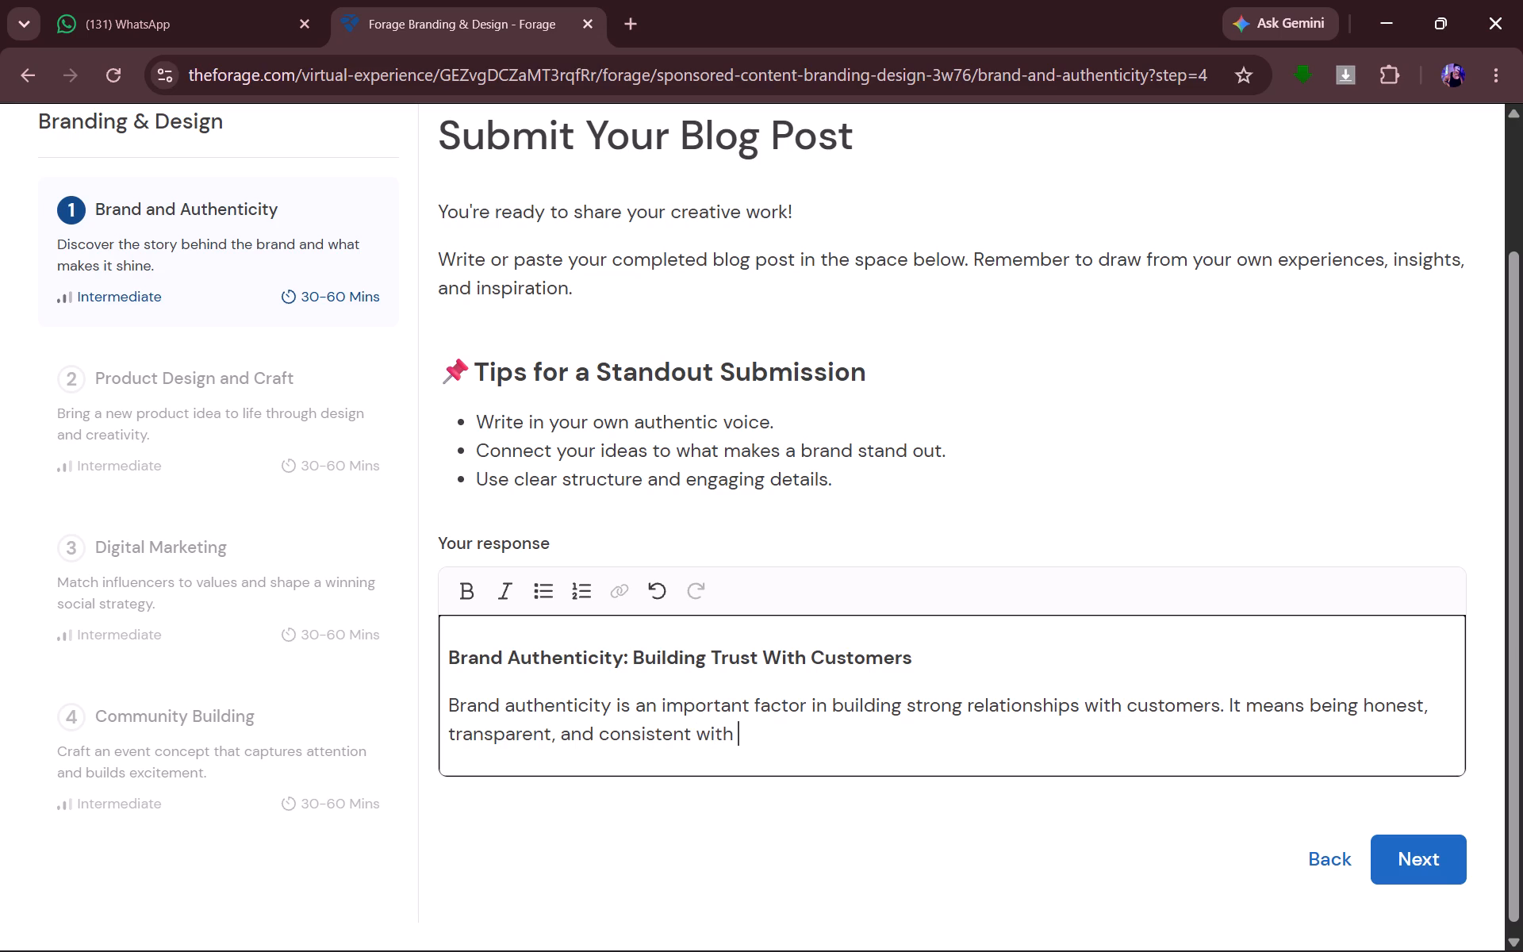
text(a brand)
key(shift+quotedbl)
key(BackSpace)
key(apostrophe)
text(s values and promises)
key(period)
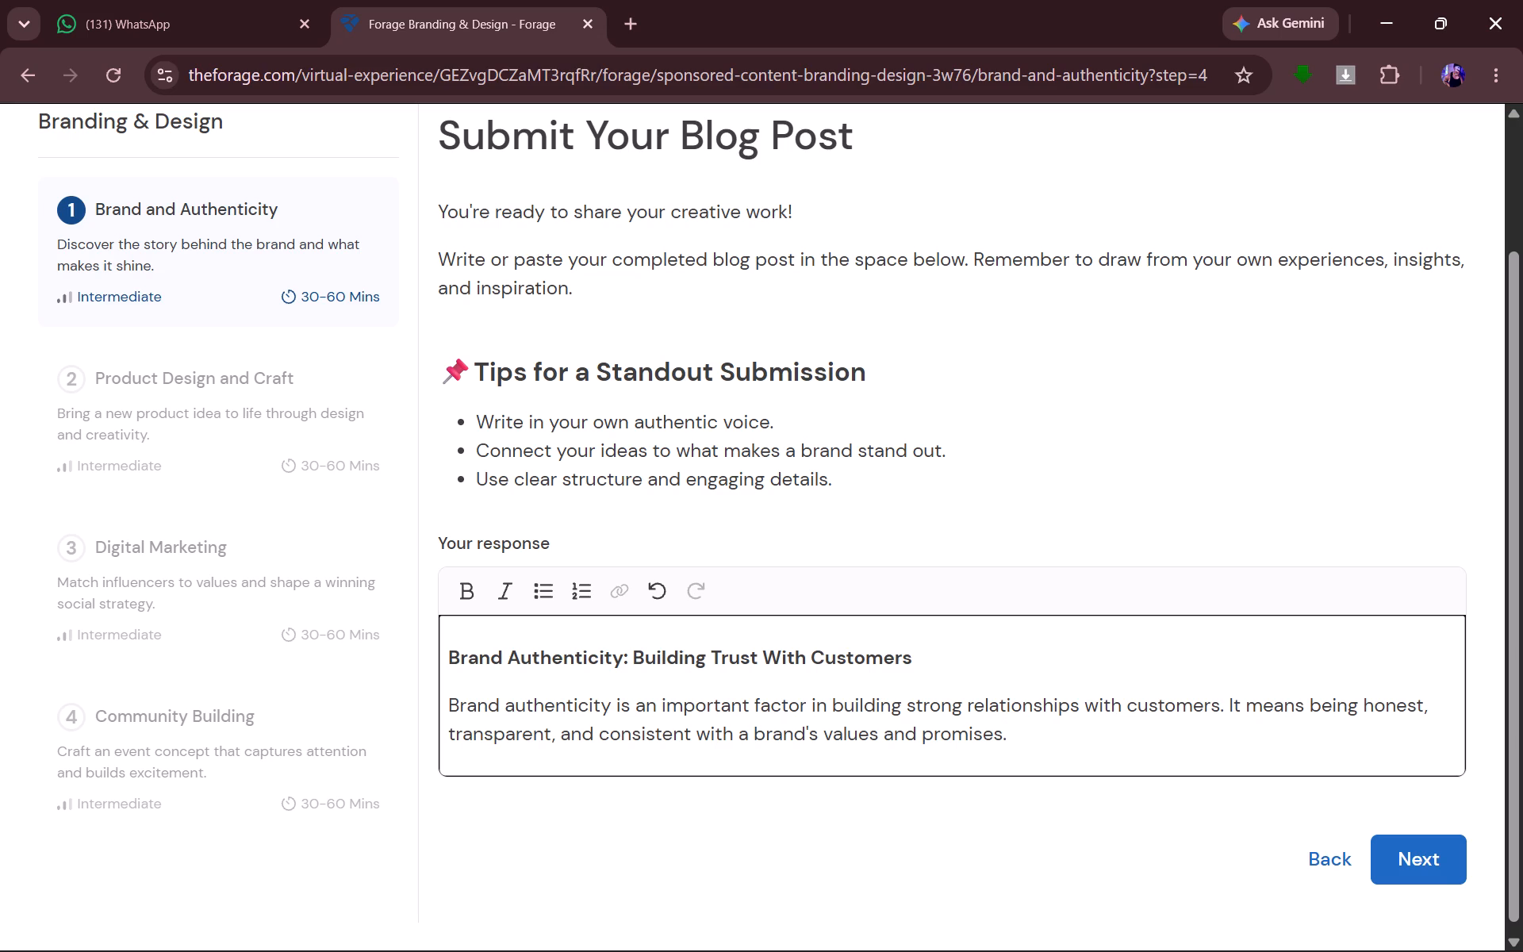
Begin a third sentence with "In today's competitive market,", fixing the apostrophe in today's and the spelling of competitive.
key(space)
text(n todays)
key(space)
text(com)
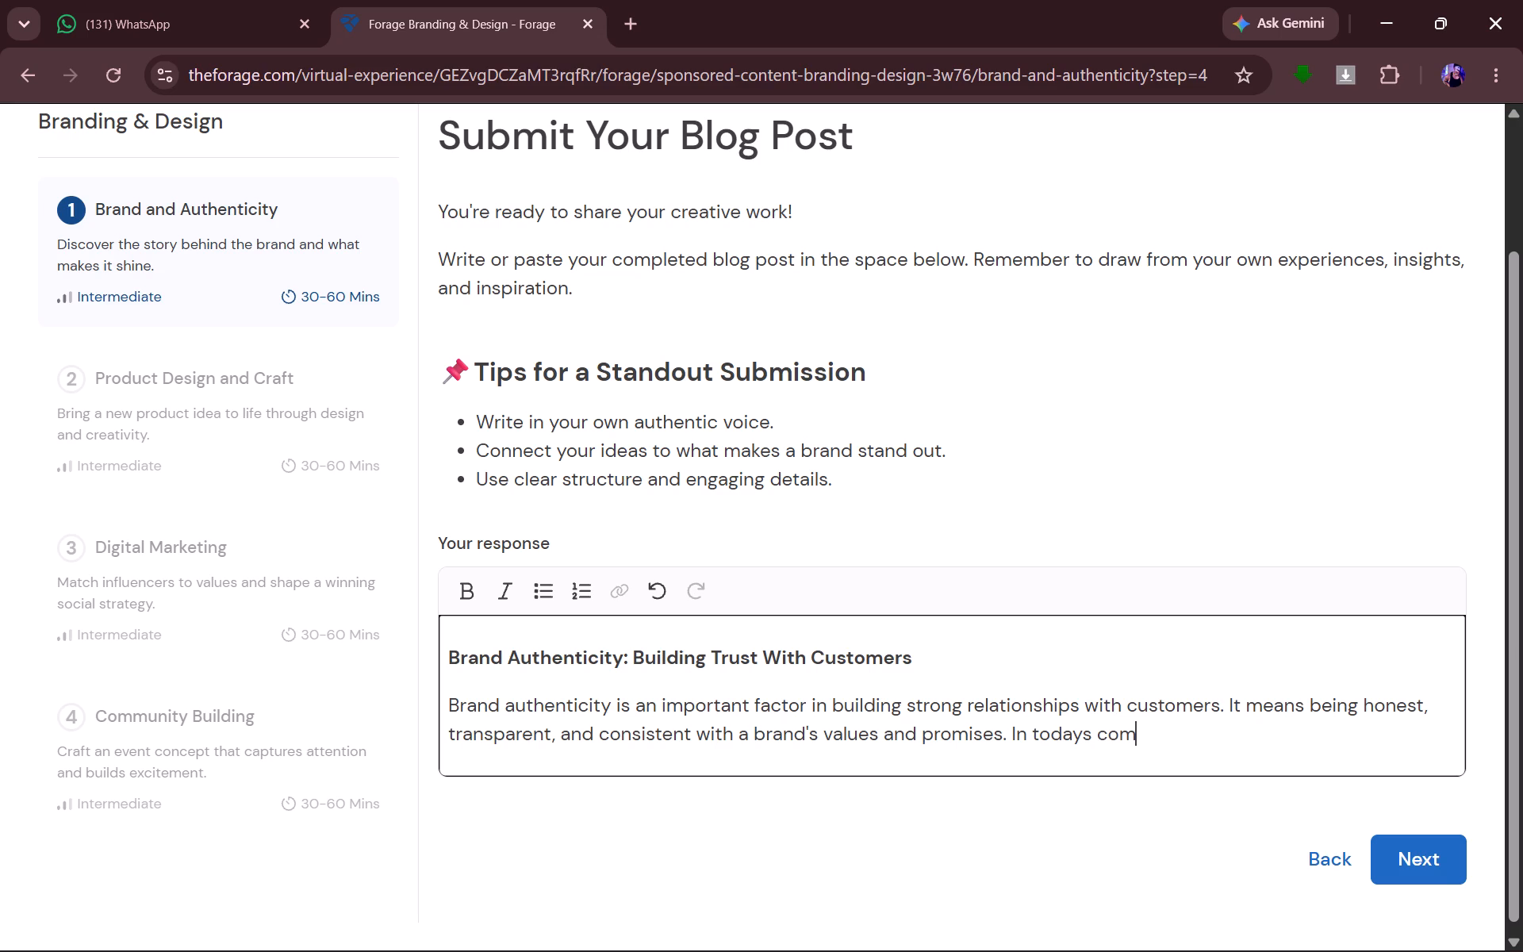
key(BackSpace)
key(BackSpace)
key(BackSpace)
key(BackSpace)
key(BackSpace)
text('s compet)
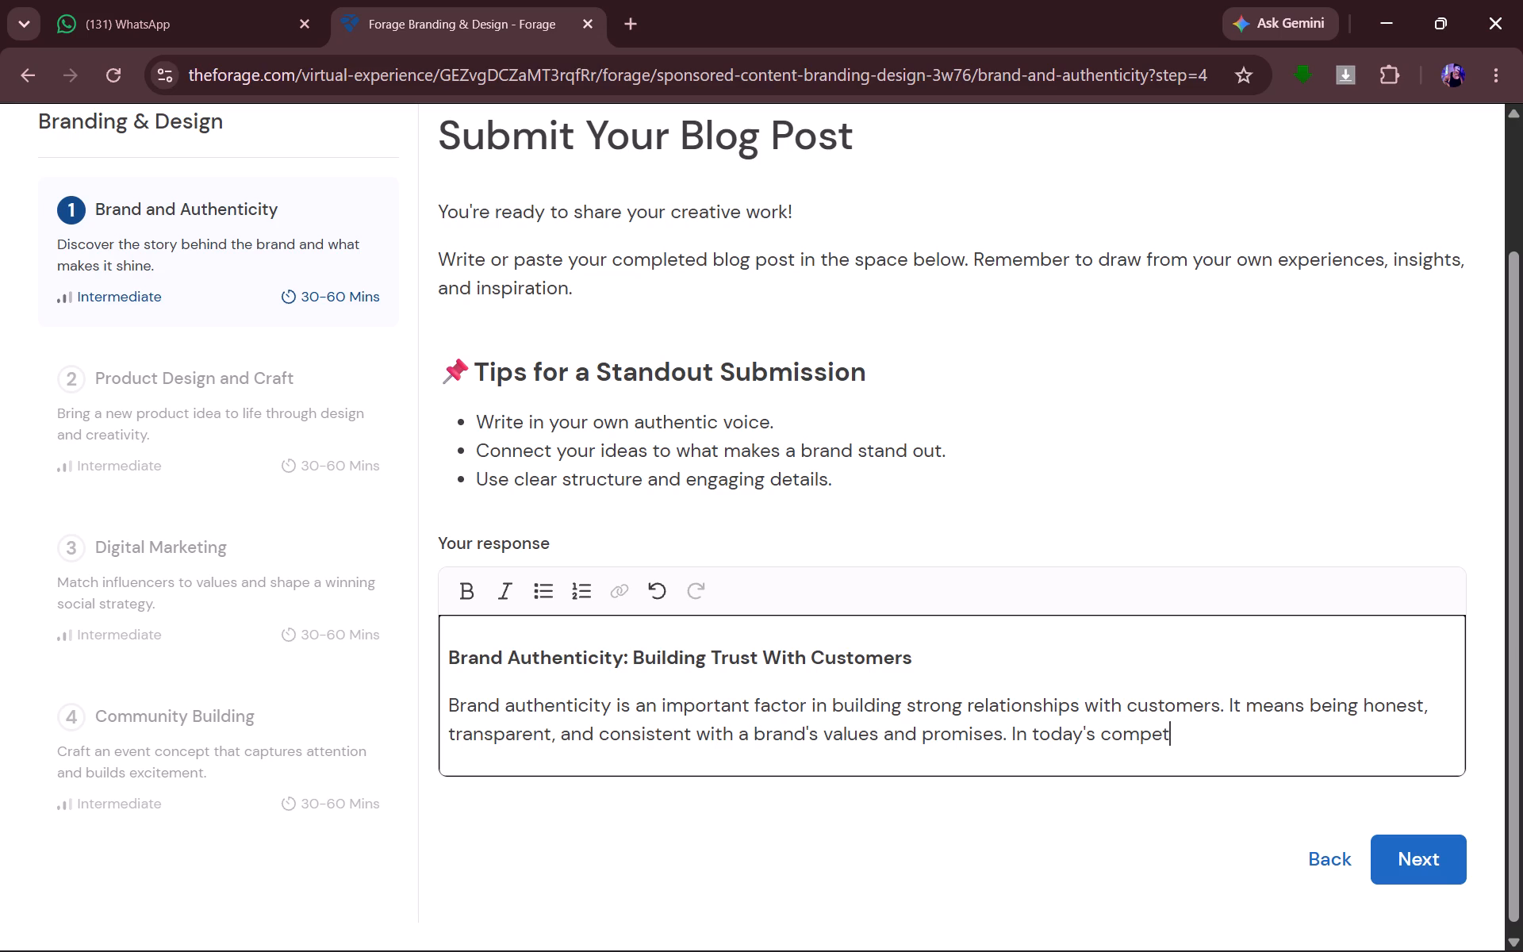
text(etive)
click(1177, 730)
key(BackSpace)
key(i)
click(1250, 723)
key(space)
text(market)
text(,)
Complete the third sentence with "customers prefer brands they can trust.".
key(space)
text(cuts)
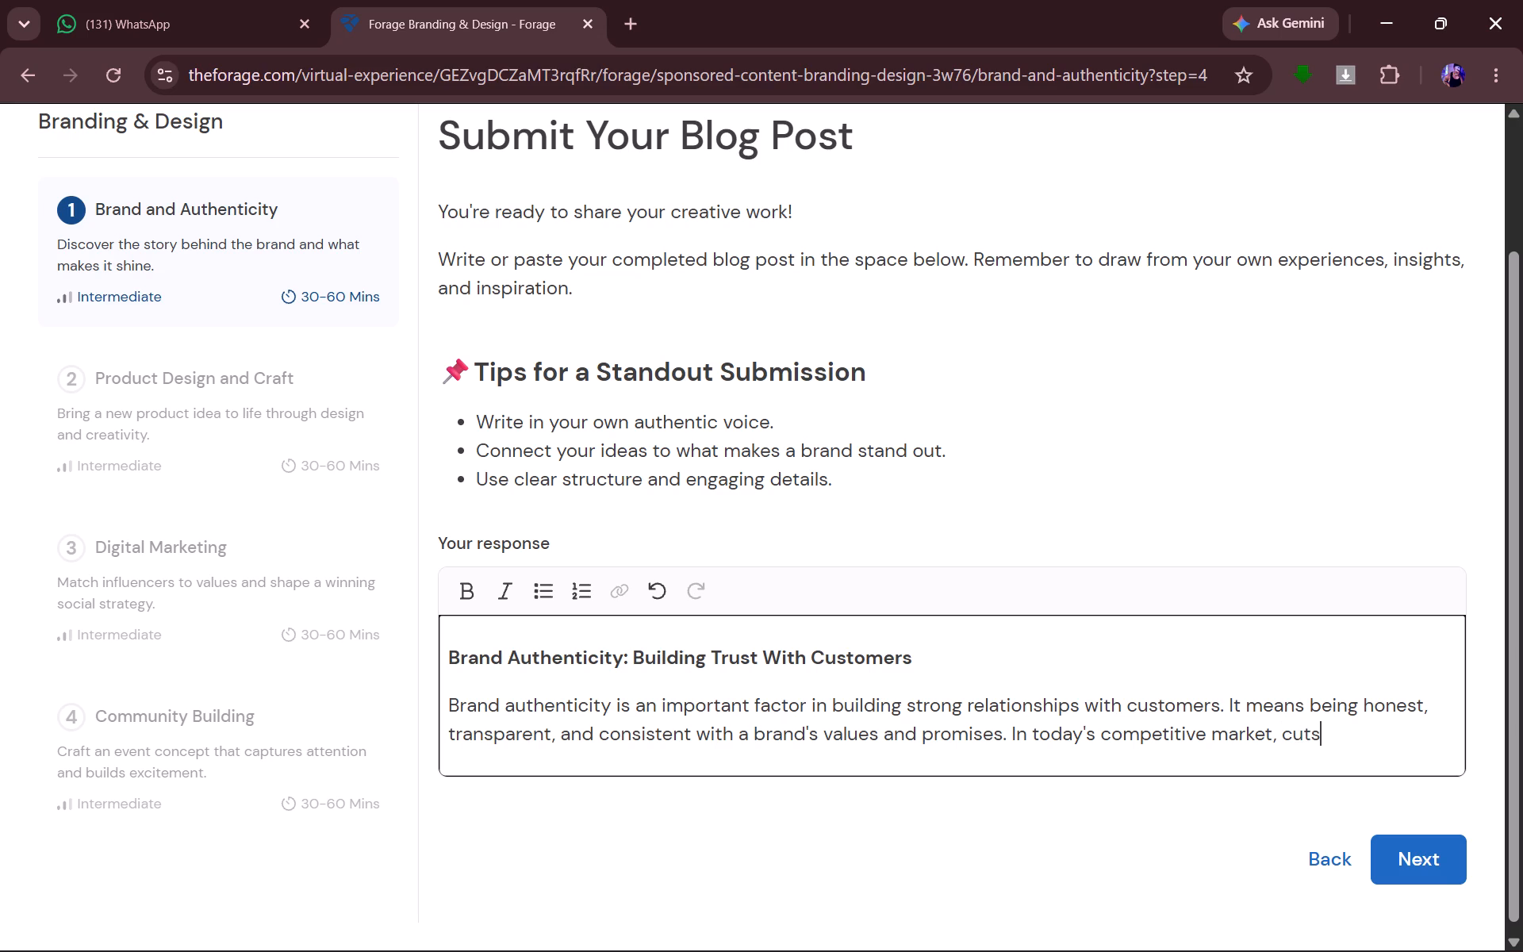
key(BackSpace)
key(BackSpace)
text(stomers prefer brands they can)
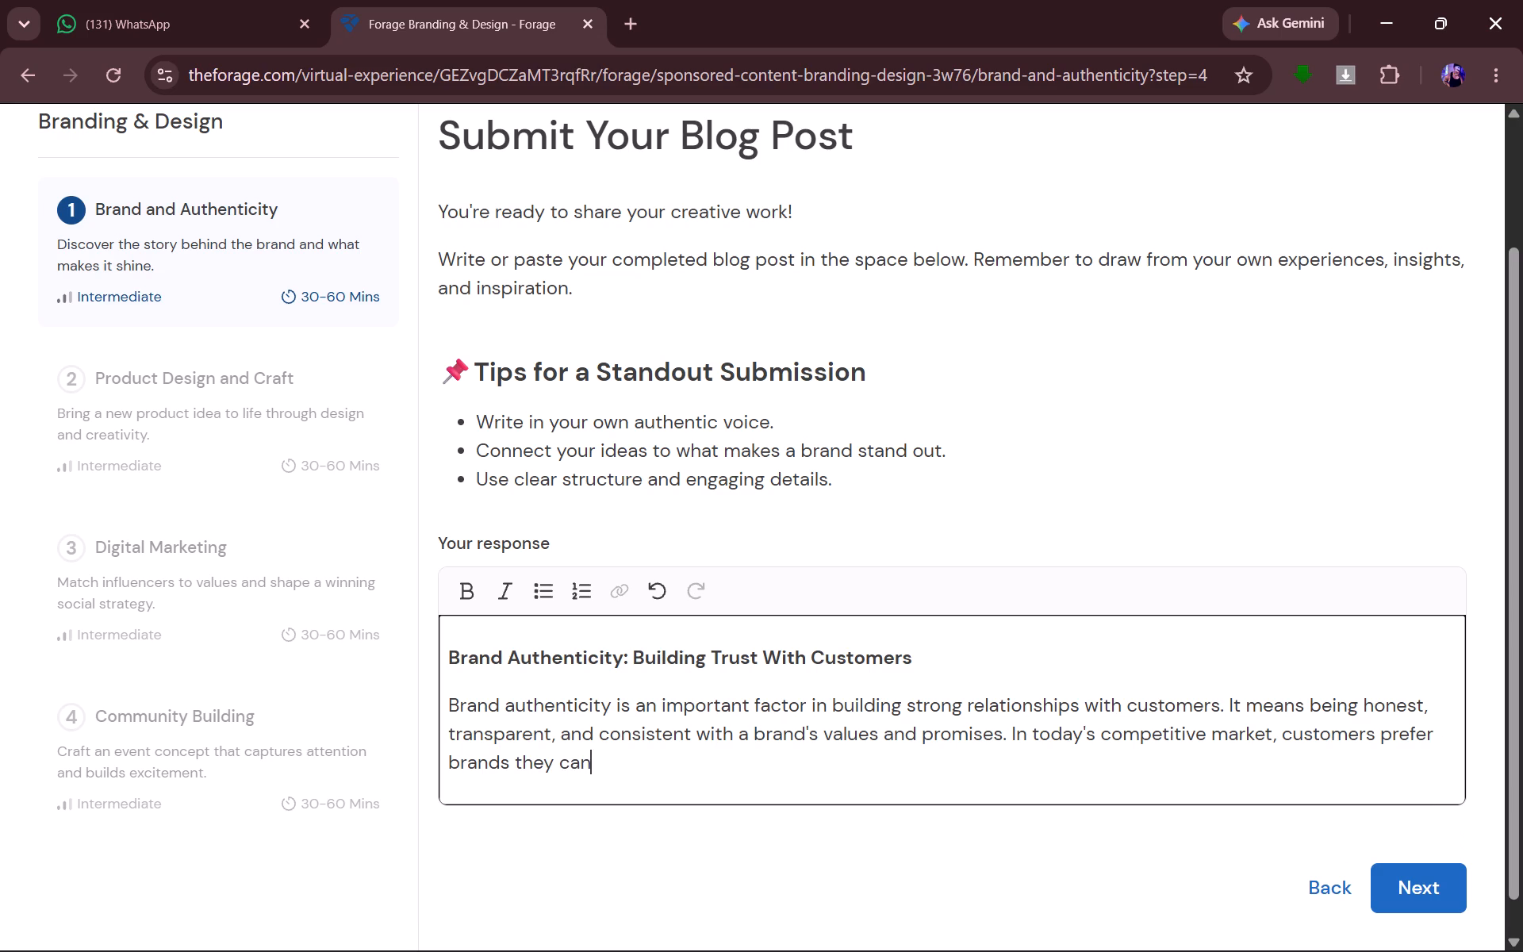
key(space)
text(trust)
key(period)
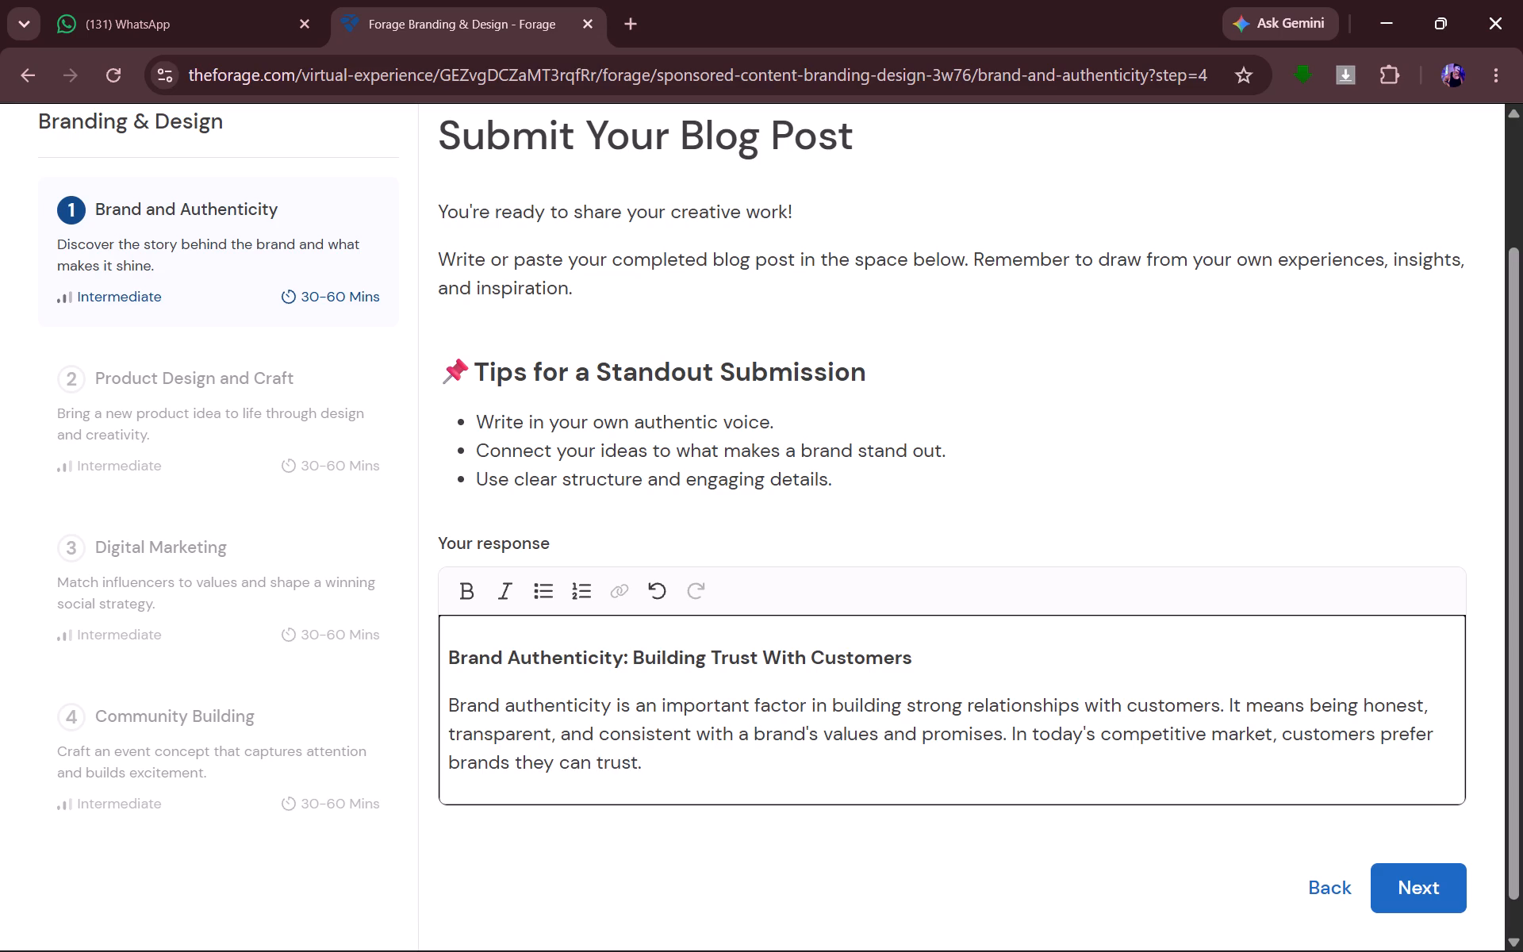
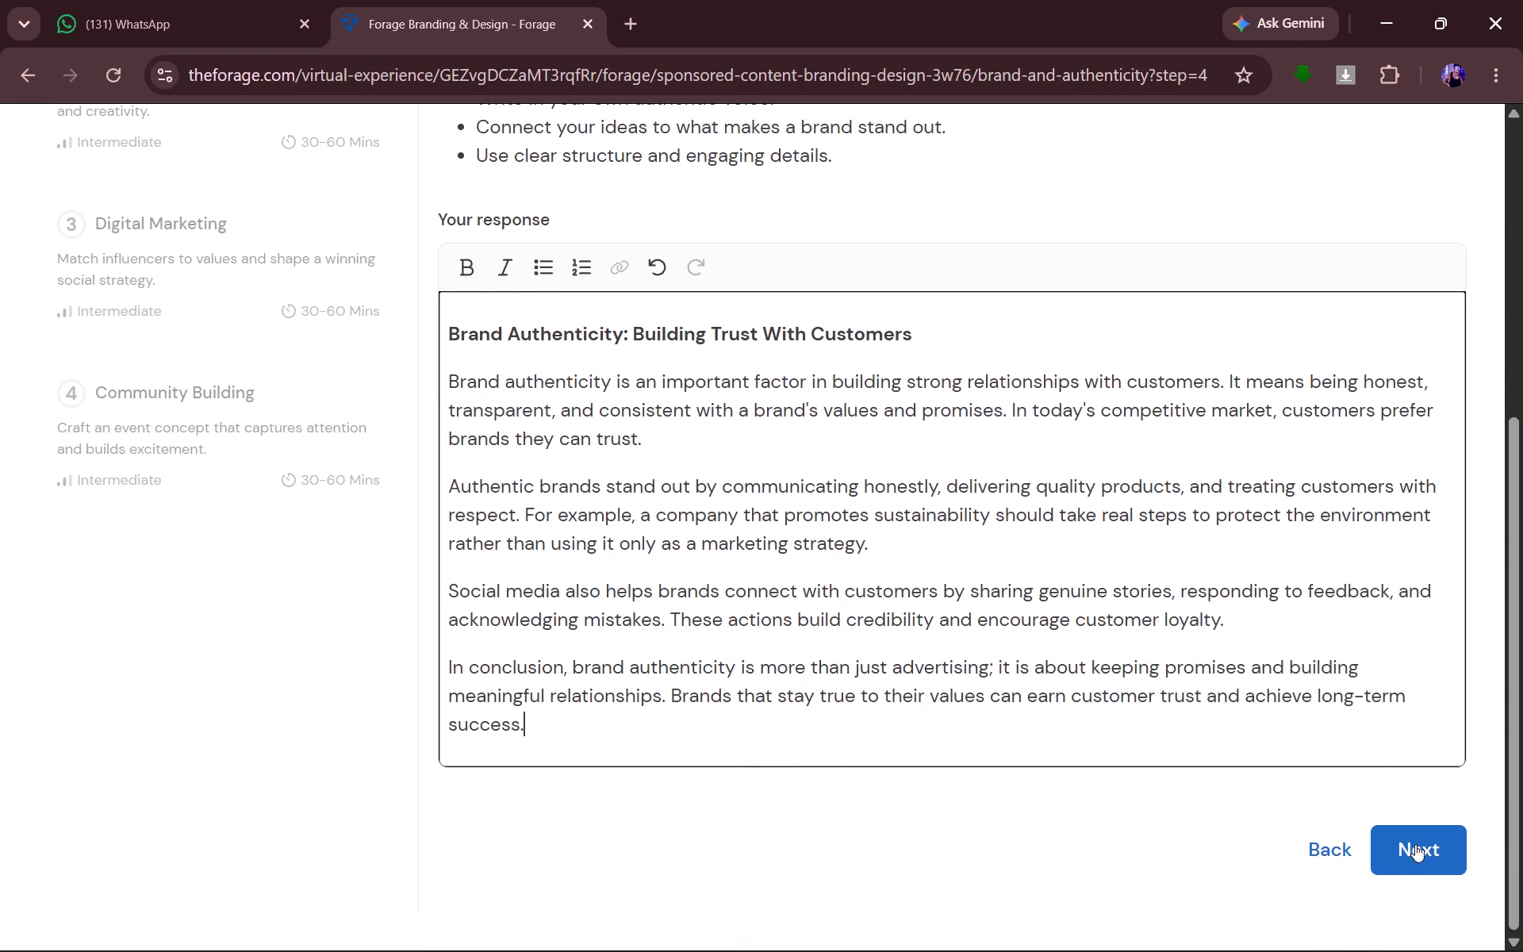
Submit the brand authenticity response, go past the example answer, and complete the Brand and Authenticity task.
click(1425, 850)
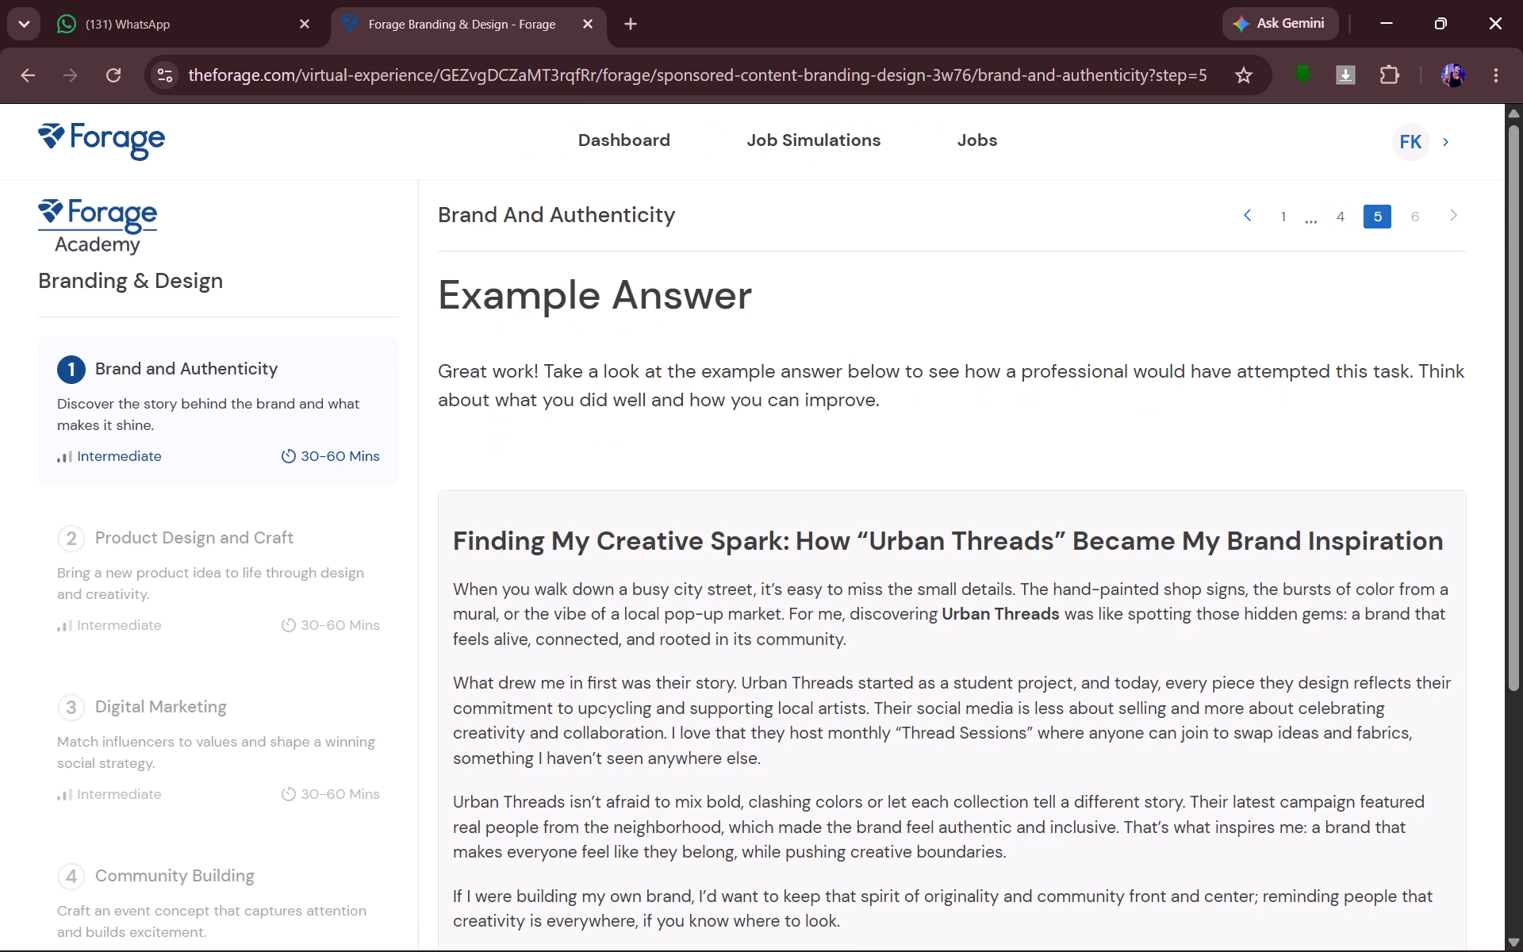
scroll(559, 431, down, 3)
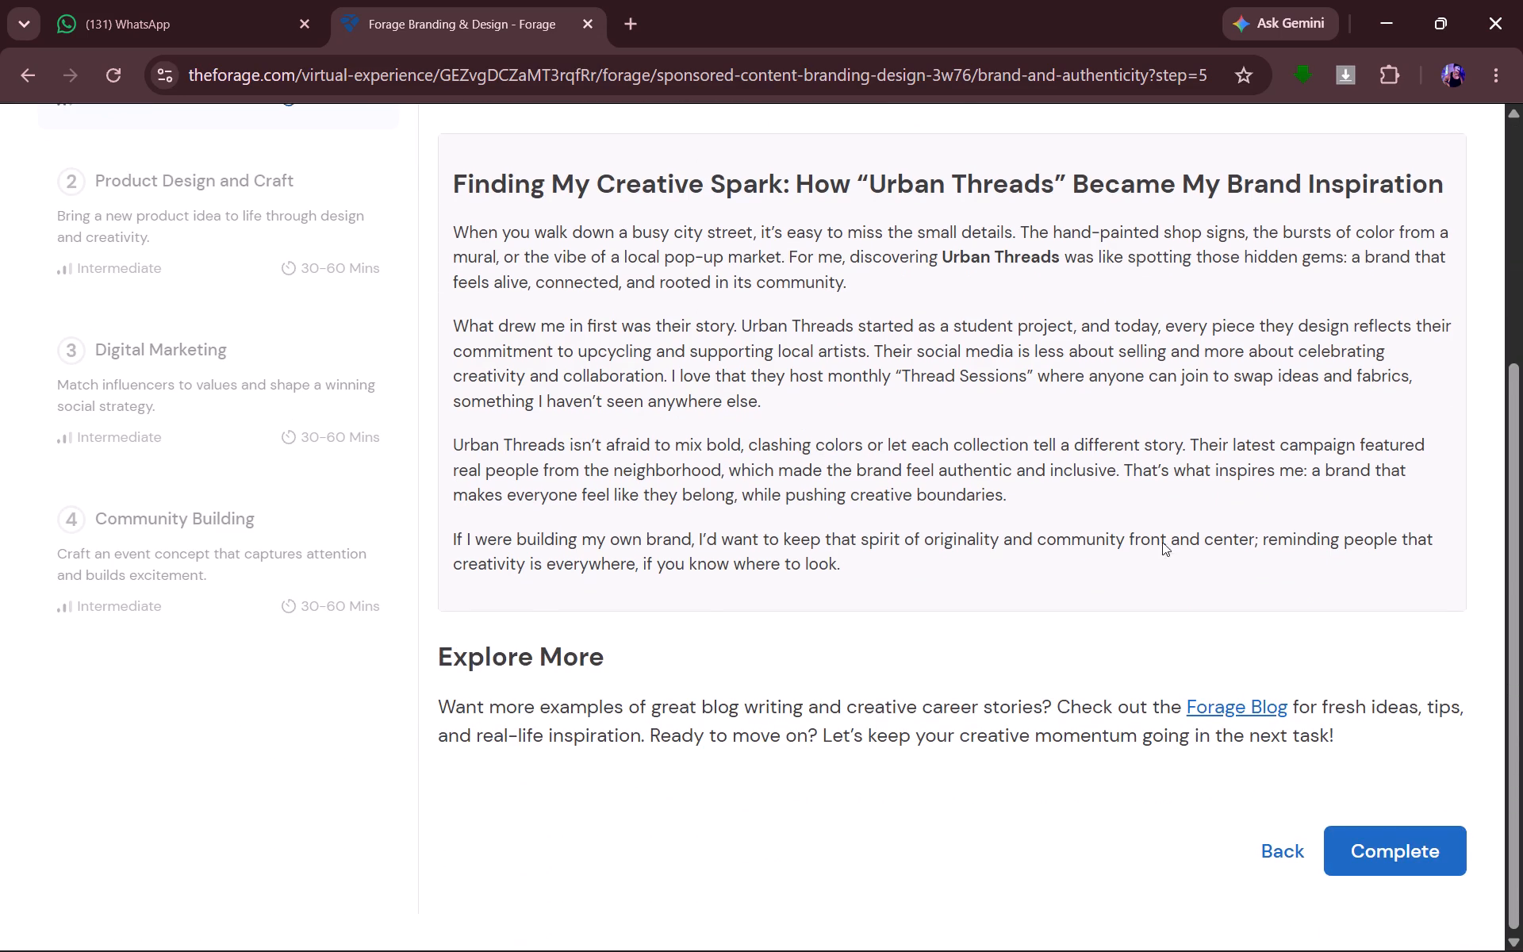
click(1391, 868)
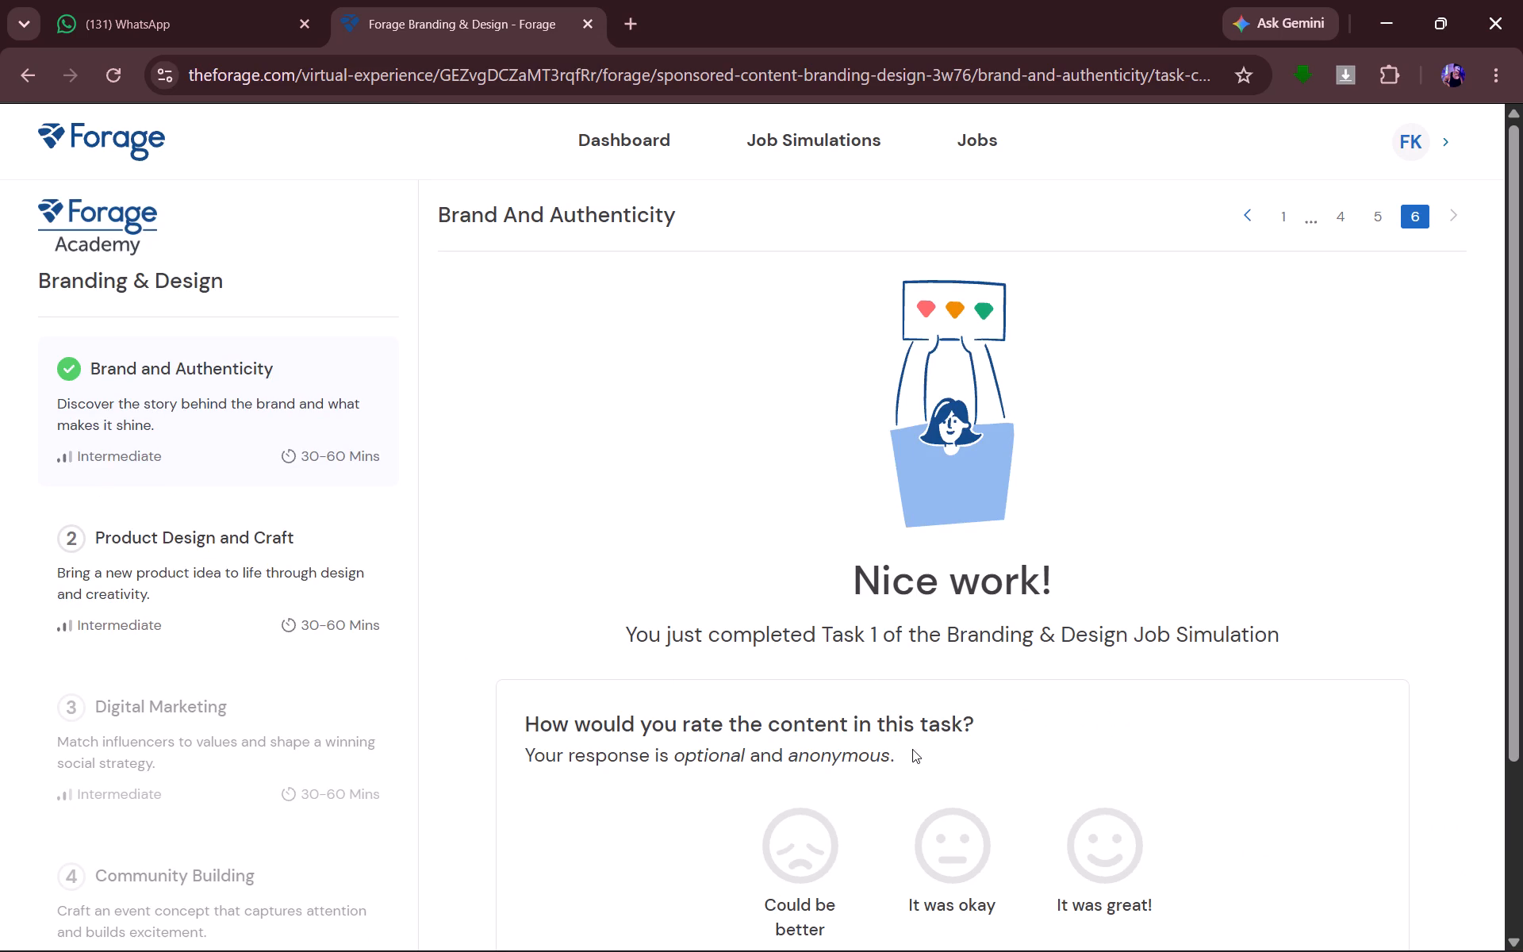
Rate the content of the completed Brand and Authenticity task as "It was great!".
click(816, 764)
scroll(786, 780, down, 2)
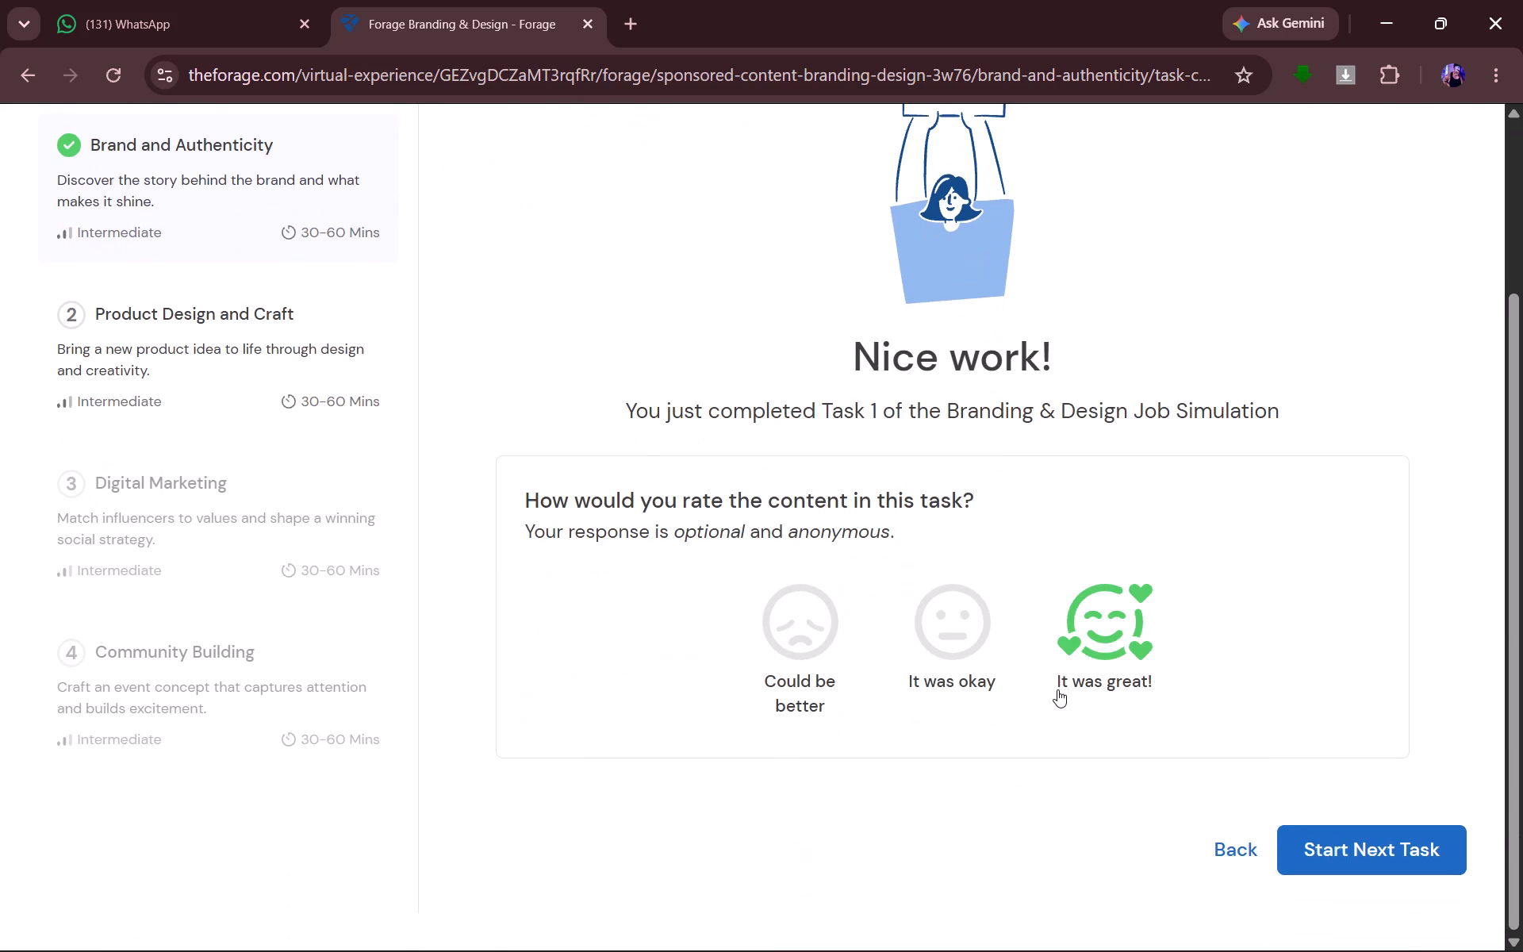
click(1080, 649)
Start the second task, Product Design and Craft, and go through its Task Overview page.
click(1379, 856)
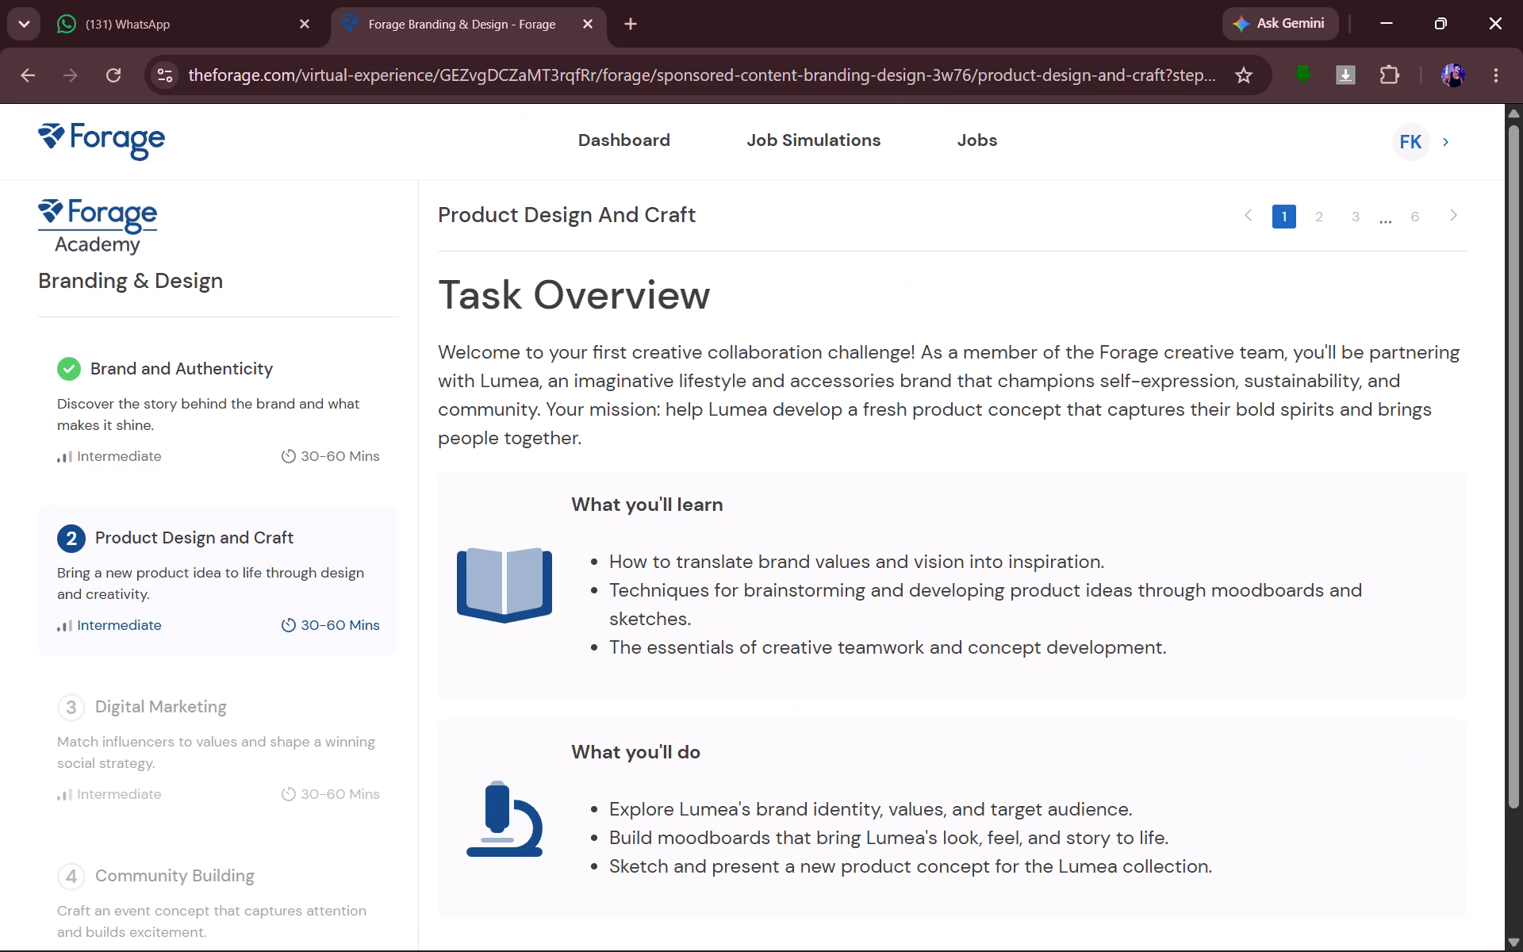
scroll(834, 868, down, 2)
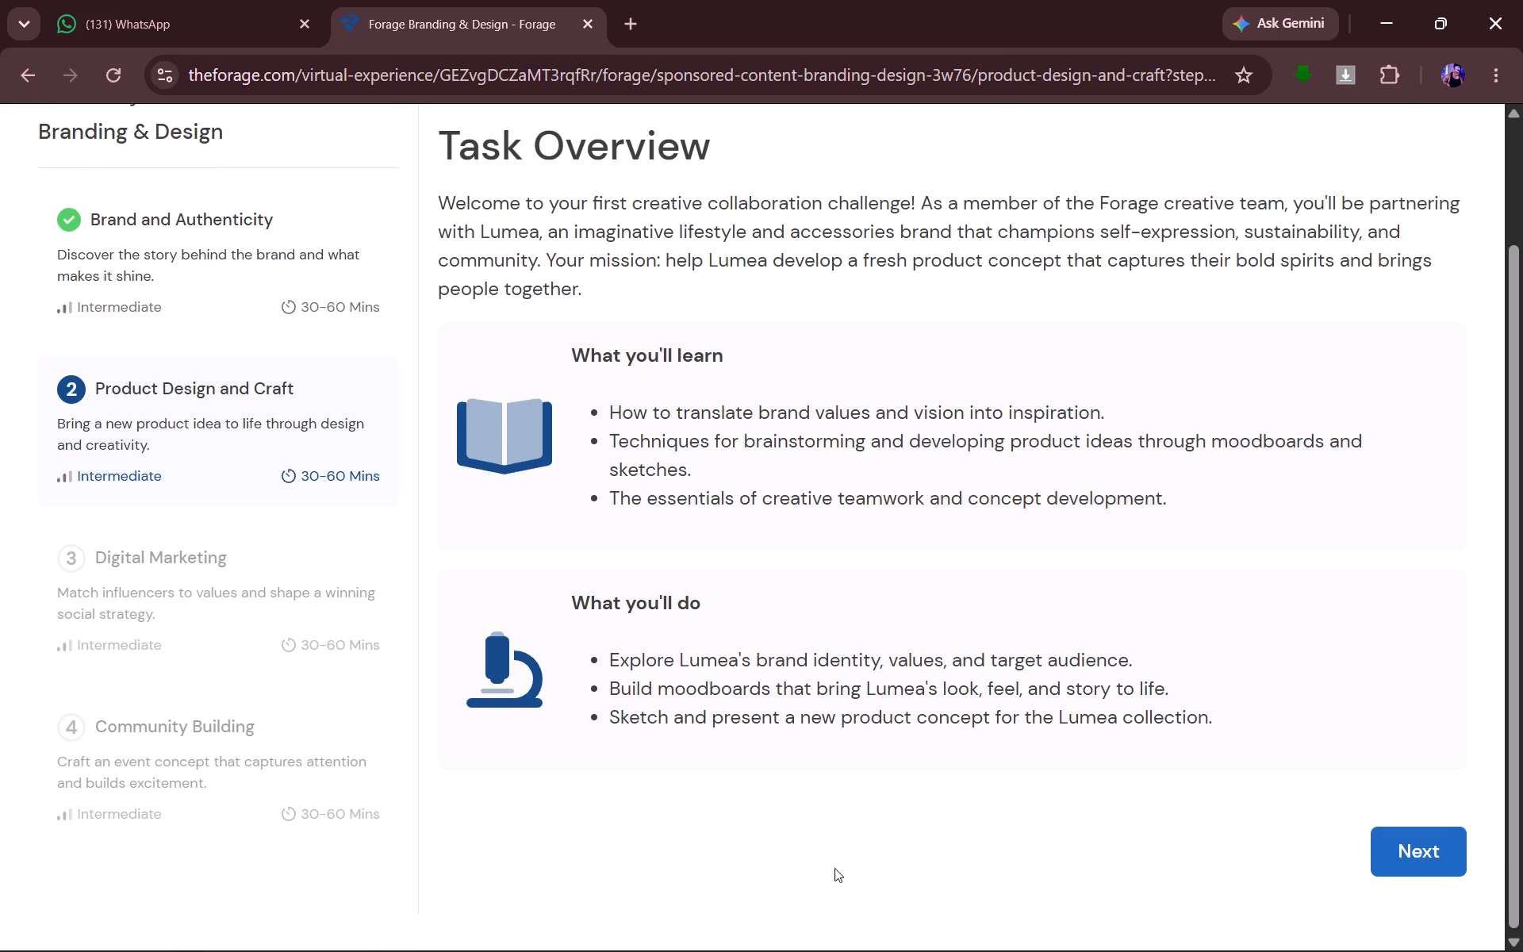
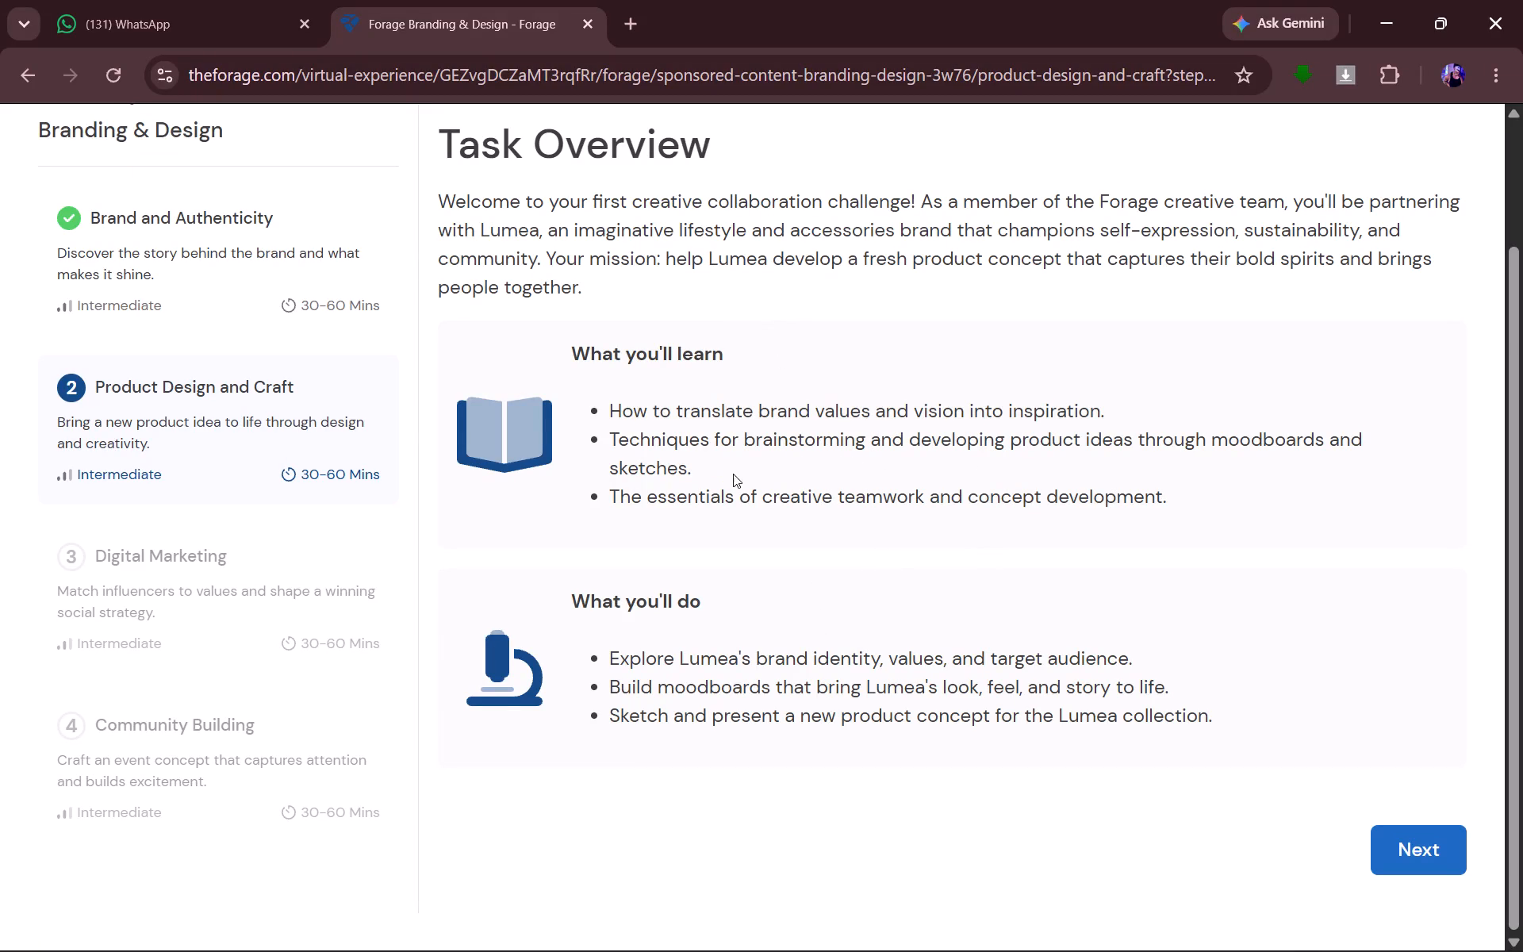
Go through the Creative Briefing: The Lumea Challenge page and advance to the Meet Lumea: Your Creative Partner page.
click(1429, 850)
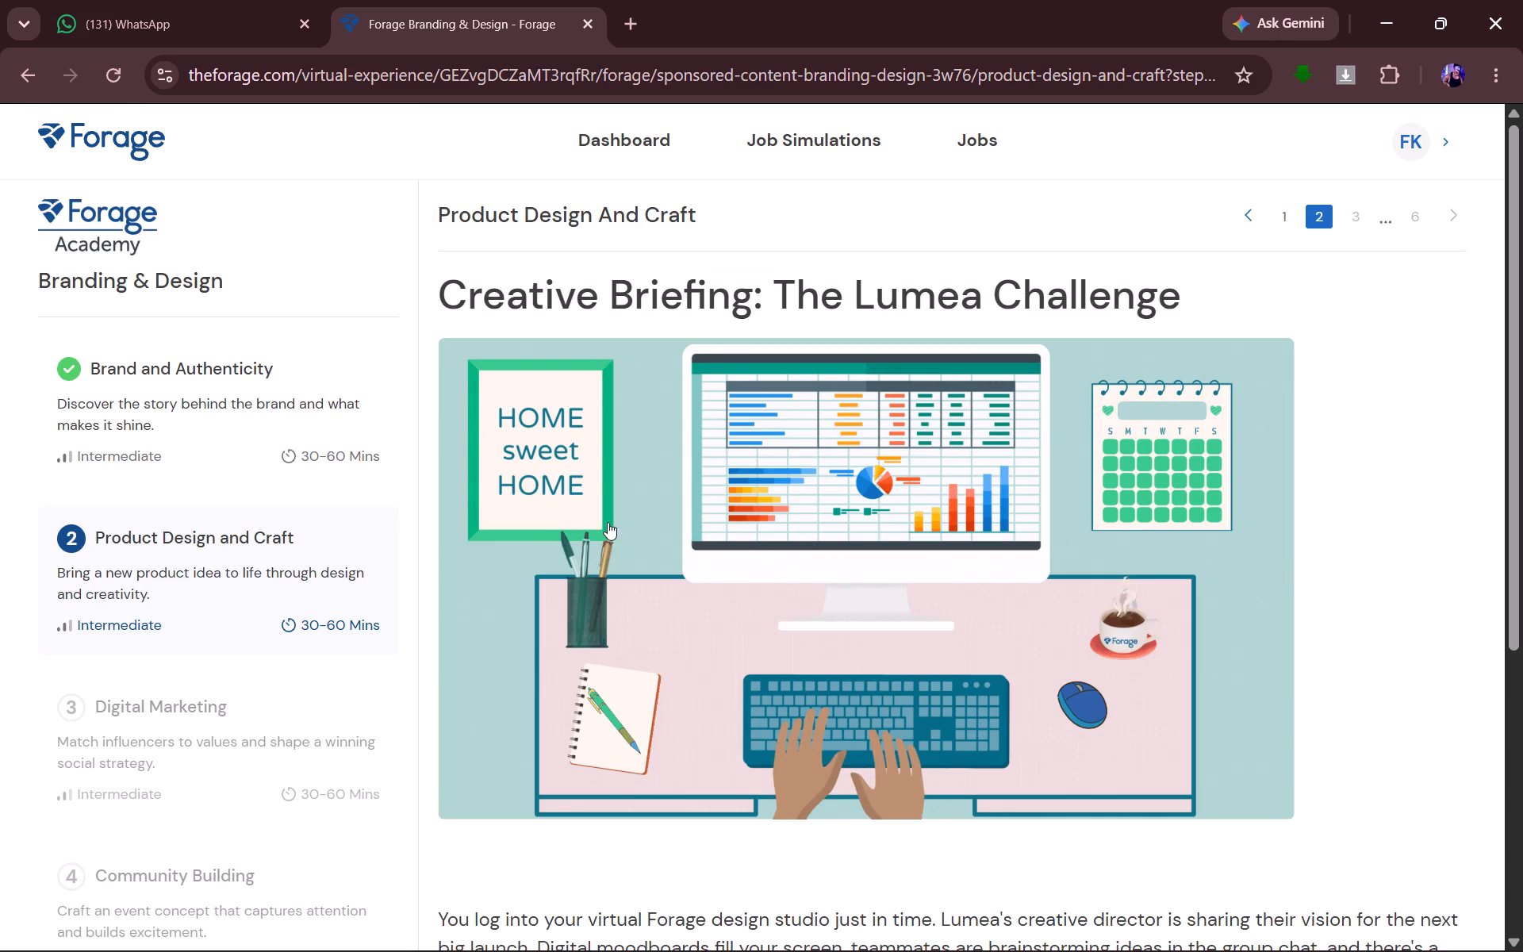
scroll(779, 563, down, 1)
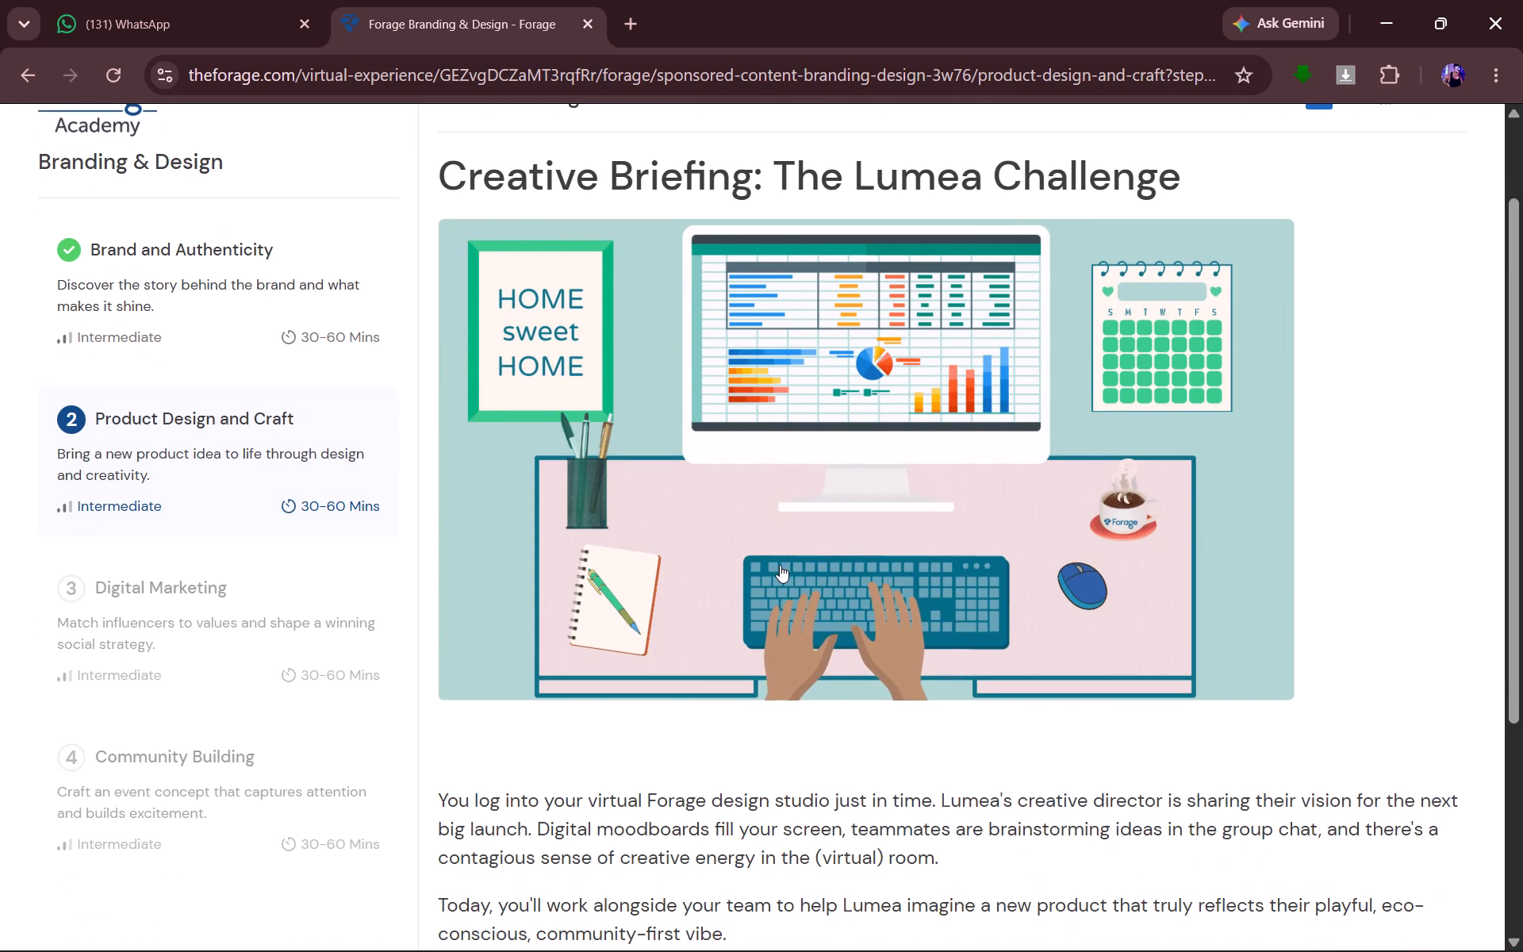
scroll(861, 591, up, 3)
scroll(861, 591, down, 4)
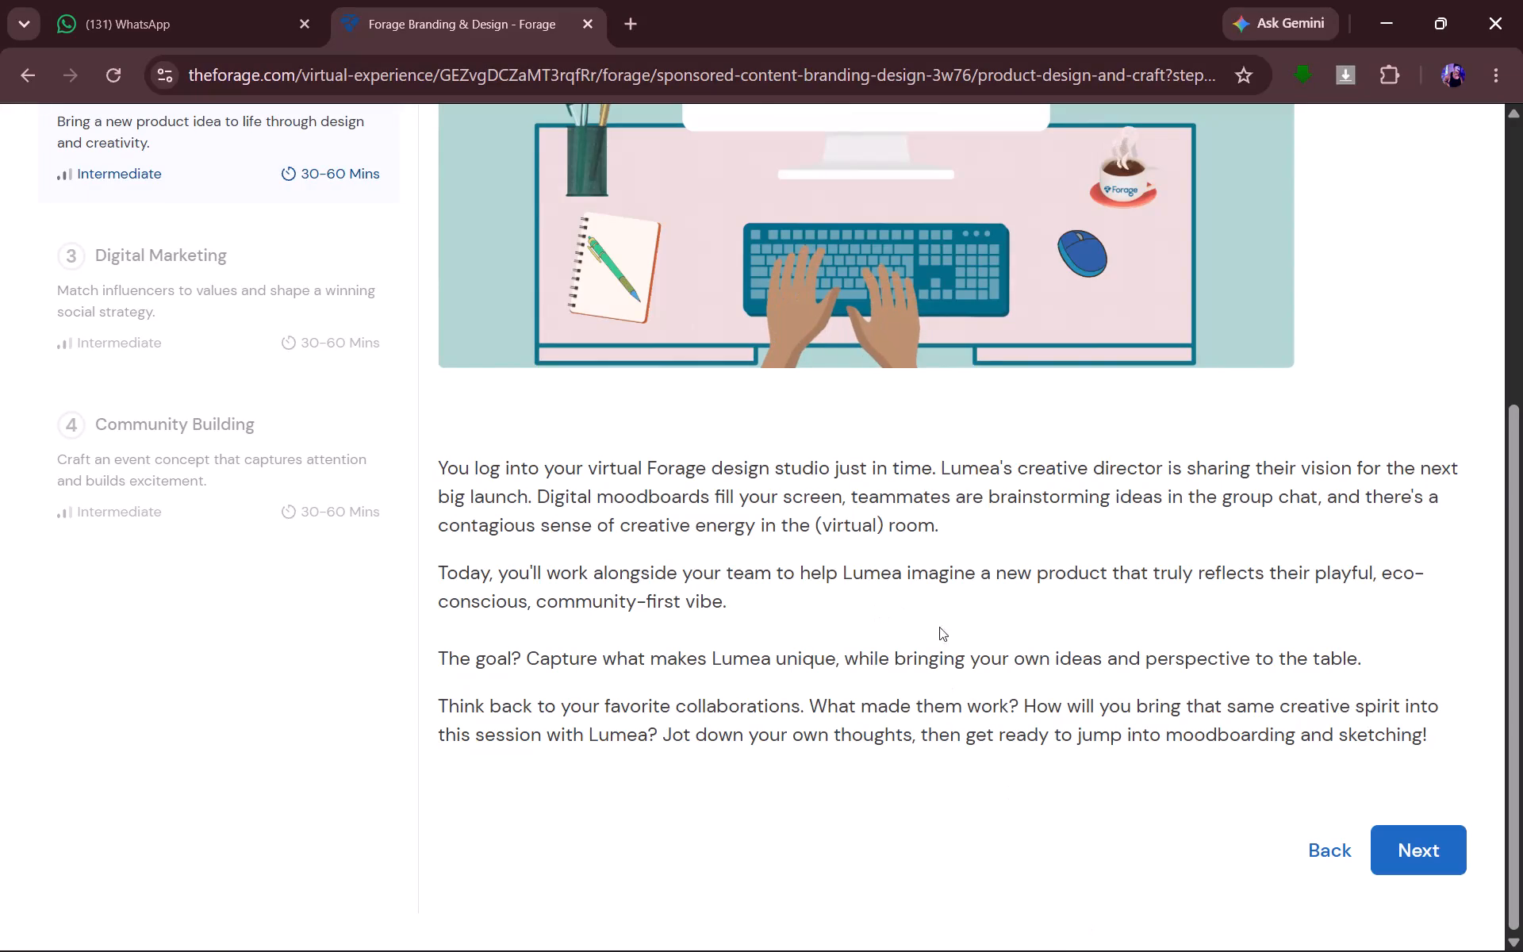
click(1422, 863)
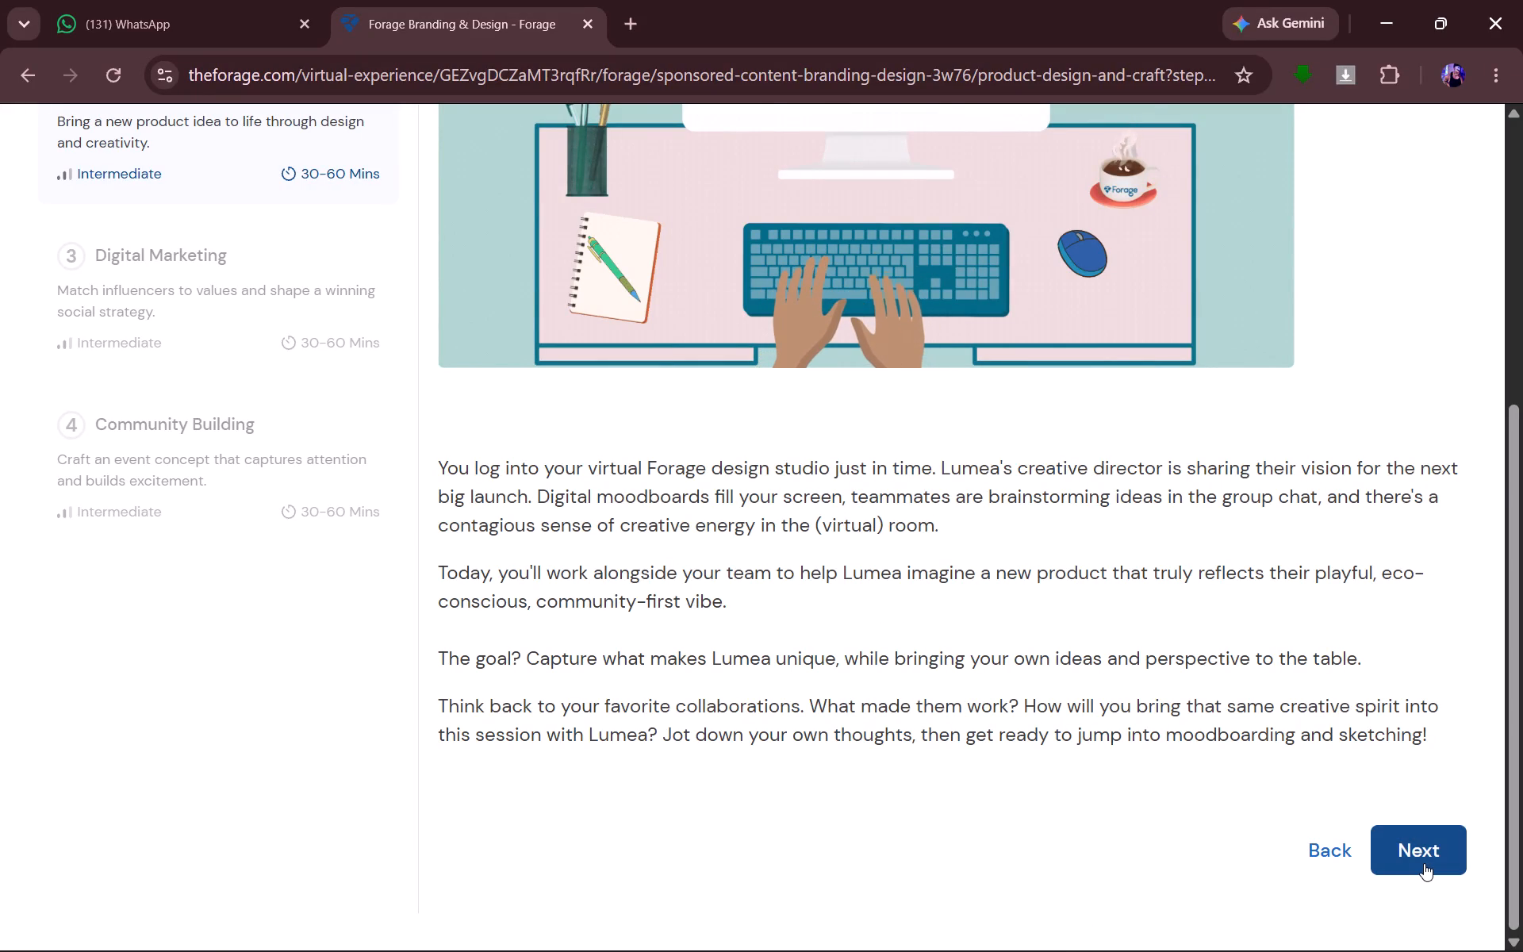
Read the Meet Lumea page, covering who Lumea is, its brand mission, core values and basic style guide.
scroll(1234, 532, up, 2)
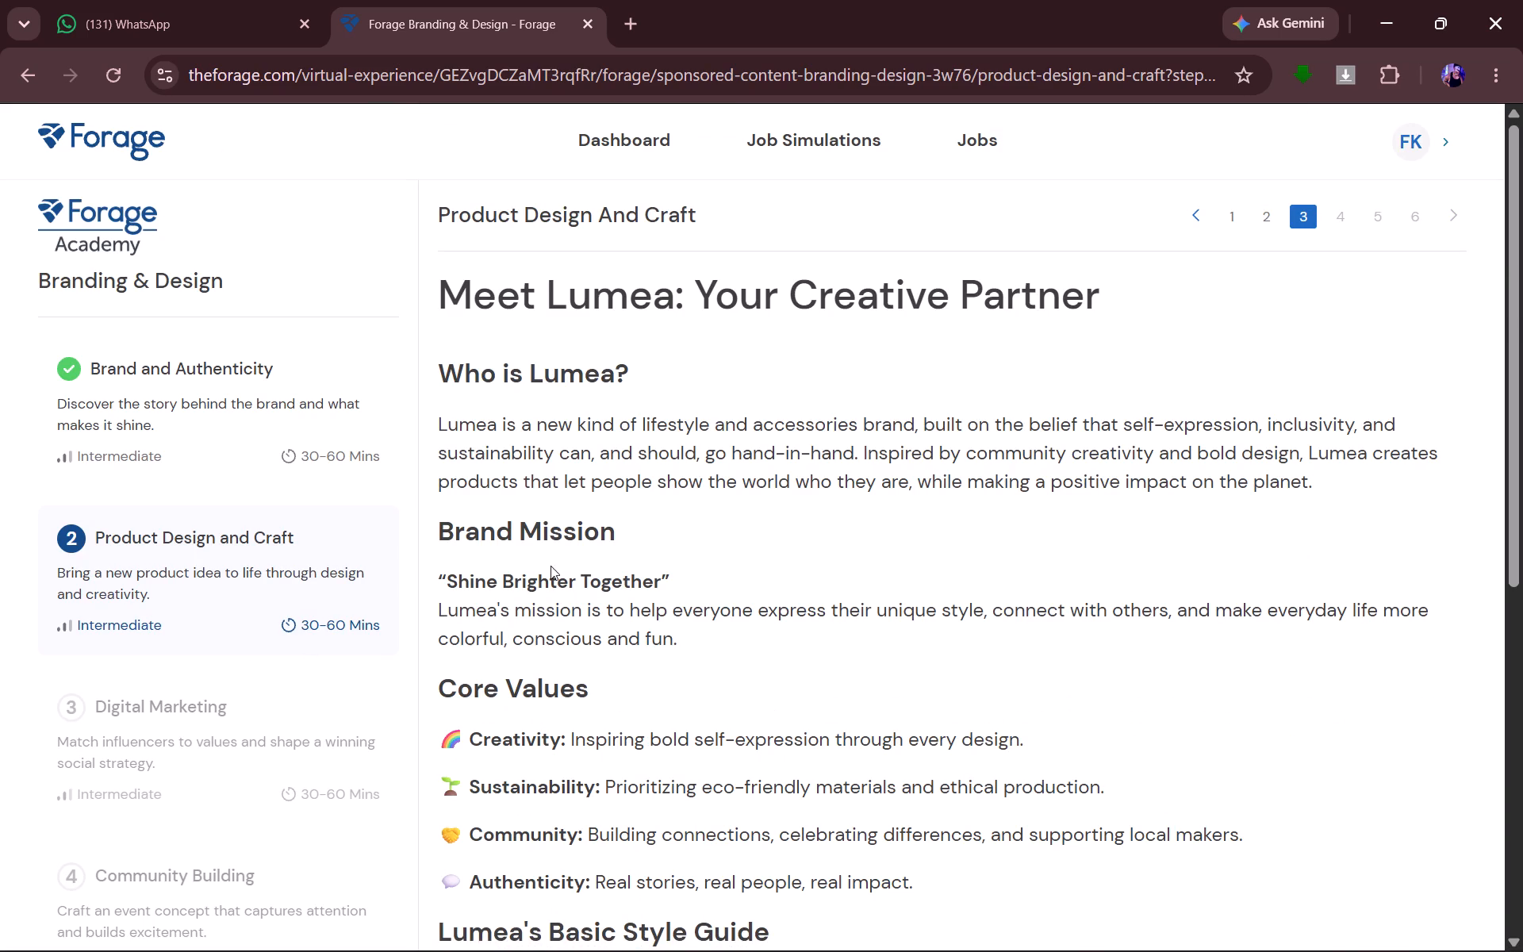
scroll(861, 585, down, 1)
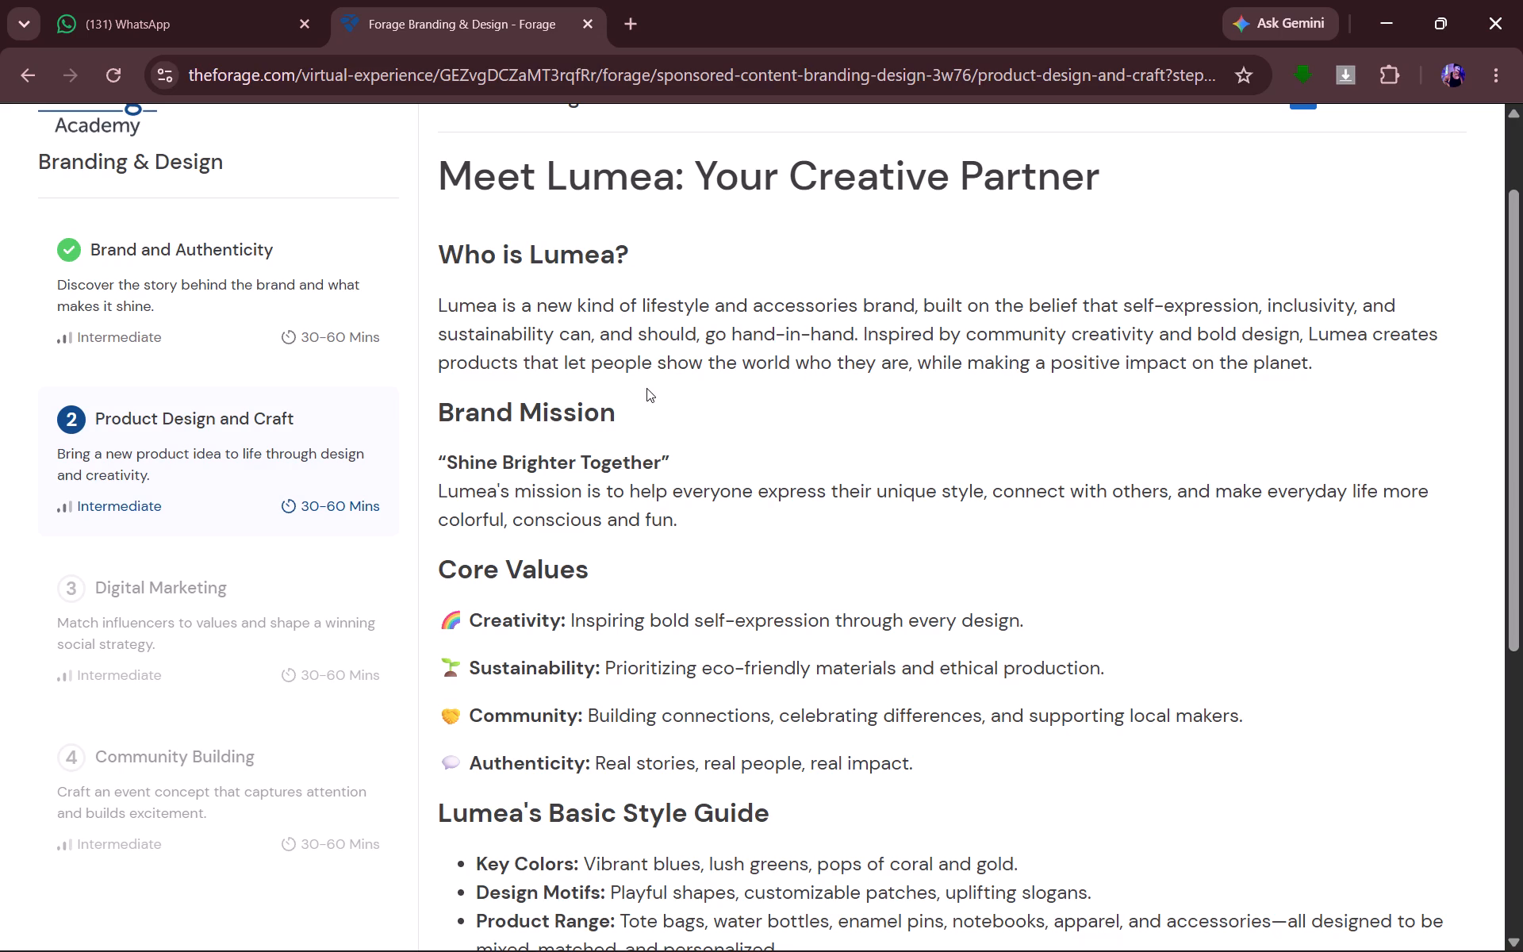
scroll(646, 388, down, 2)
scroll(558, 340, up, 2)
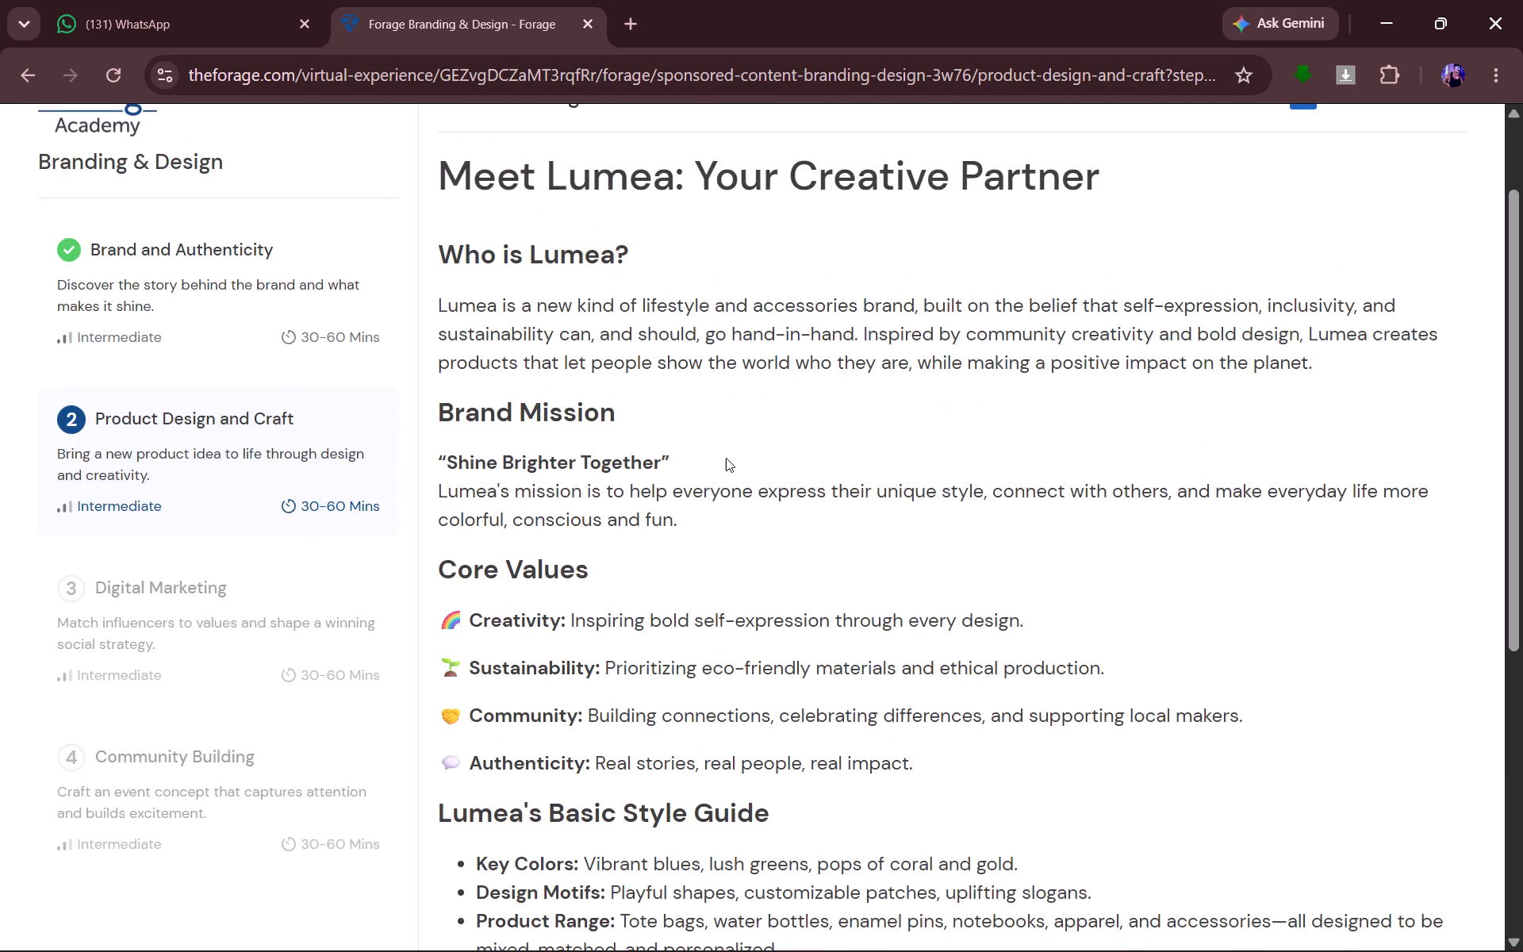
scroll(726, 458, up, 1)
scroll(726, 458, down, 1)
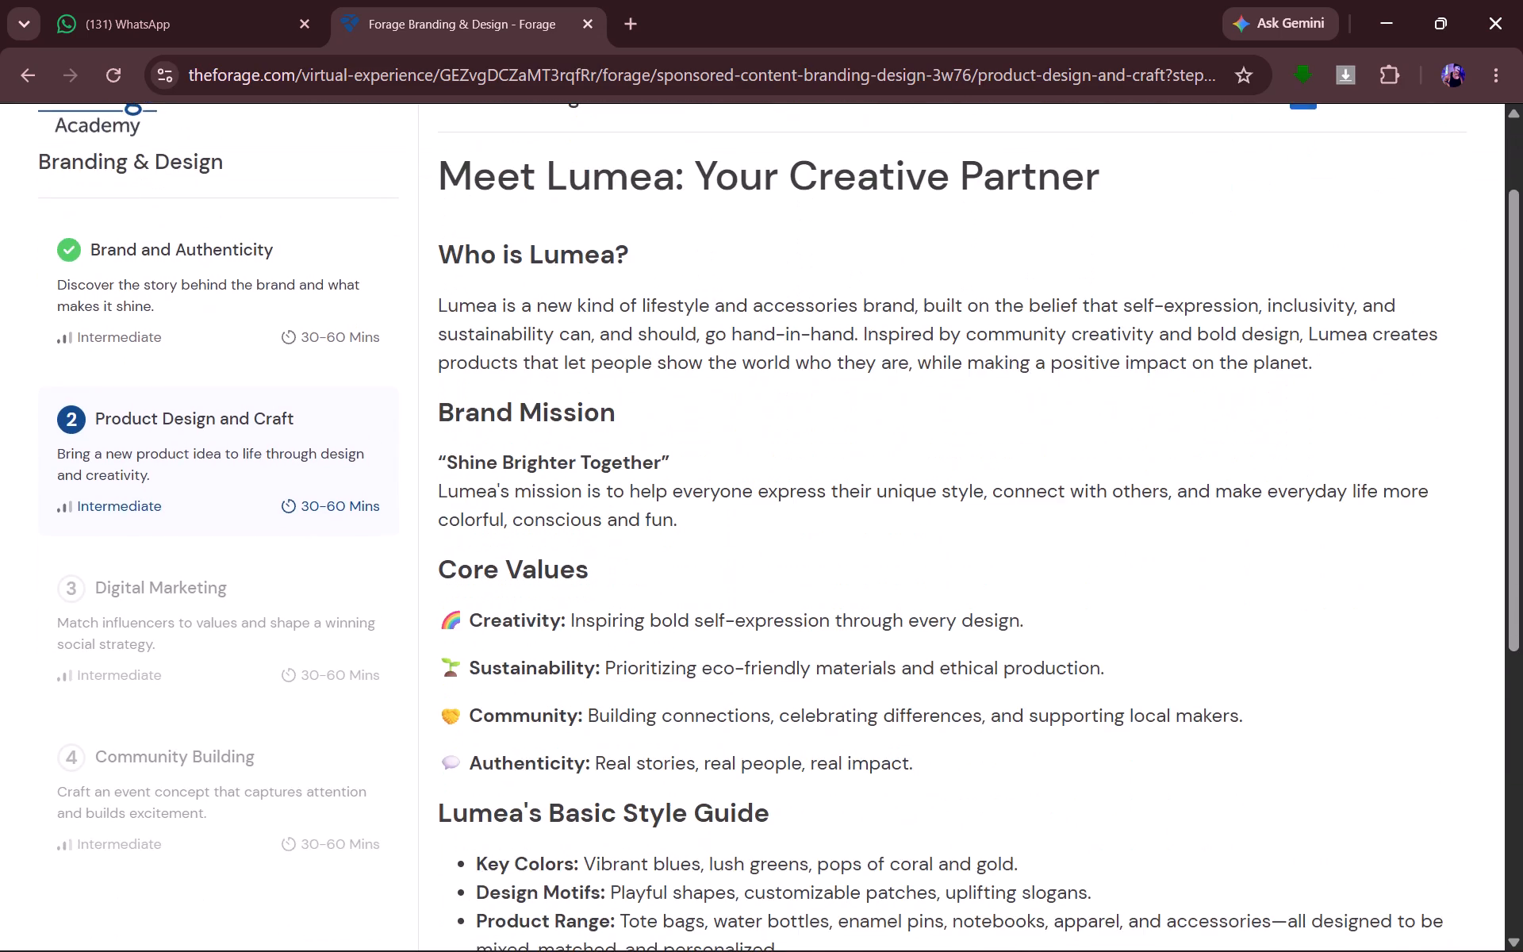
scroll(726, 458, up, 3)
scroll(726, 458, down, 1)
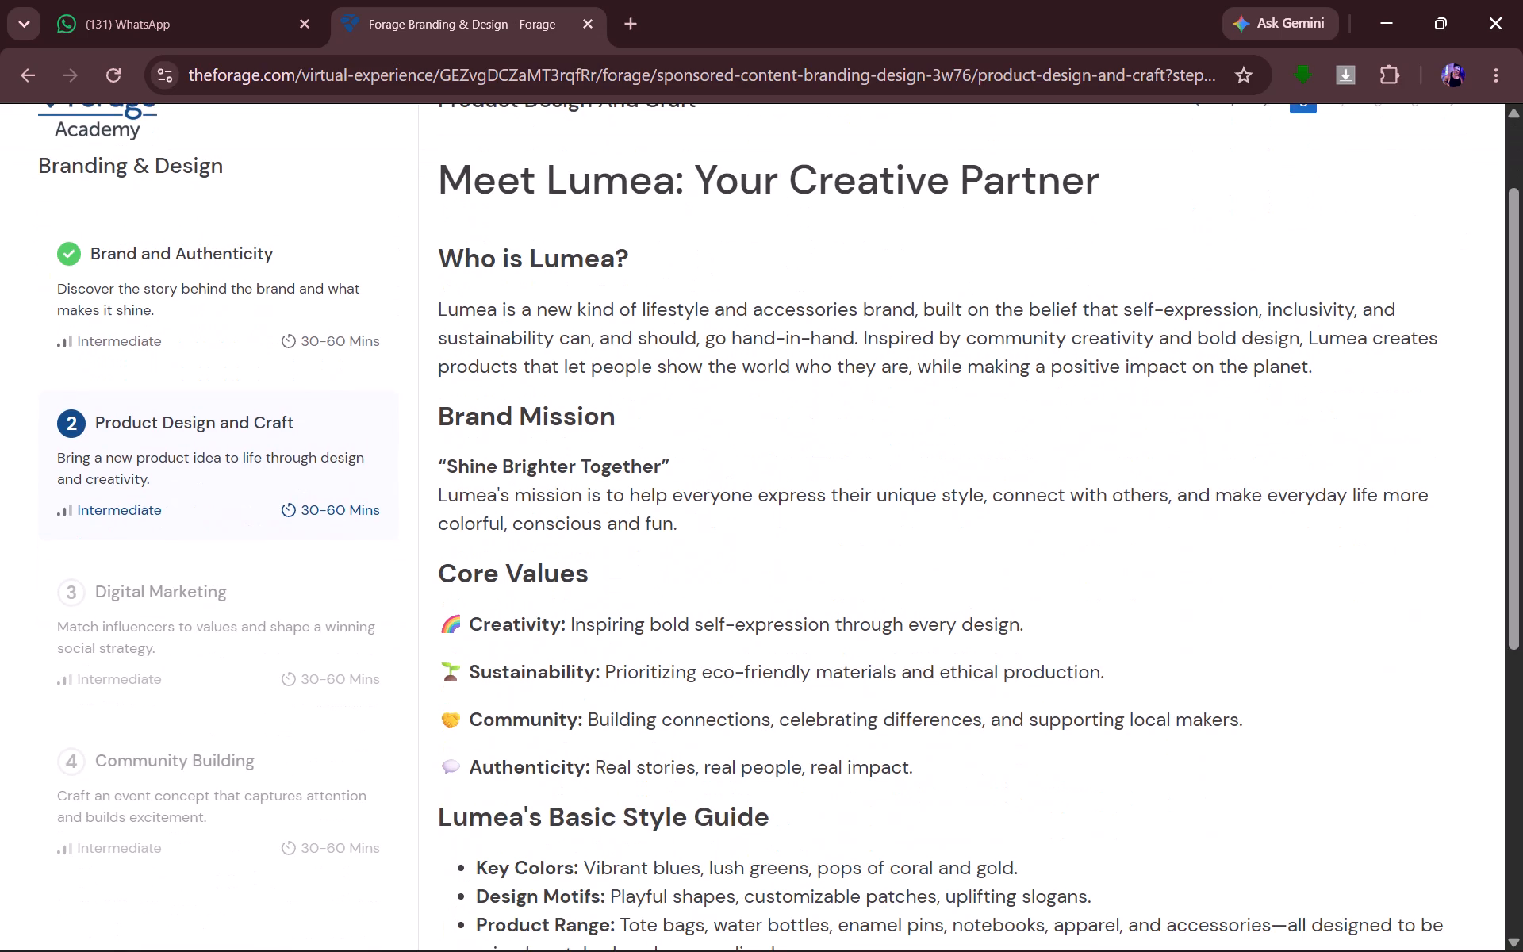
scroll(726, 458, down, 1)
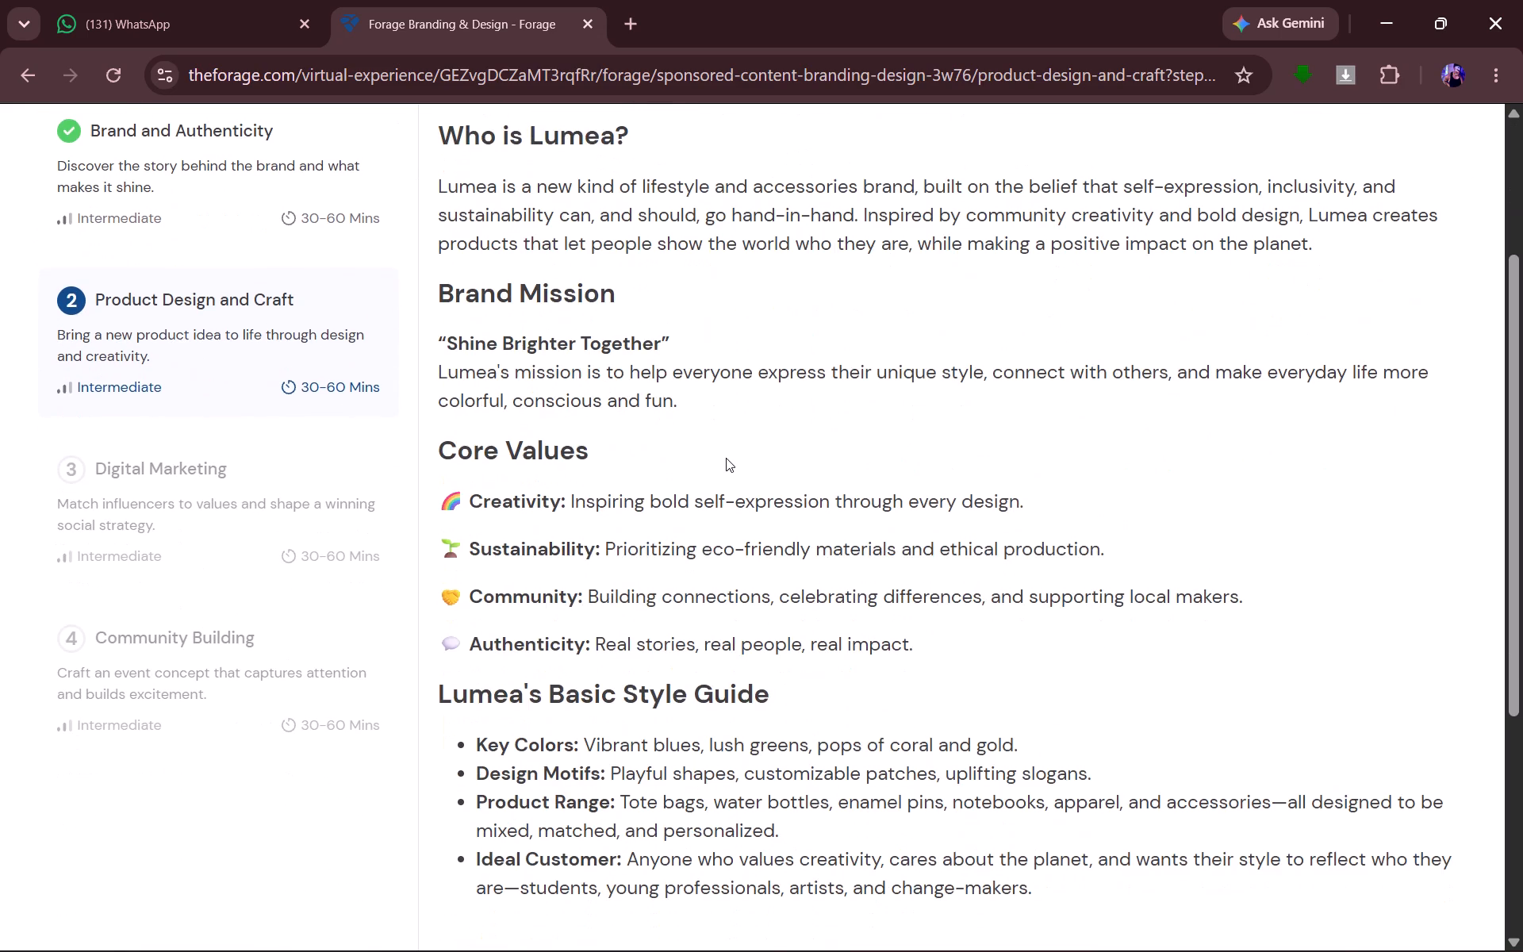
scroll(726, 458, up, 1)
scroll(726, 458, down, 4)
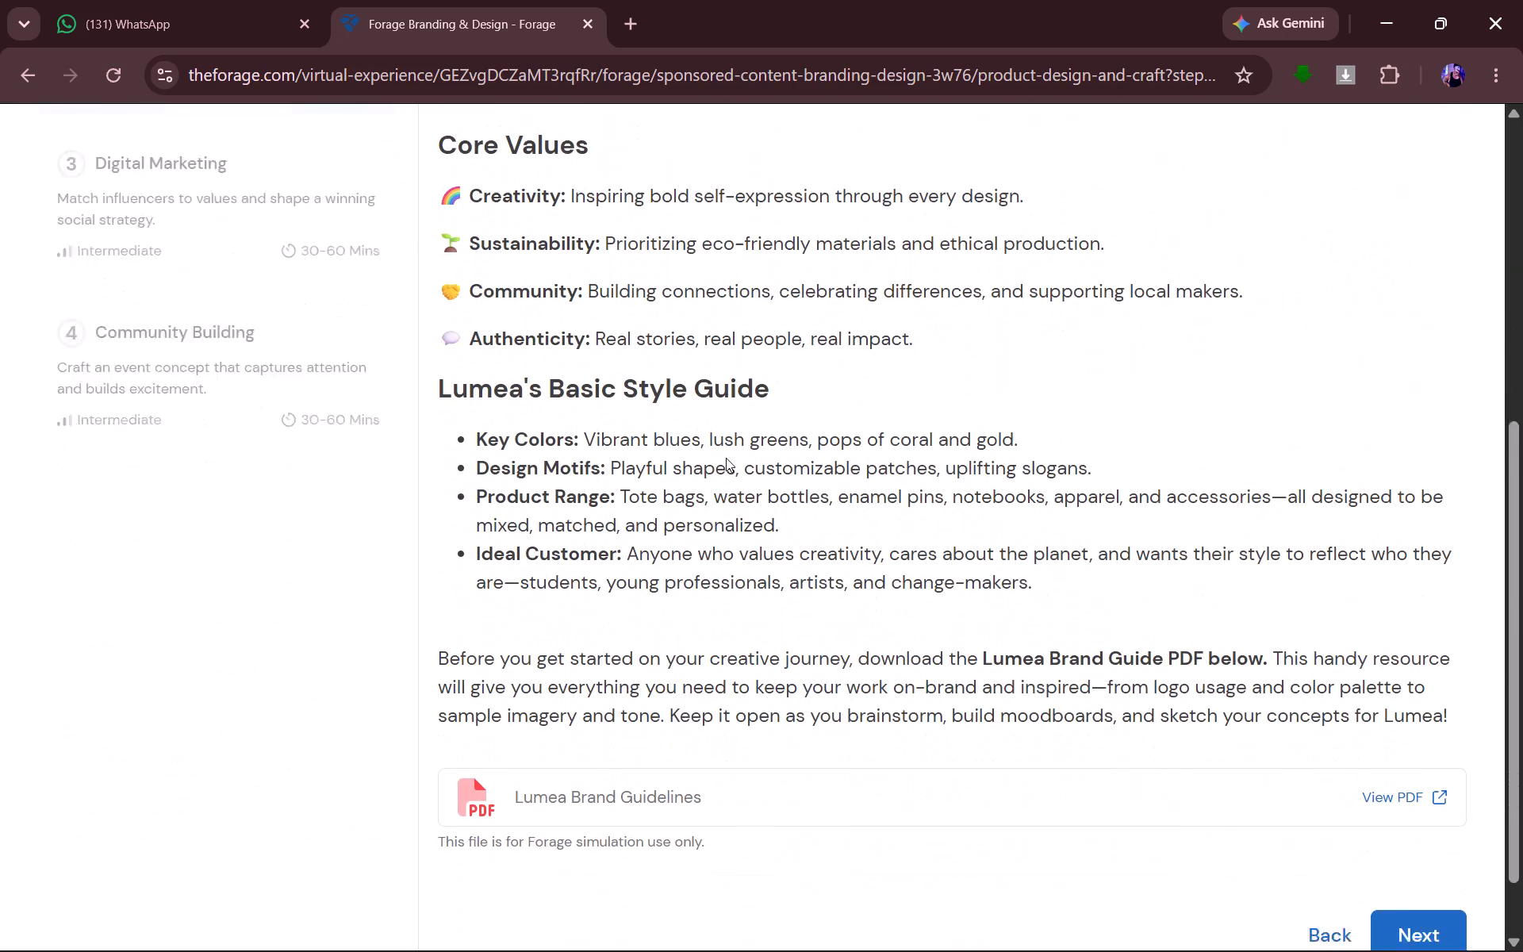
scroll(726, 458, down, 2)
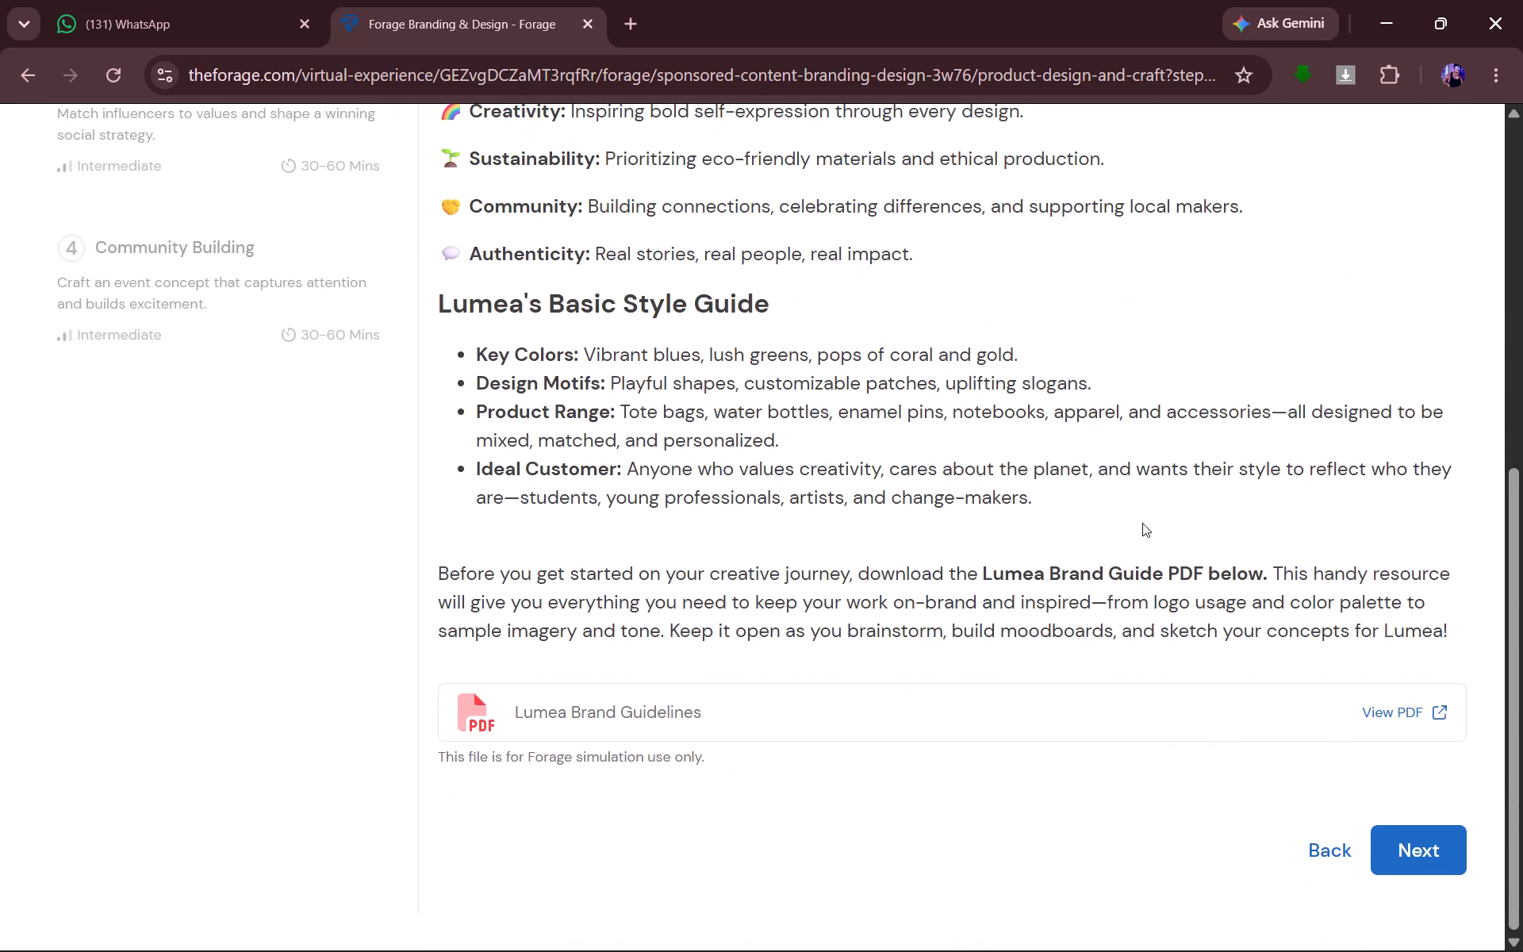
scroll(903, 489, up, 5)
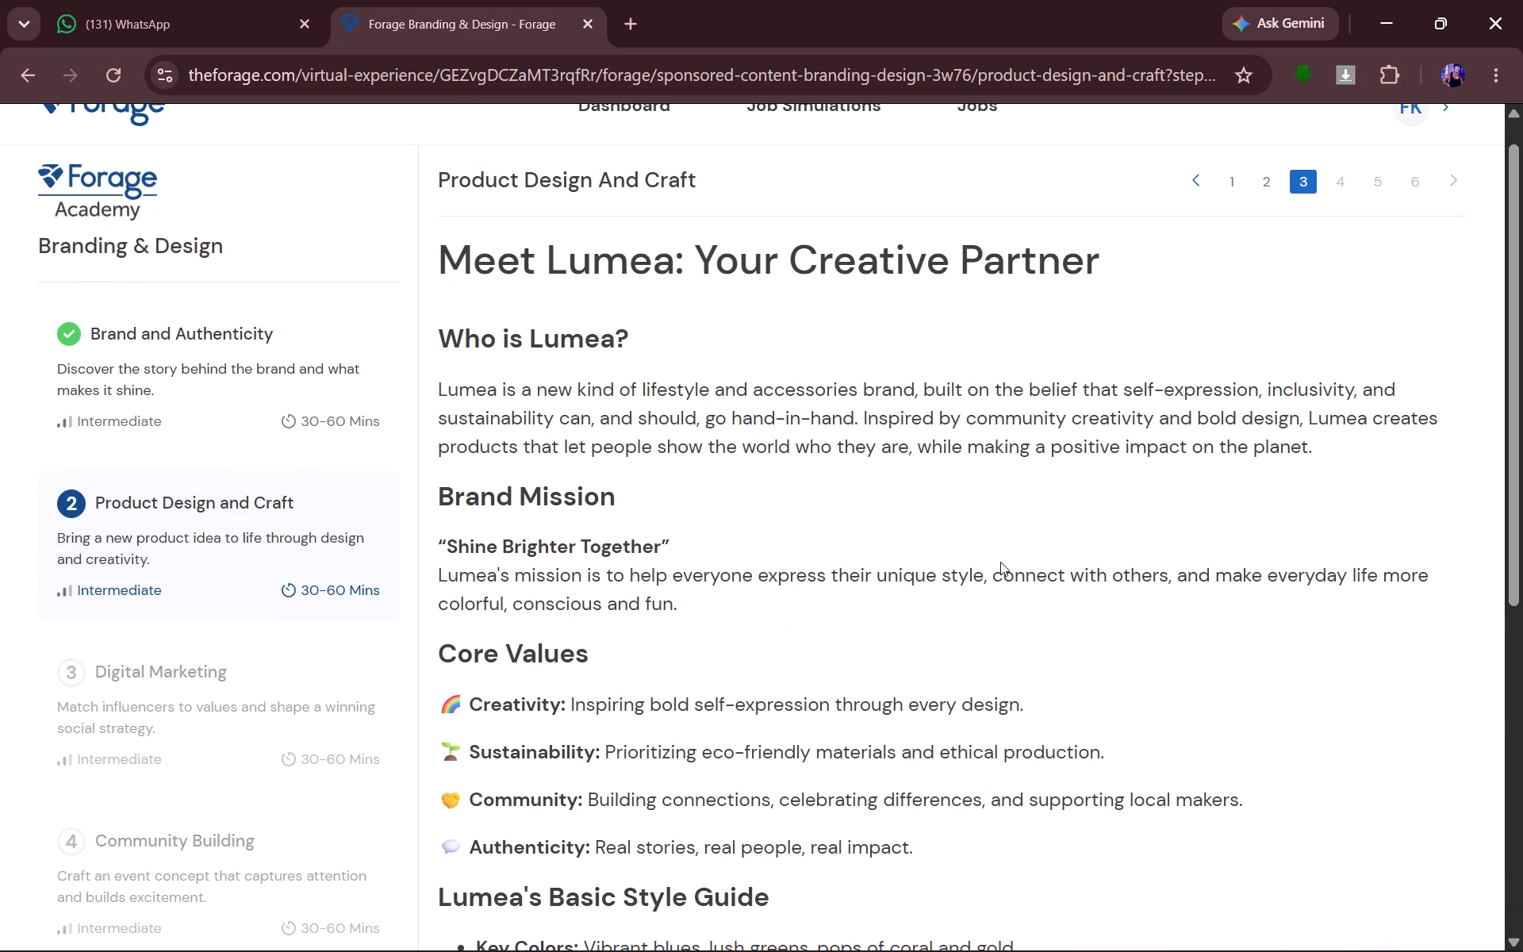
scroll(1222, 420, up, 1)
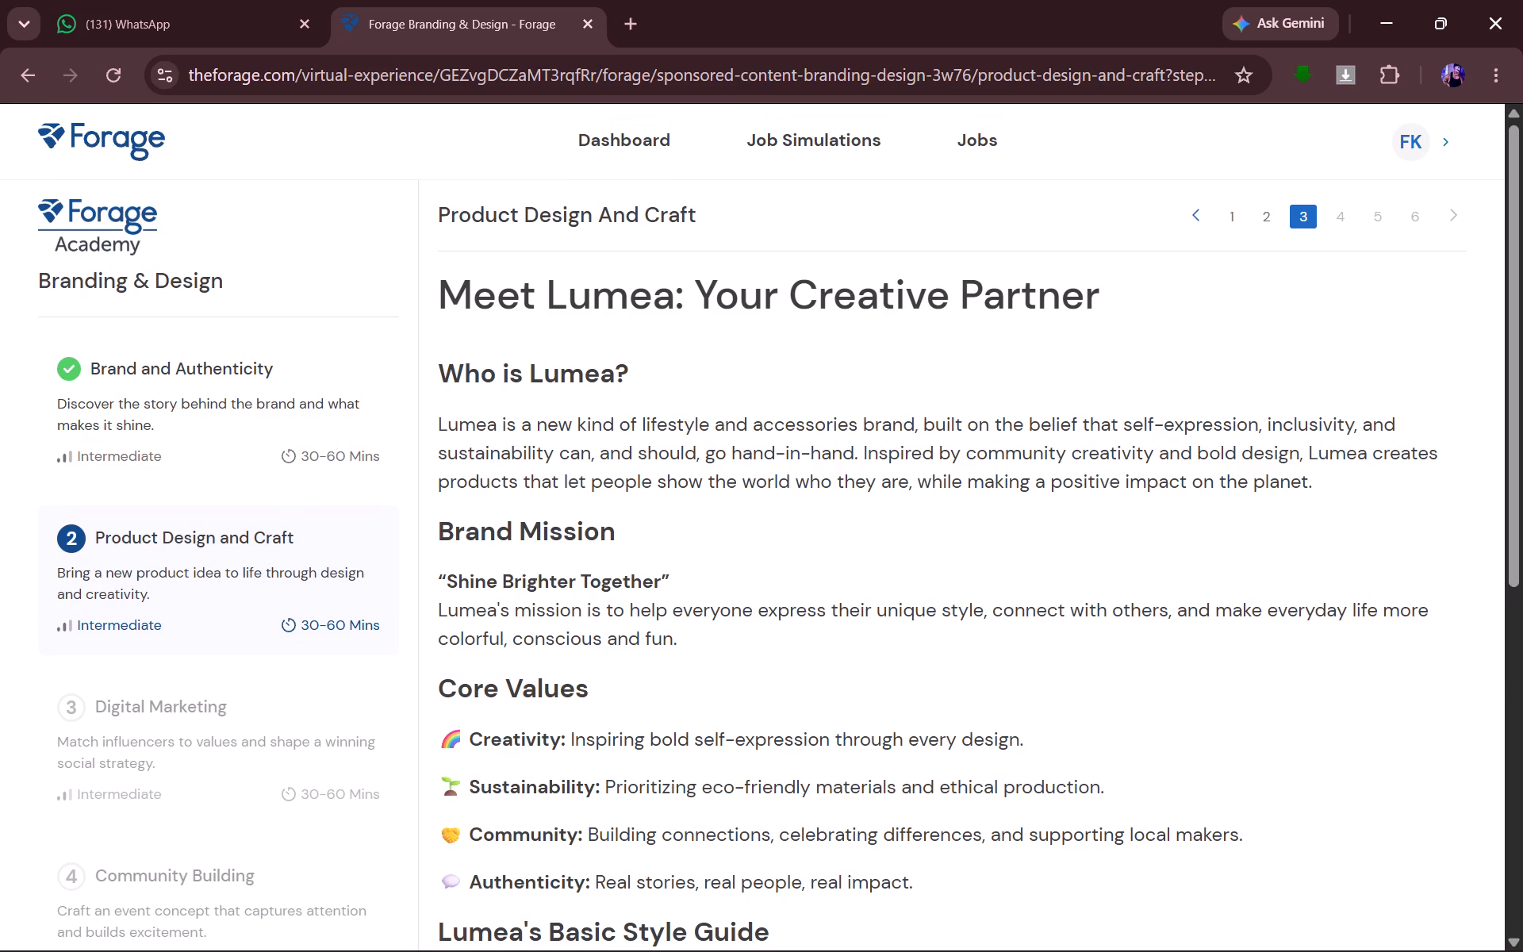
scroll(1226, 417, down, 5)
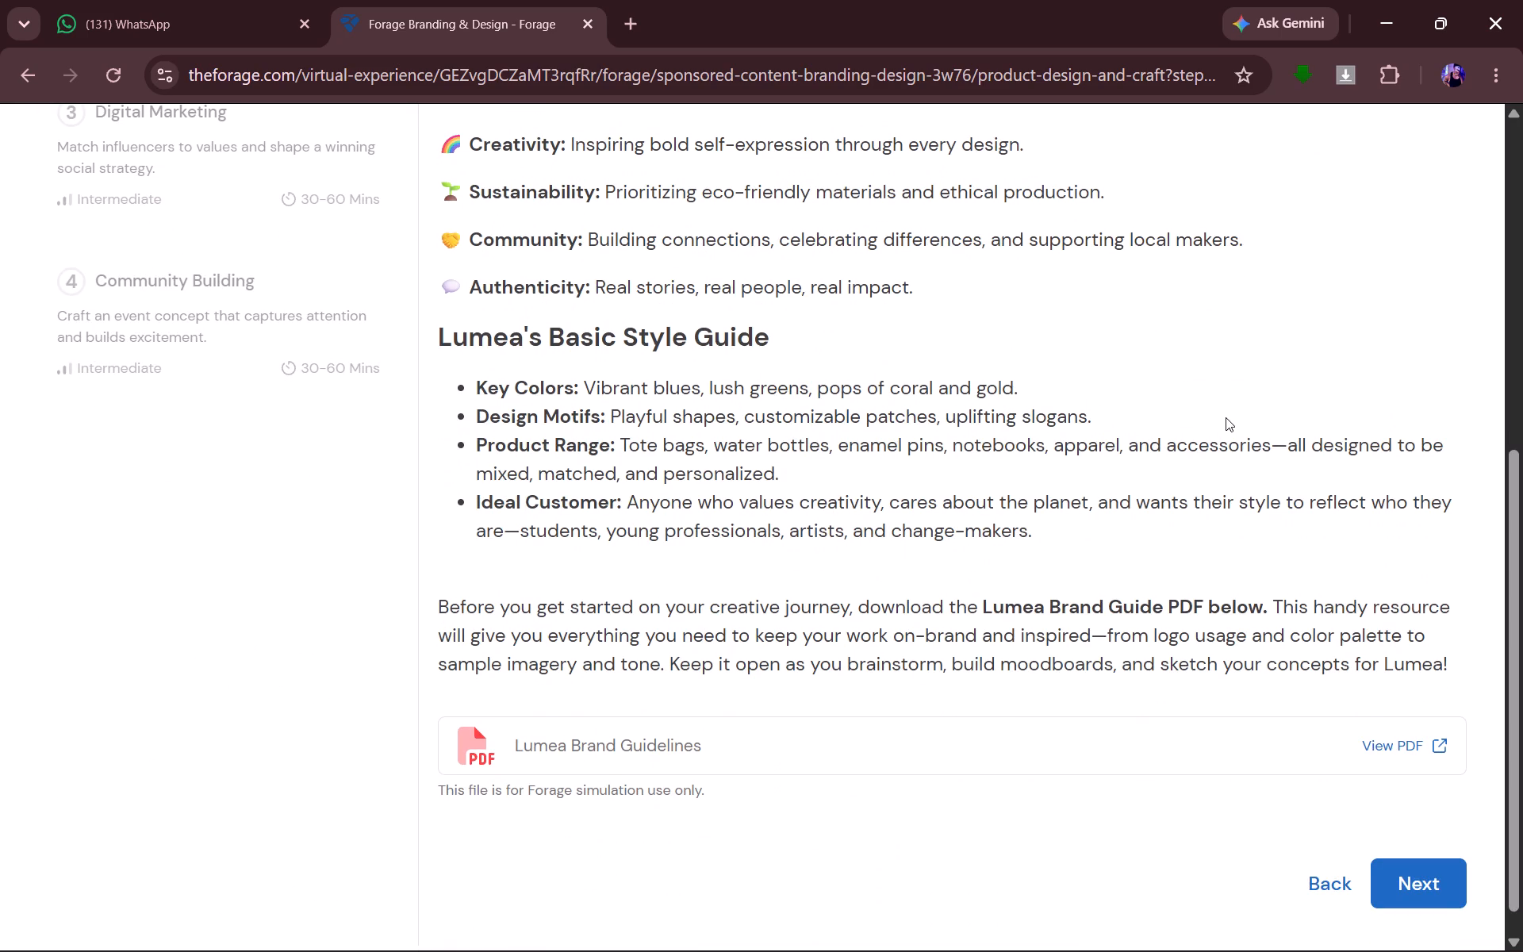
Open the Lumea Brand Guidelines PDF and skim through the brand kit's pages.
click(1383, 742)
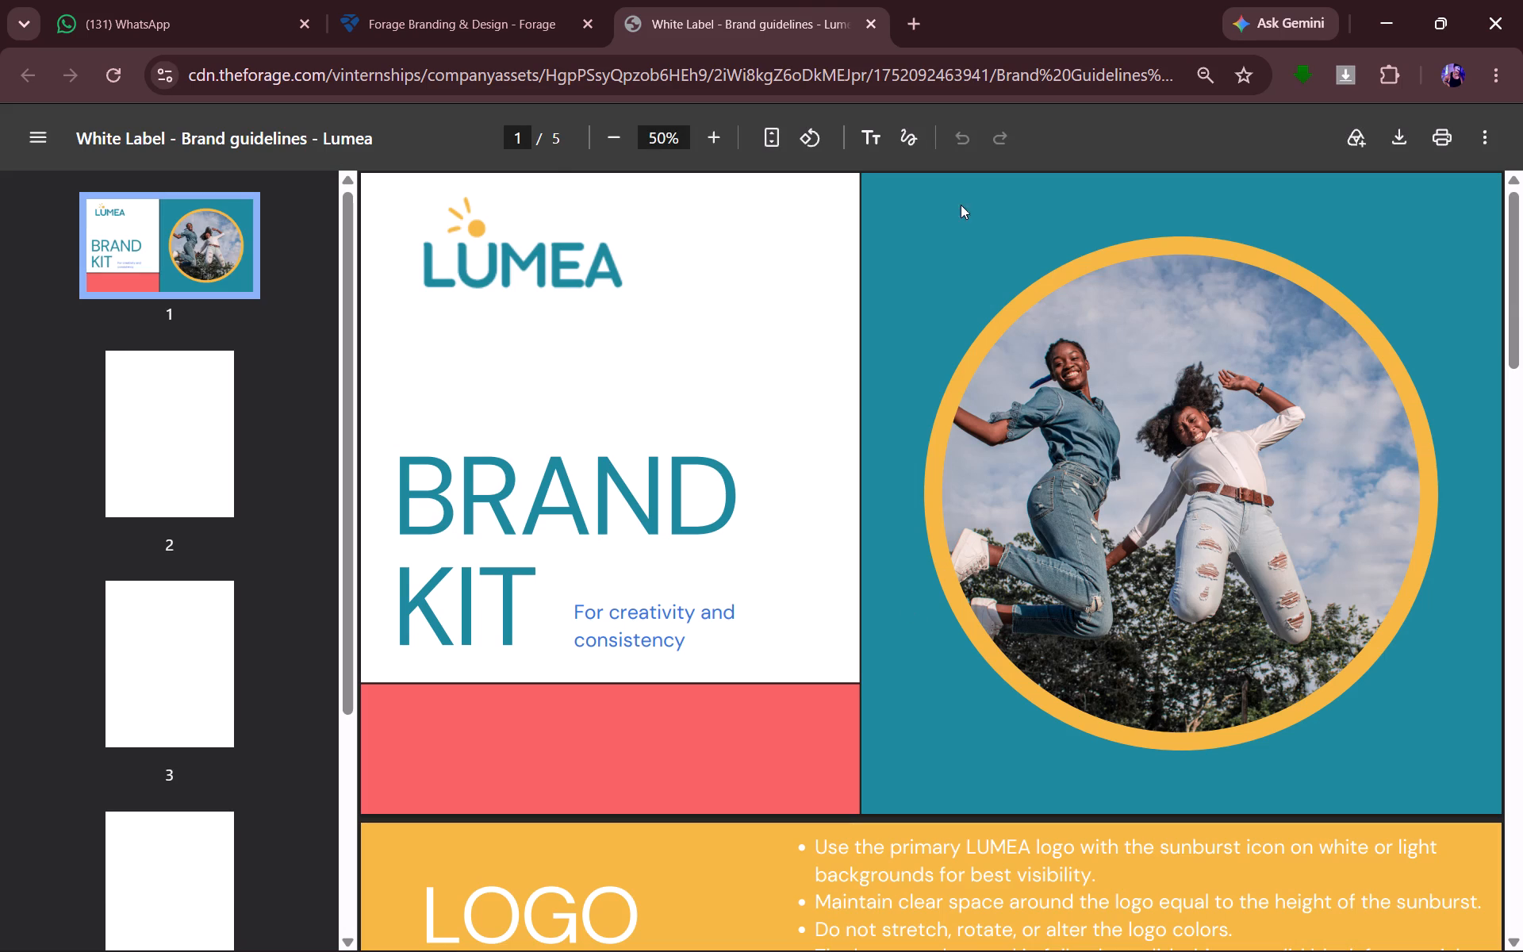
click(616, 139)
click(616, 139)
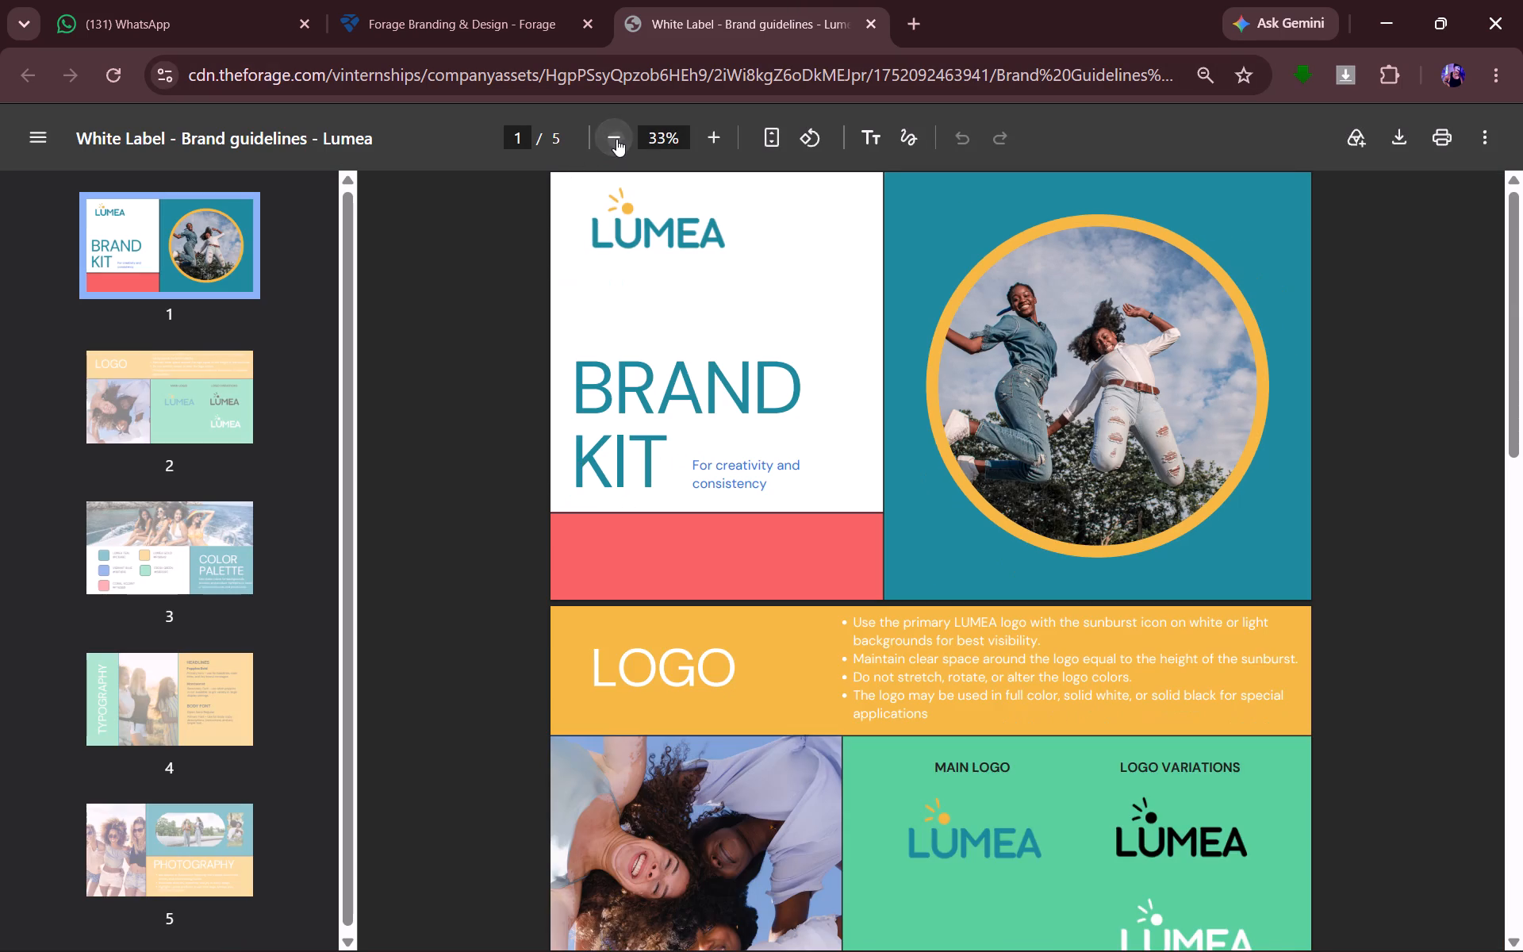
scroll(954, 462, up, 9)
scroll(1018, 471, down, 3)
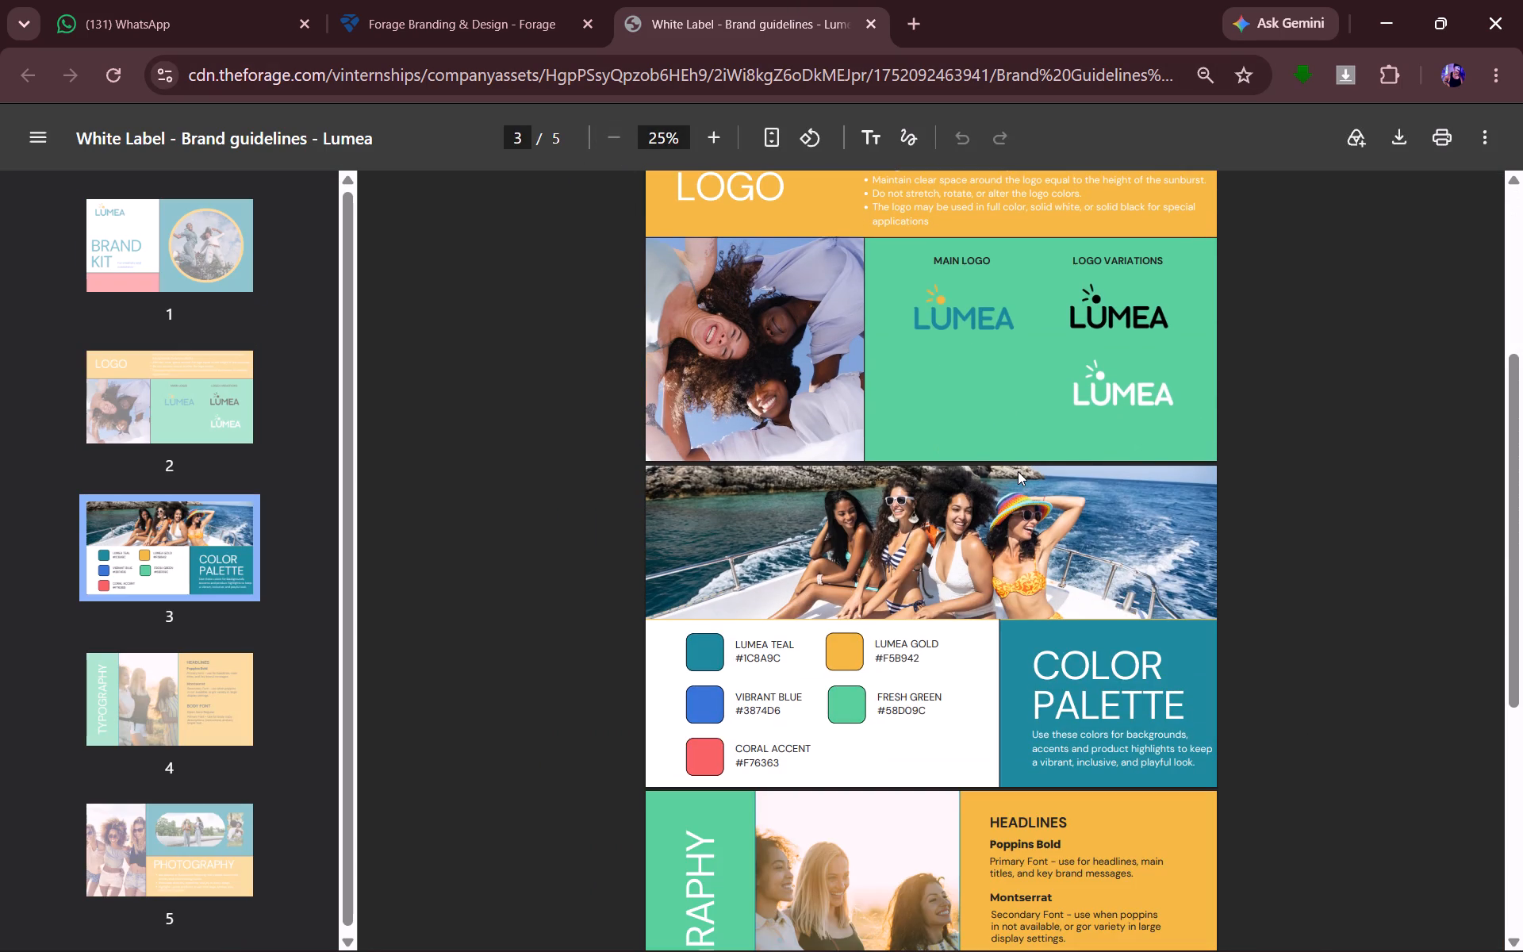
scroll(1018, 471, down, 8)
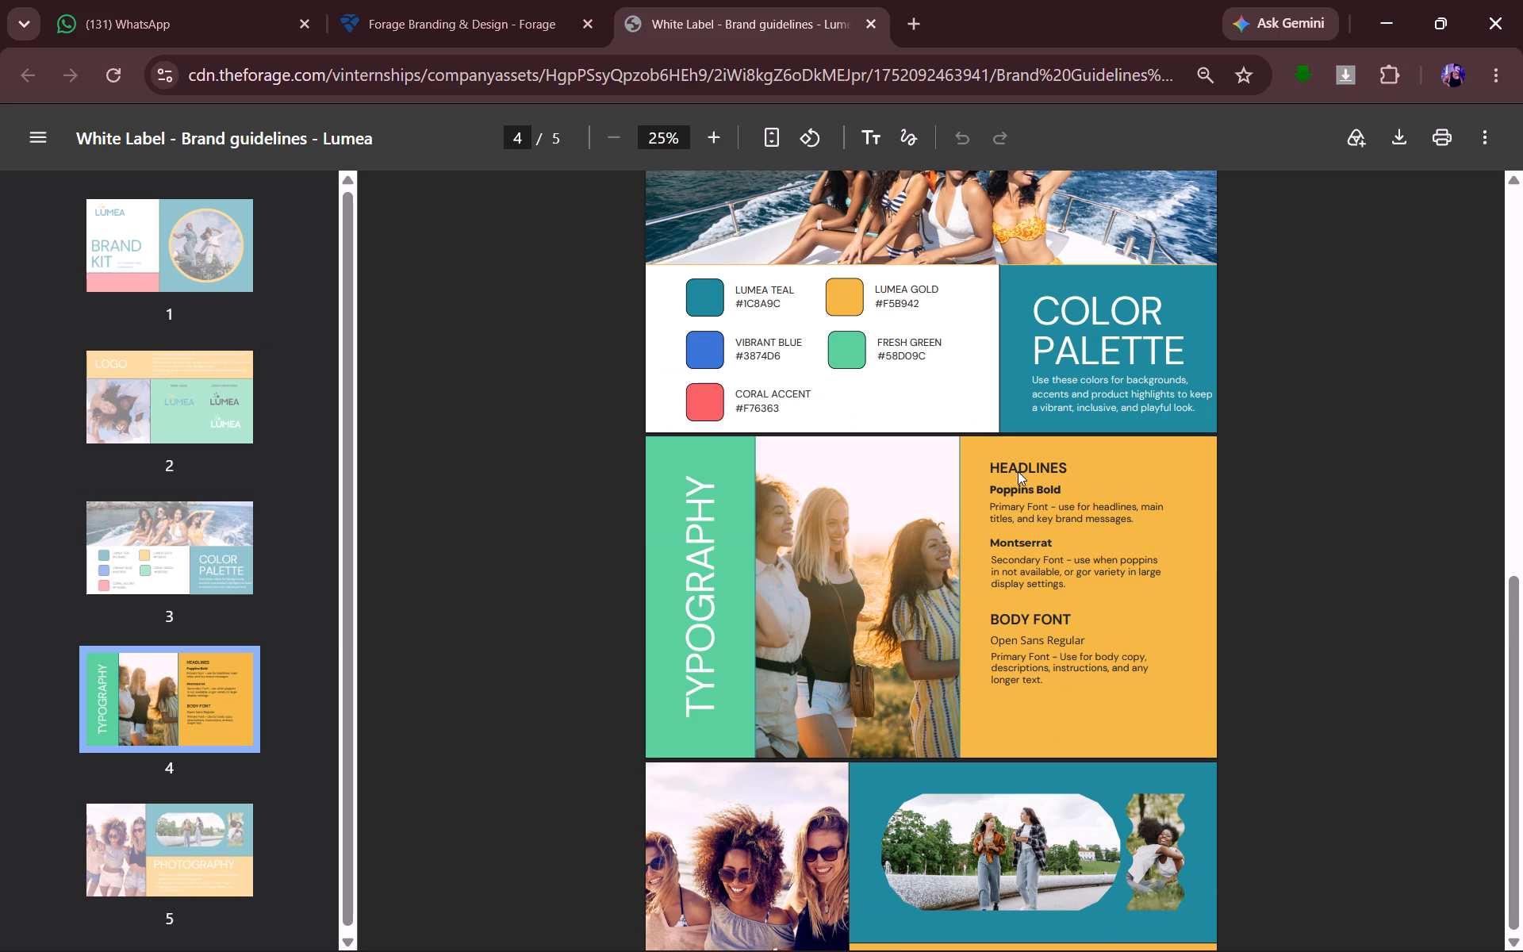
scroll(1018, 471, down, 9)
scroll(1018, 471, up, 1)
scroll(1018, 471, down, 1)
scroll(1018, 471, up, 4)
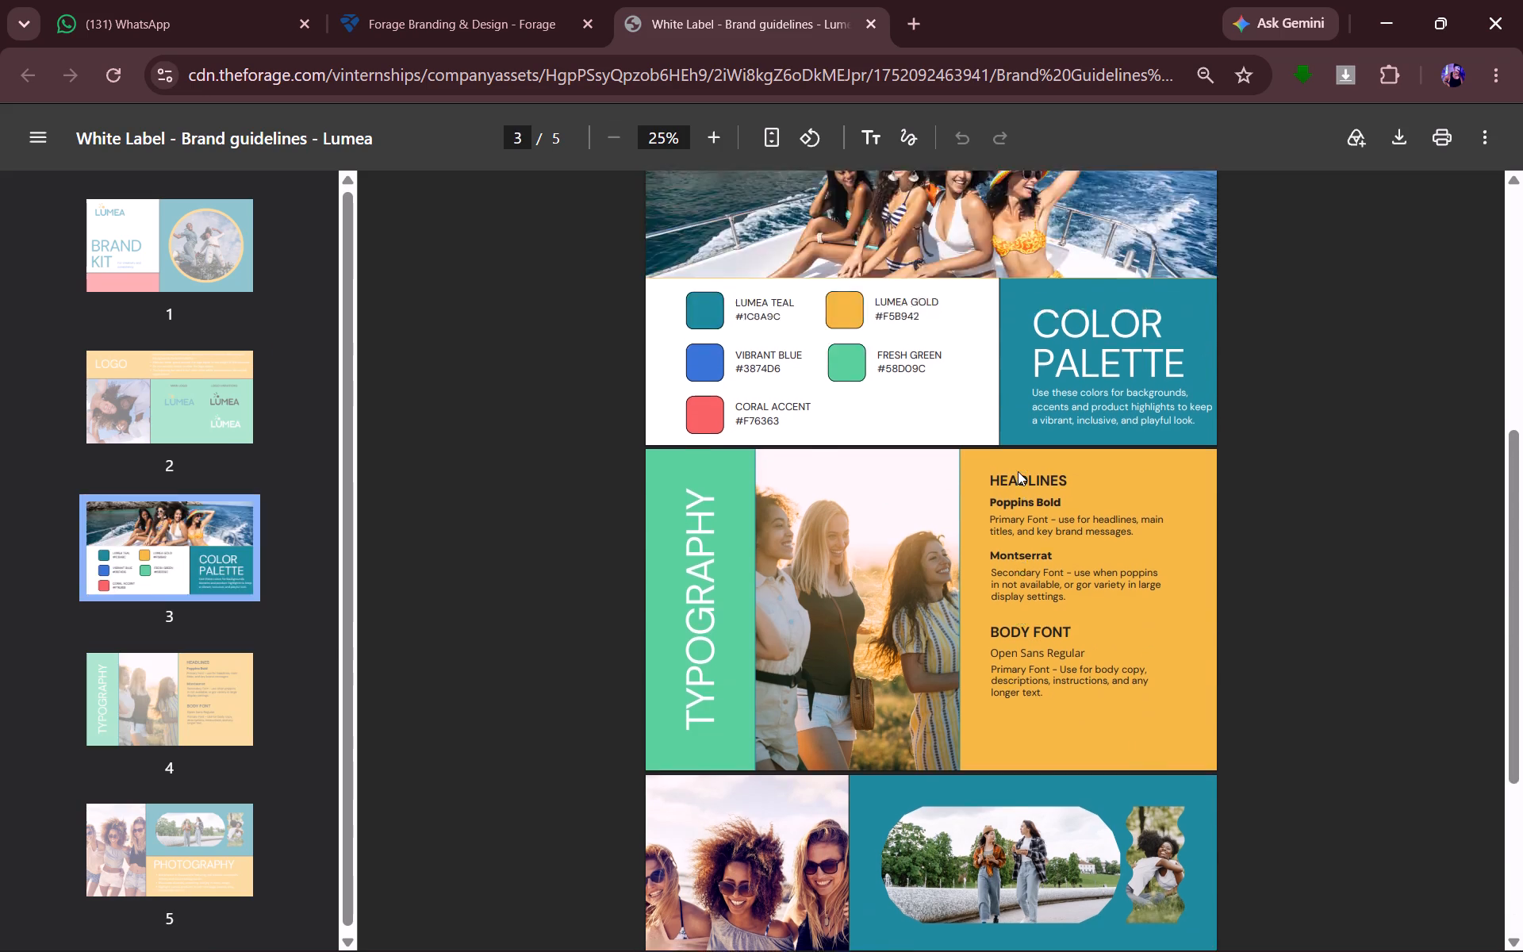
scroll(1018, 471, up, 8)
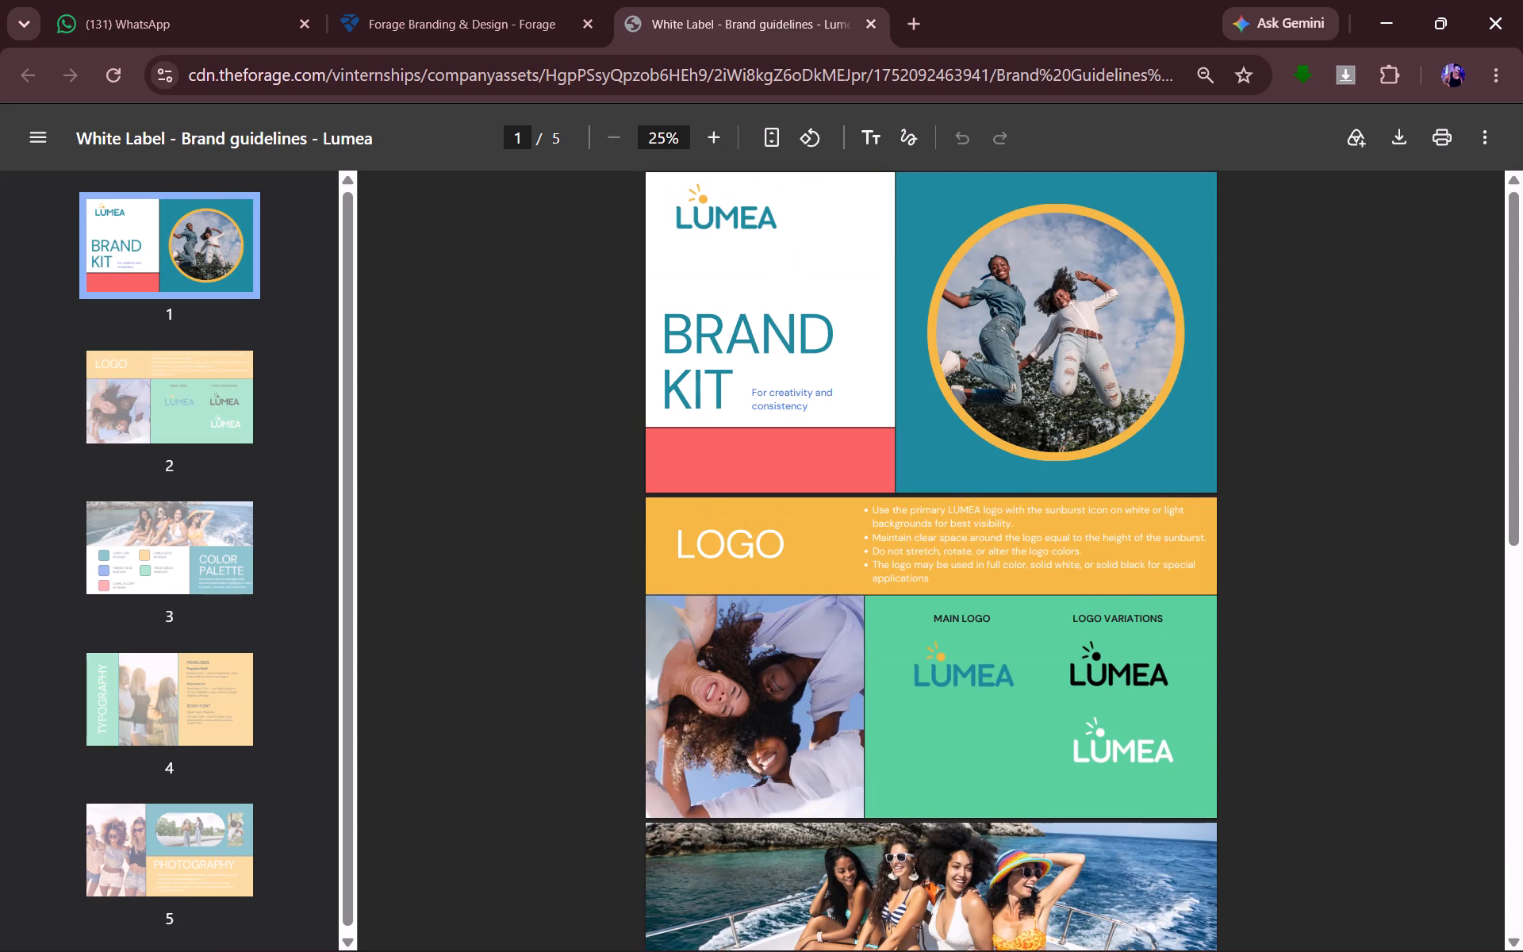
scroll(1182, 379, up, 2)
scroll(1101, 562, up, 2)
Read the brand kit's logo, color palette, typography and photography guidelines through to the last page.
click(723, 159)
click(718, 150)
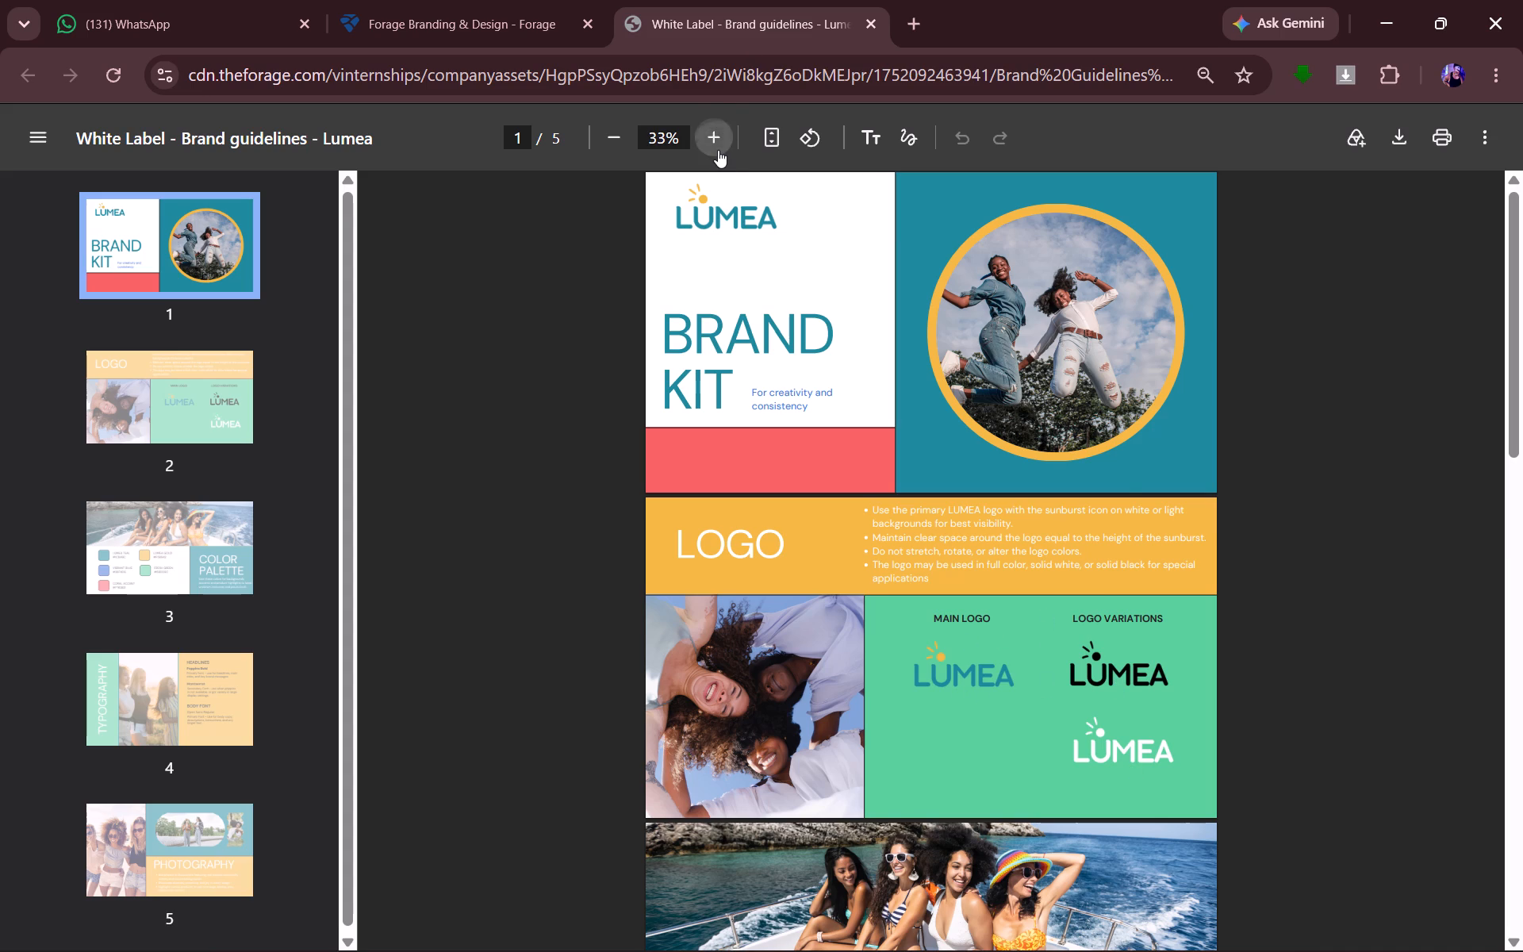
click(718, 150)
scroll(718, 150, up, 2)
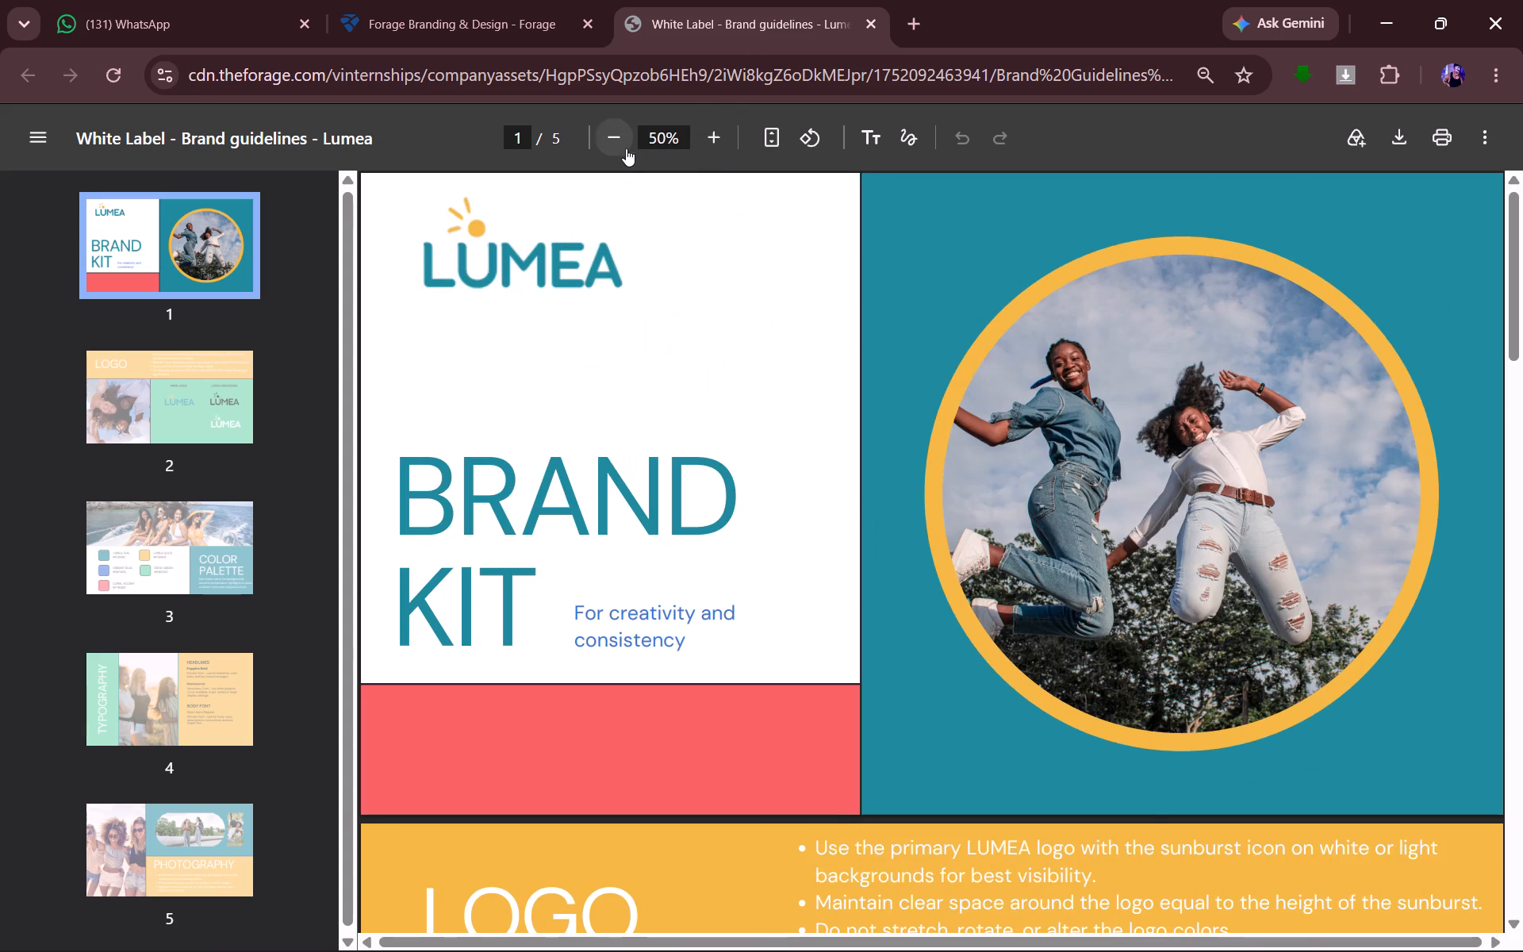
click(609, 148)
scroll(1095, 320, up, 3)
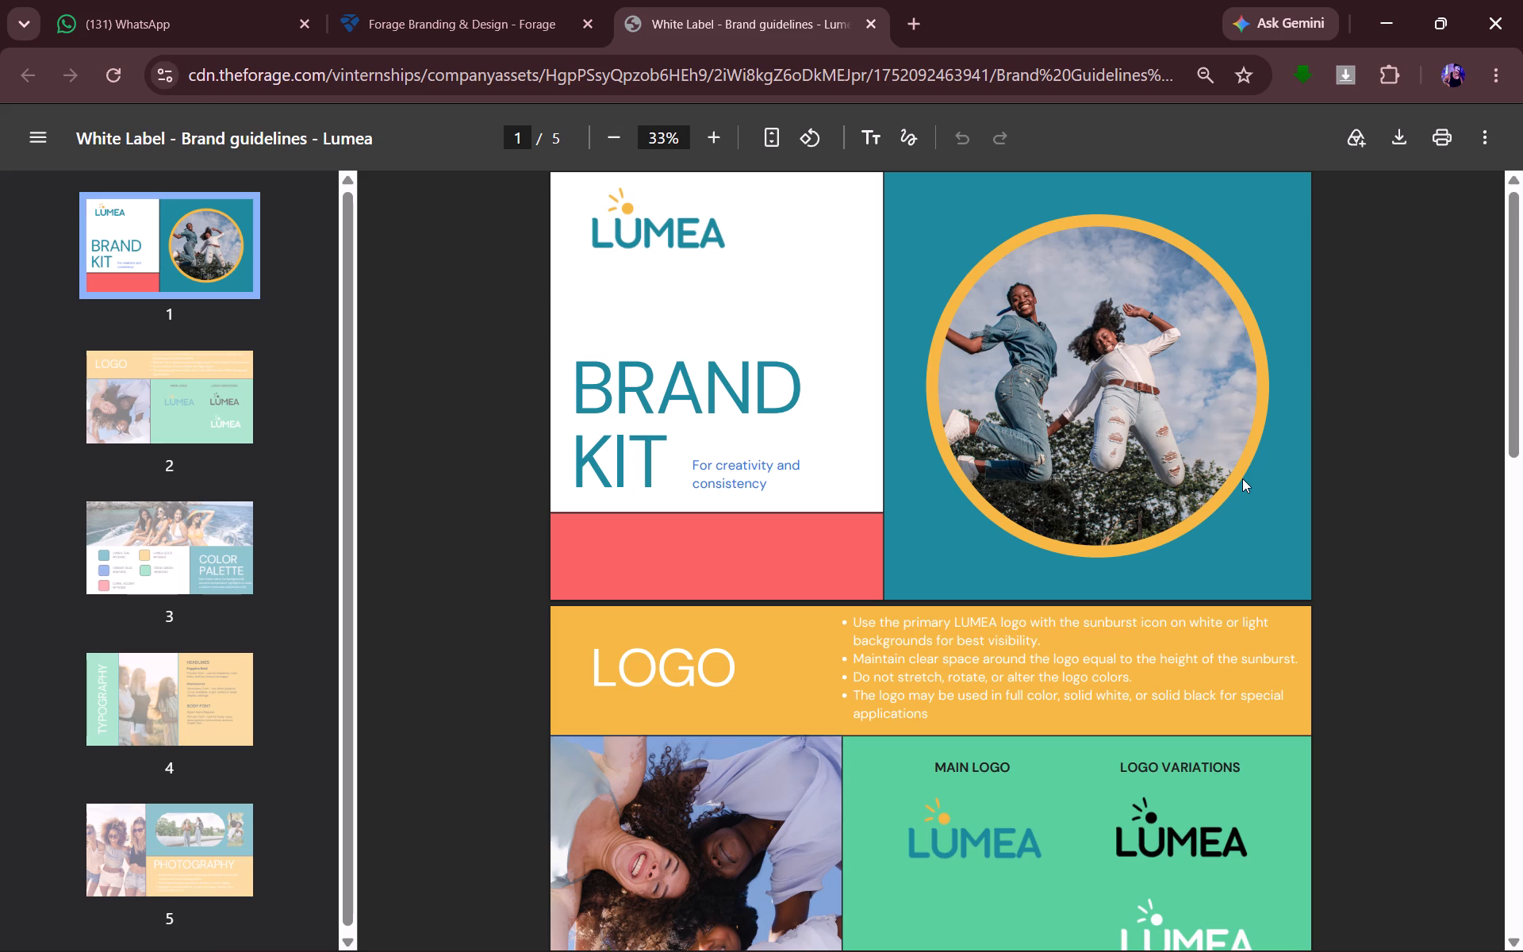
scroll(1242, 478, up, 4)
scroll(1242, 478, down, 7)
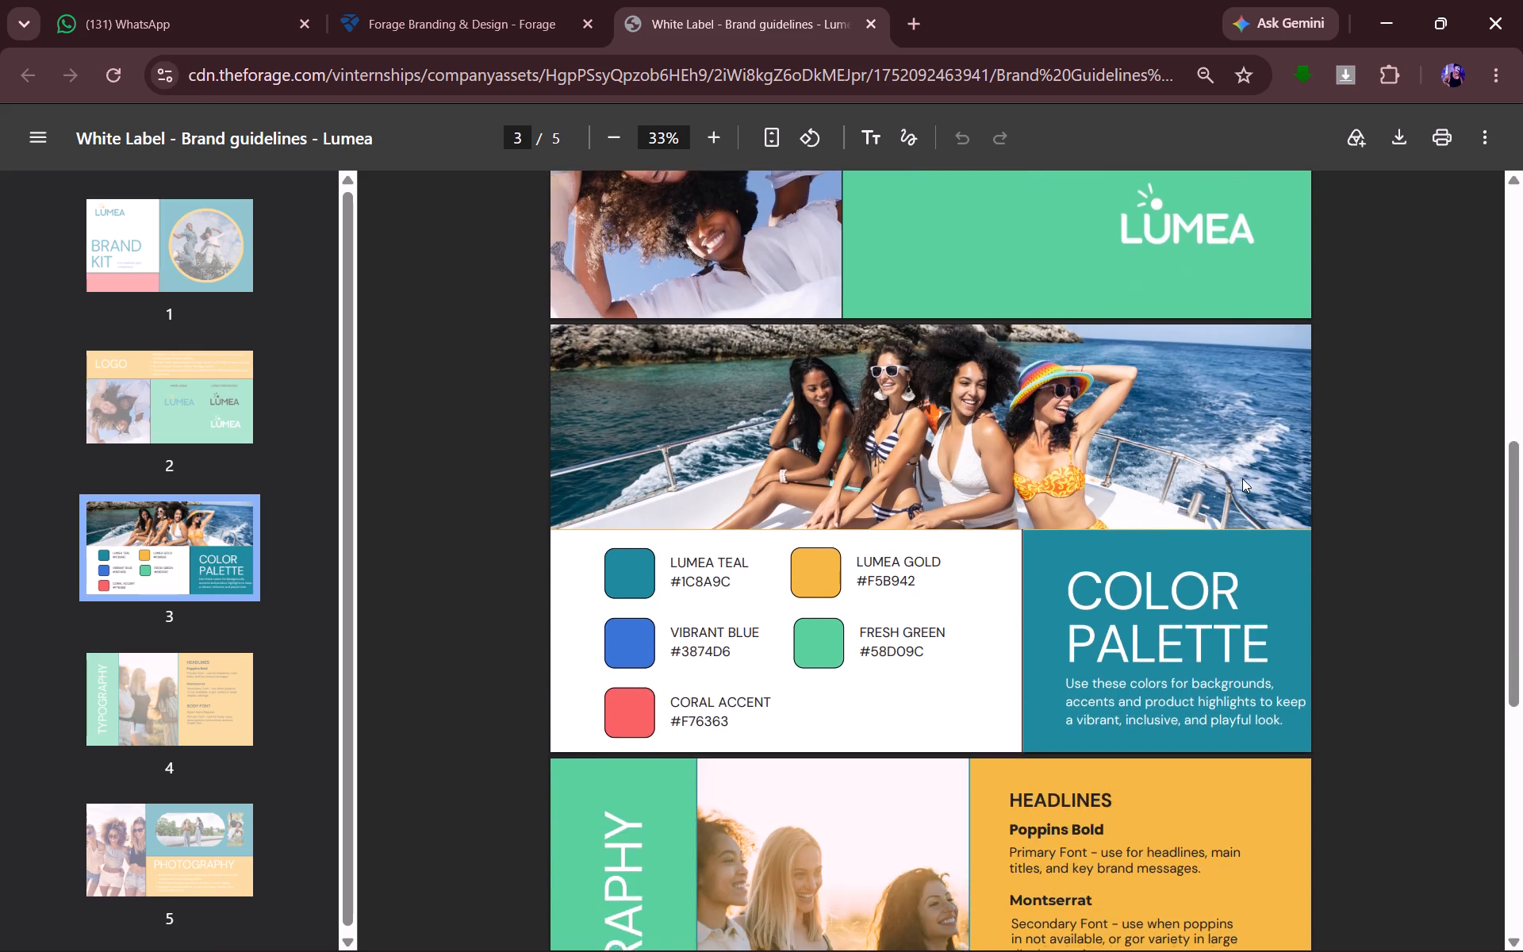
scroll(1242, 478, down, 1)
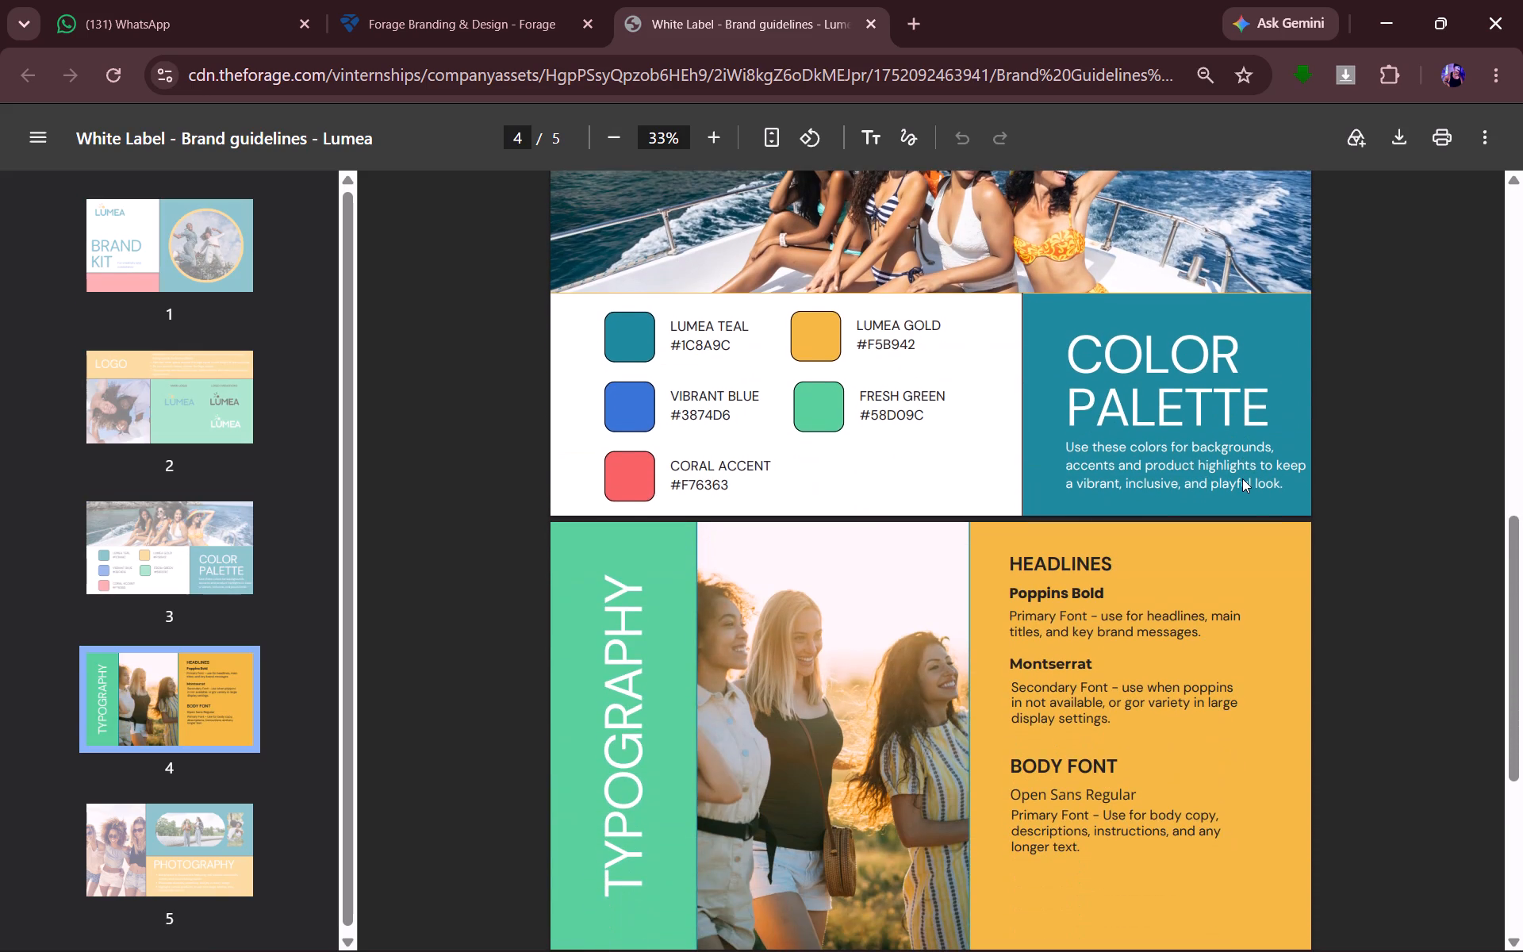
scroll(1242, 478, up, 1)
scroll(1242, 478, down, 1)
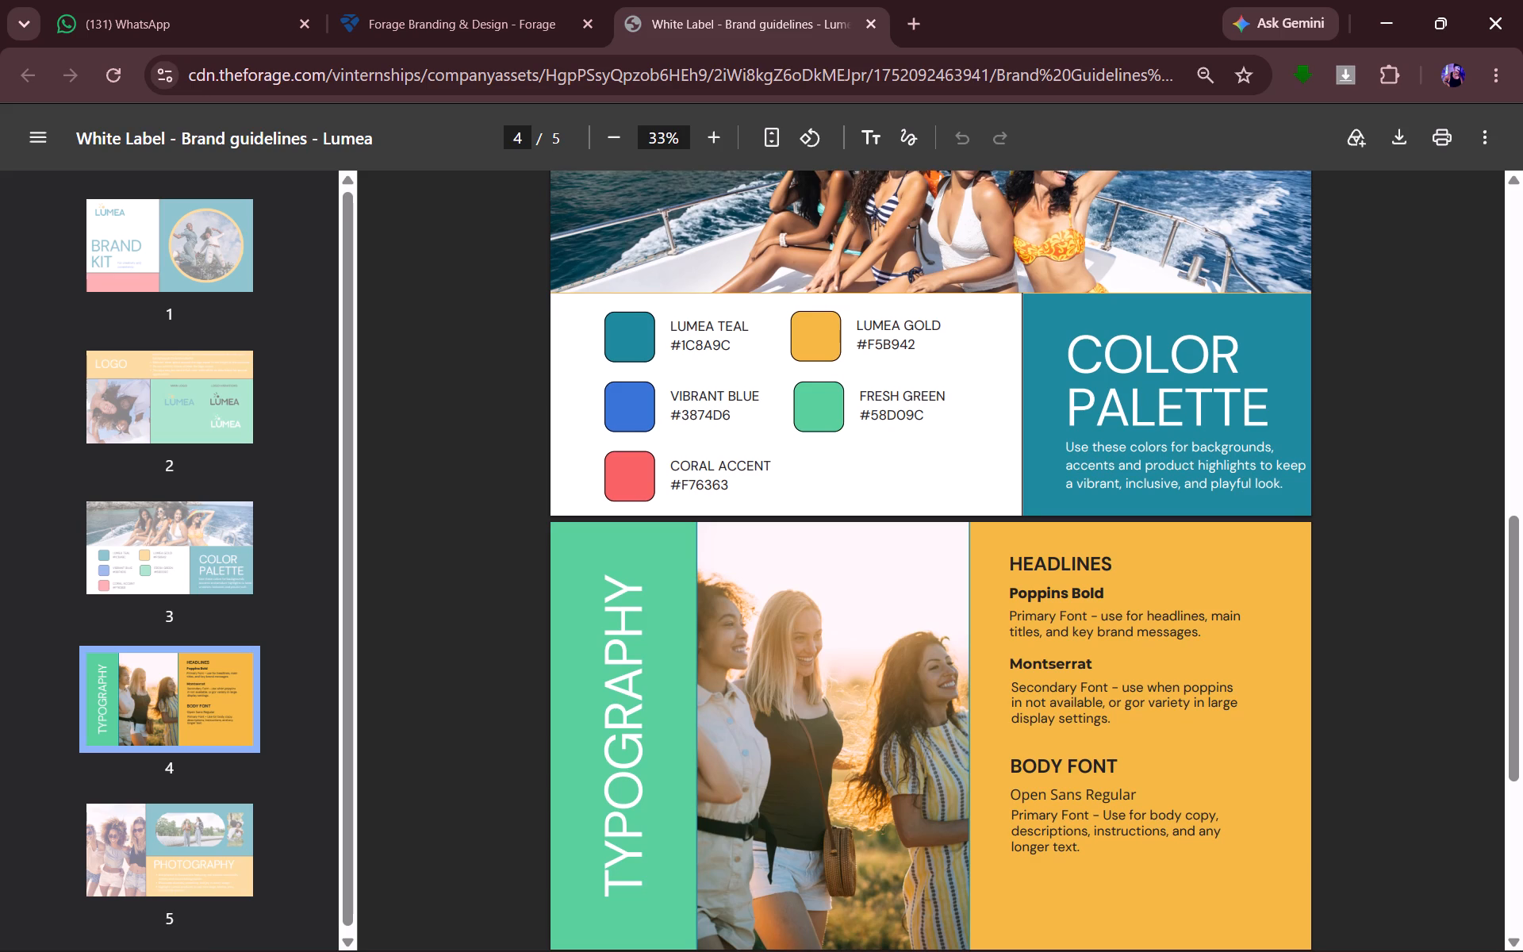
scroll(1254, 481, down, 10)
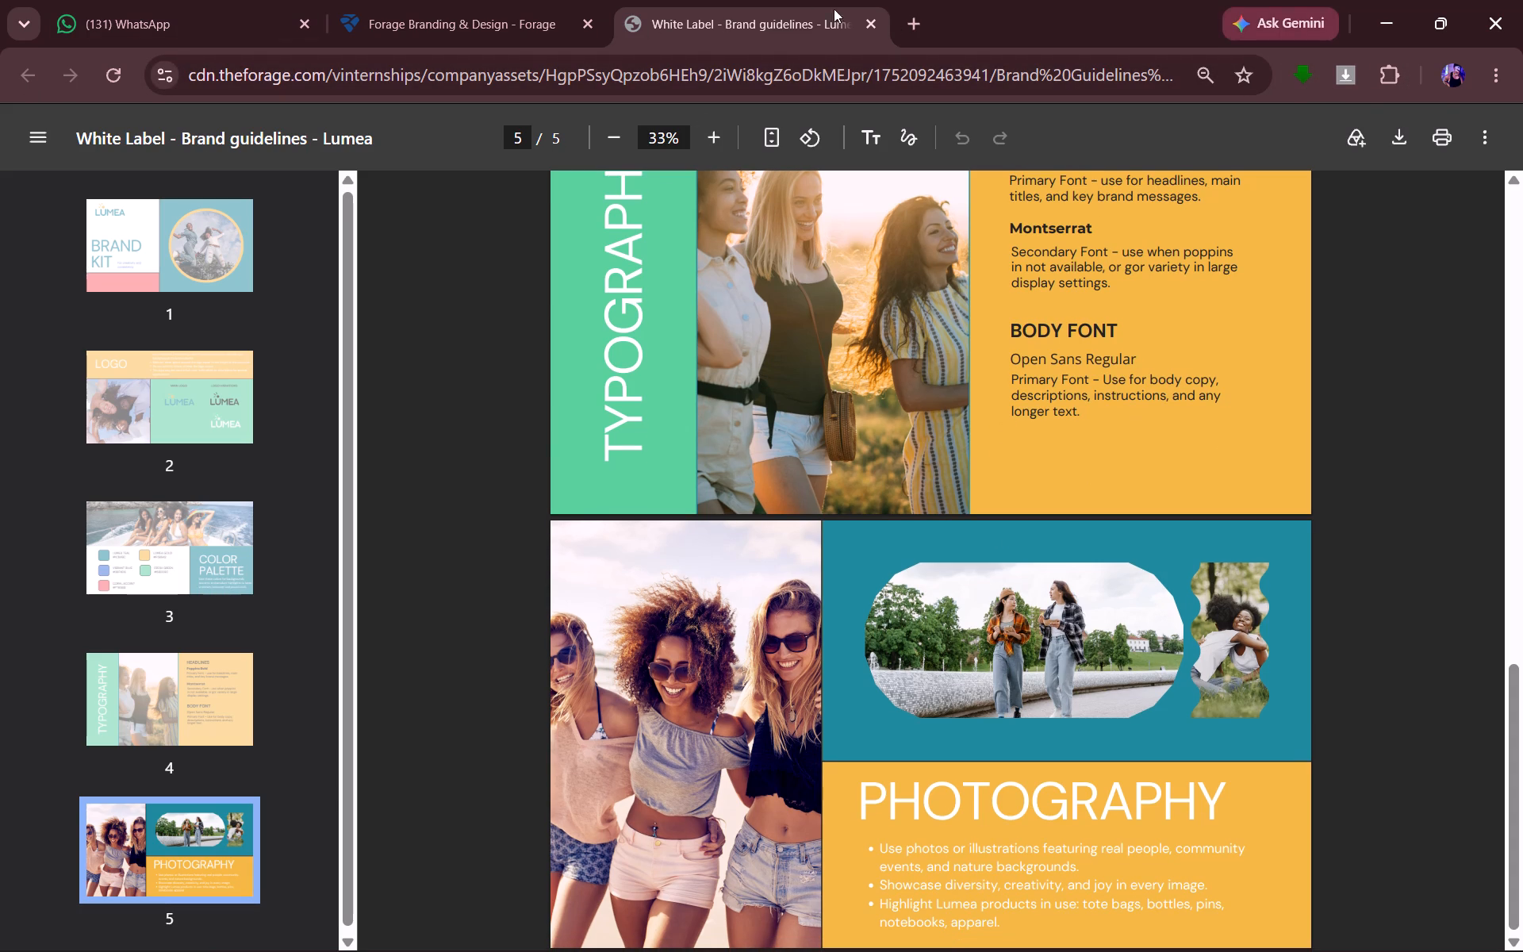
Close the Lumea Brand Guidelines PDF and return to the Product Design and Craft task.
click(512, 4)
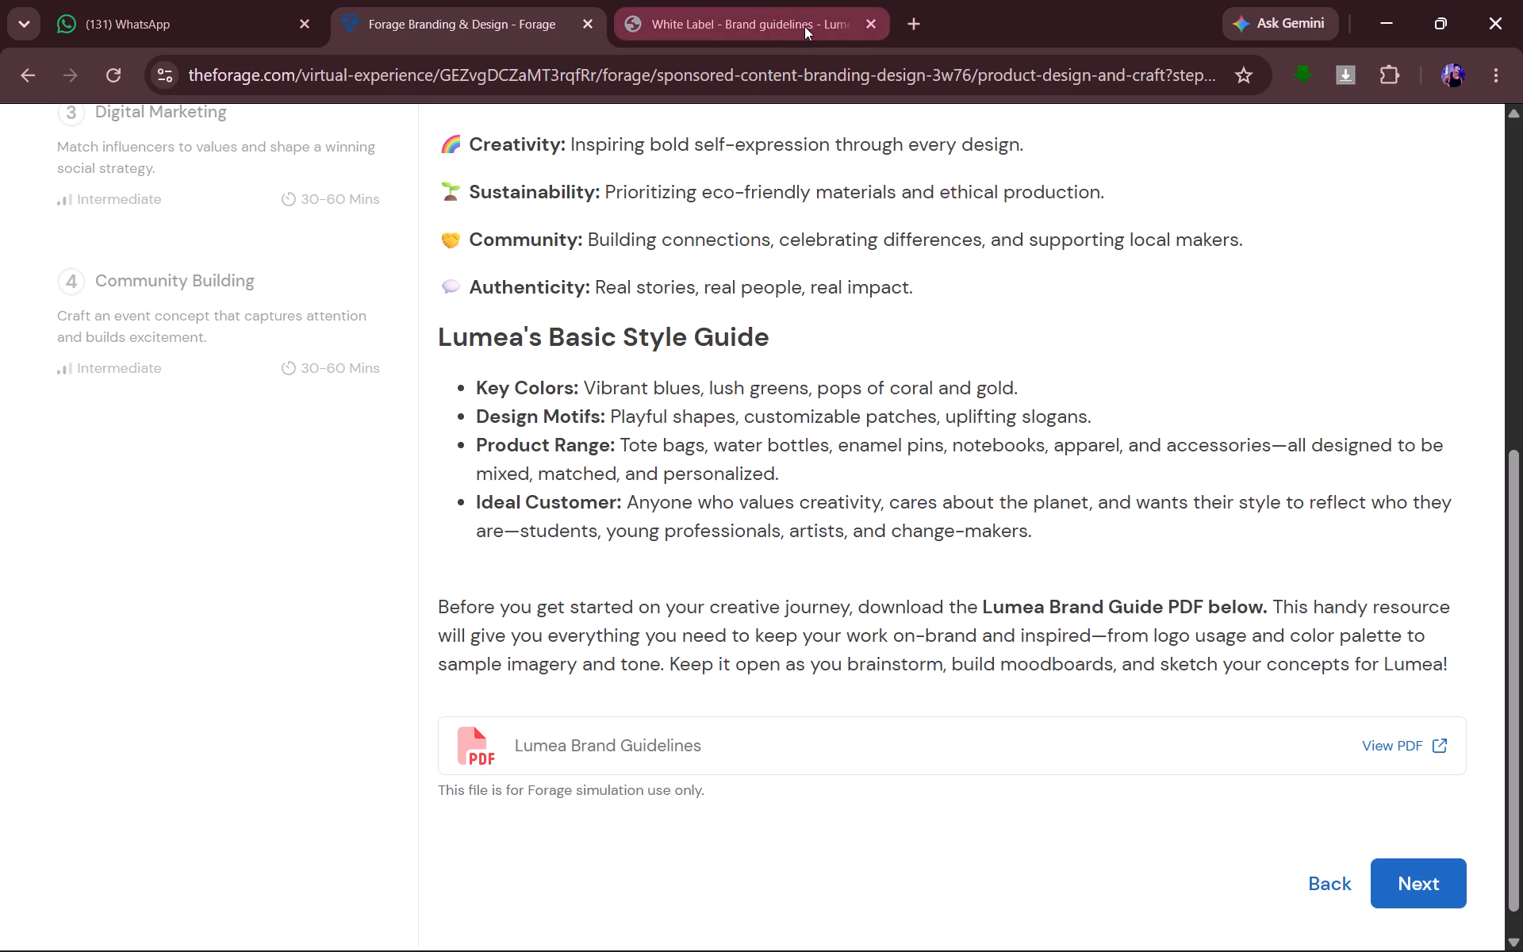
click(875, 21)
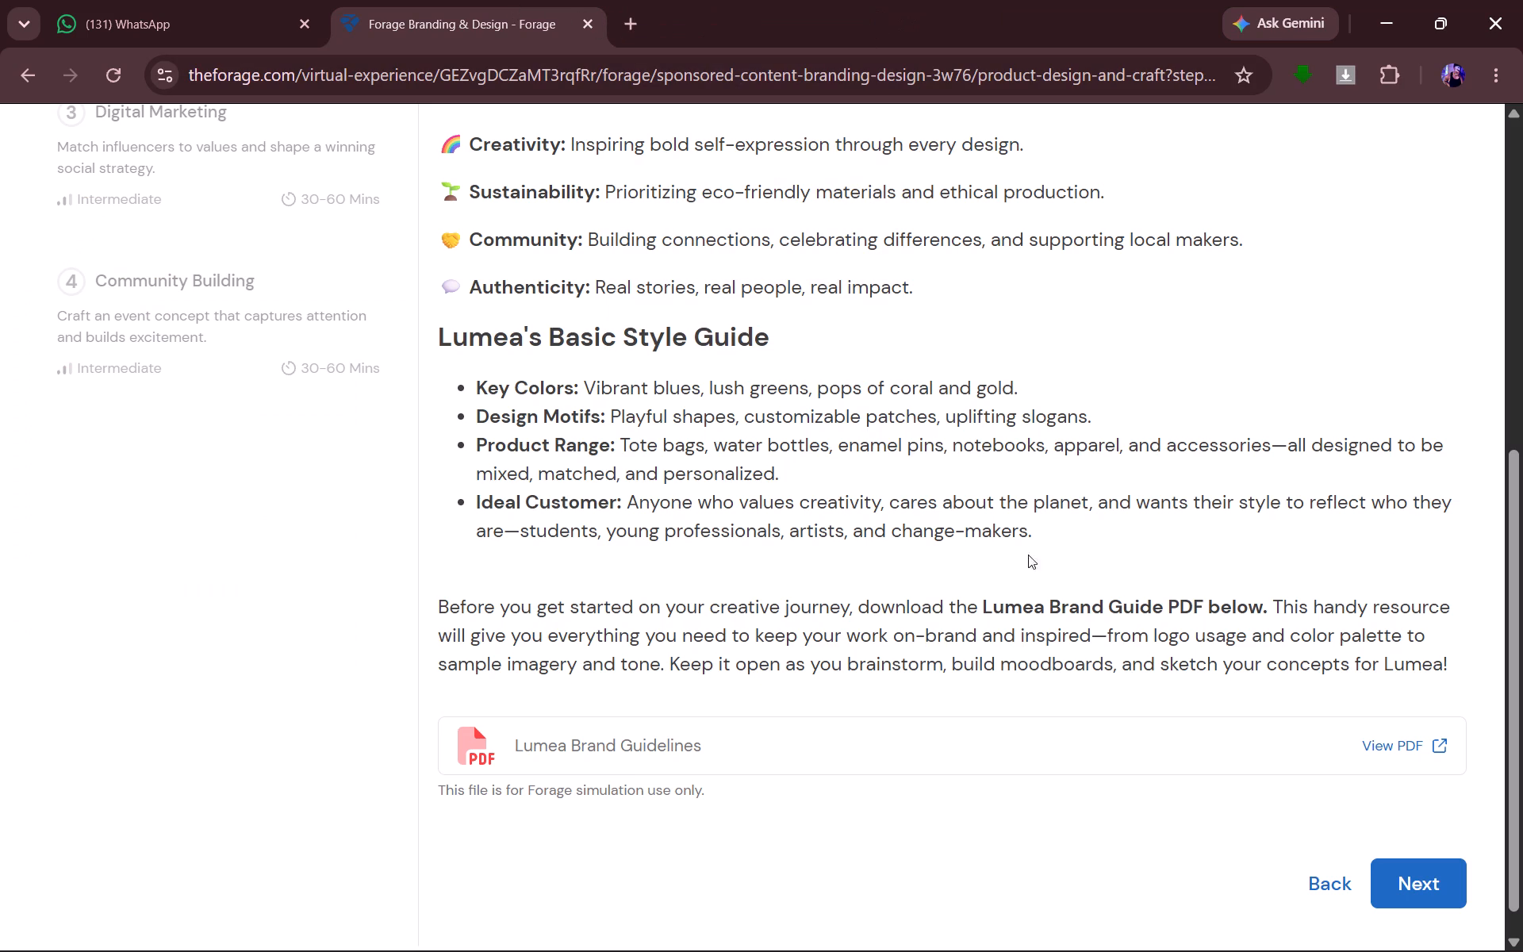
Advance from the Meet Lumea page to the How to Create a Moodboard & Sketch Concepts page.
scroll(811, 762, down, 2)
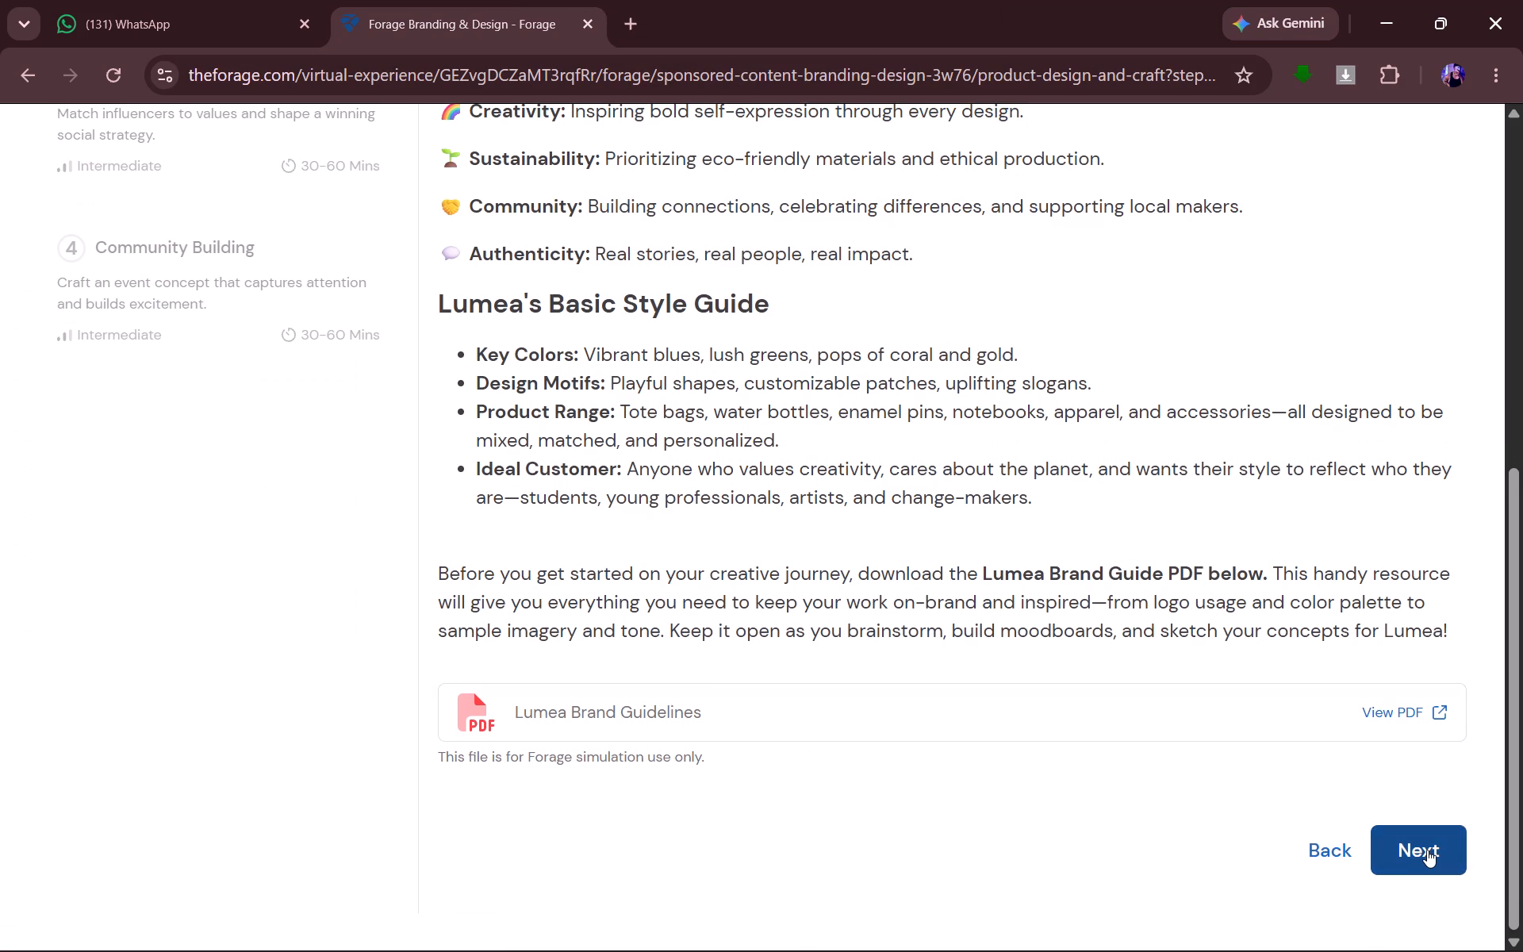
click(1427, 850)
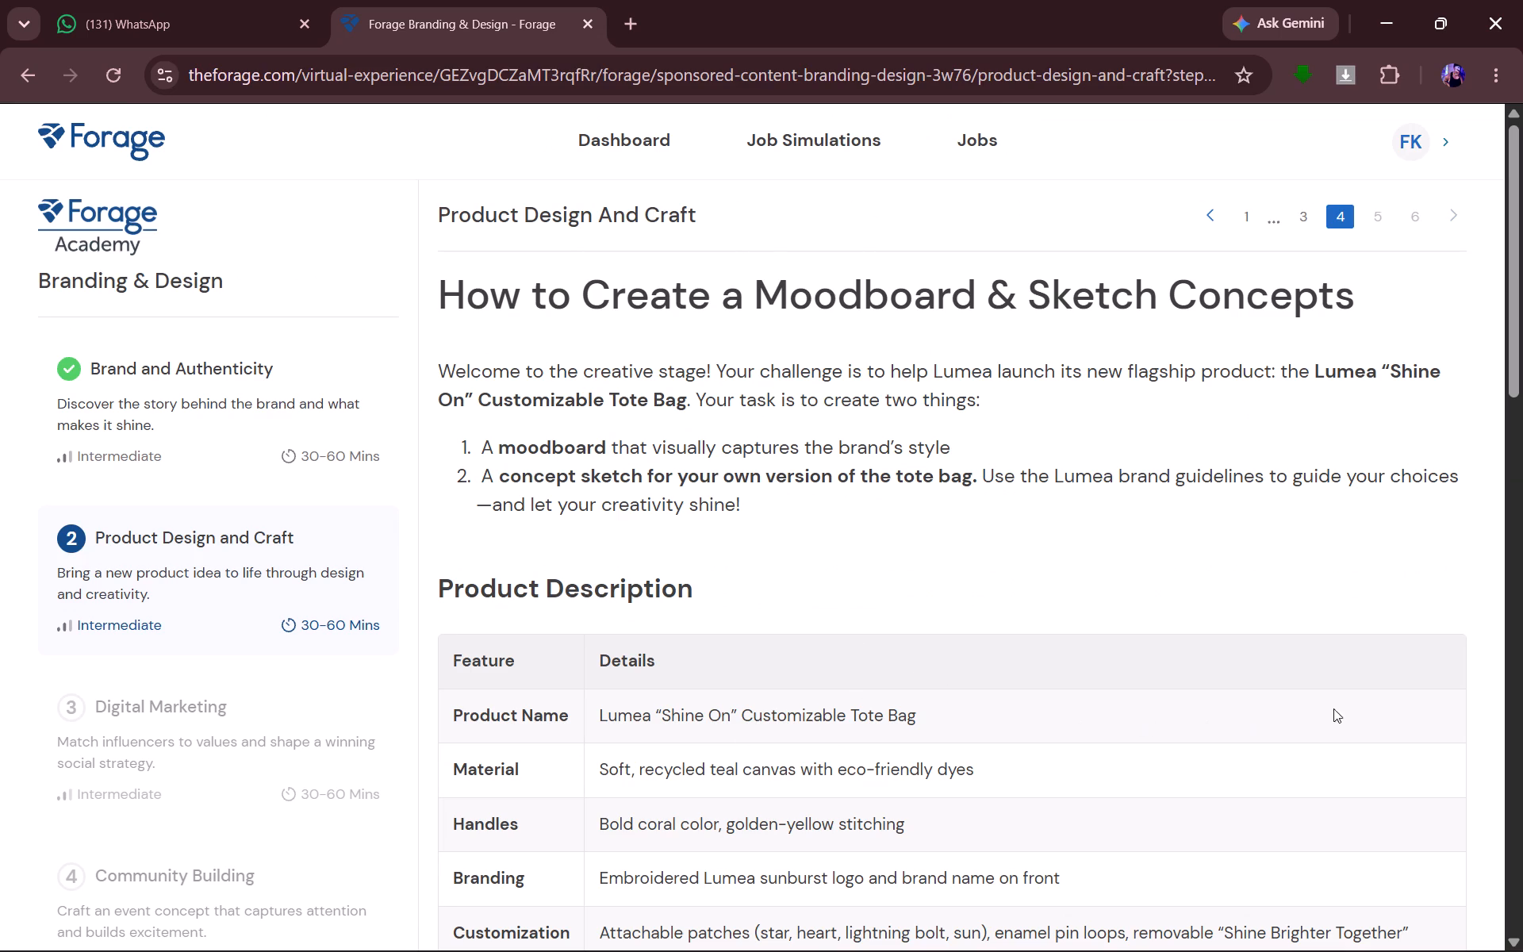
Skim the moodboard and tote sketch brief from the product description down to the file upload section, and return to its beginning.
scroll(982, 631, down, 2)
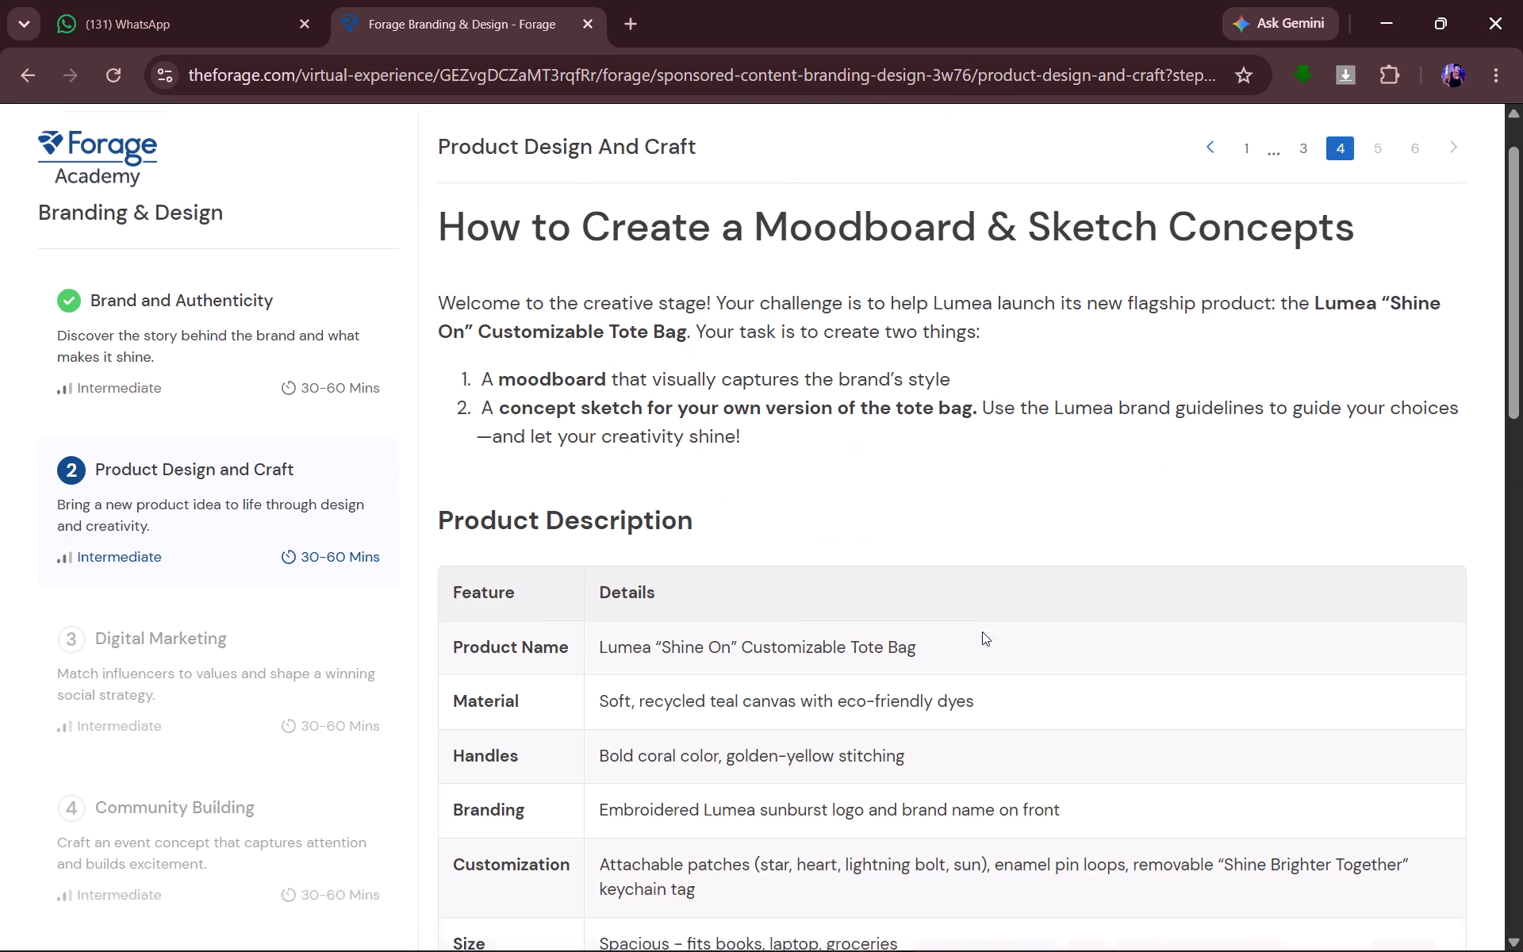
scroll(982, 631, down, 3)
scroll(861, 633, down, 1)
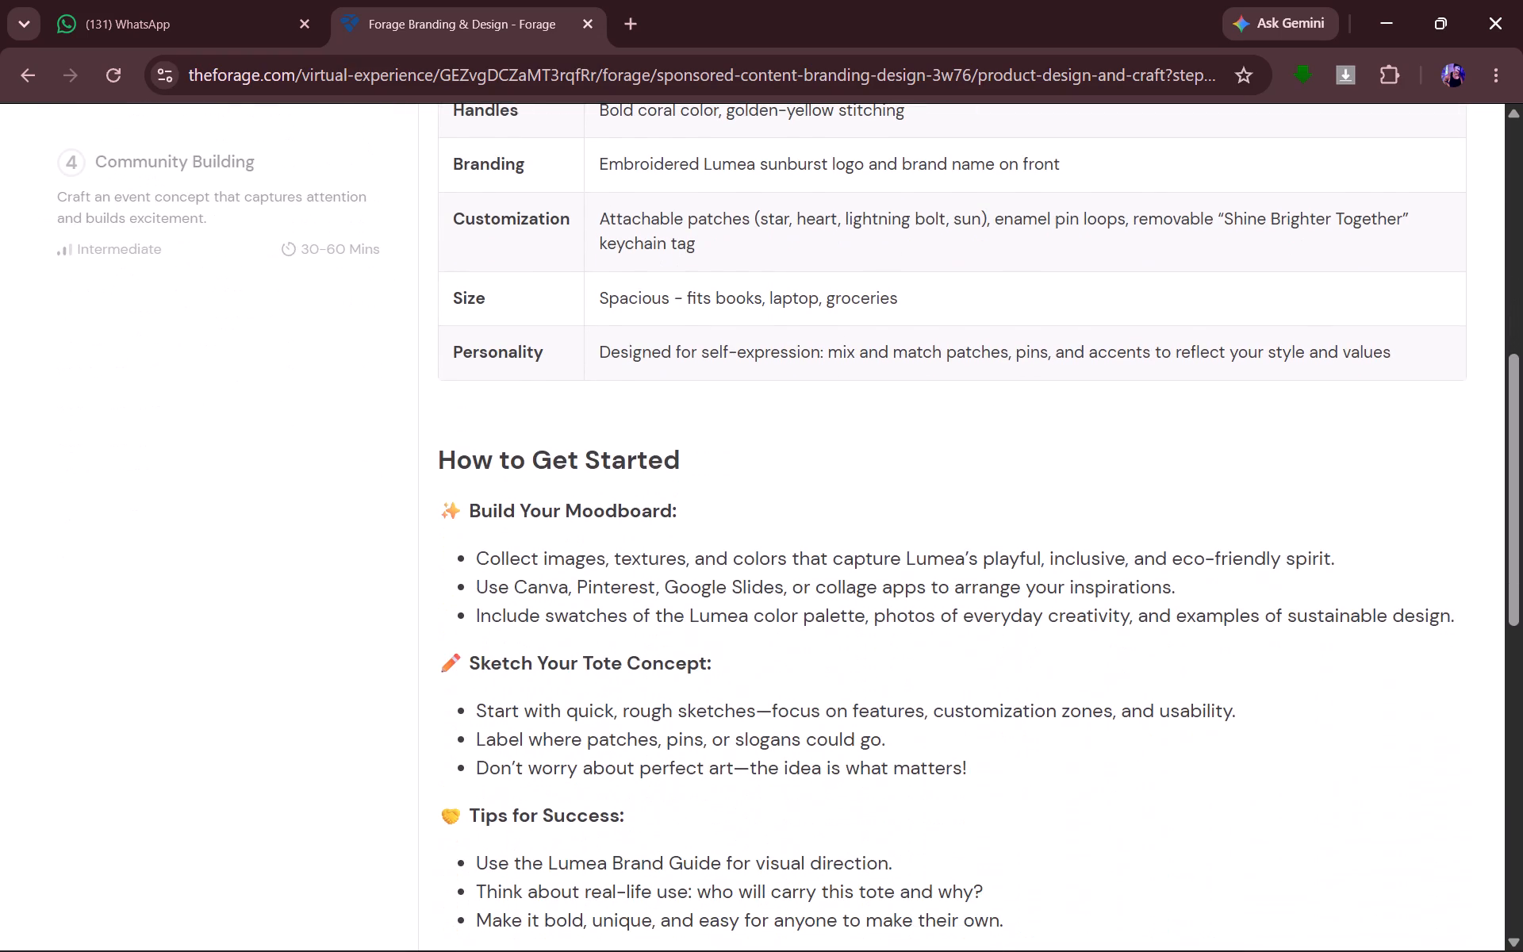
scroll(830, 633, down, 6)
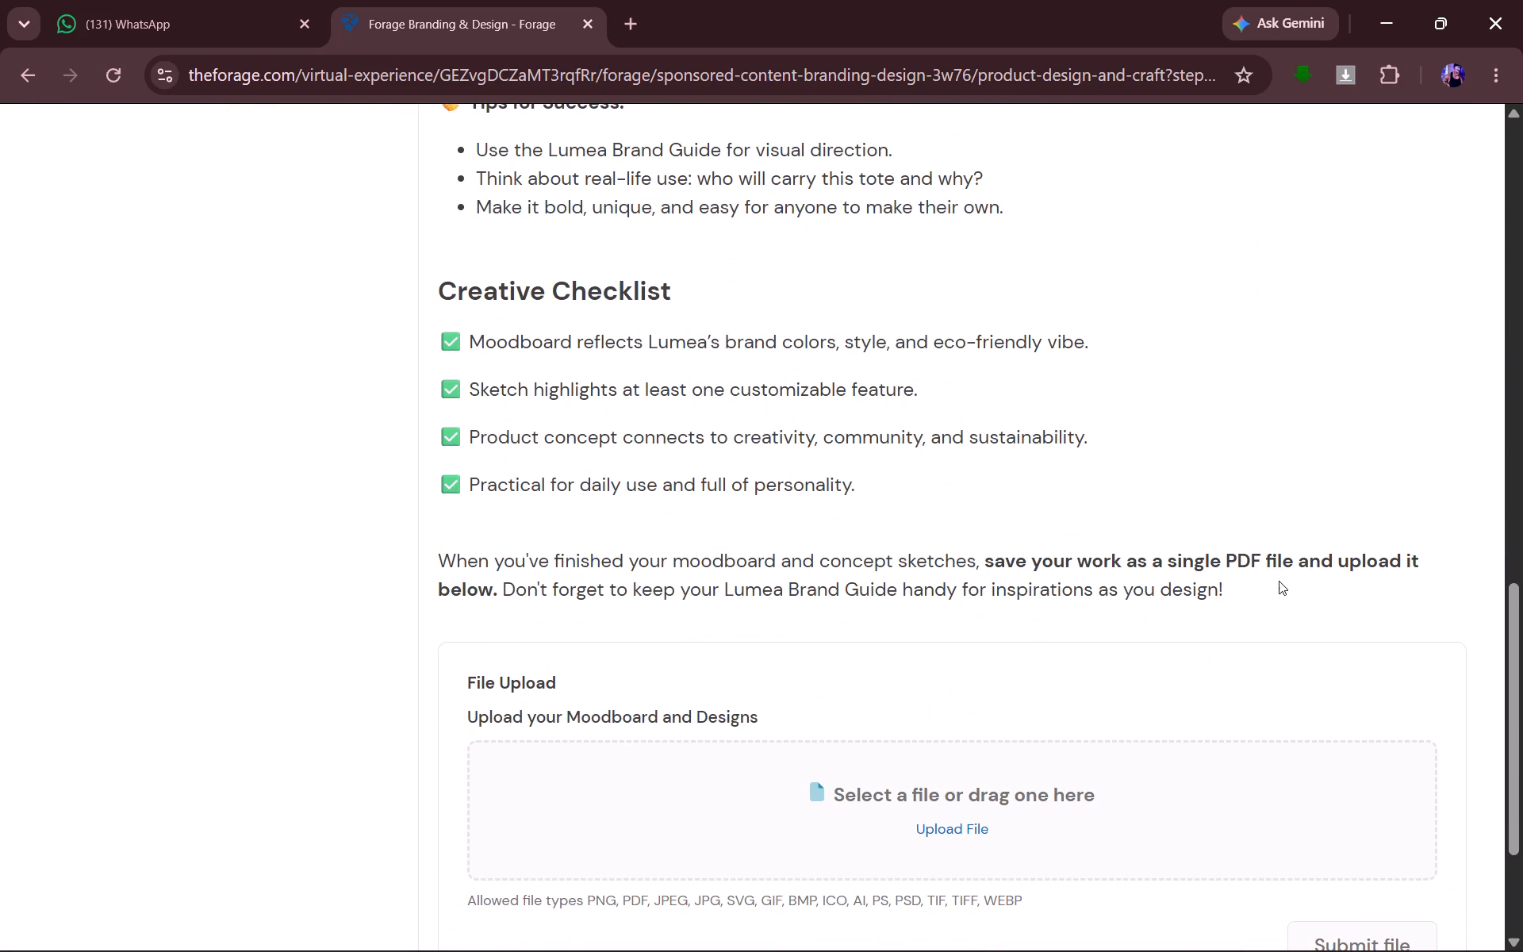
scroll(789, 677, up, 1)
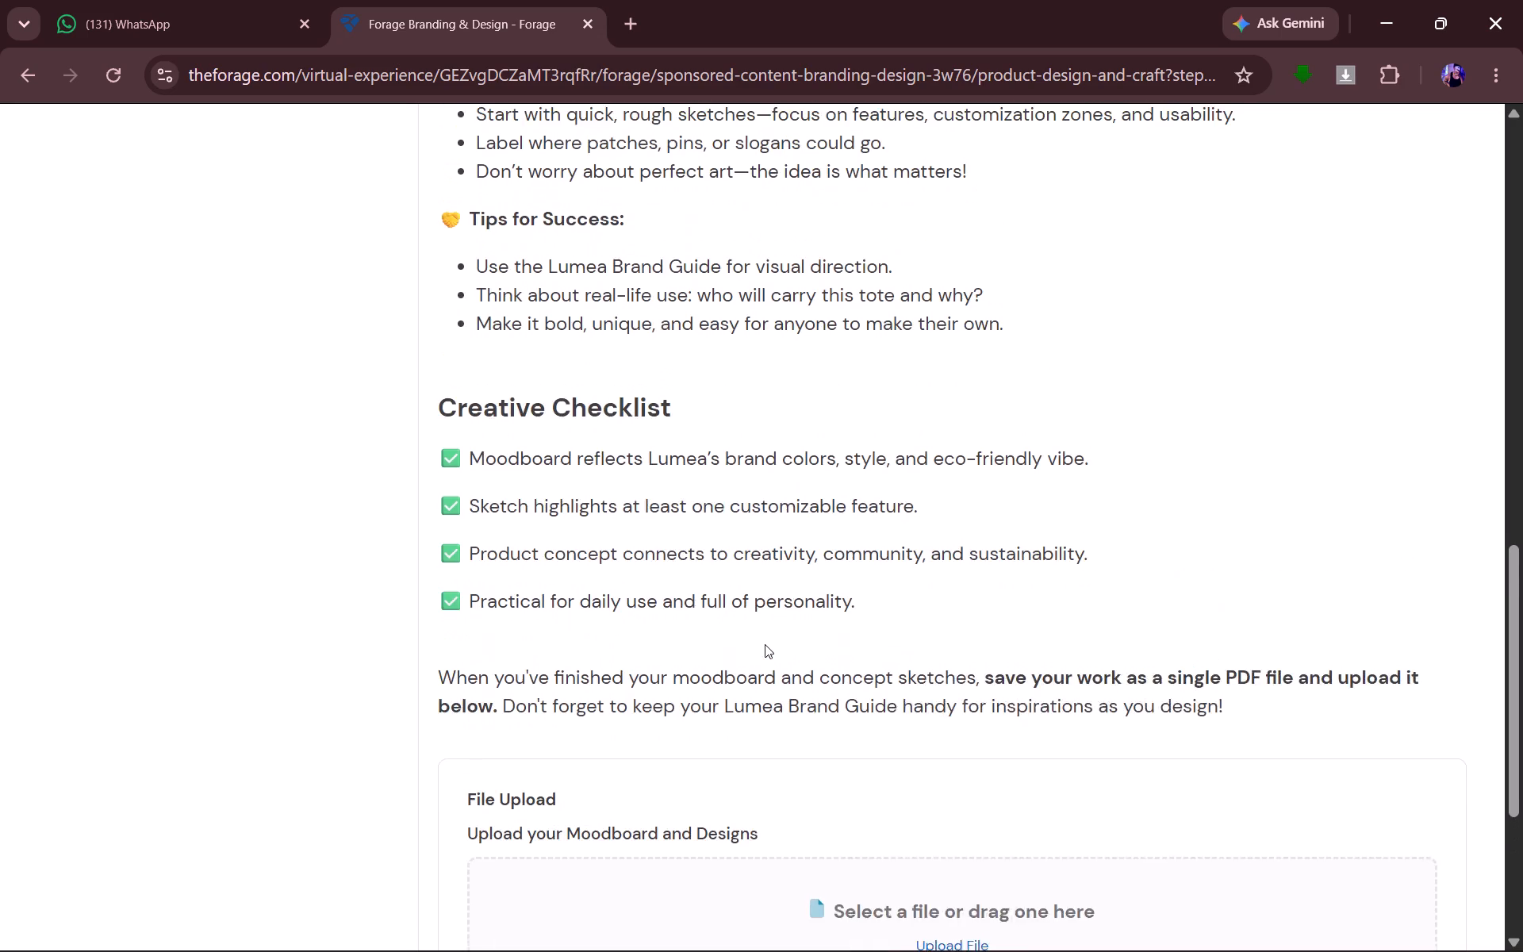
scroll(765, 644, up, 10)
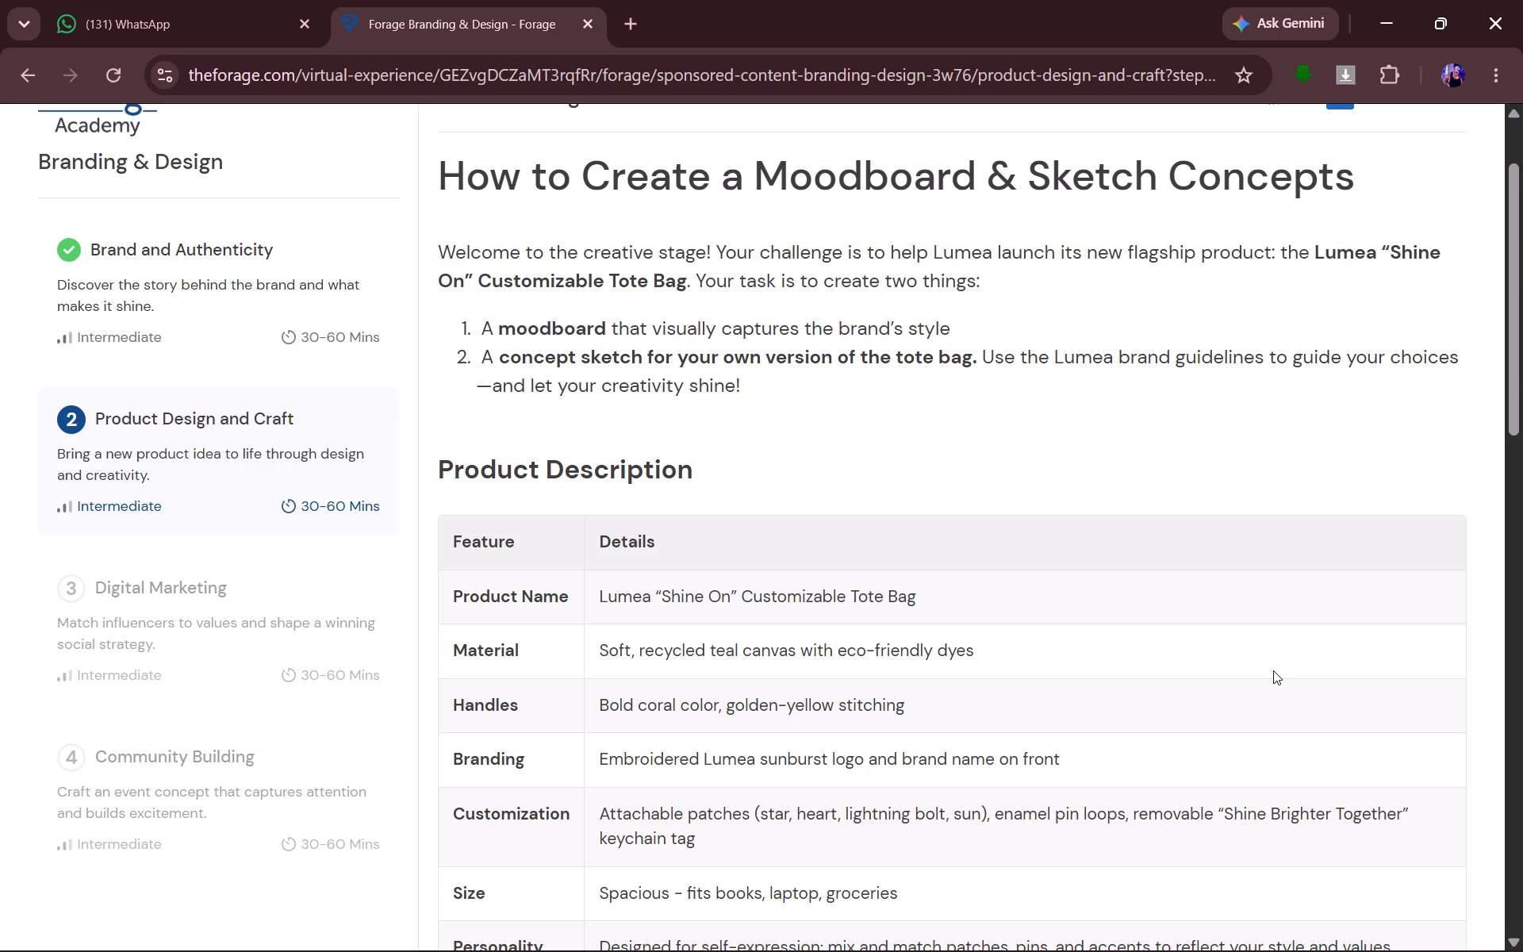
Reread the tote bag's product description, the moodboard and sketch instructions, the tips and the Creative Checklist.
scroll(1273, 670, down, 2)
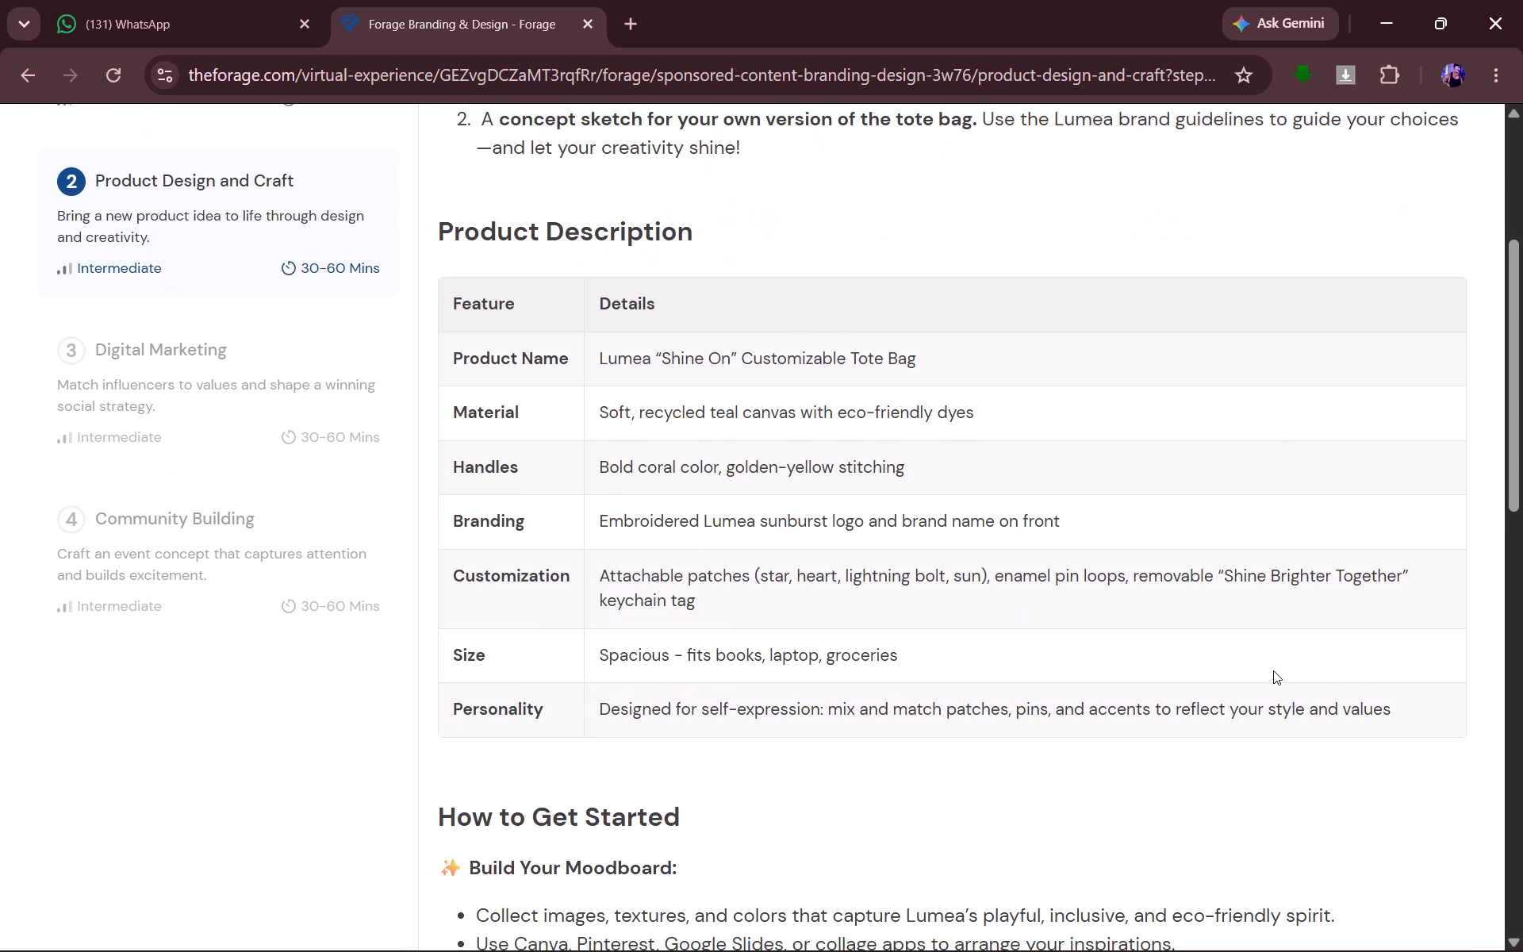
scroll(1273, 670, down, 5)
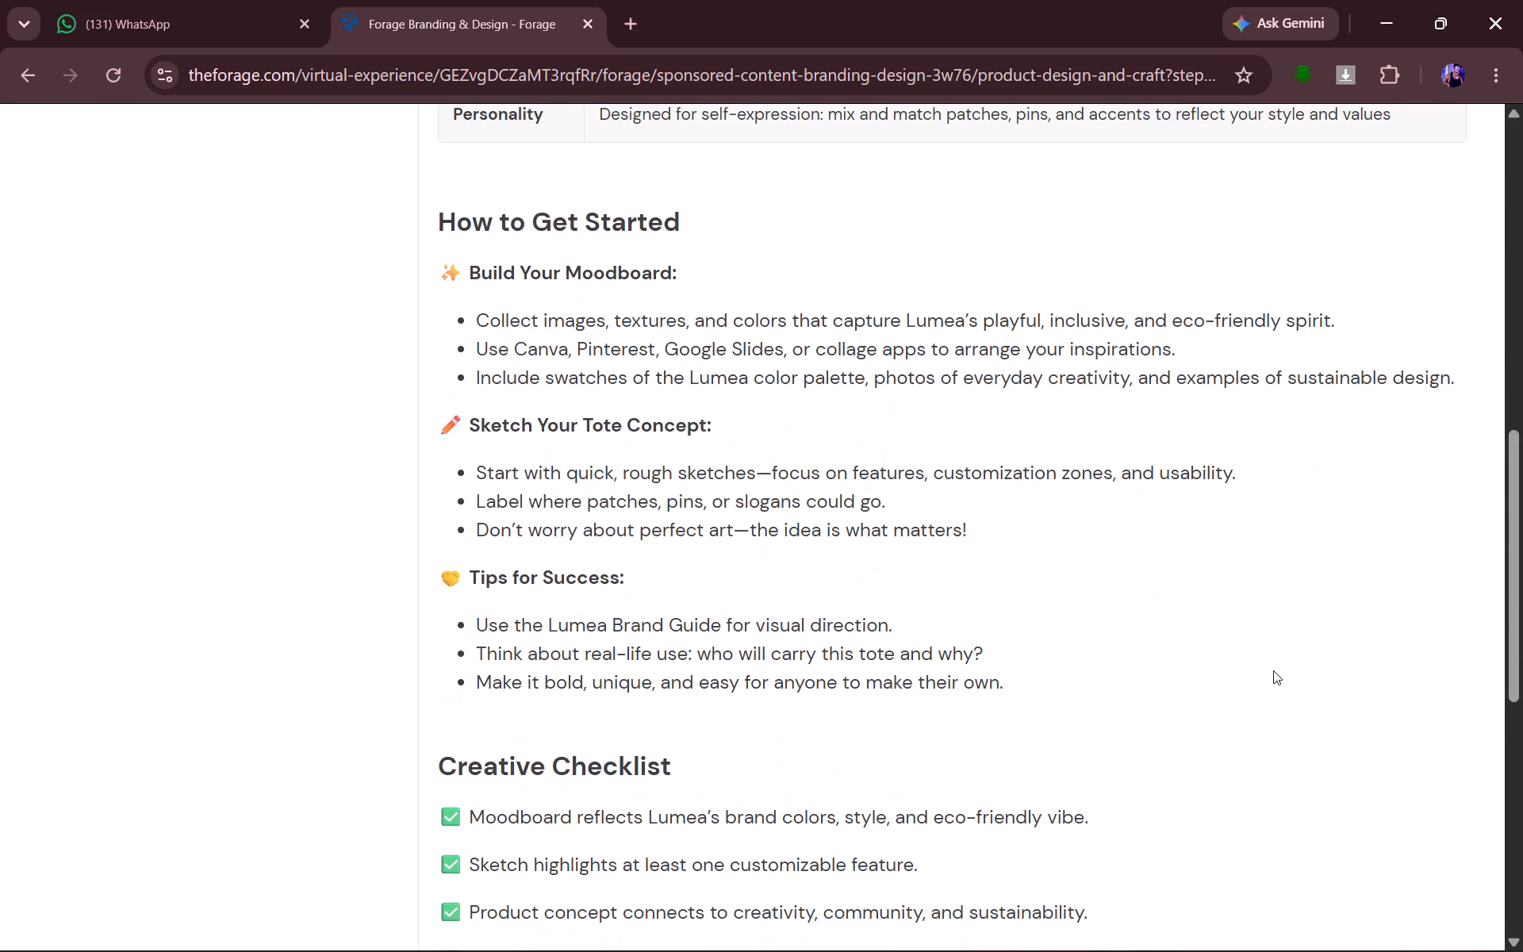
scroll(1273, 670, down, 3)
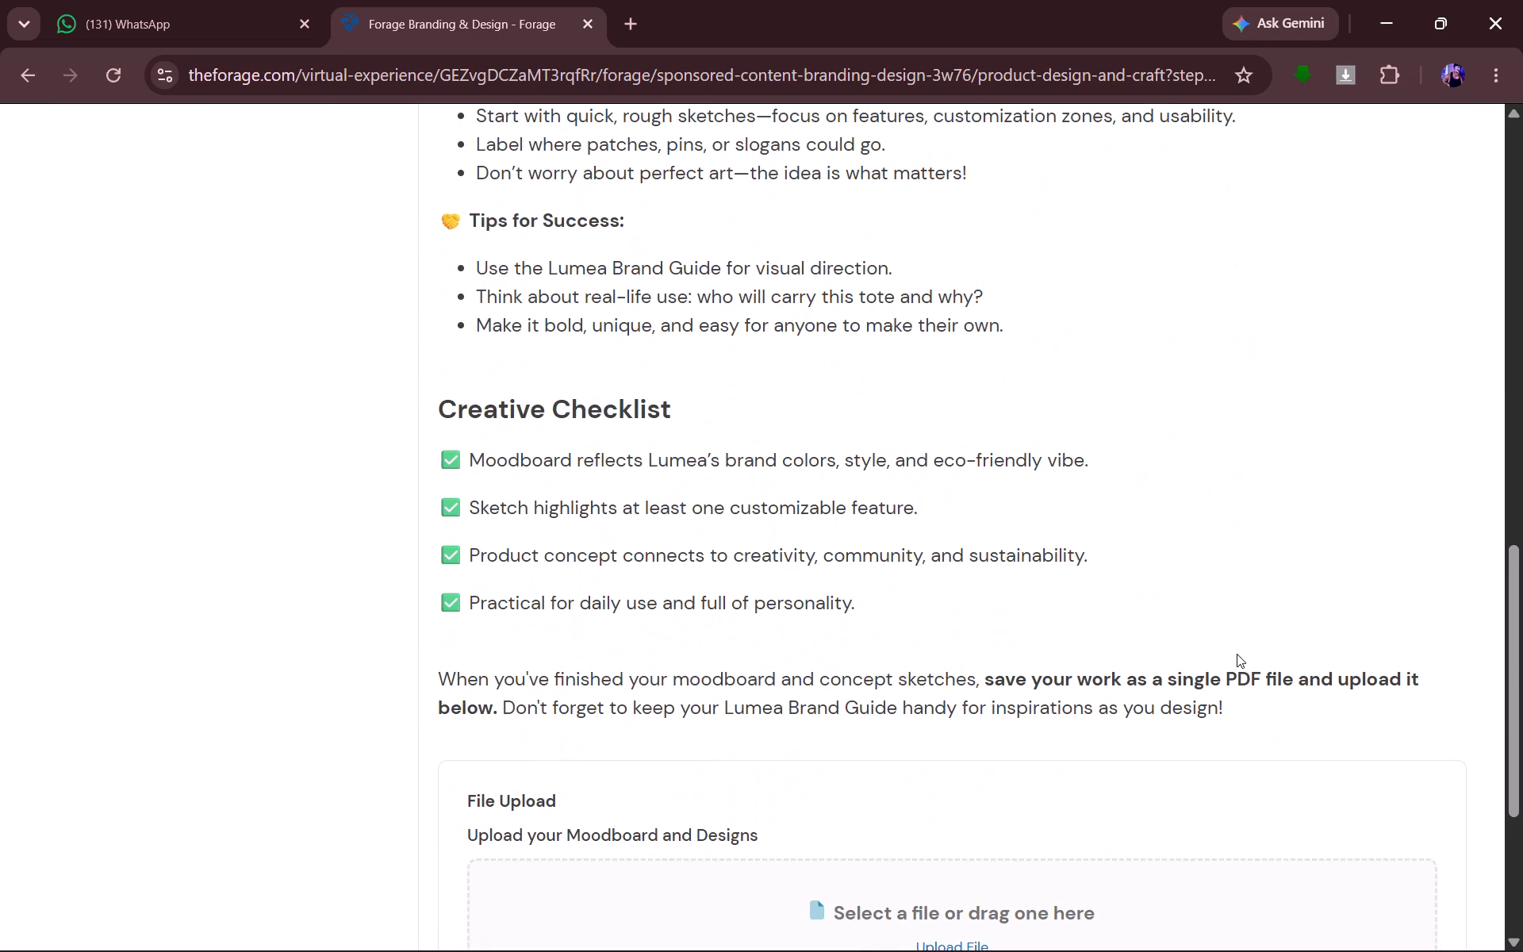
scroll(1237, 654, up, 5)
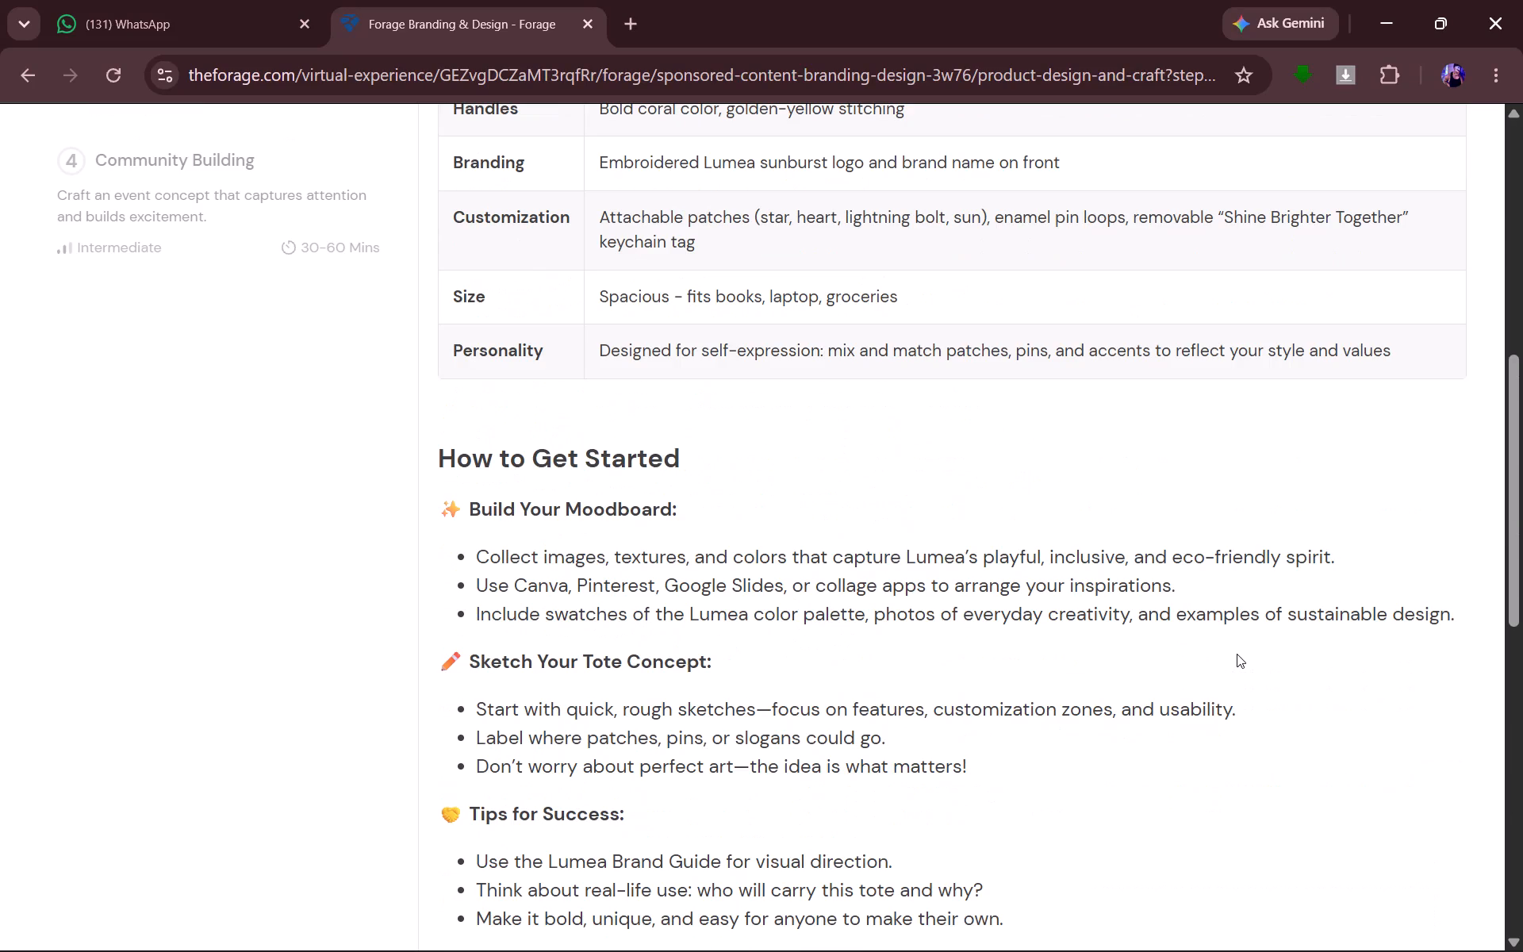
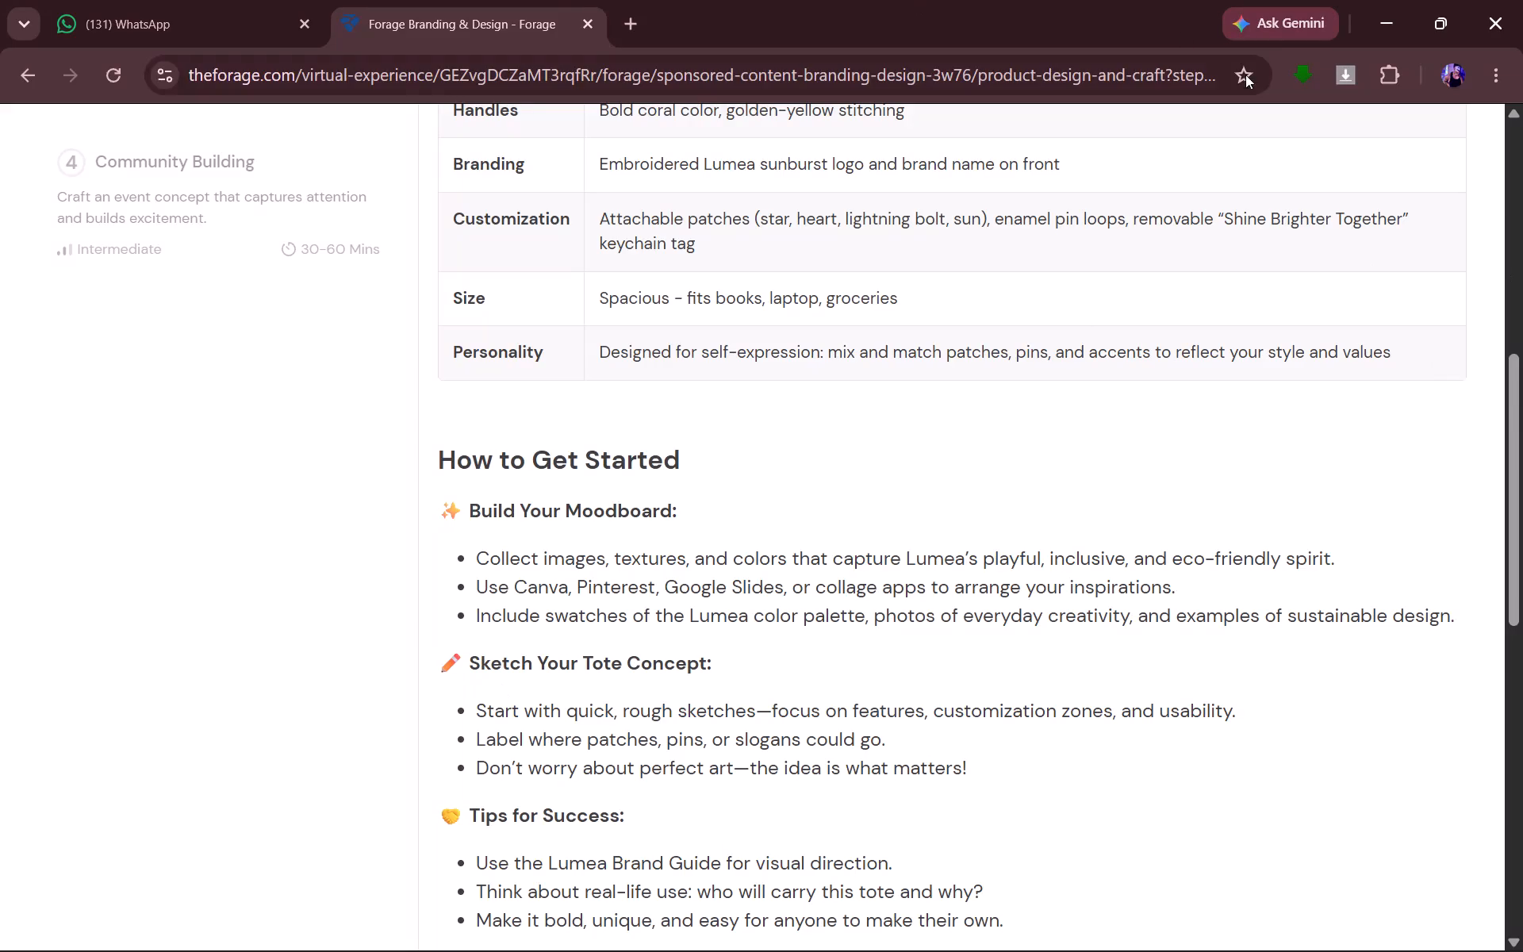
Search the web for "canva" in a new browser tab and open the Canva: Visual Suite for Everyone site.
click(631, 36)
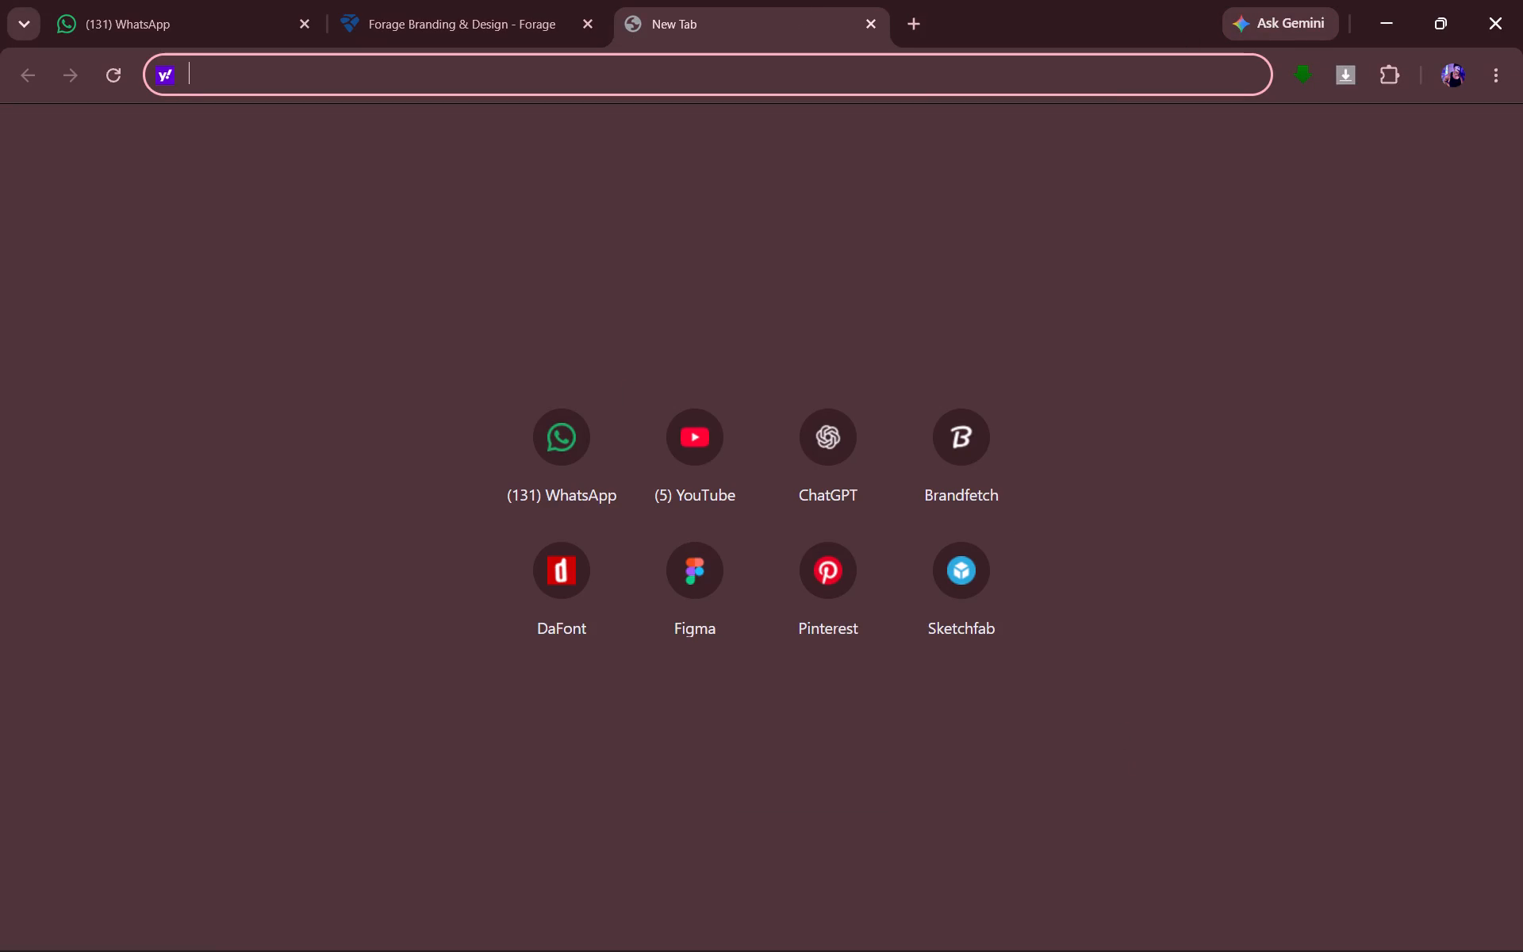
text(ca)
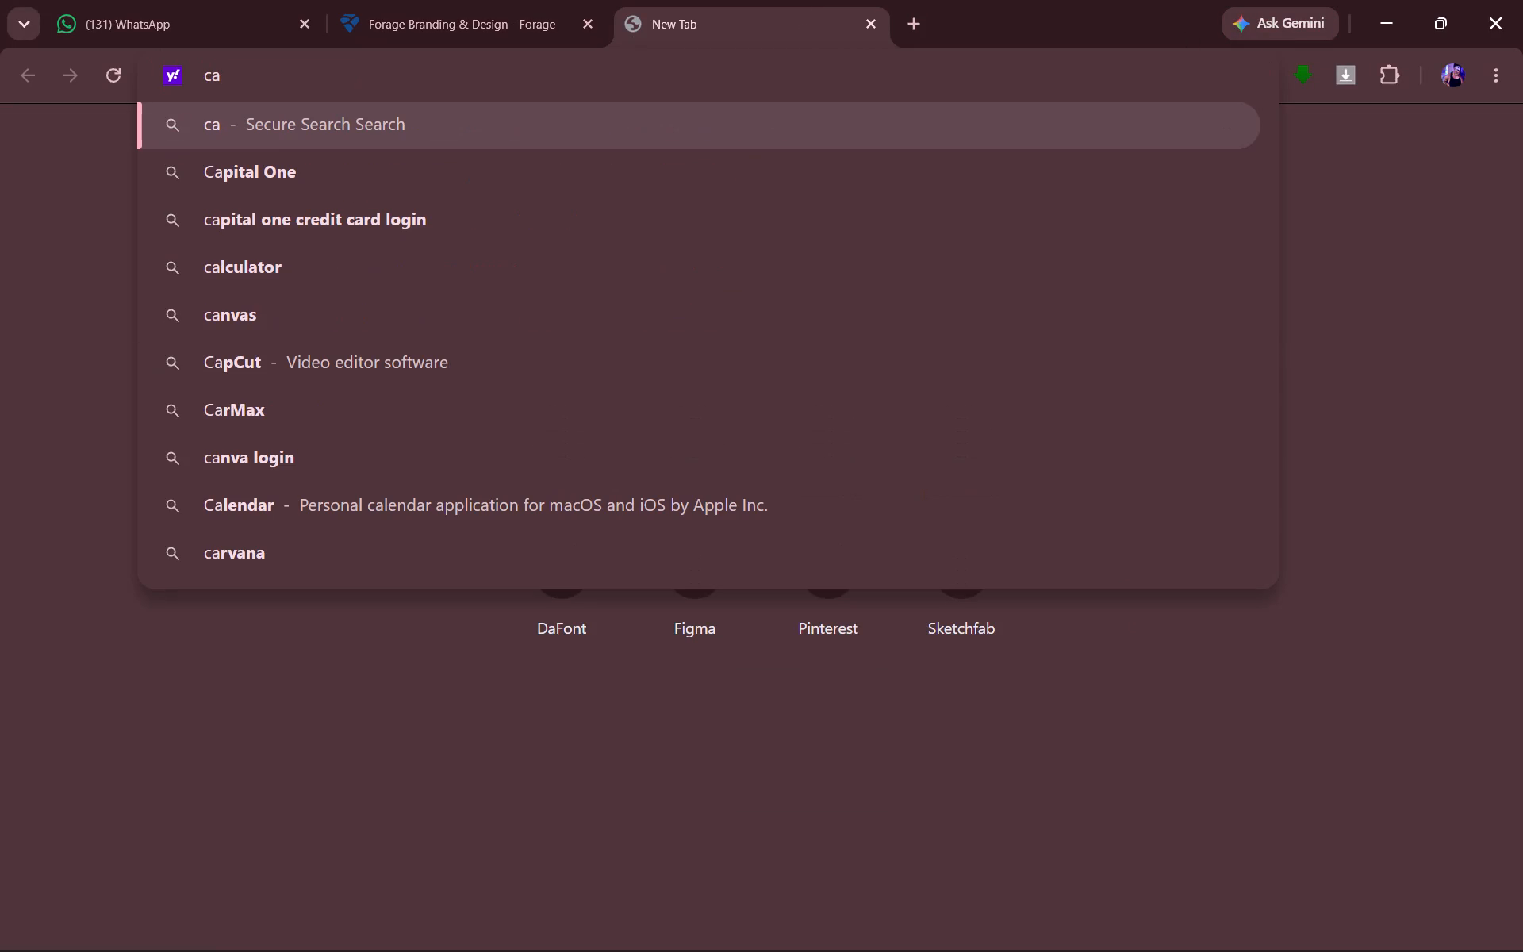
key(n)
text(va)
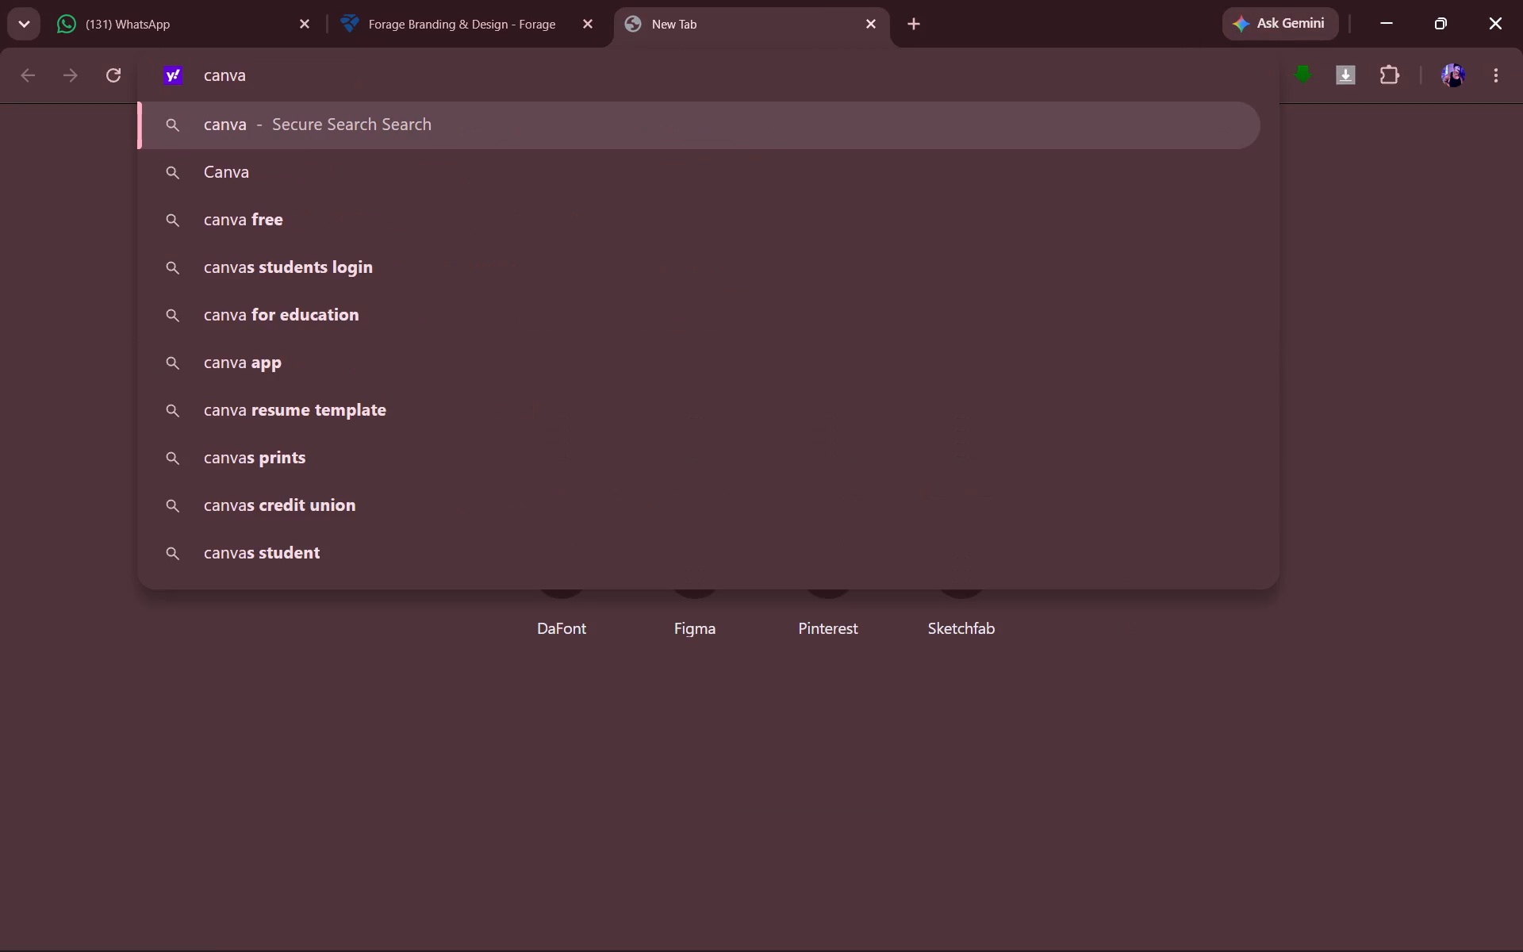
key(Return)
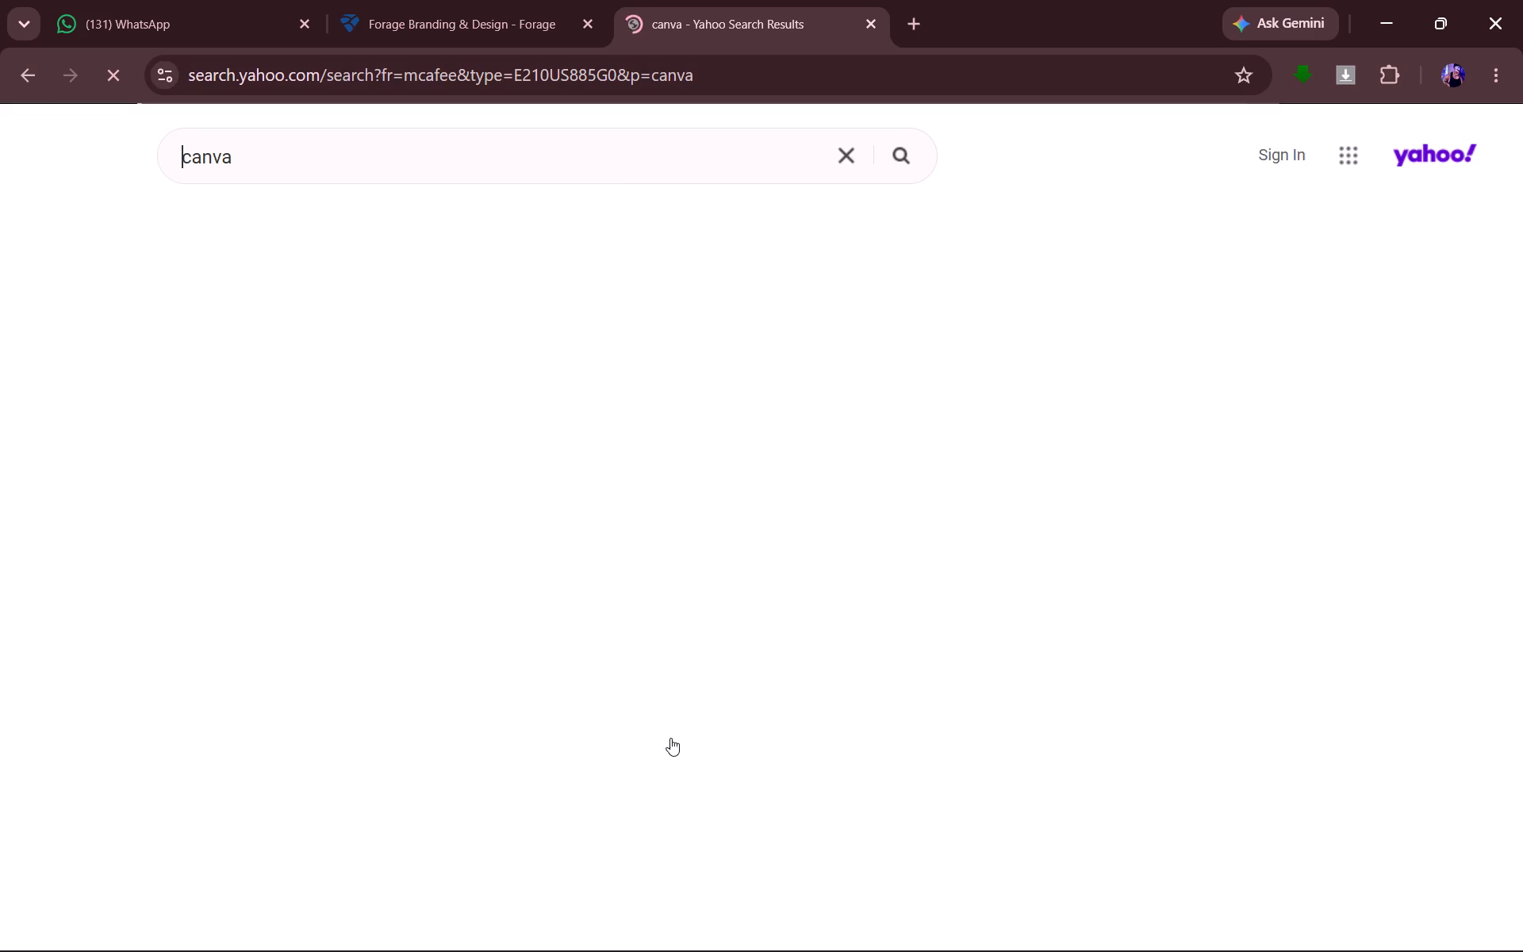
click(342, 355)
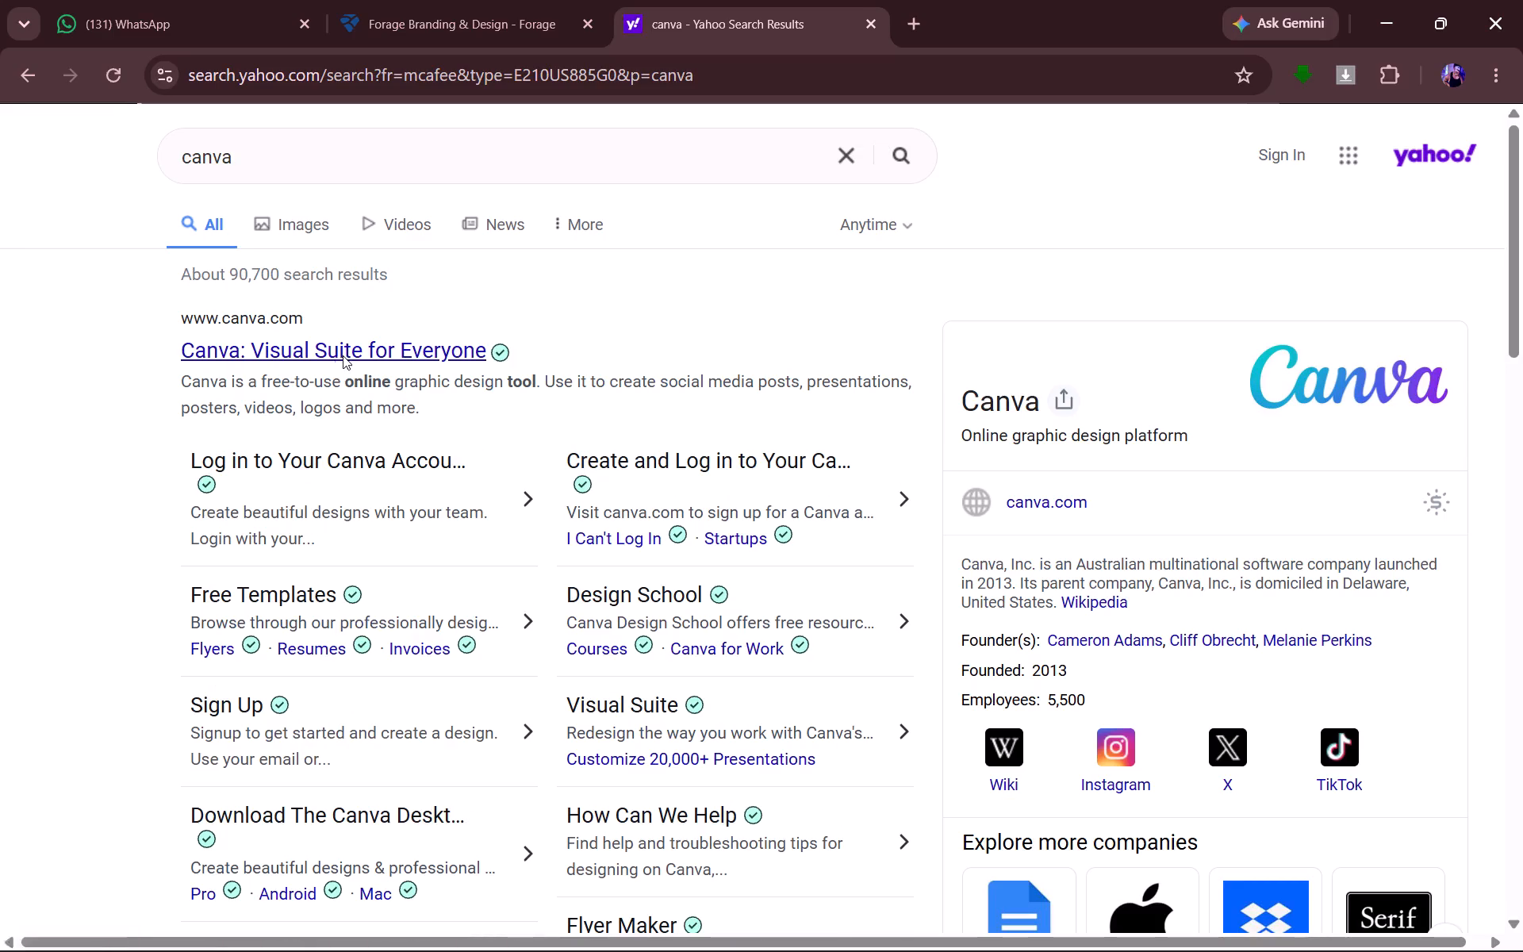
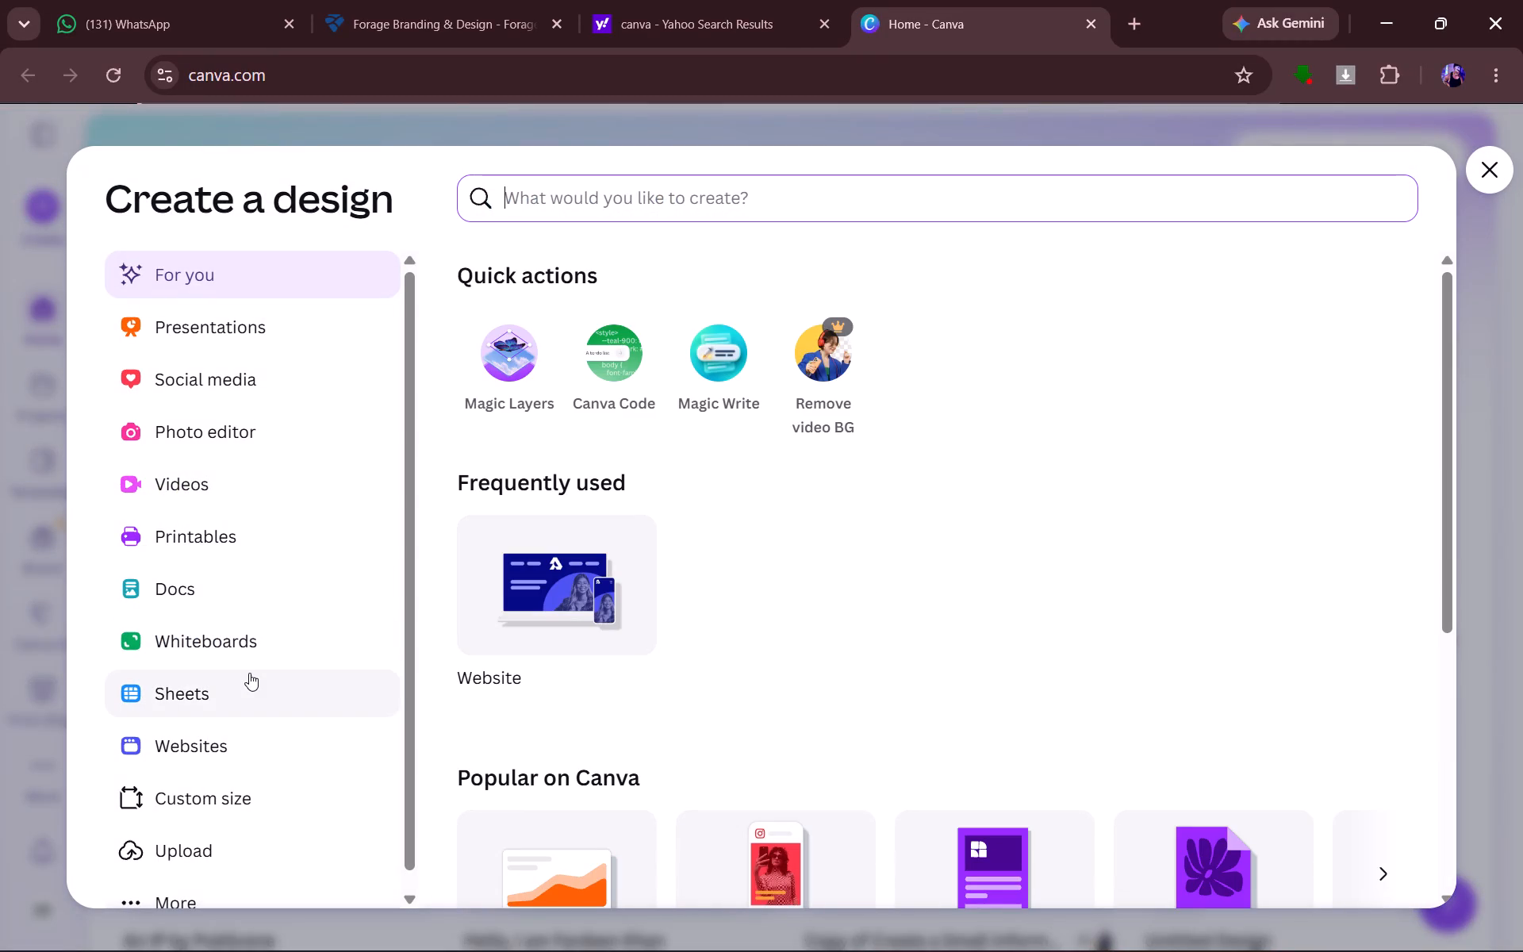
Create a new blank Presentation (16:9) design from the presentation formats.
scroll(249, 673, up, 2)
scroll(330, 545, down, 3)
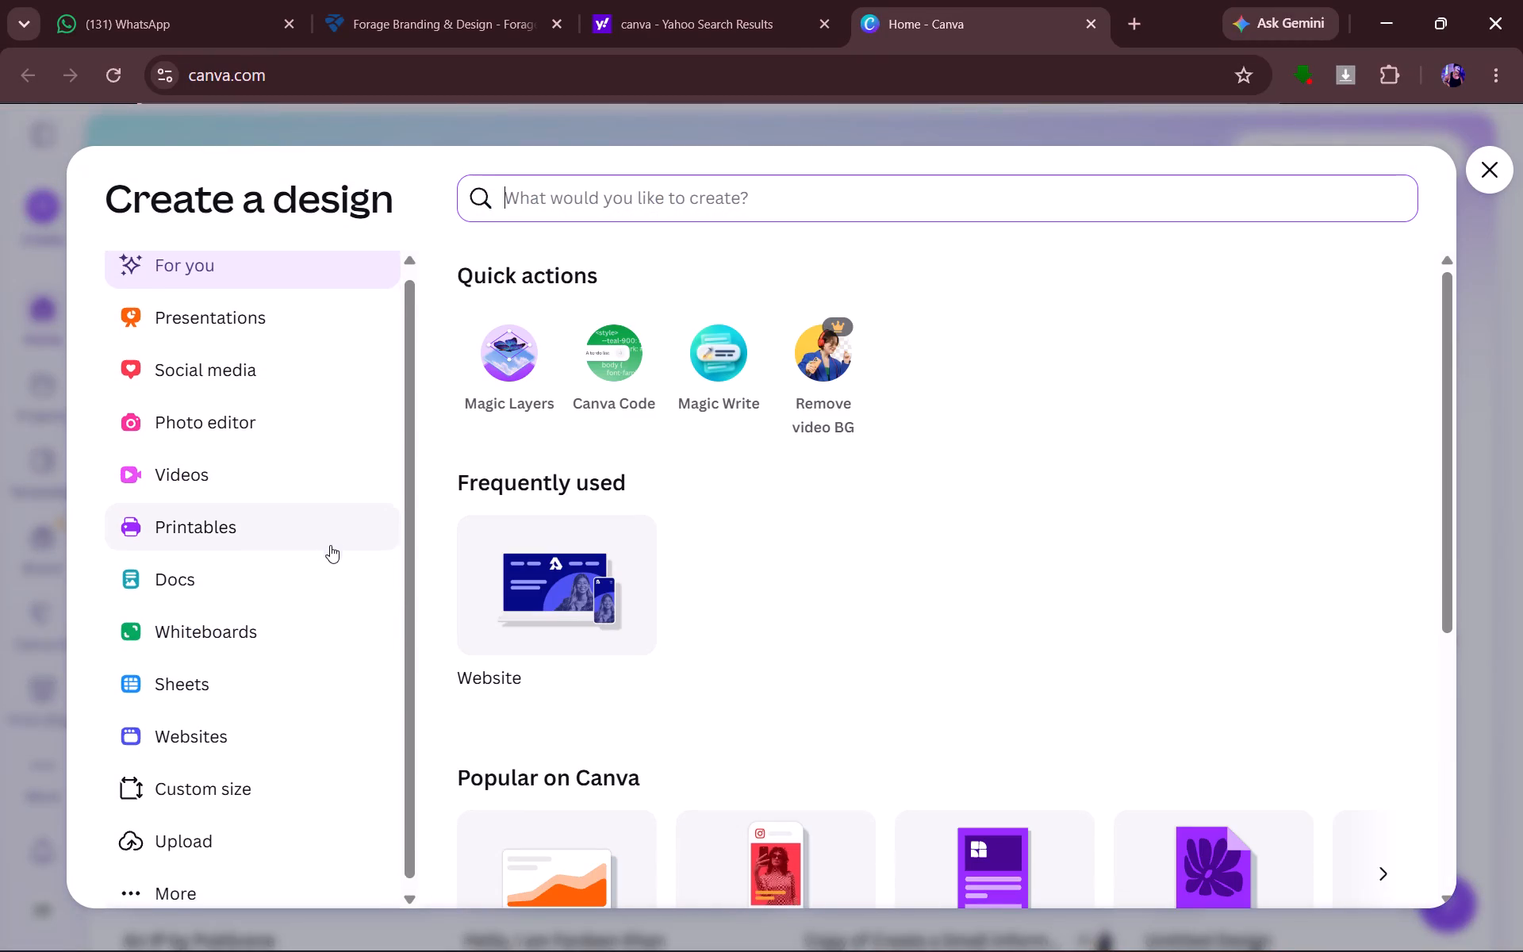
scroll(330, 545, up, 2)
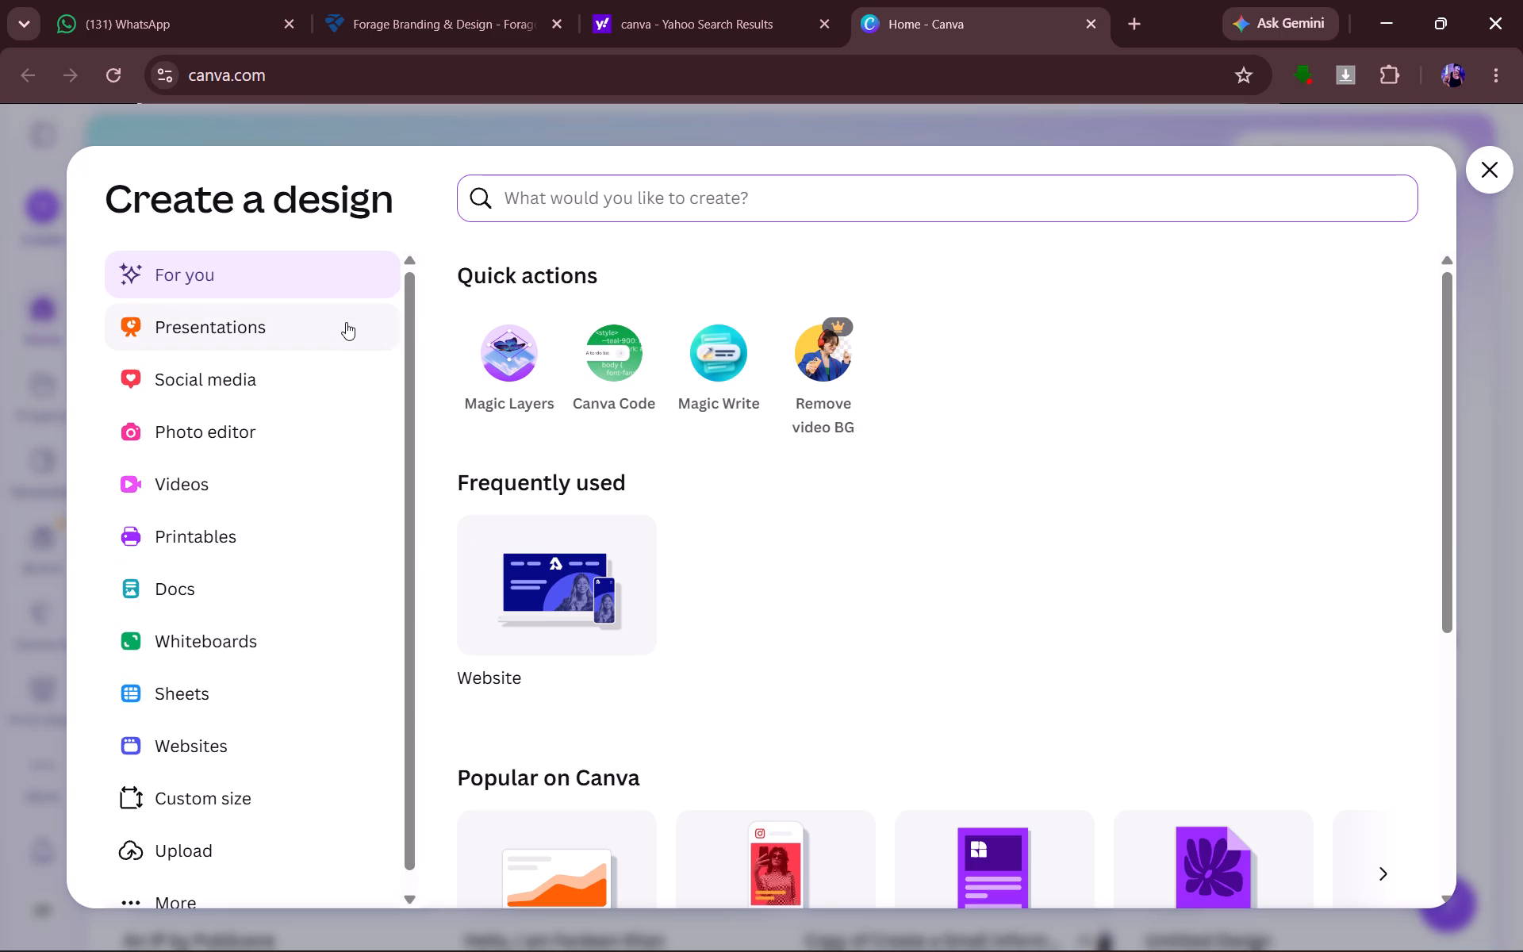
click(262, 322)
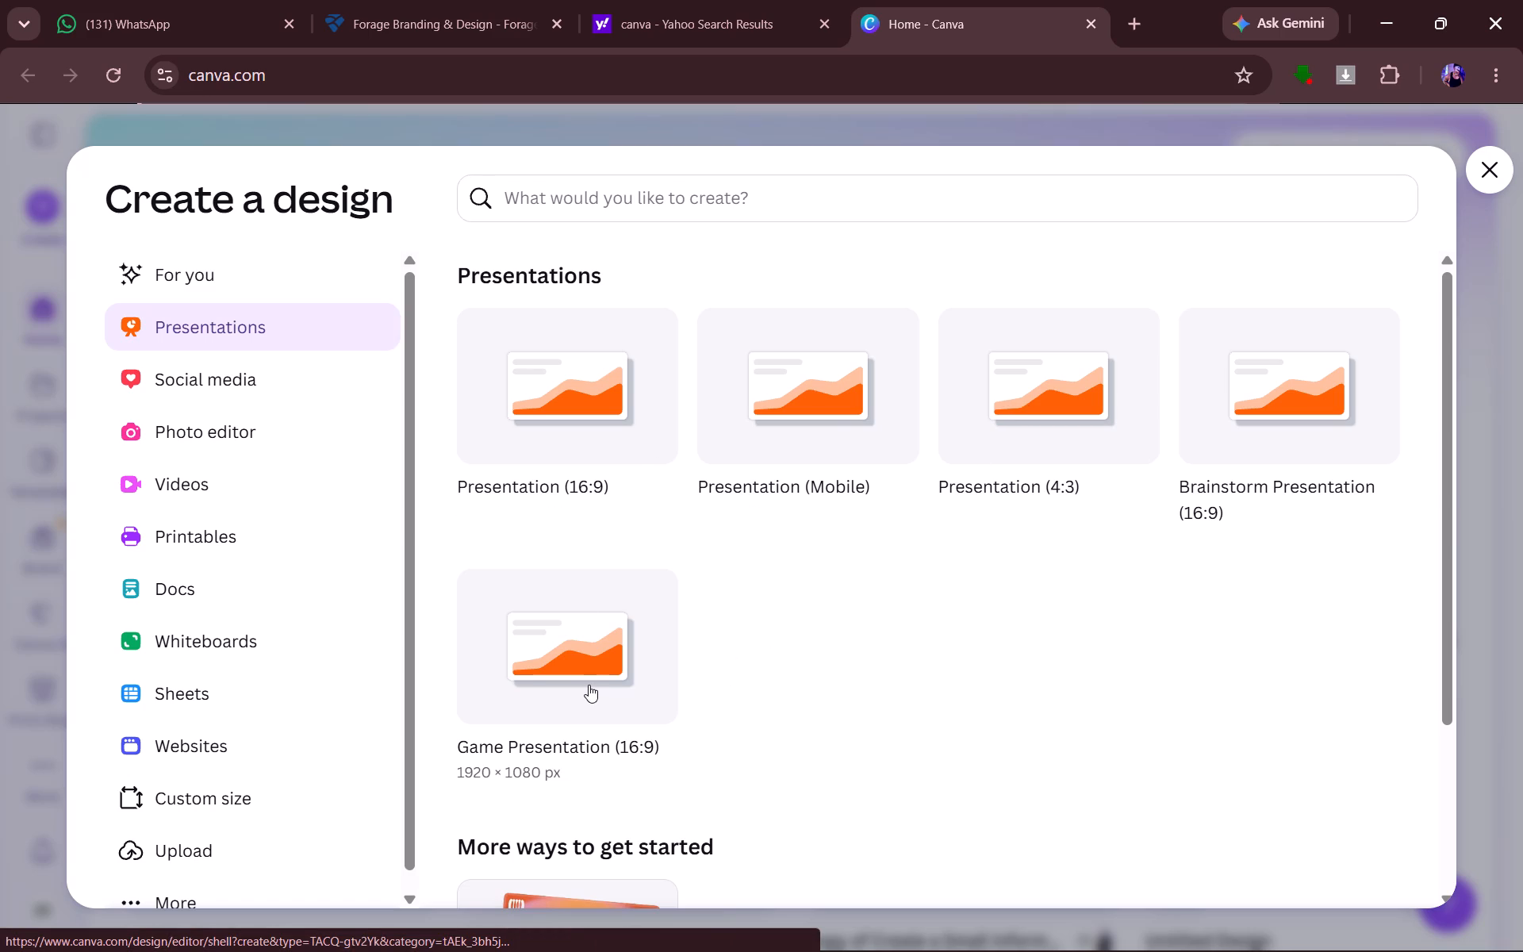
click(572, 403)
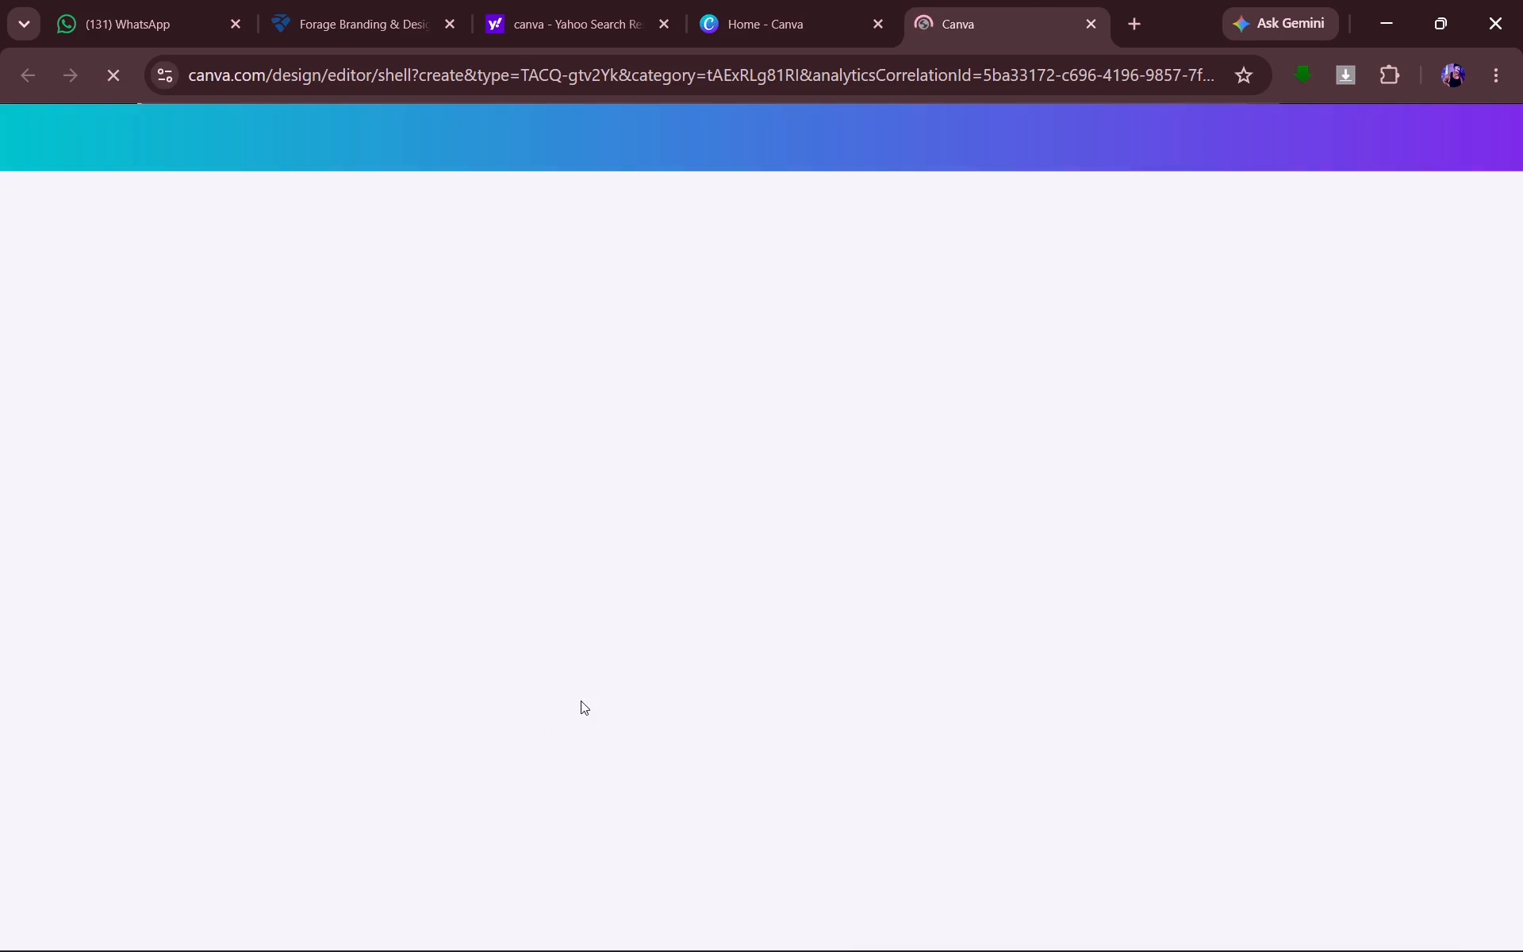
Close the Canva home and Yahoo search results browser tabs, keeping the new presentation open.
click(877, 24)
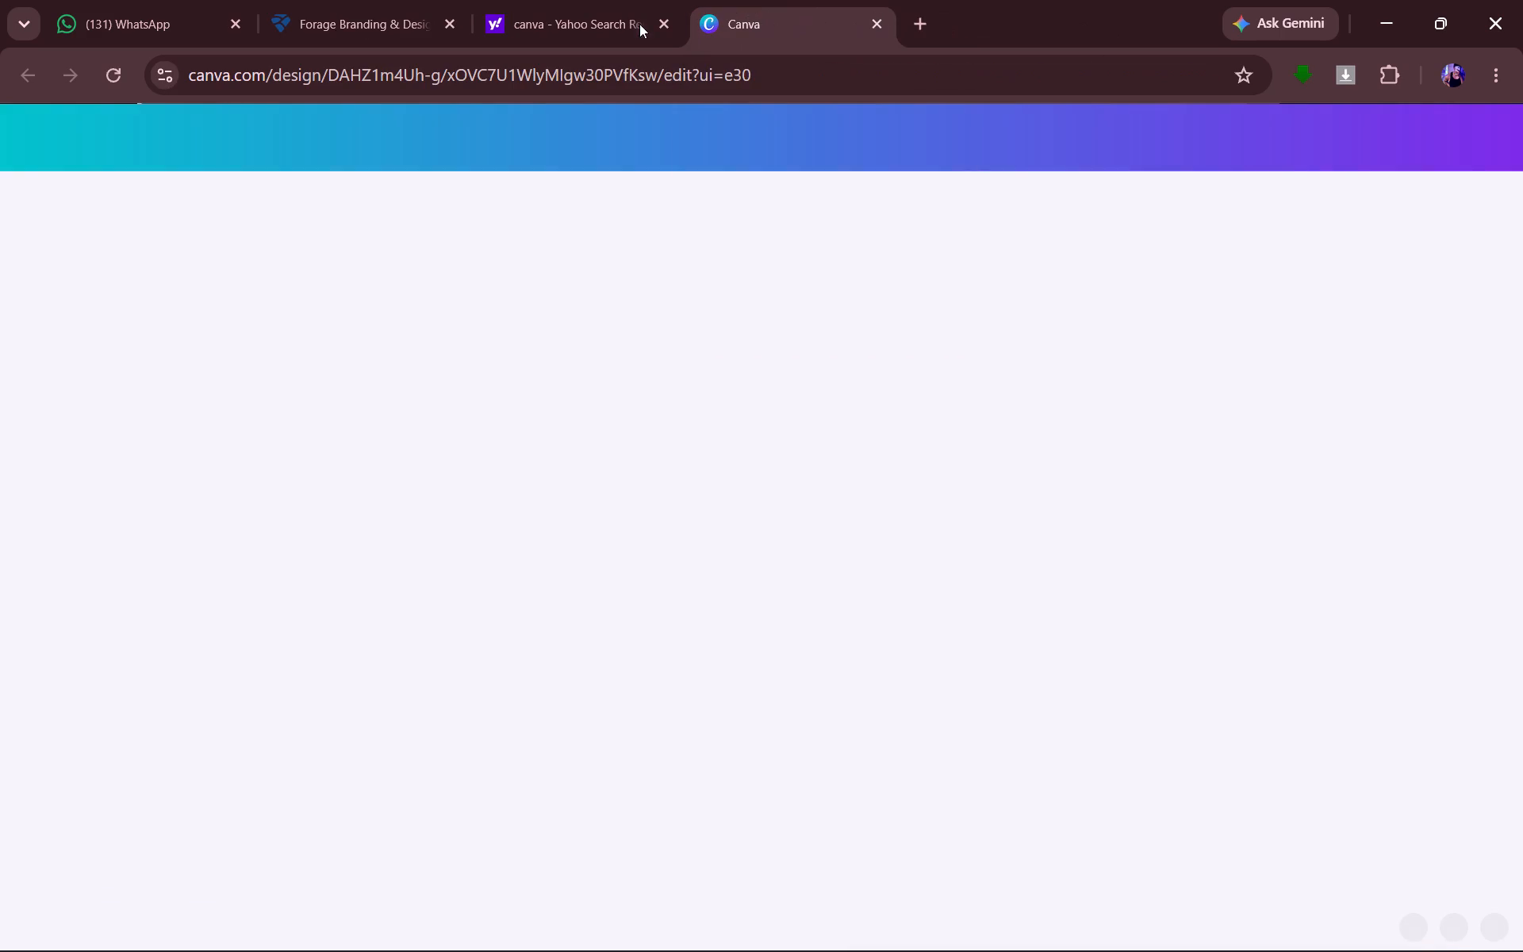
click(667, 24)
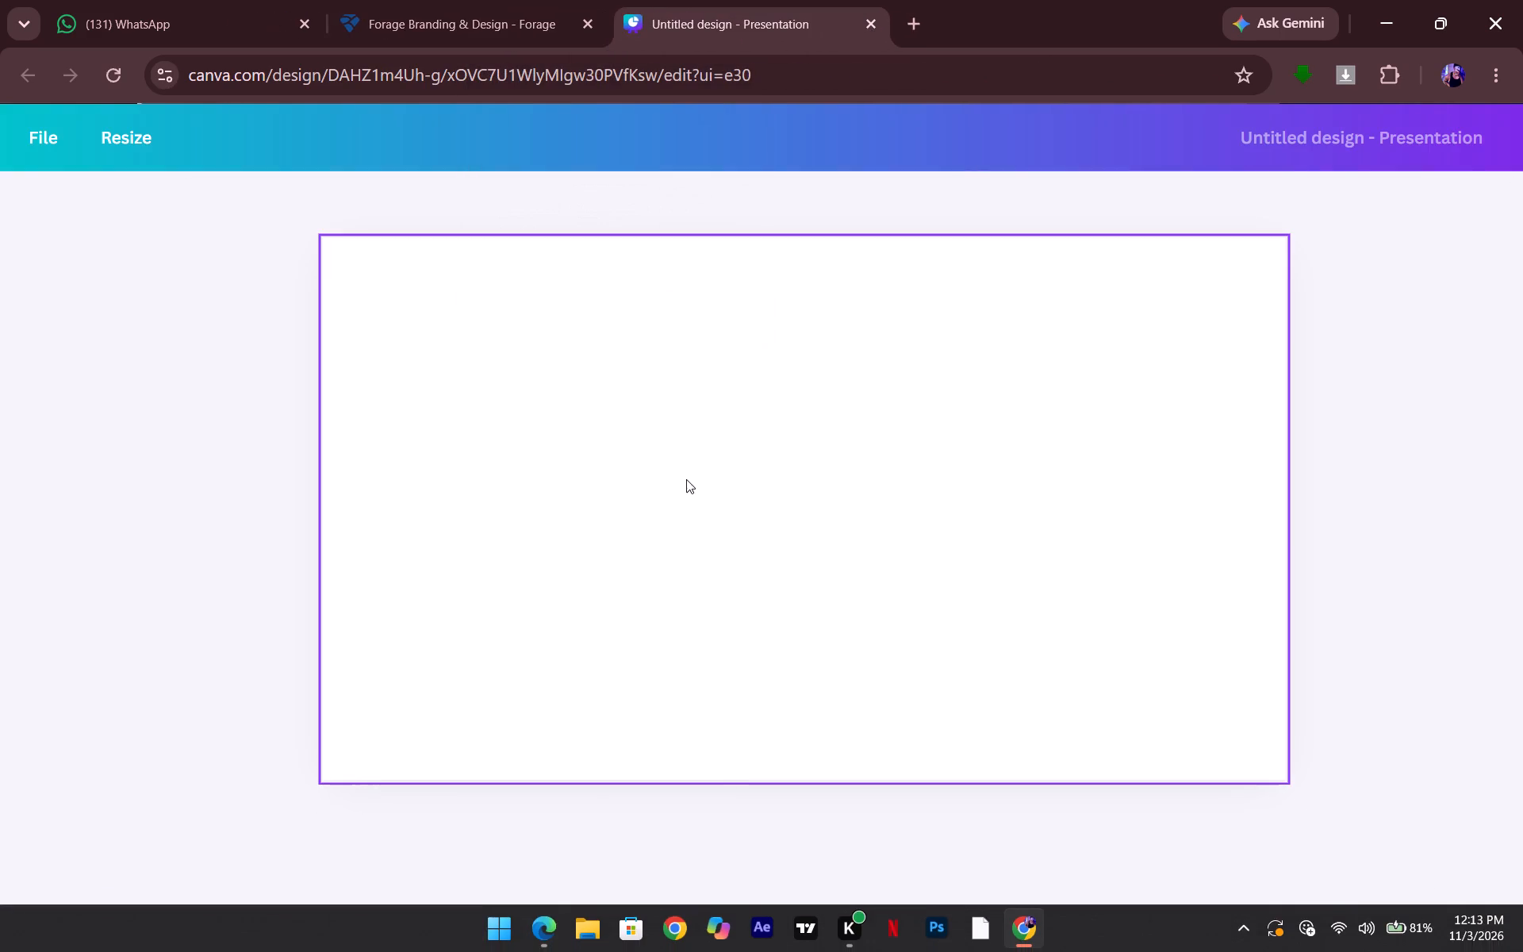
click(645, 411)
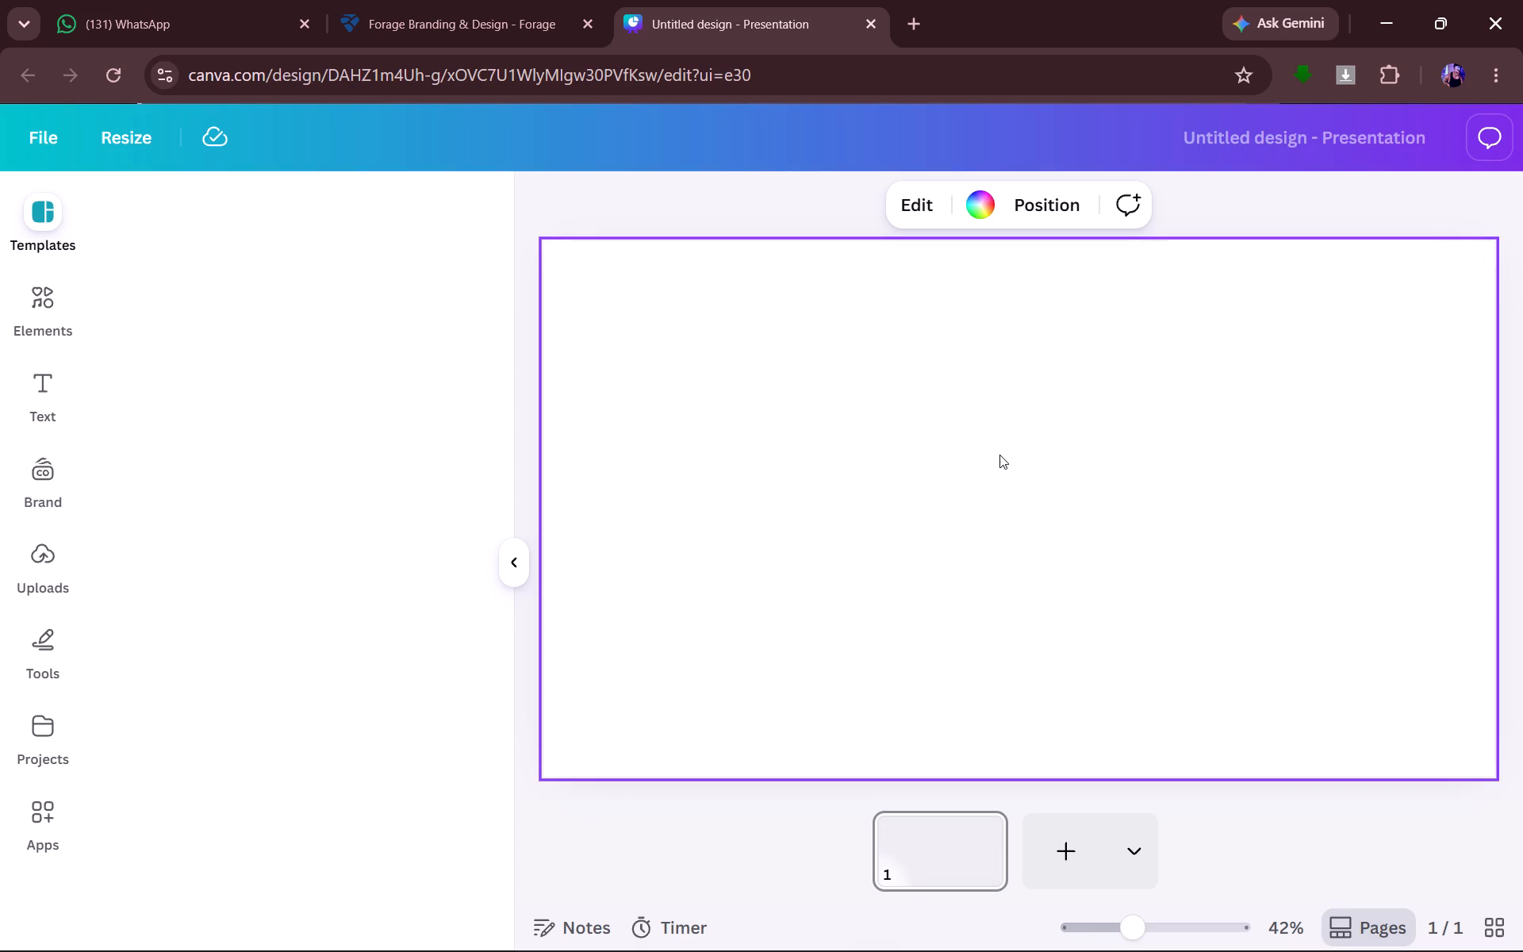
Search the presentation templates for "tote bag" and look through the results.
click(47, 226)
click(44, 221)
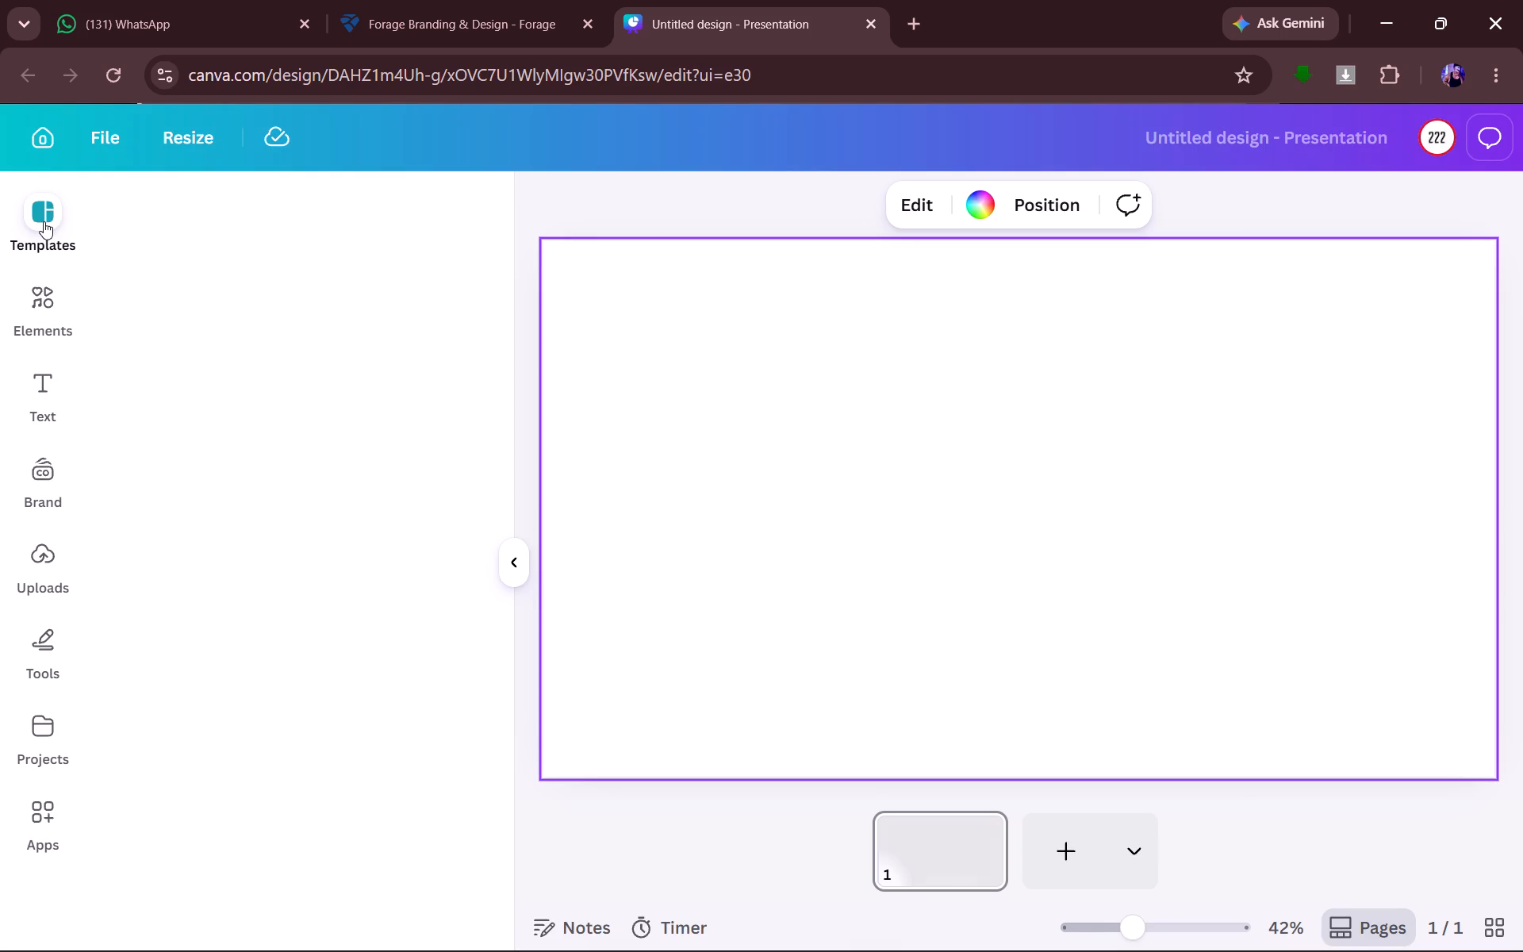
click(51, 301)
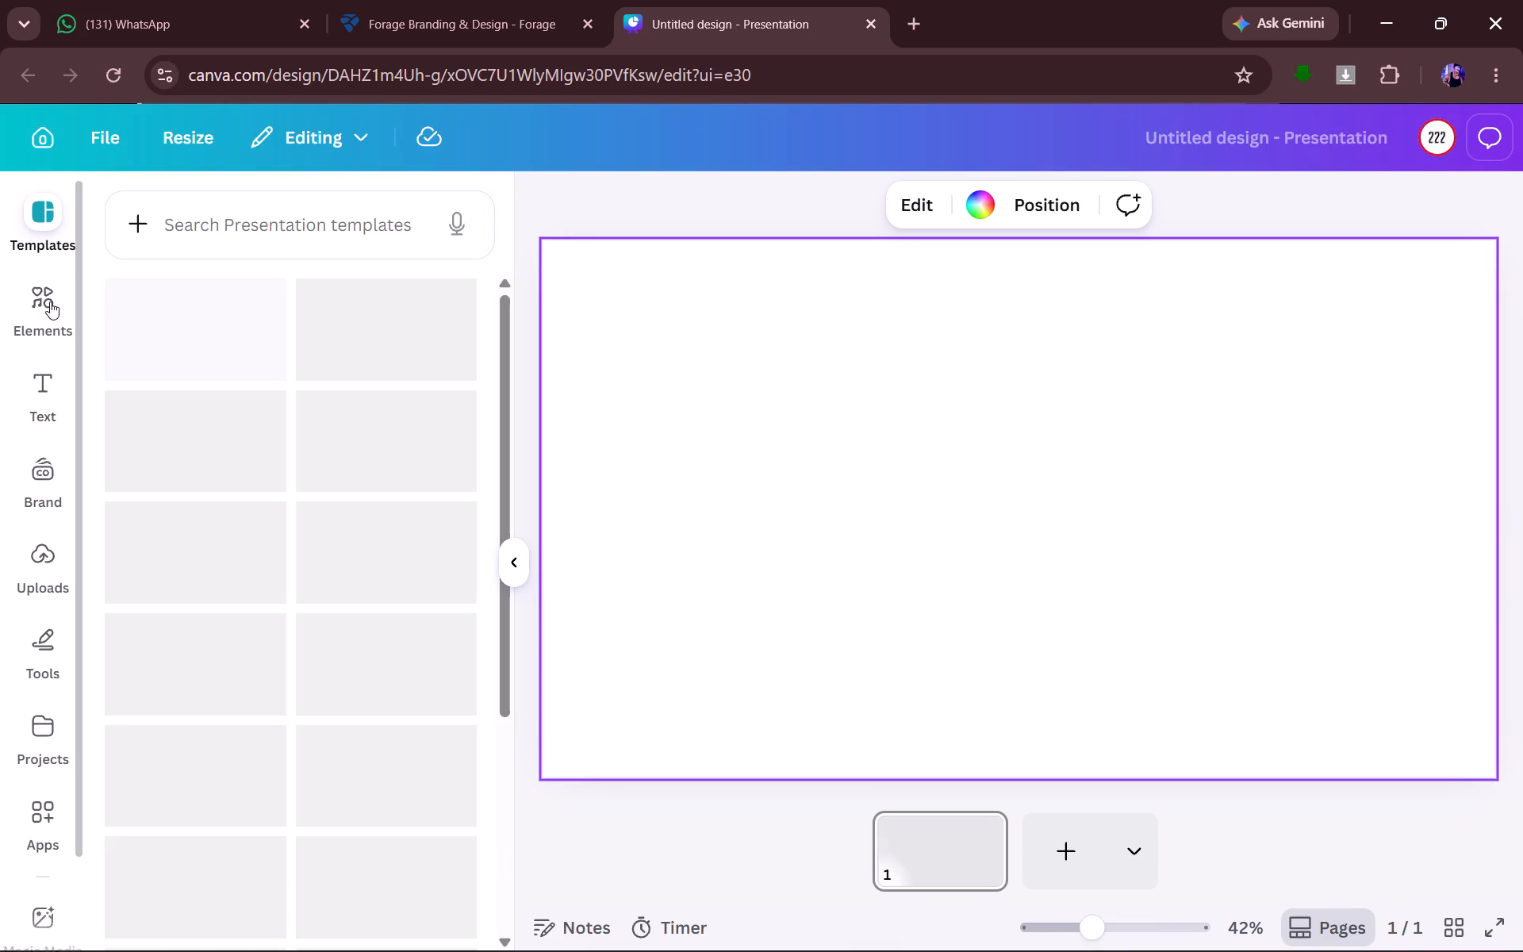
click(278, 222)
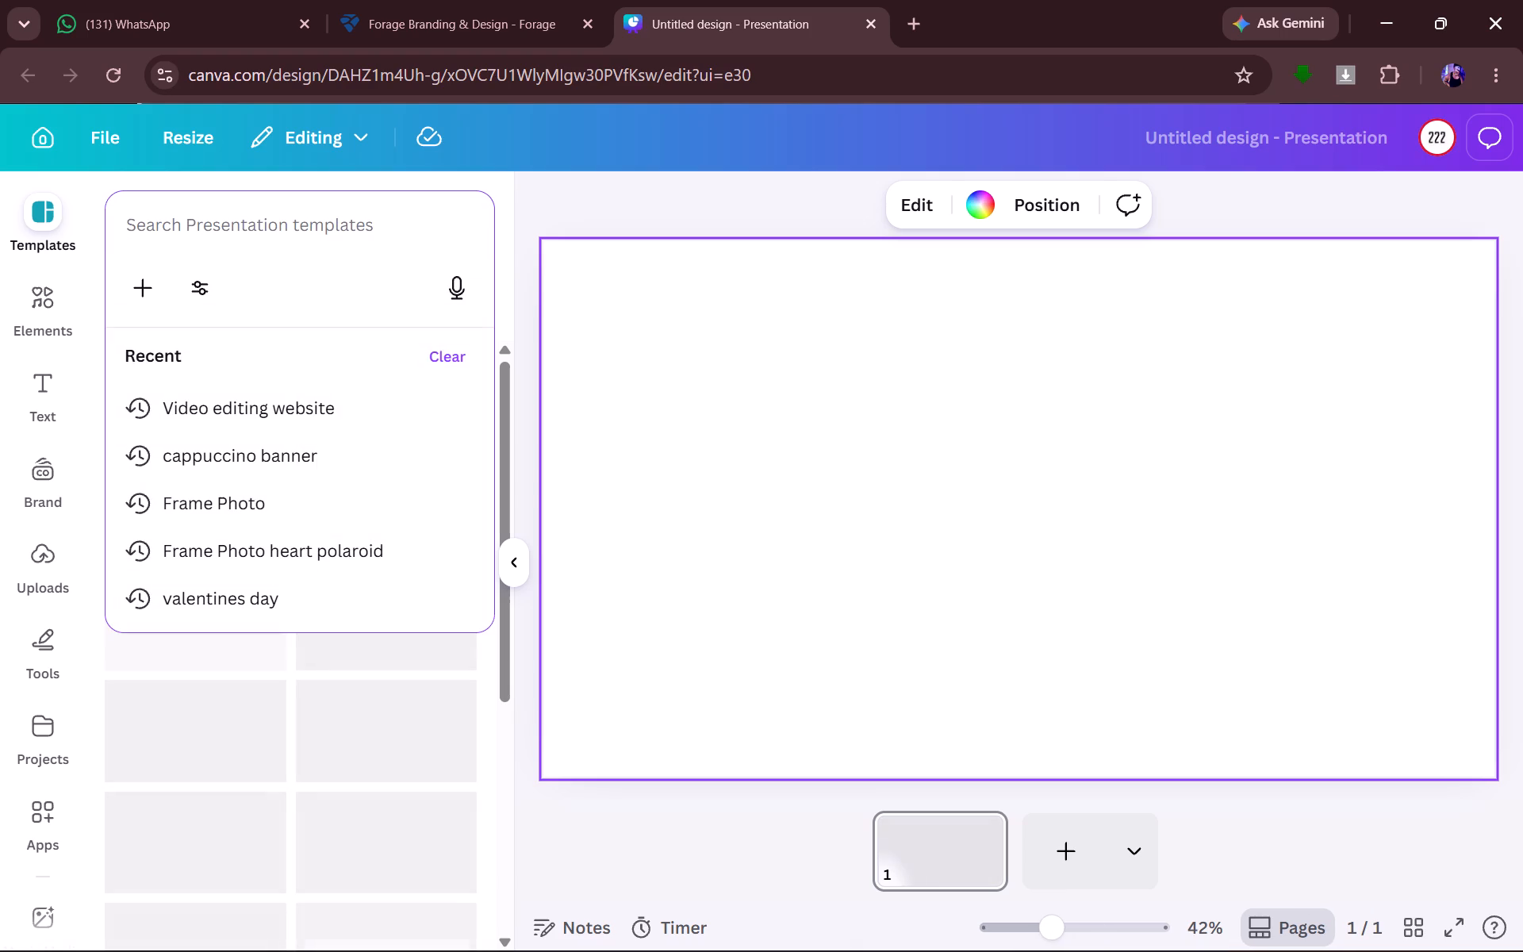
key(t)
text(ote)
key(space)
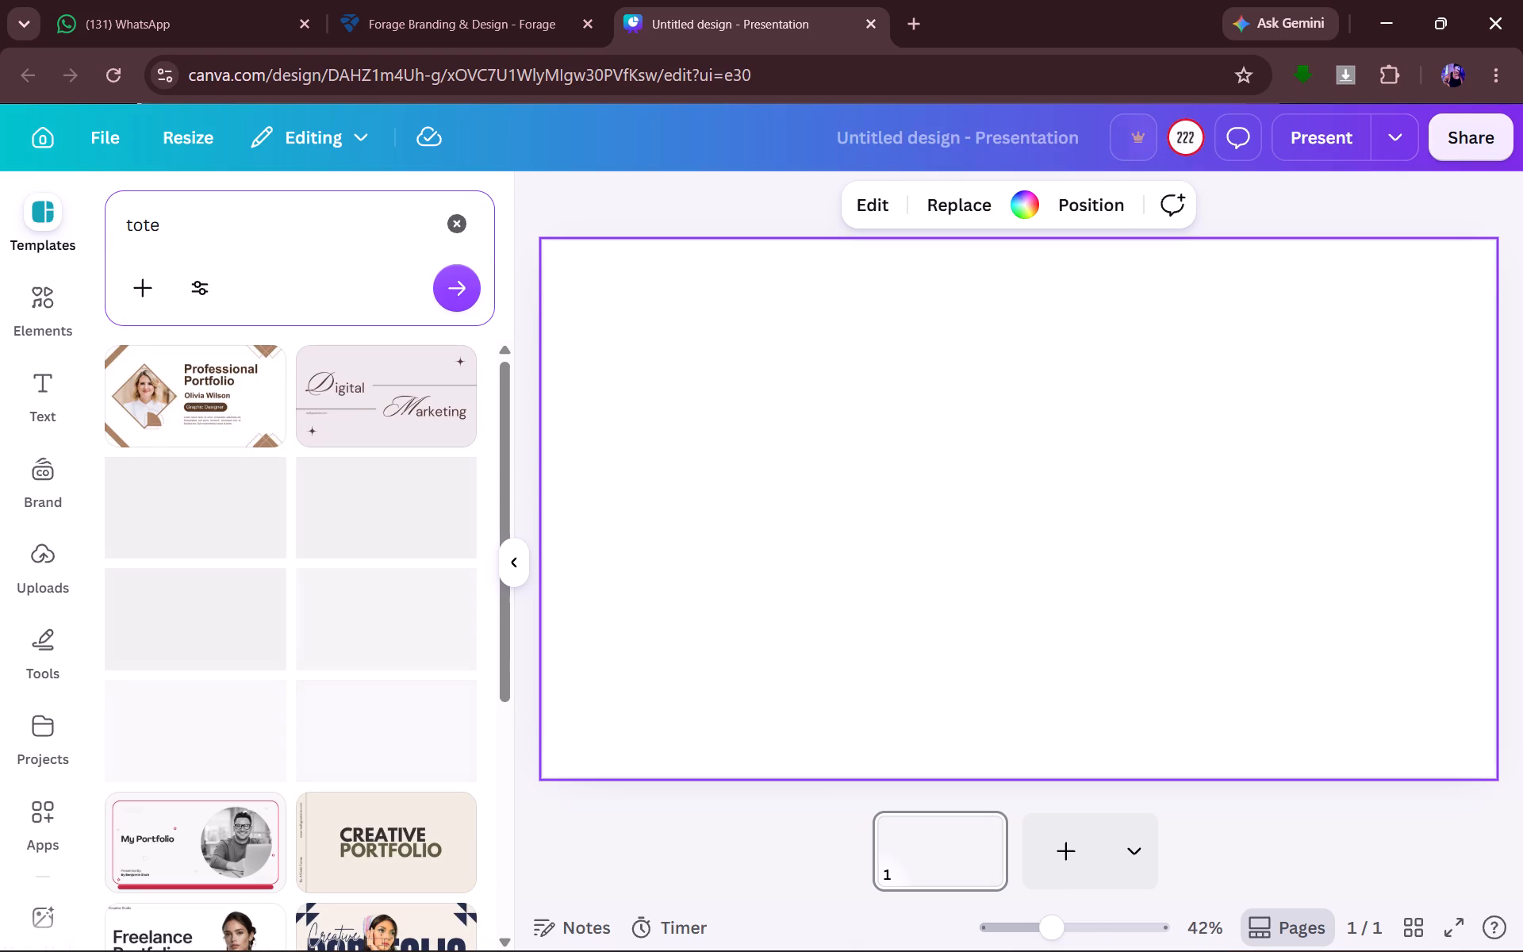
text(bag)
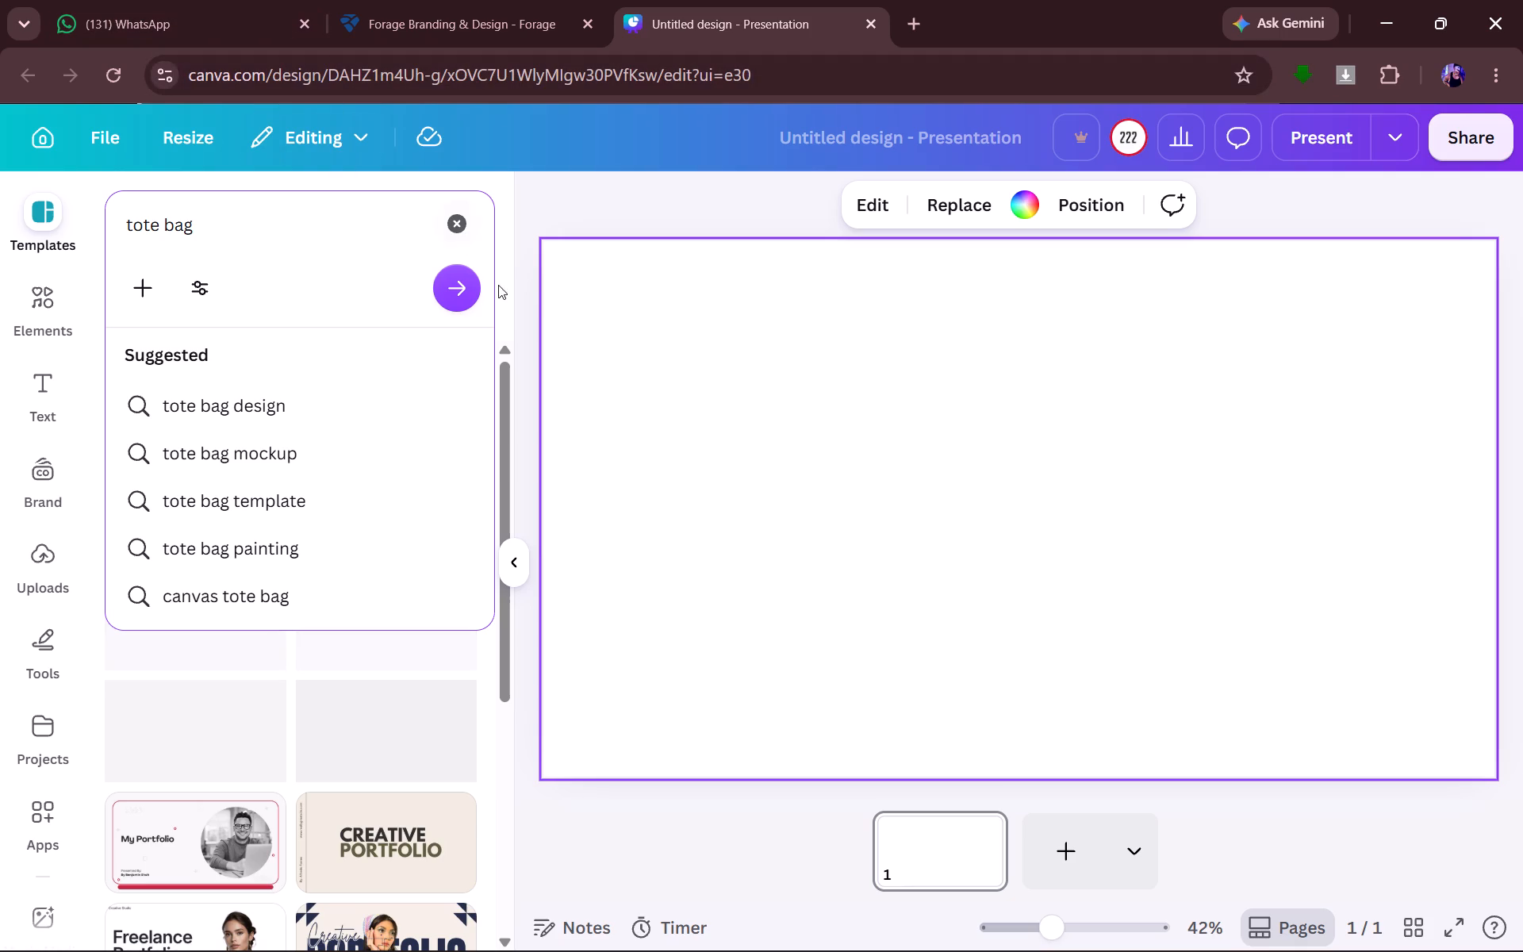
click(458, 296)
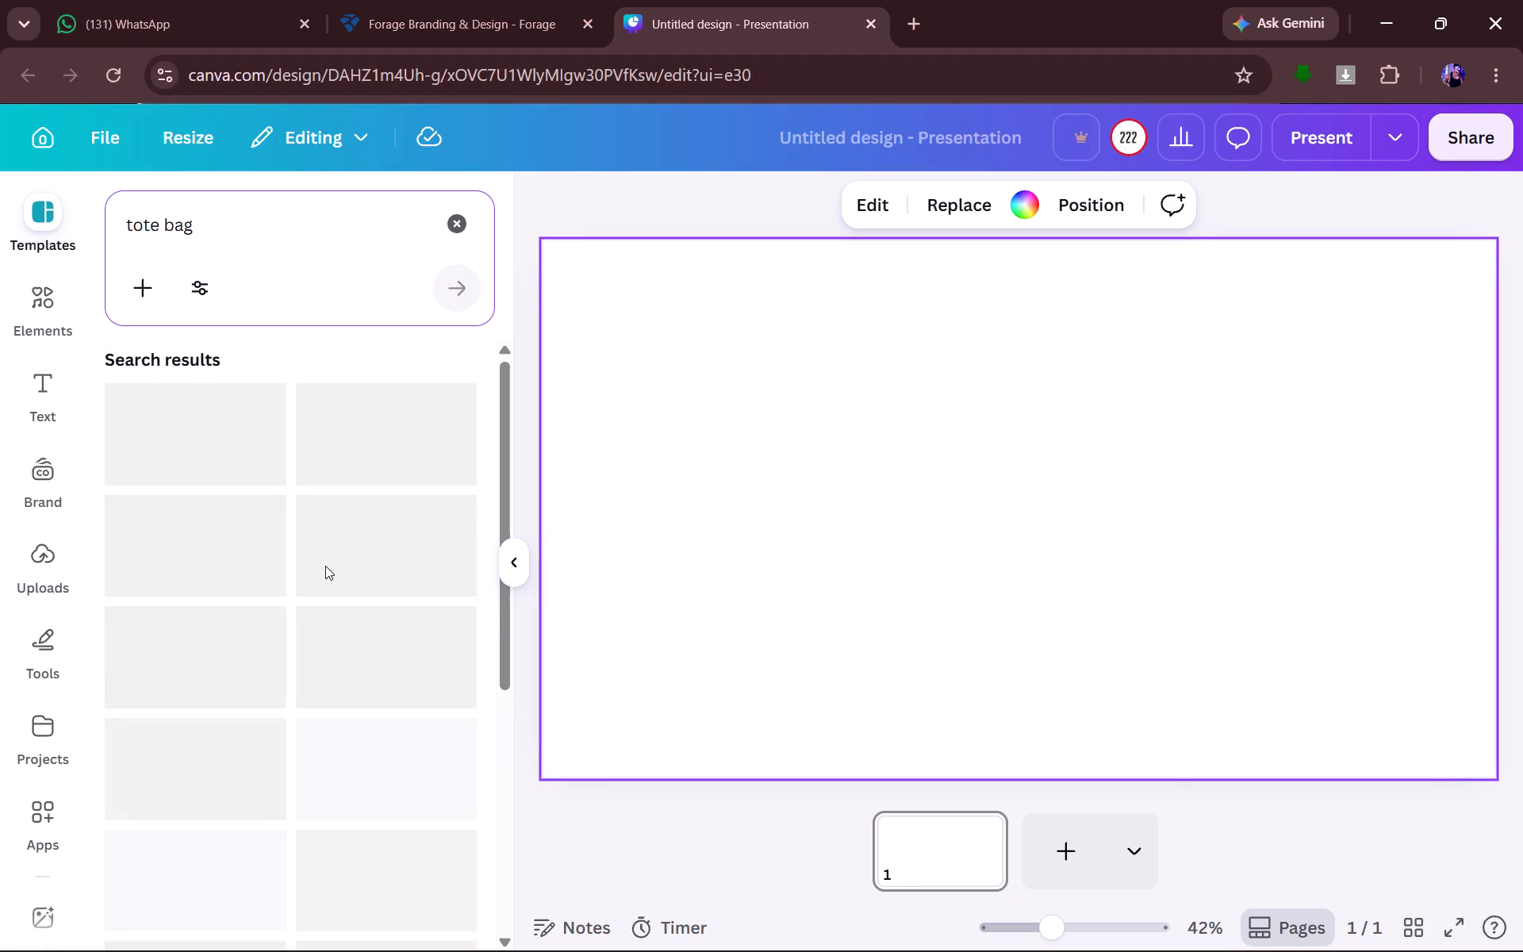
scroll(325, 566, down, 3)
scroll(325, 566, up, 12)
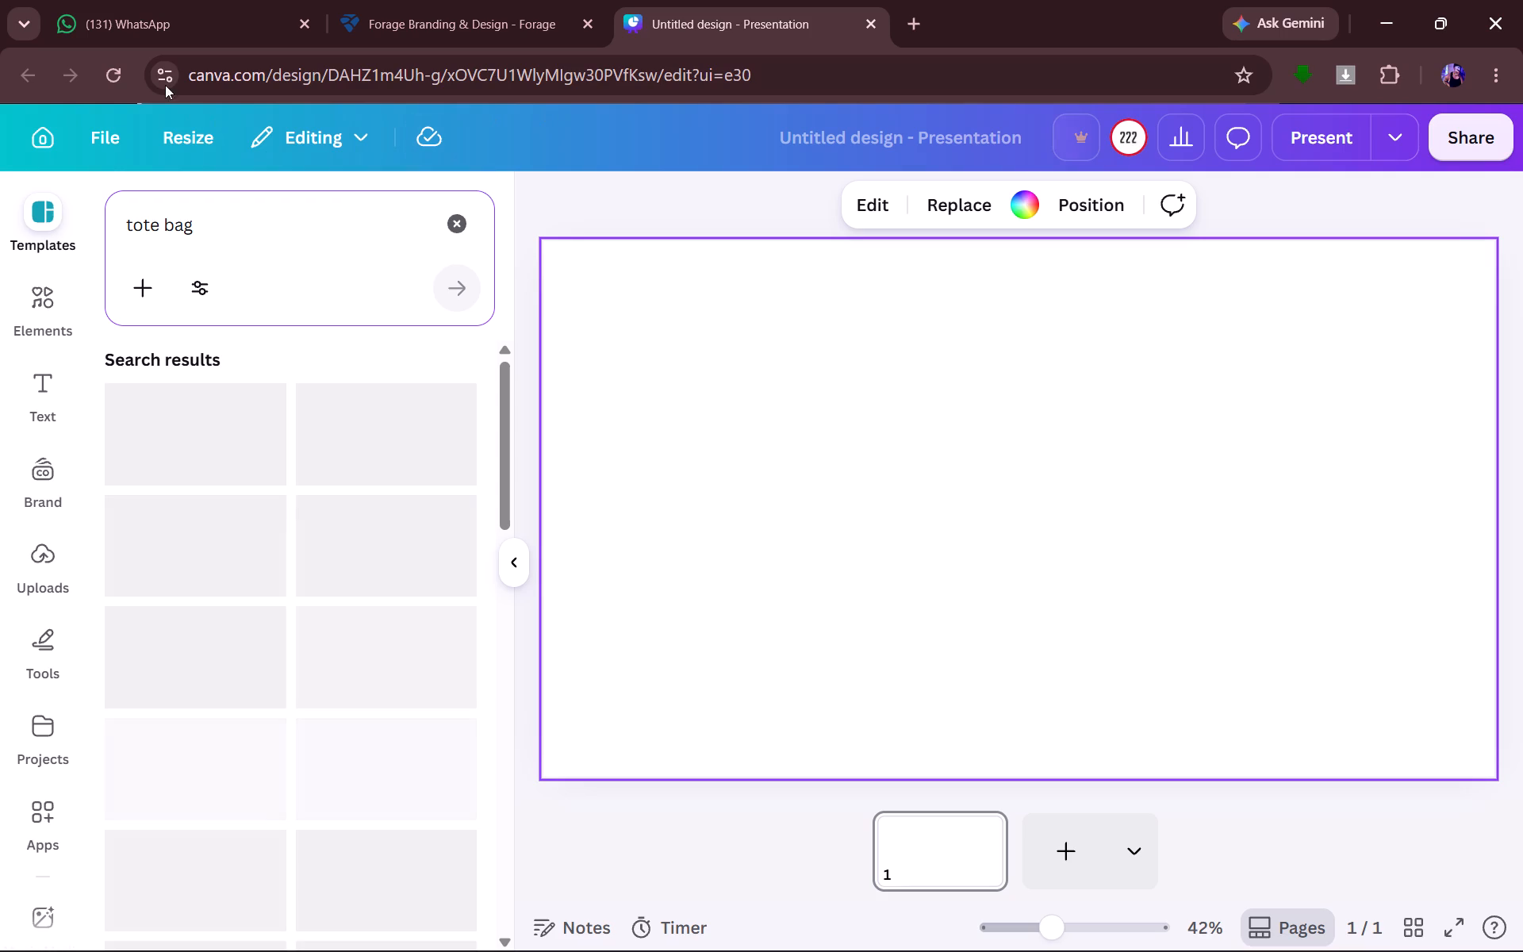
Reload the design, search the elements for "tote bag" and show all the mockup results.
click(98, 78)
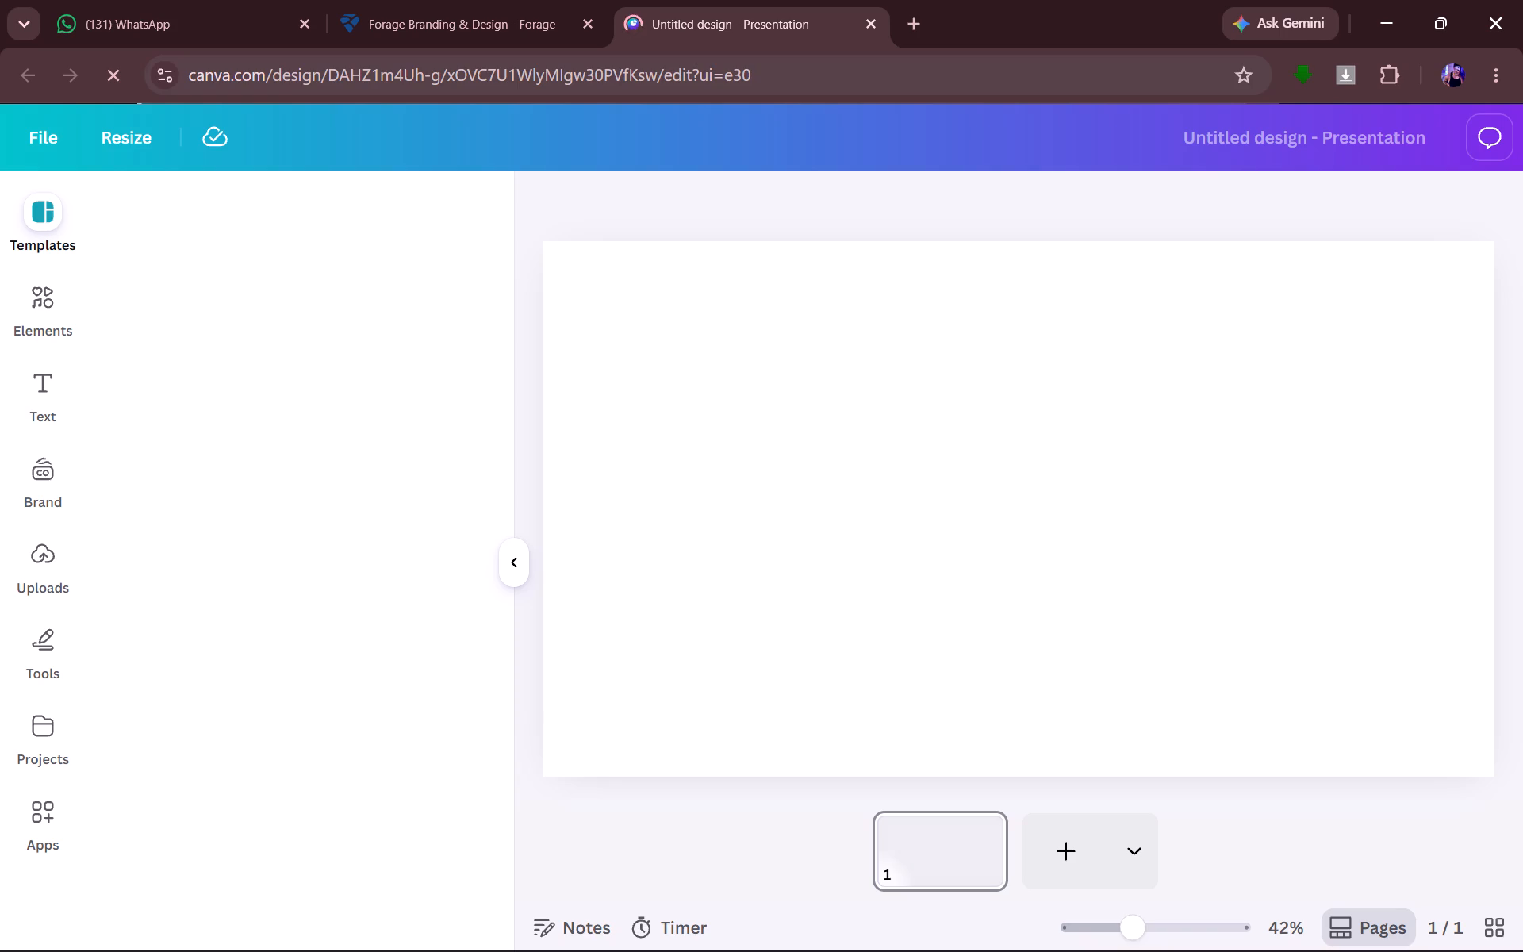
click(29, 312)
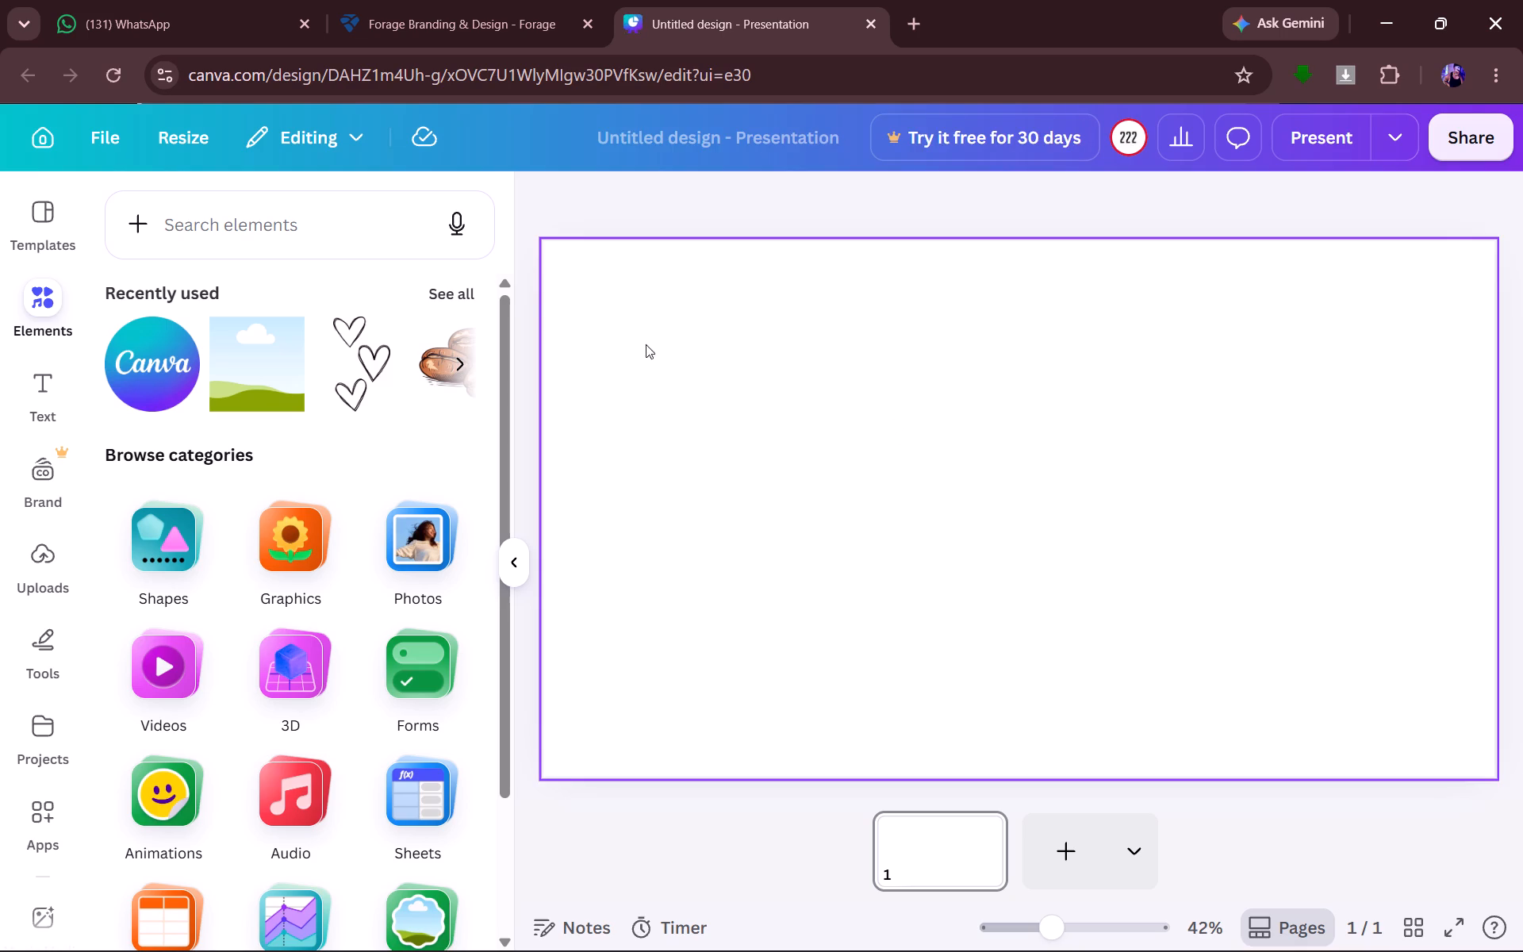
click(250, 233)
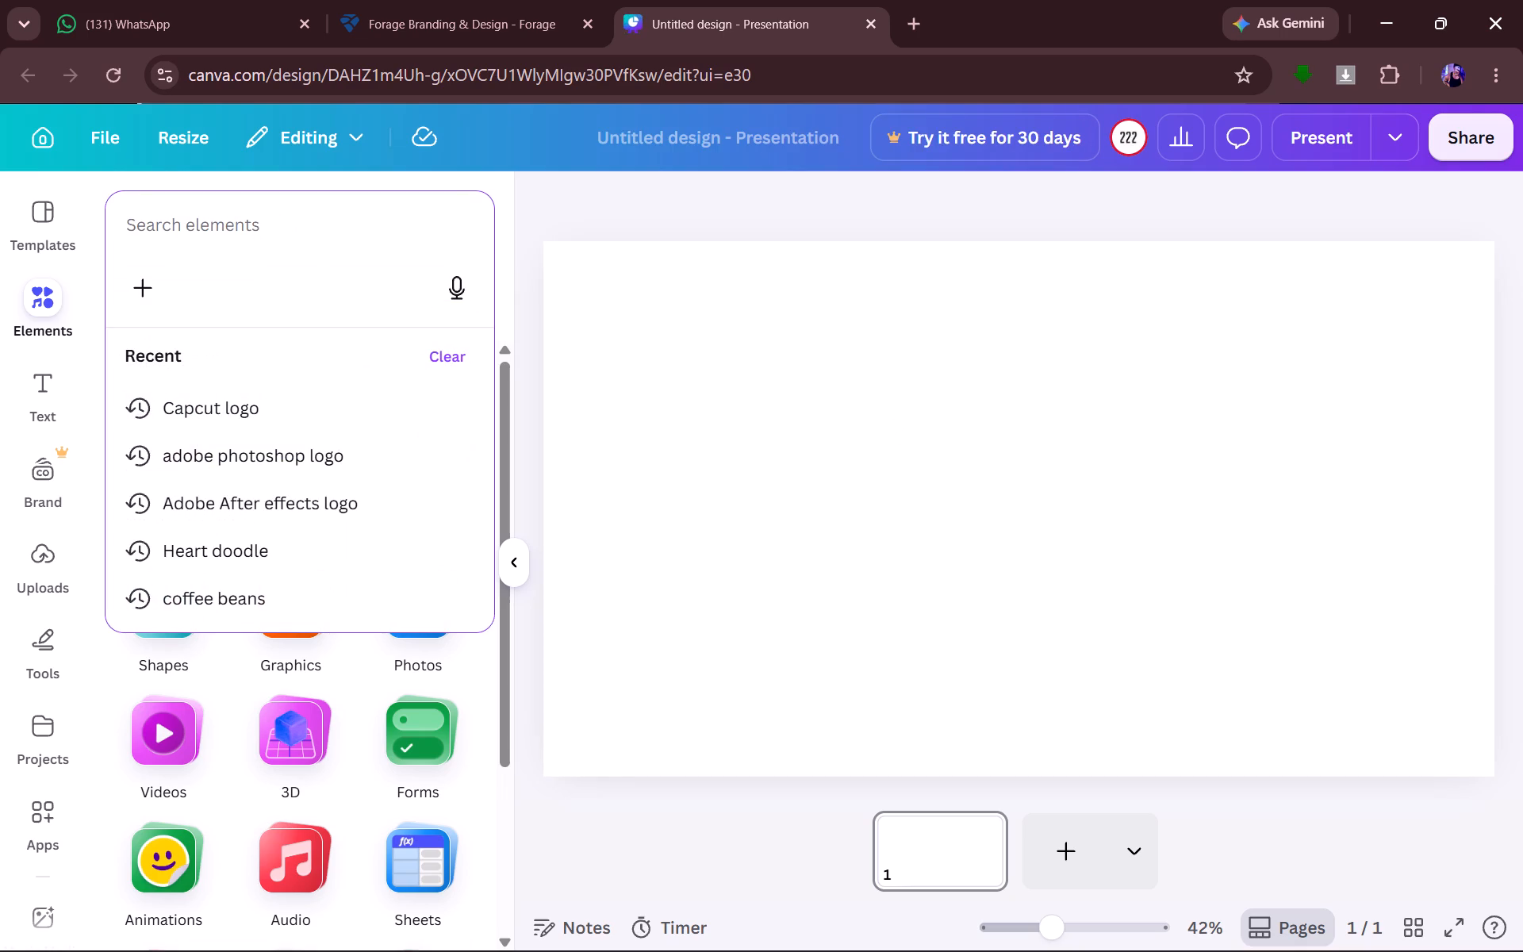
text(tote)
key(space)
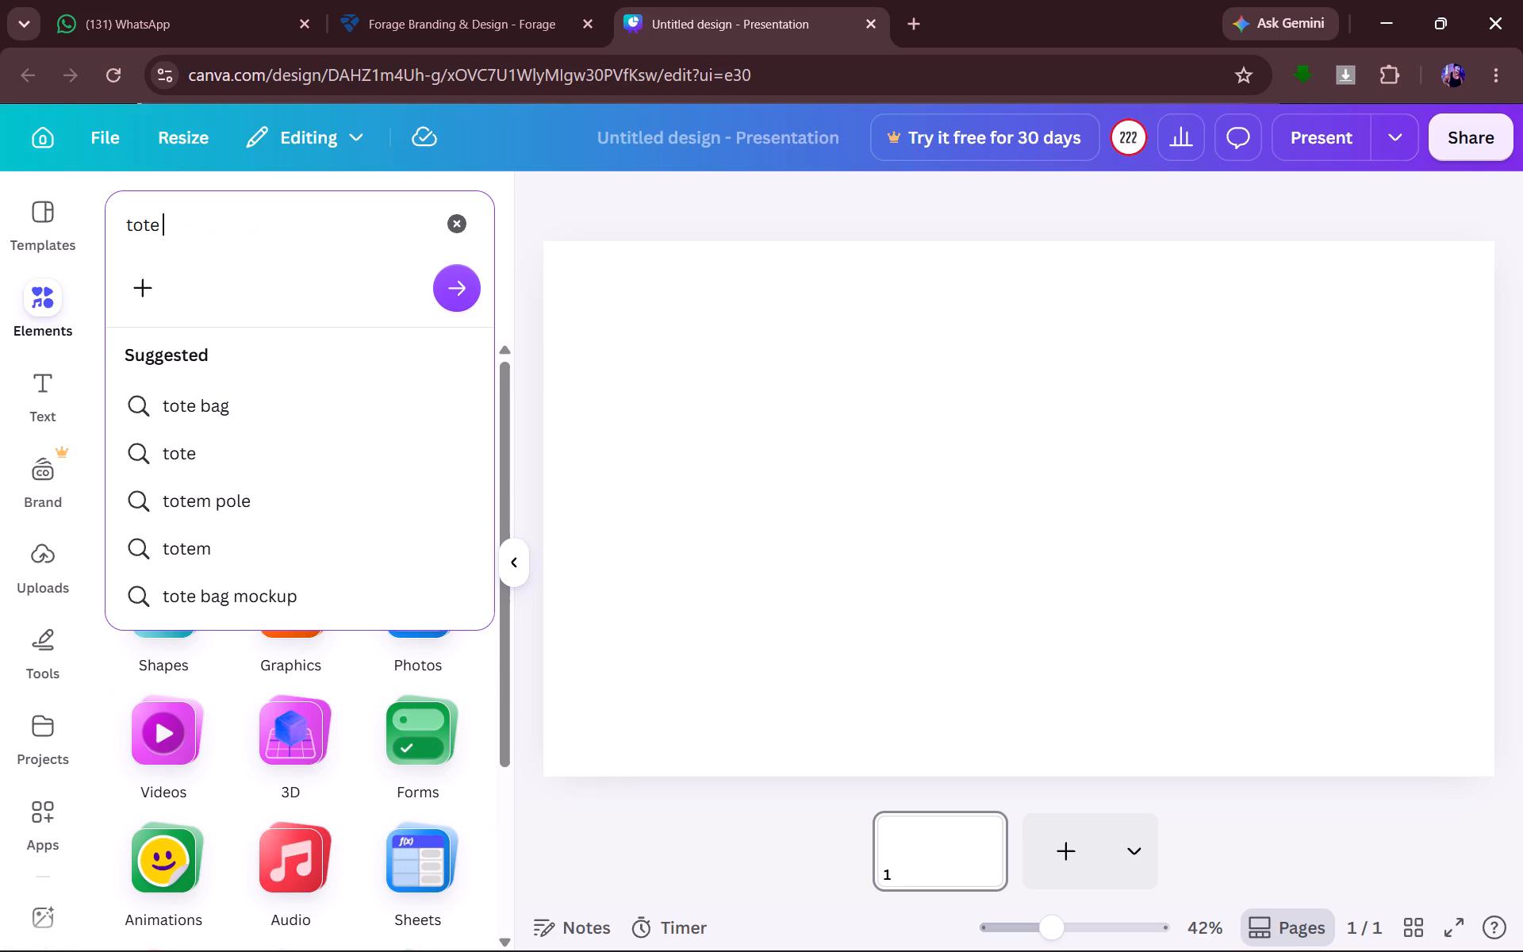
click(236, 403)
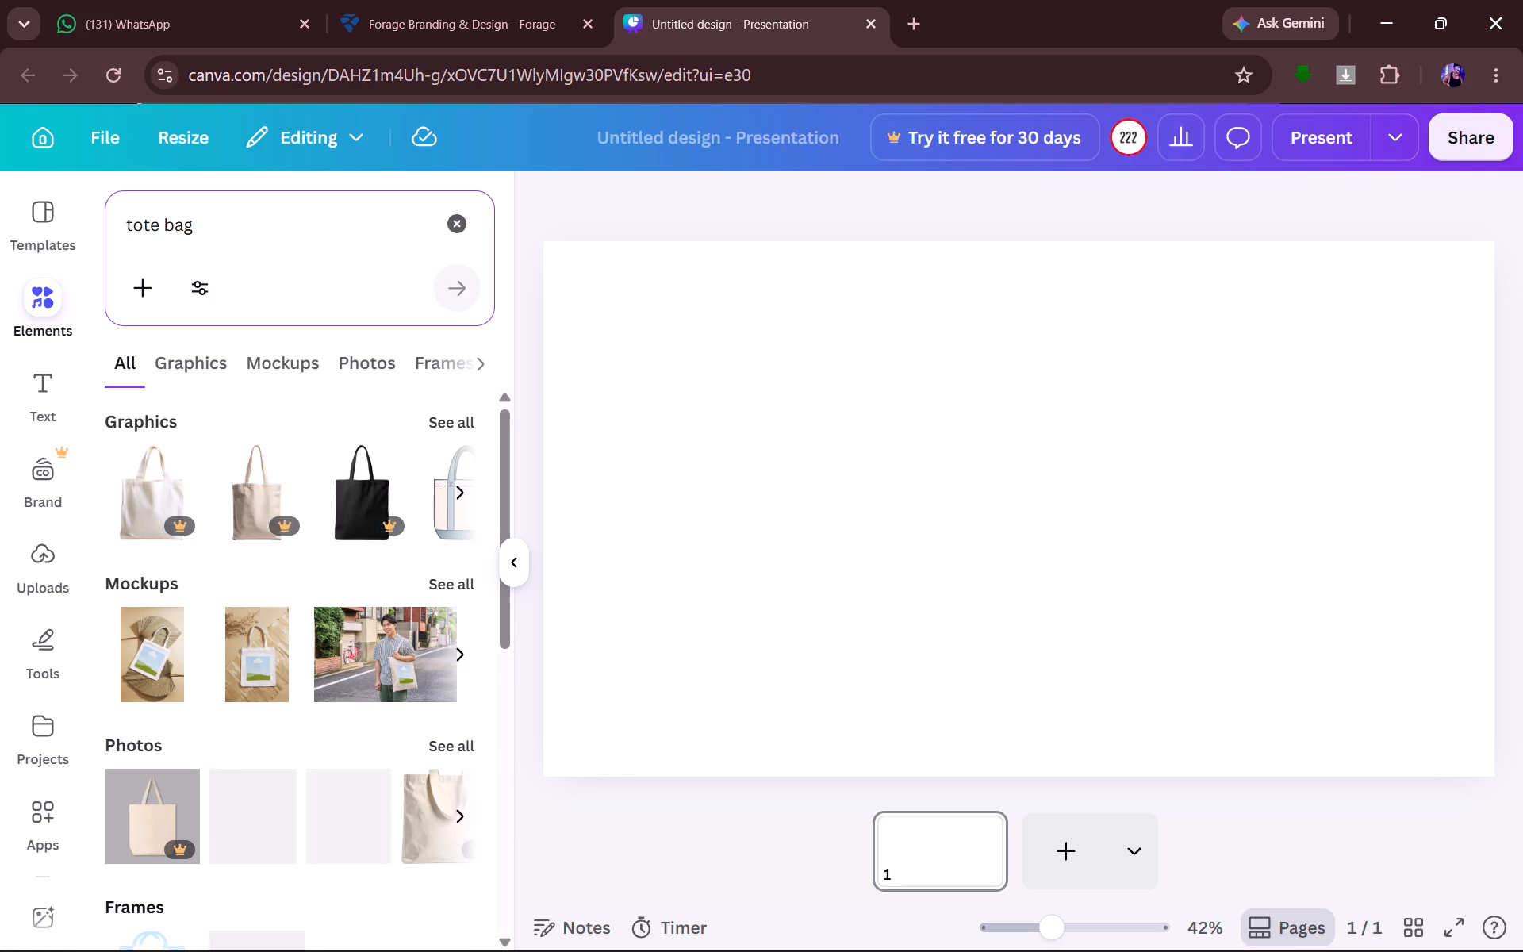
scroll(375, 607, down, 2)
scroll(375, 607, up, 2)
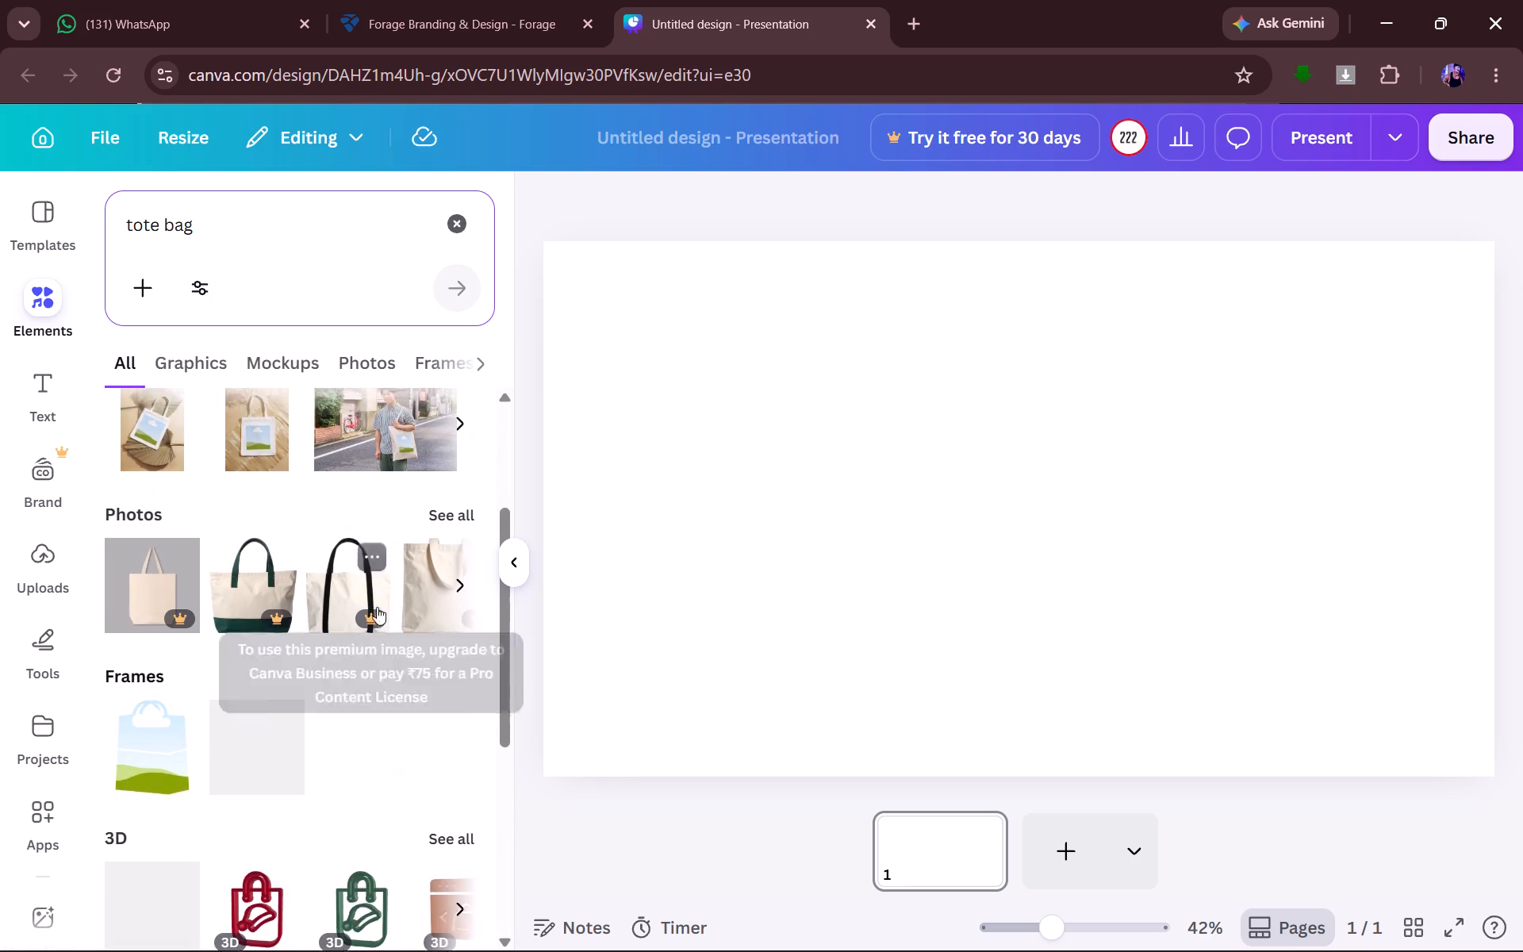
click(456, 585)
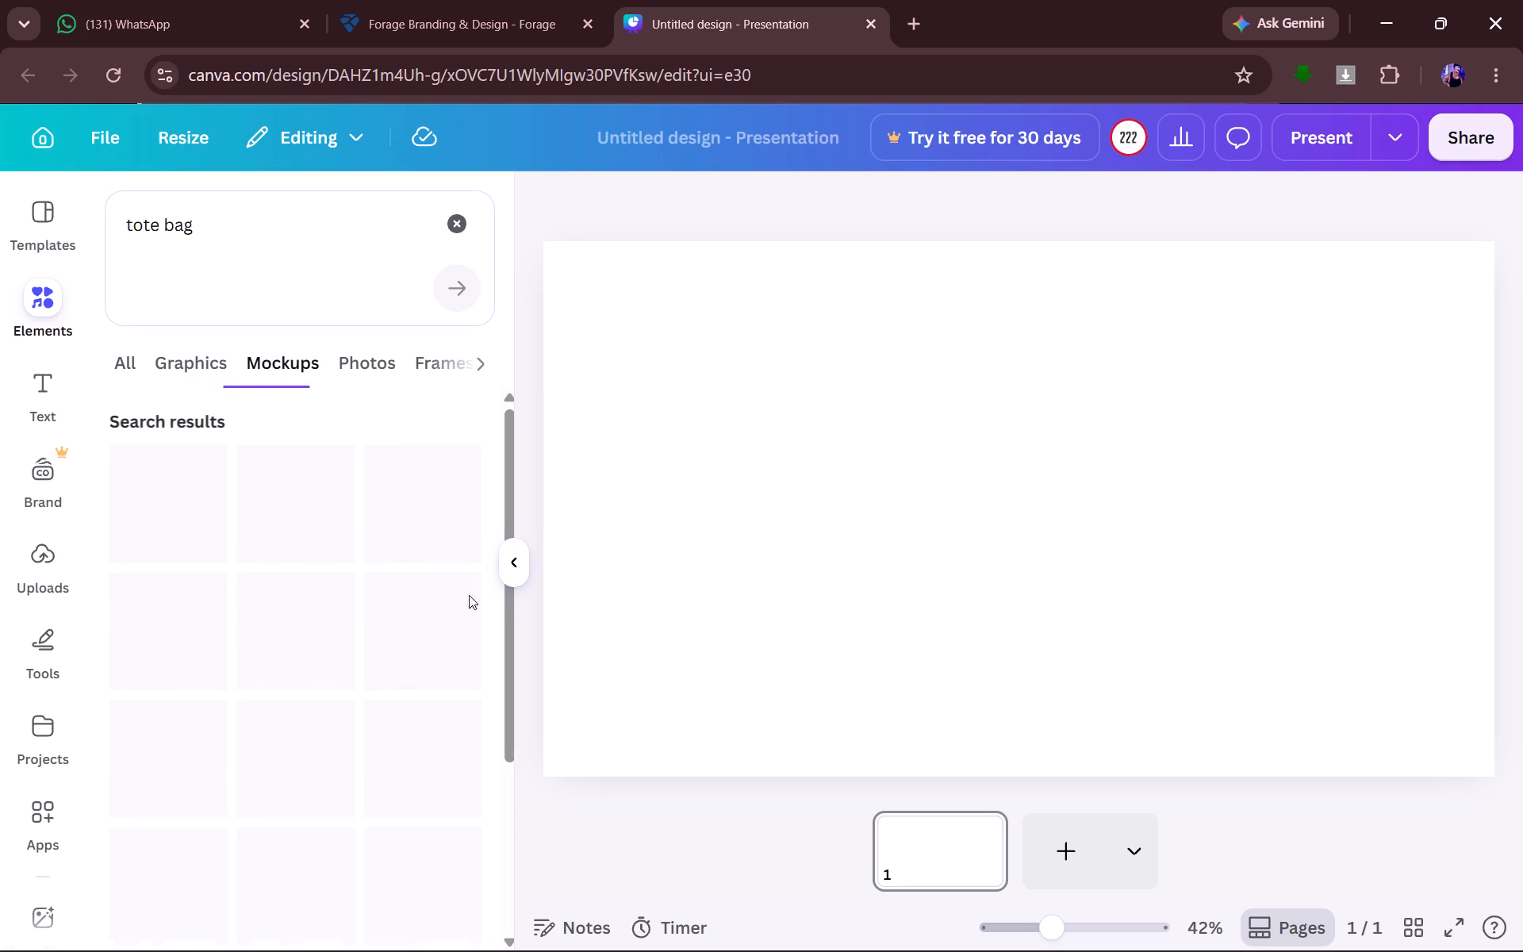
Place the tote bag mockup of a woman in green walking past garden foliage in the page's lower-left area.
scroll(429, 589, down, 2)
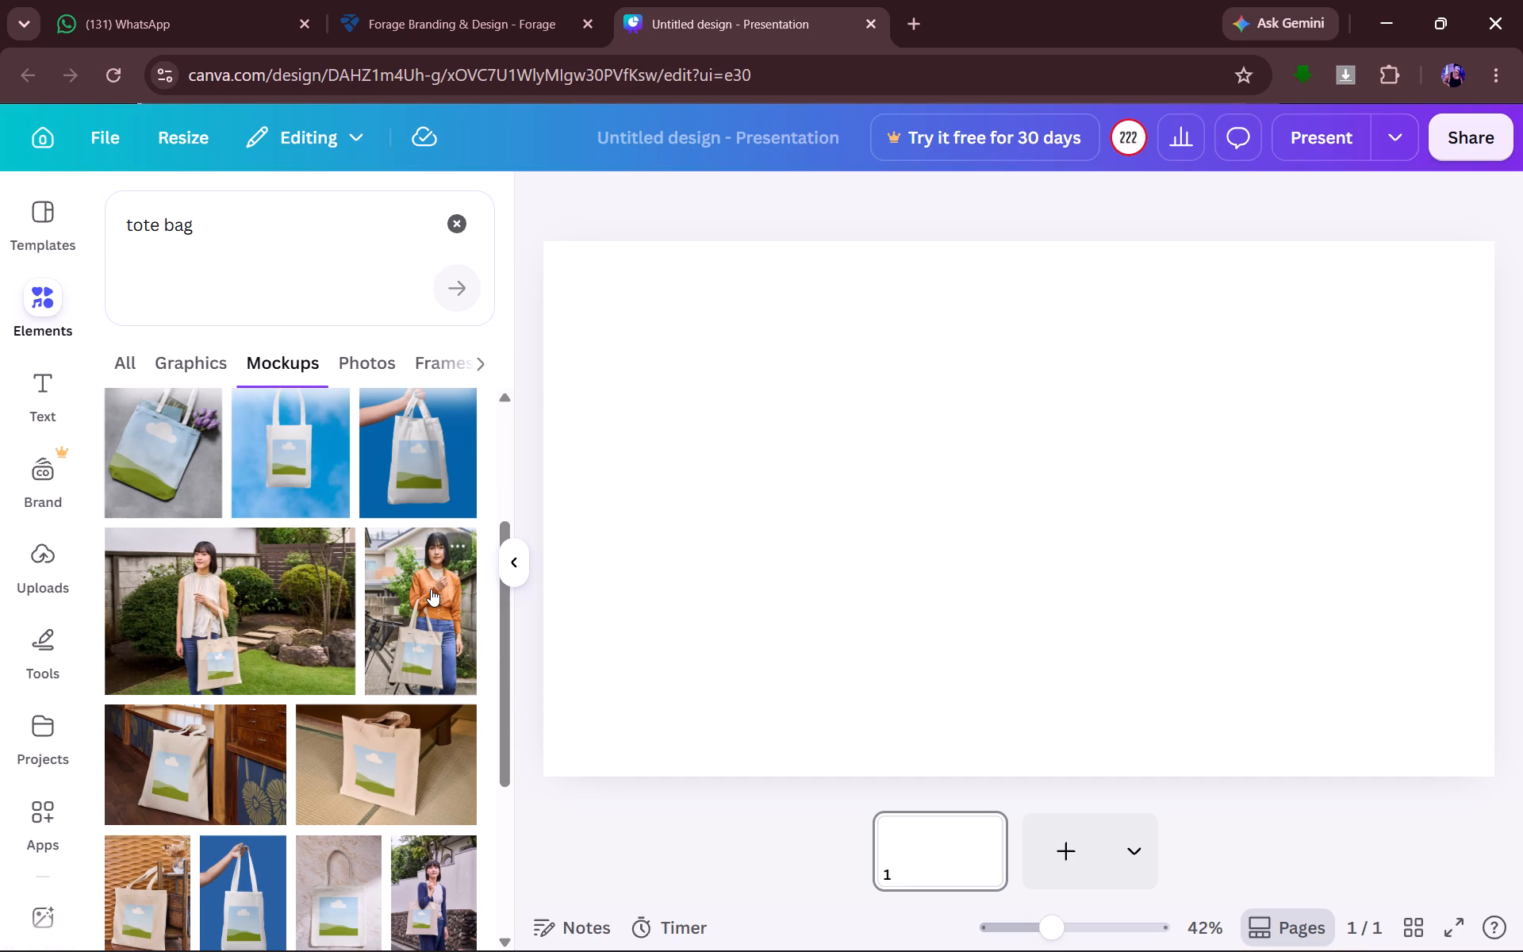
scroll(437, 589, up, 4)
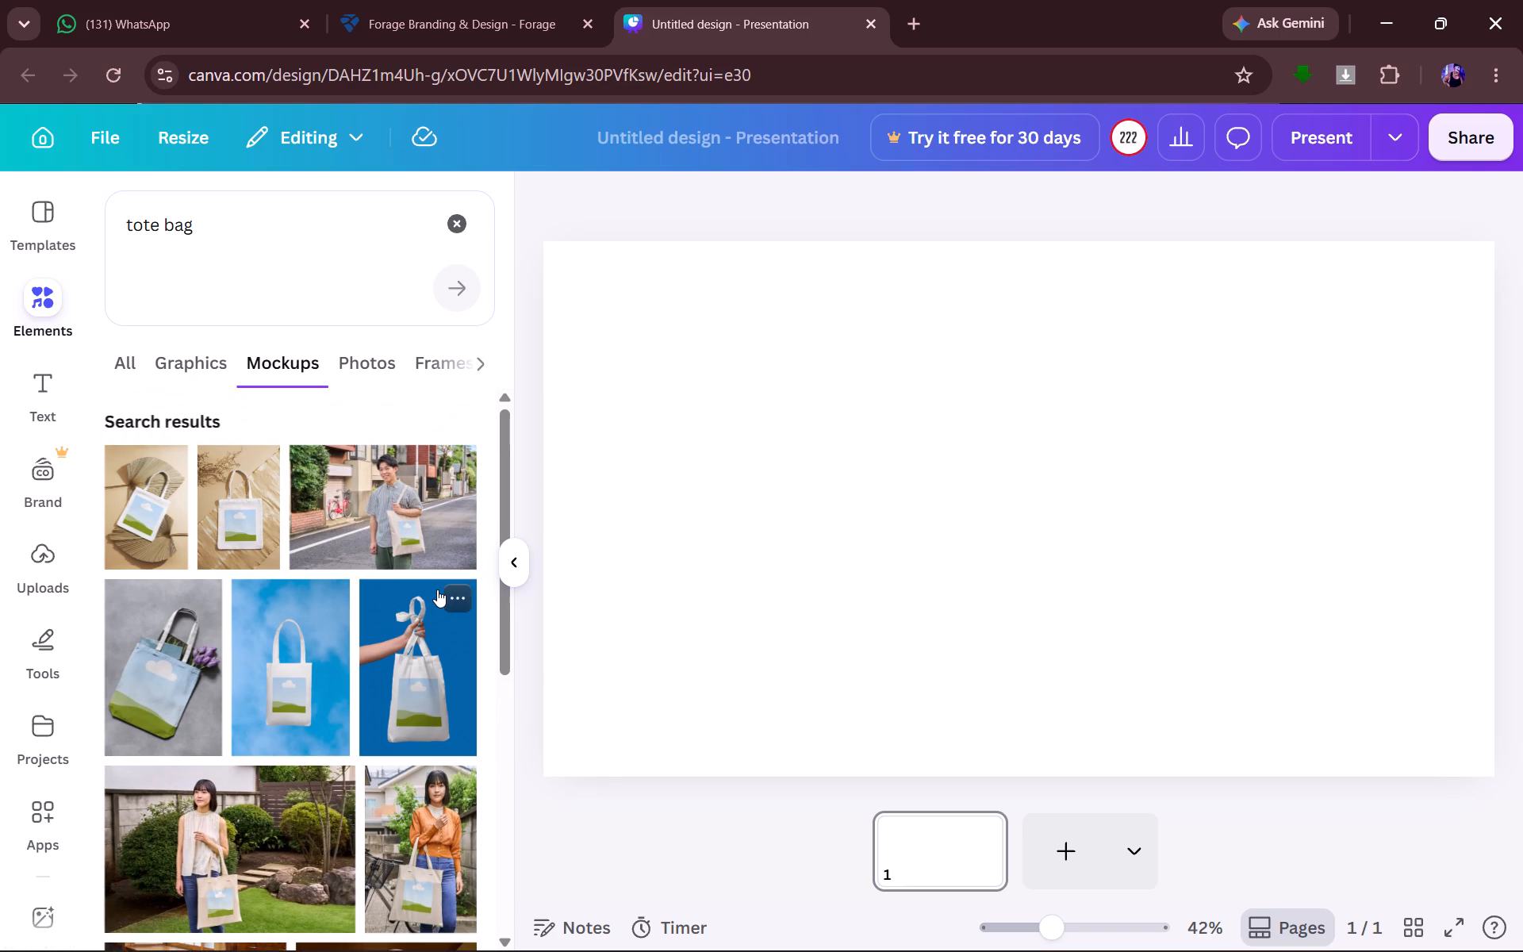
scroll(437, 589, up, 4)
scroll(437, 589, down, 8)
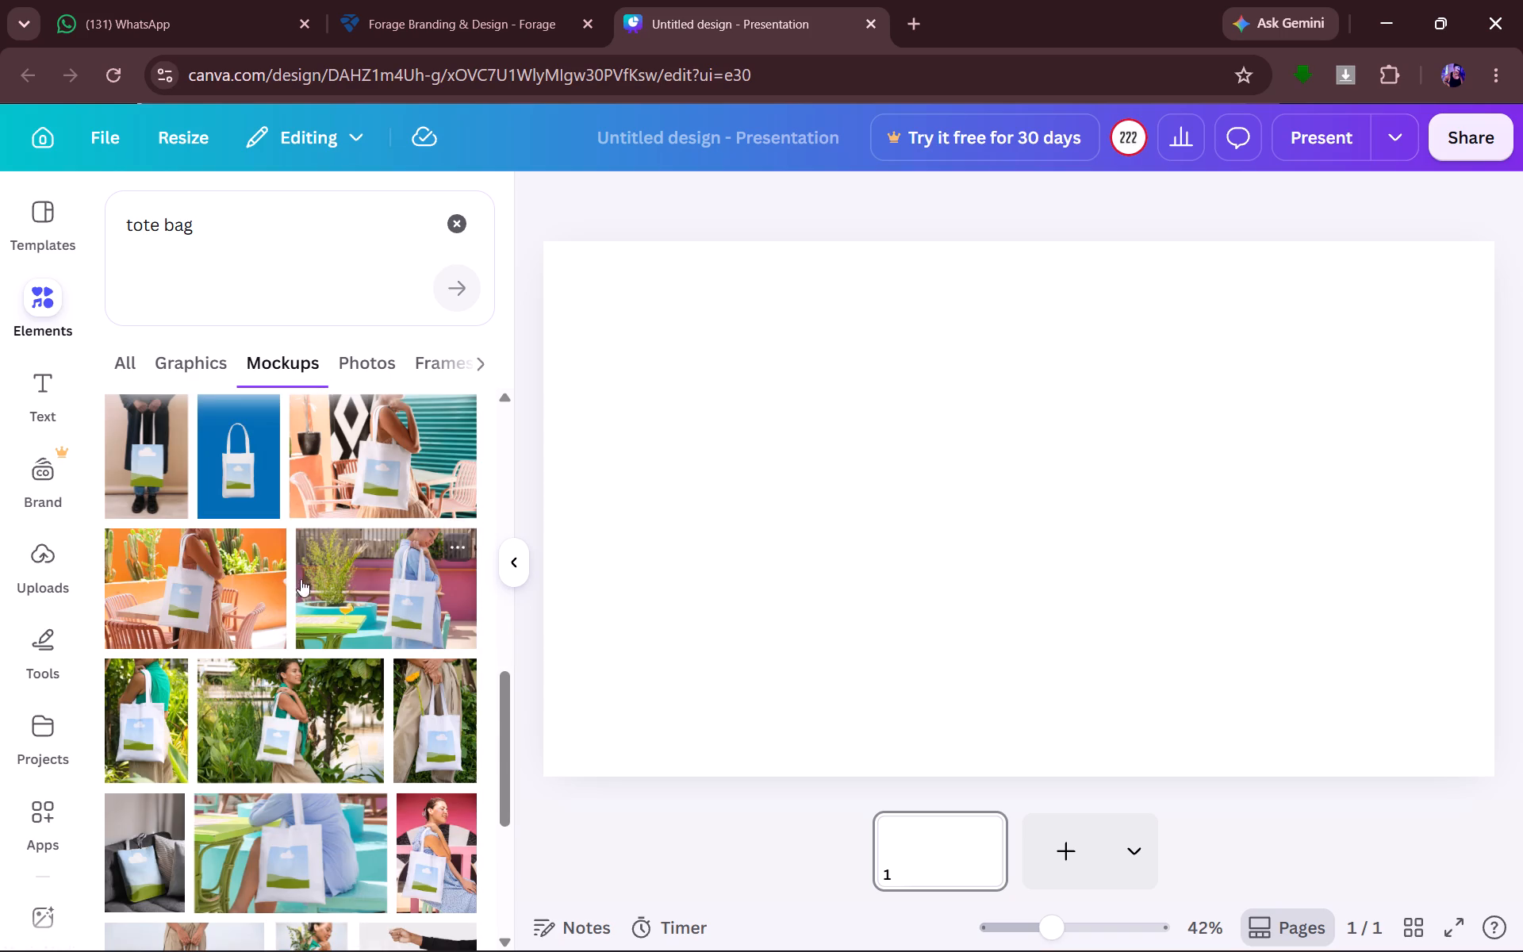
scroll(366, 644, down, 1)
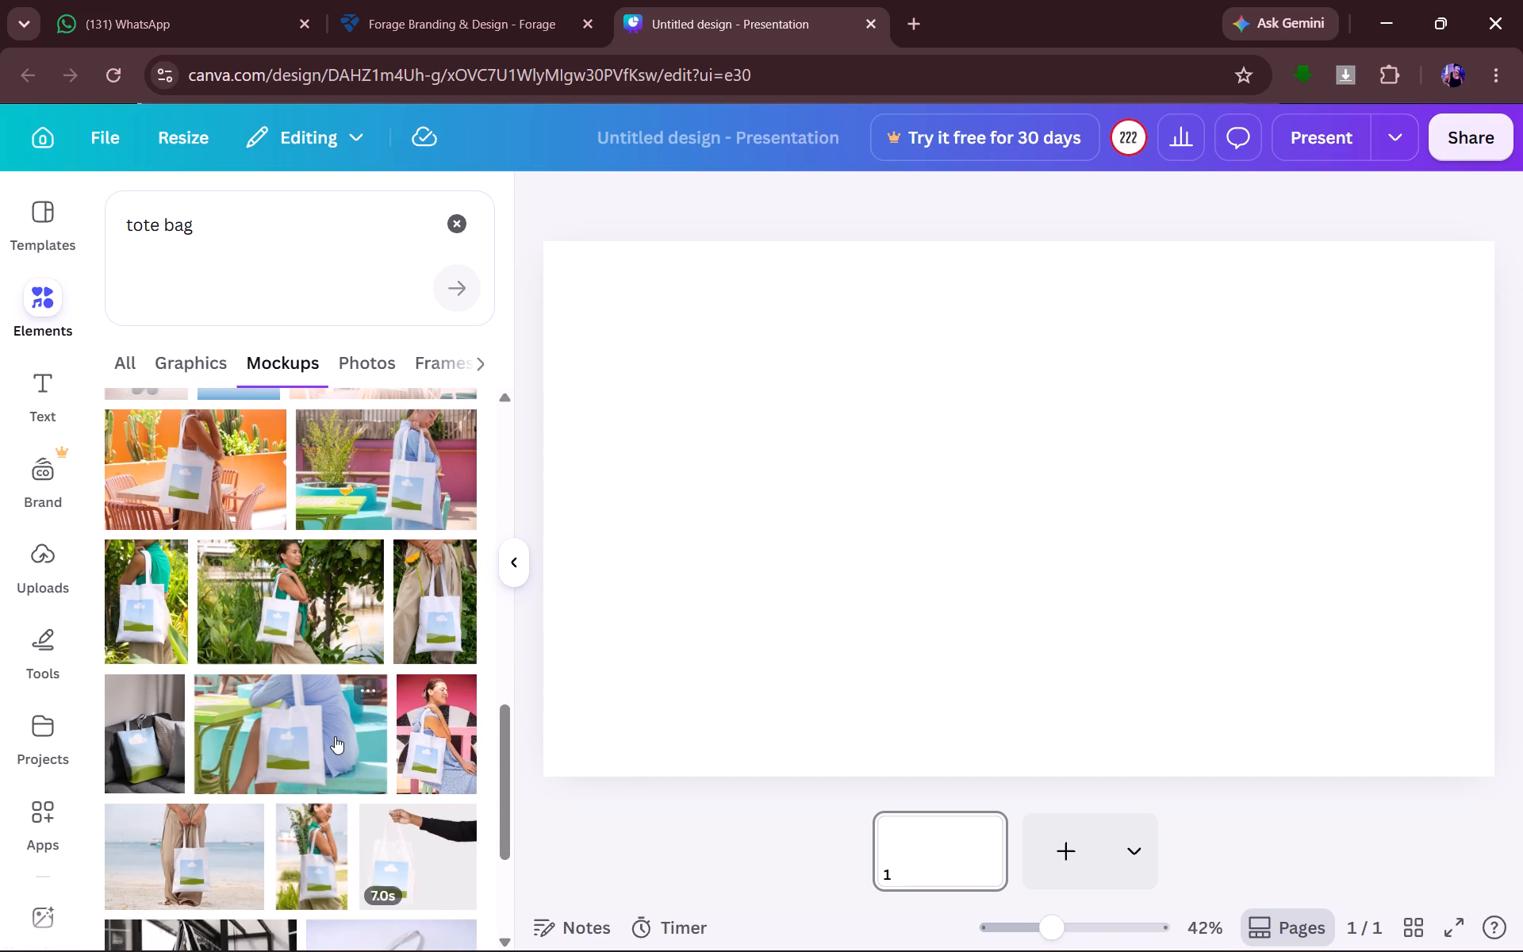
drag(317, 592, 672, 597)
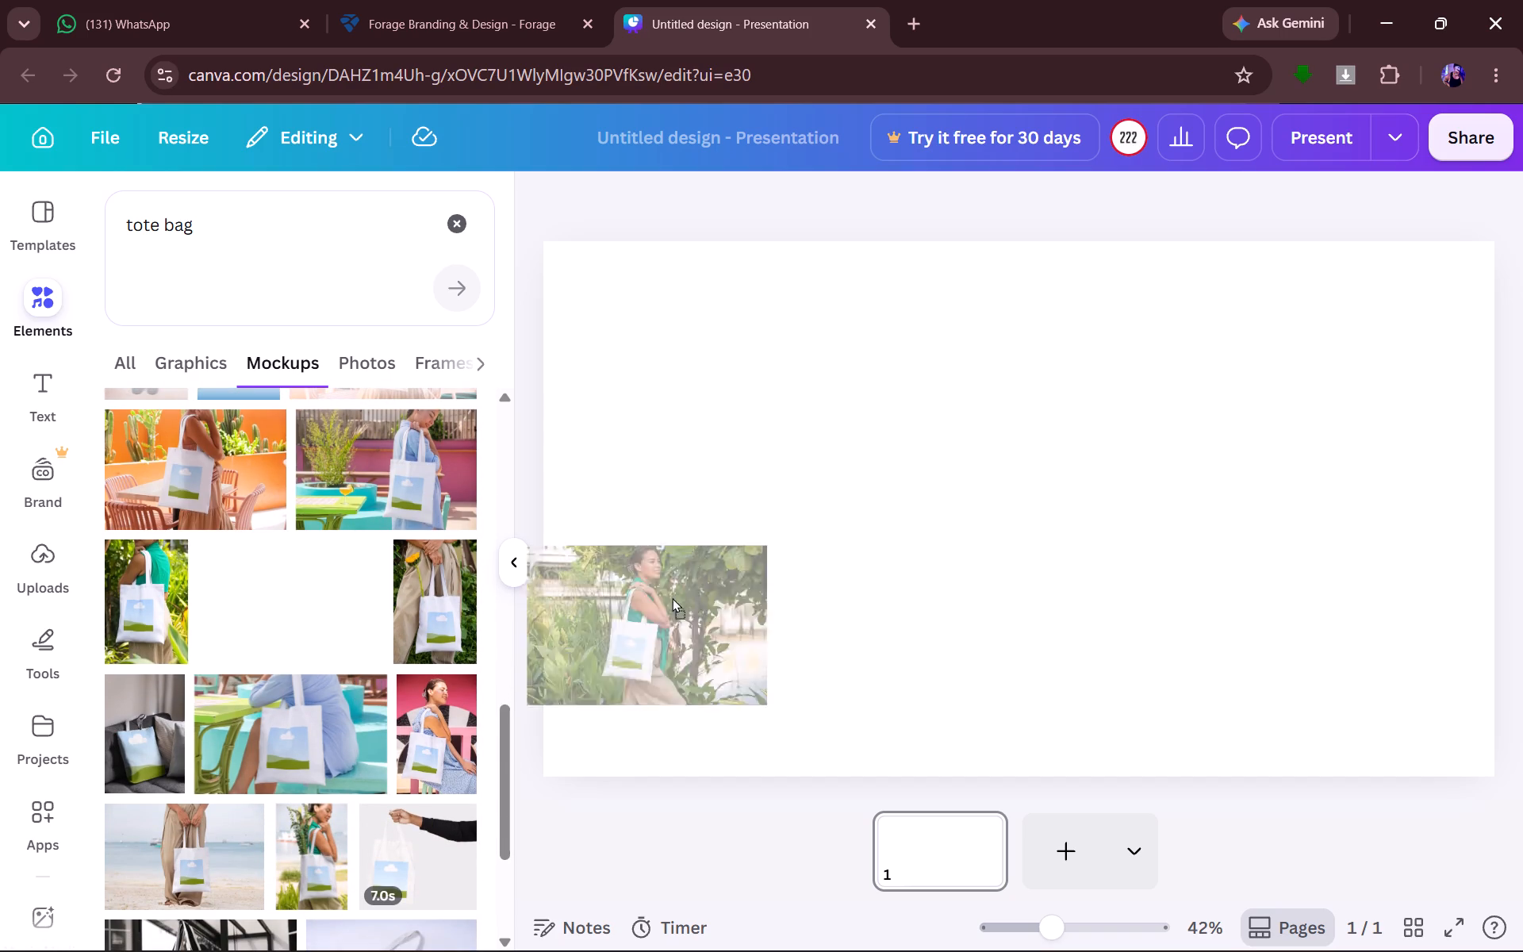
drag(672, 597, 748, 590)
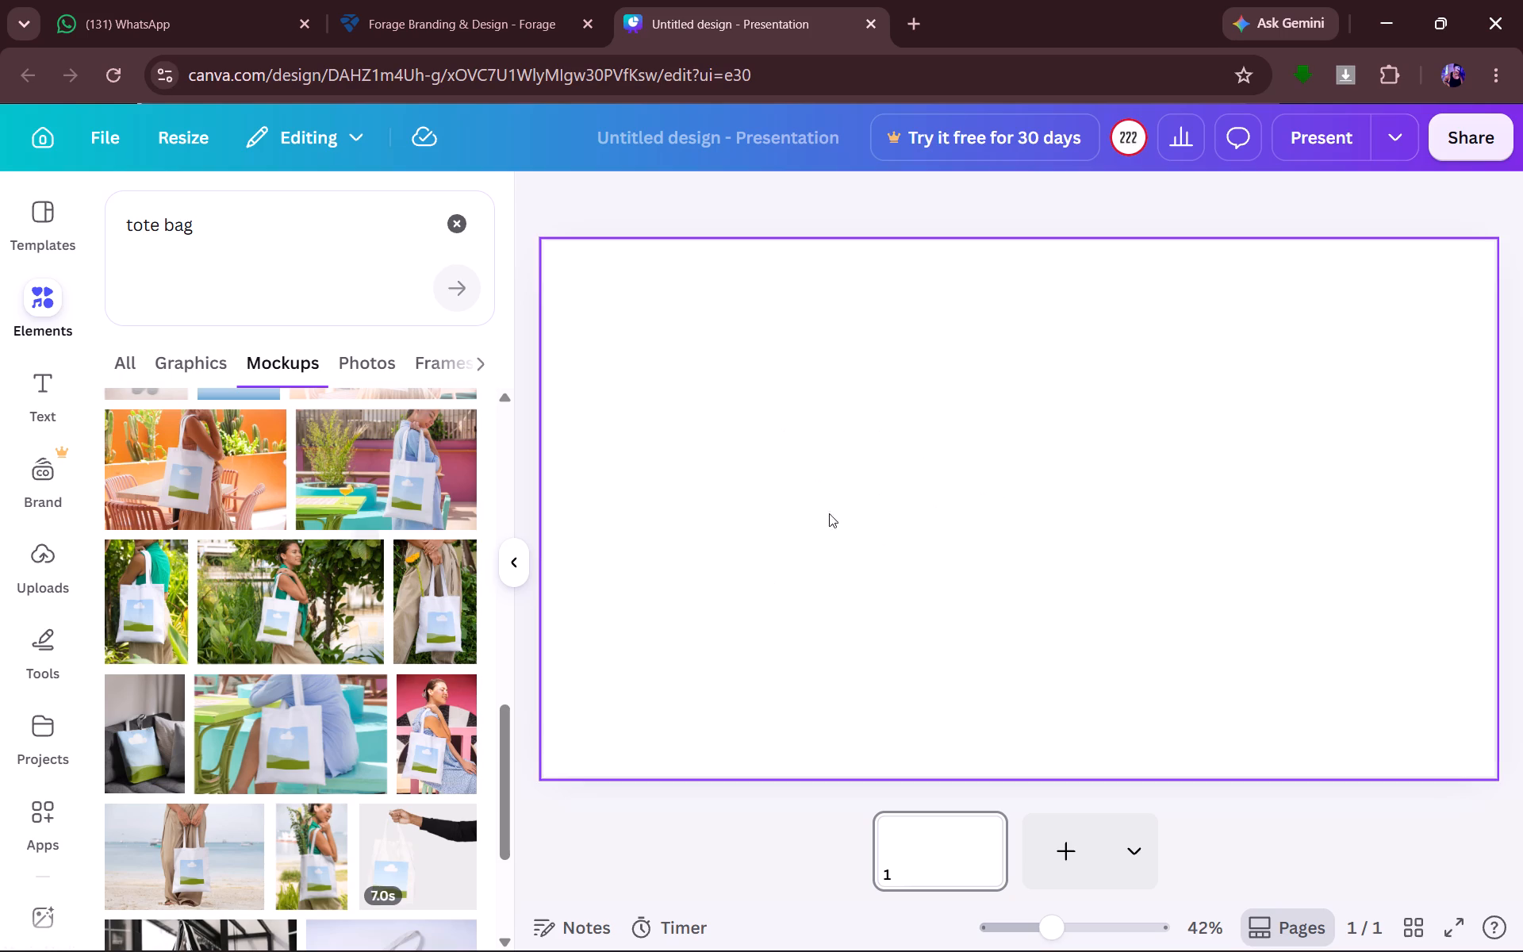
drag(334, 613, 727, 510)
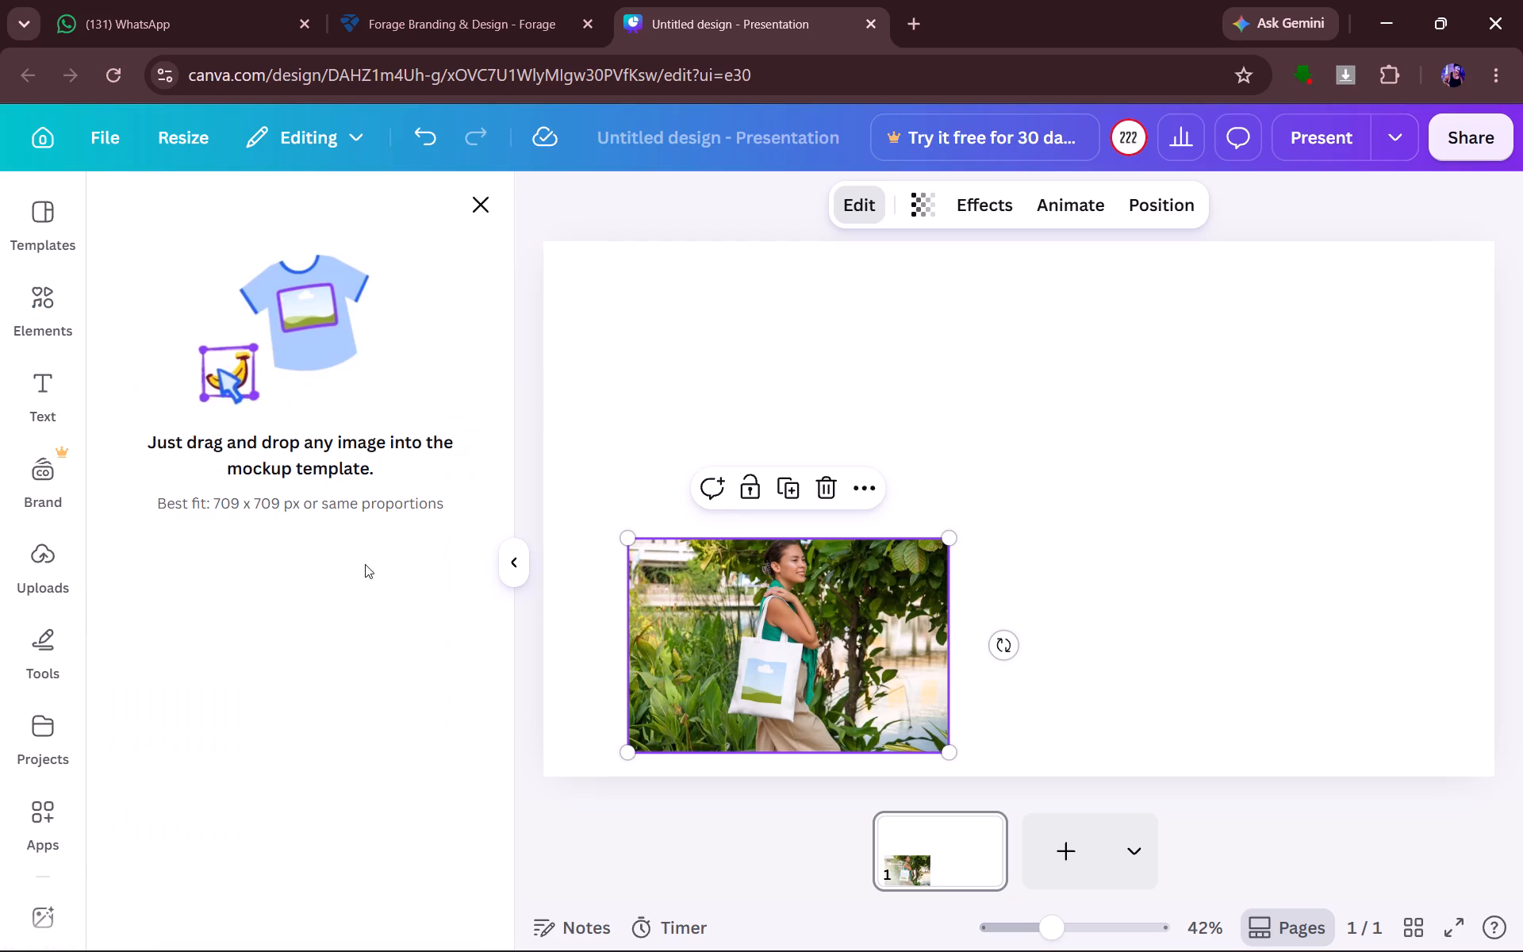
Add the tote bag mockup of the woman against a pink wall beside the garden mockup on the page.
click(27, 327)
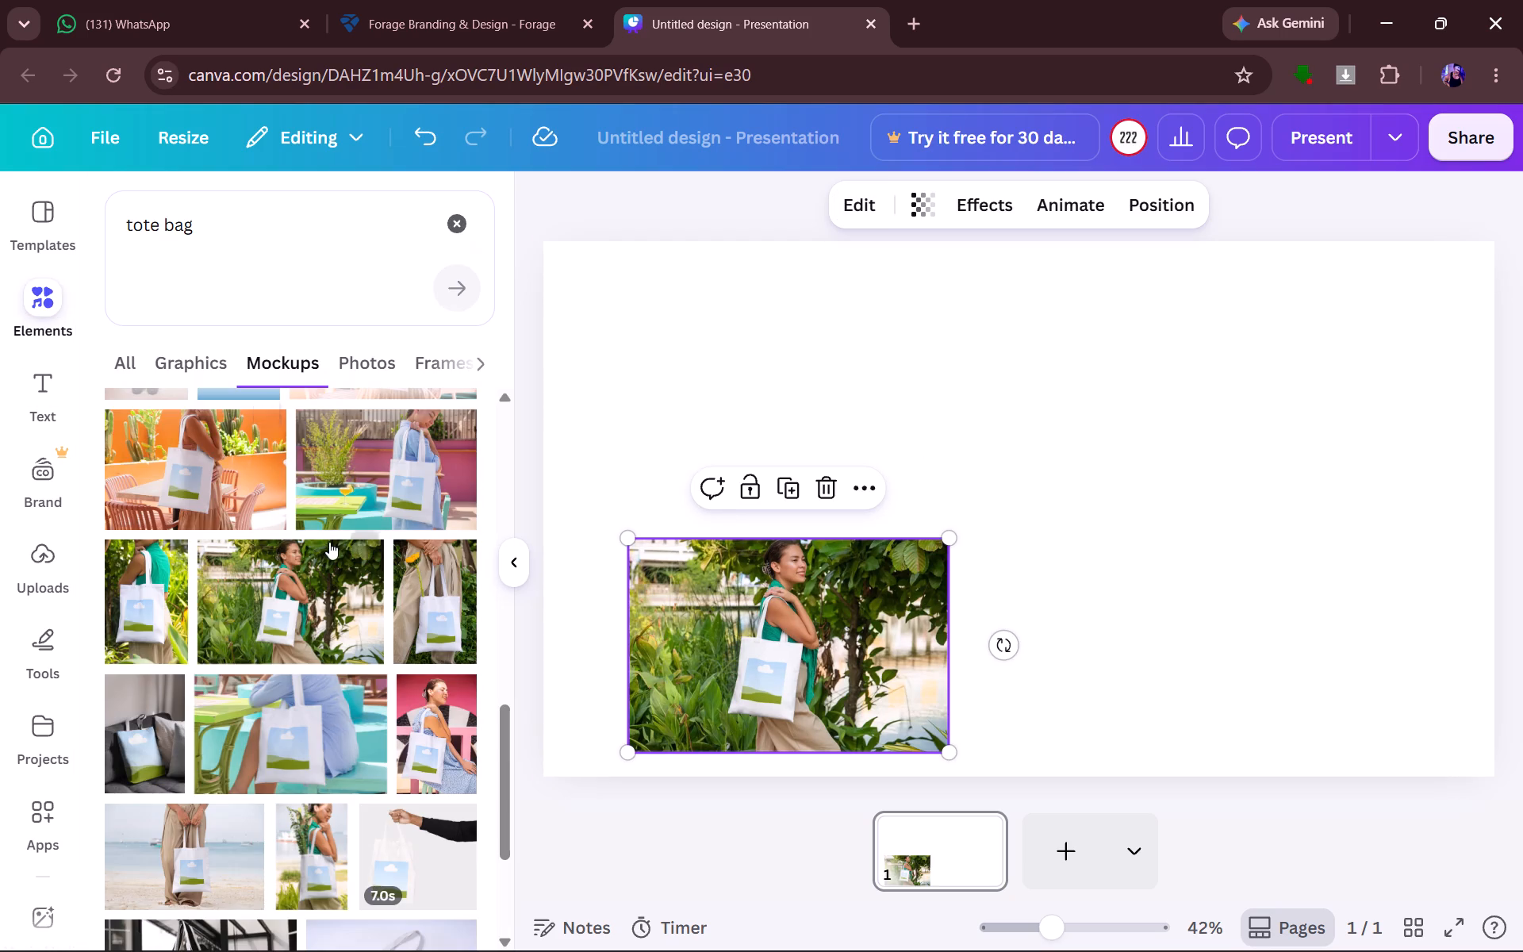
scroll(355, 560, down, 2)
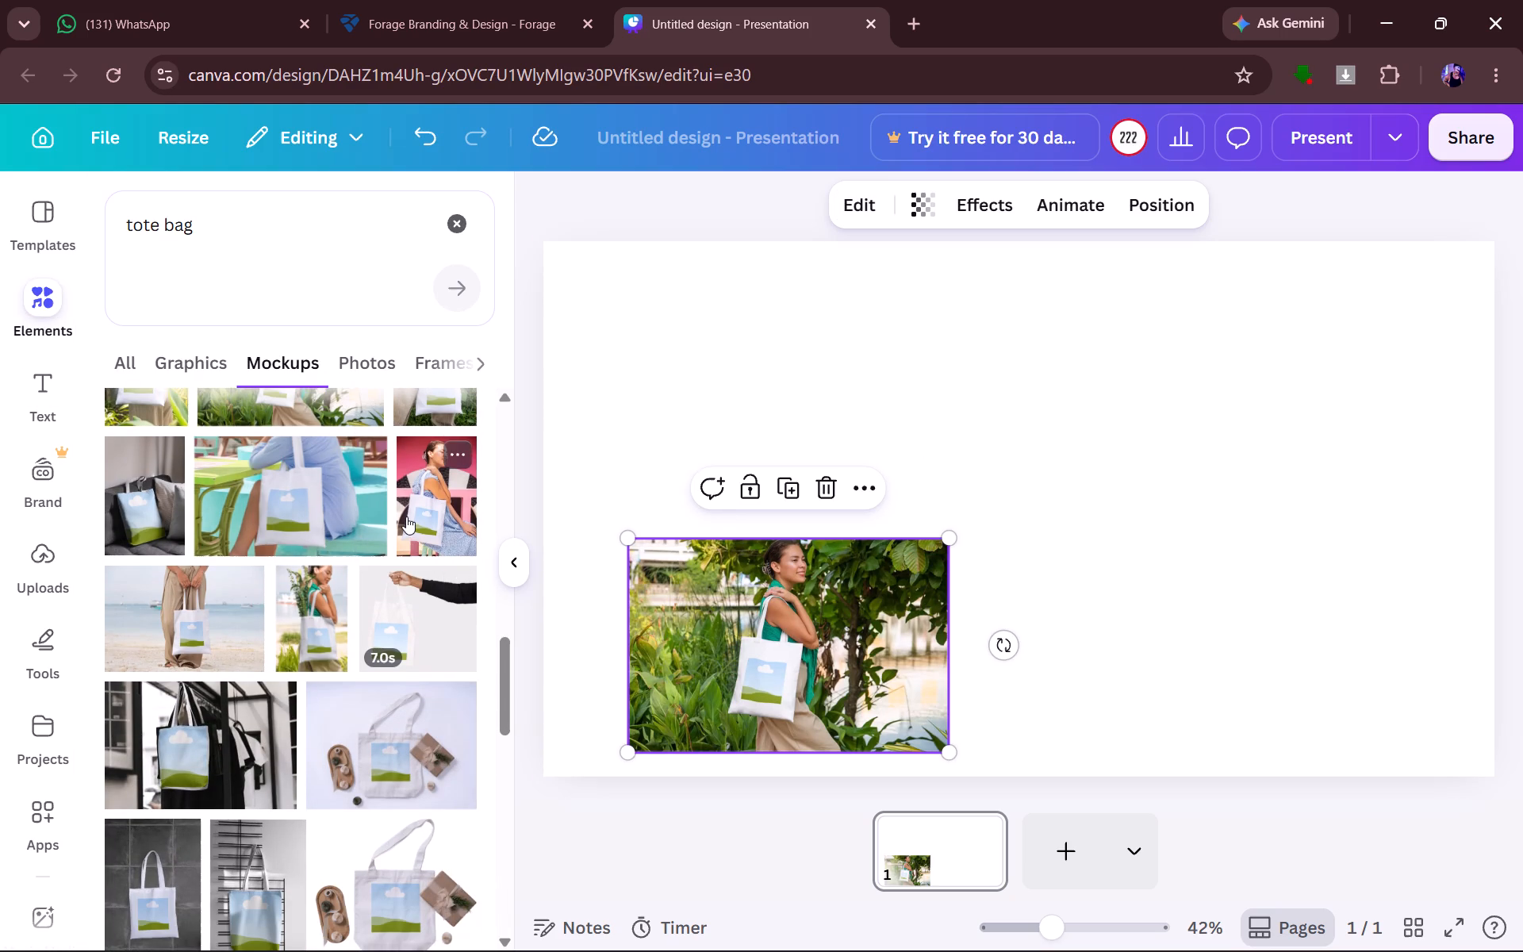
drag(406, 516, 1049, 520)
Add the tote bag mockup of the person in a cap seated against a dark blue sky above the garden mockup.
scroll(382, 571, down, 3)
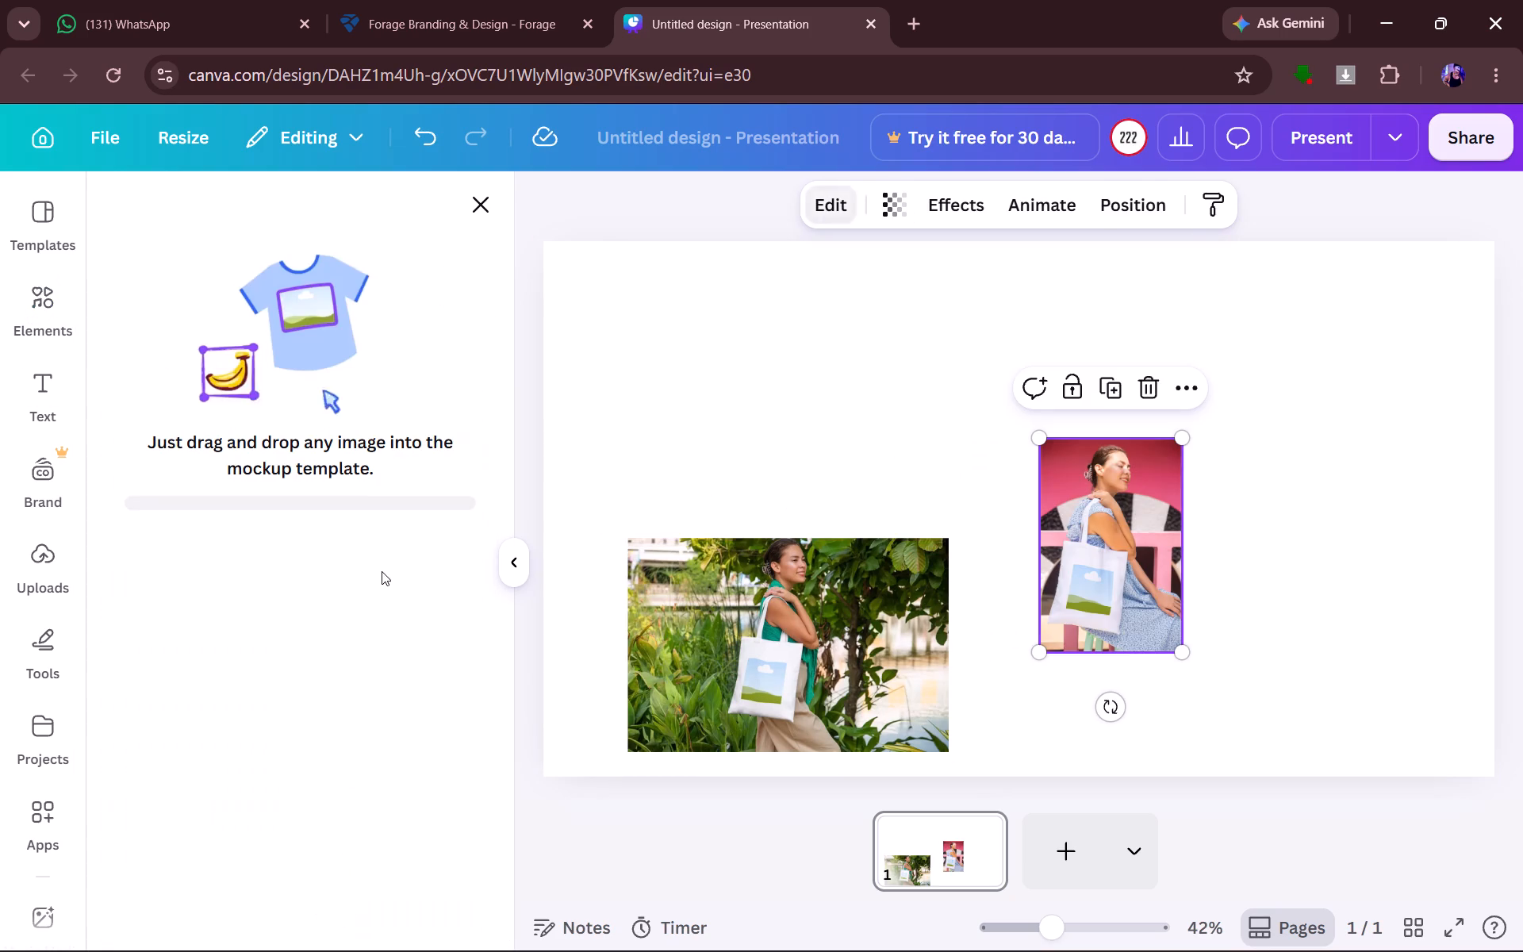
click(53, 309)
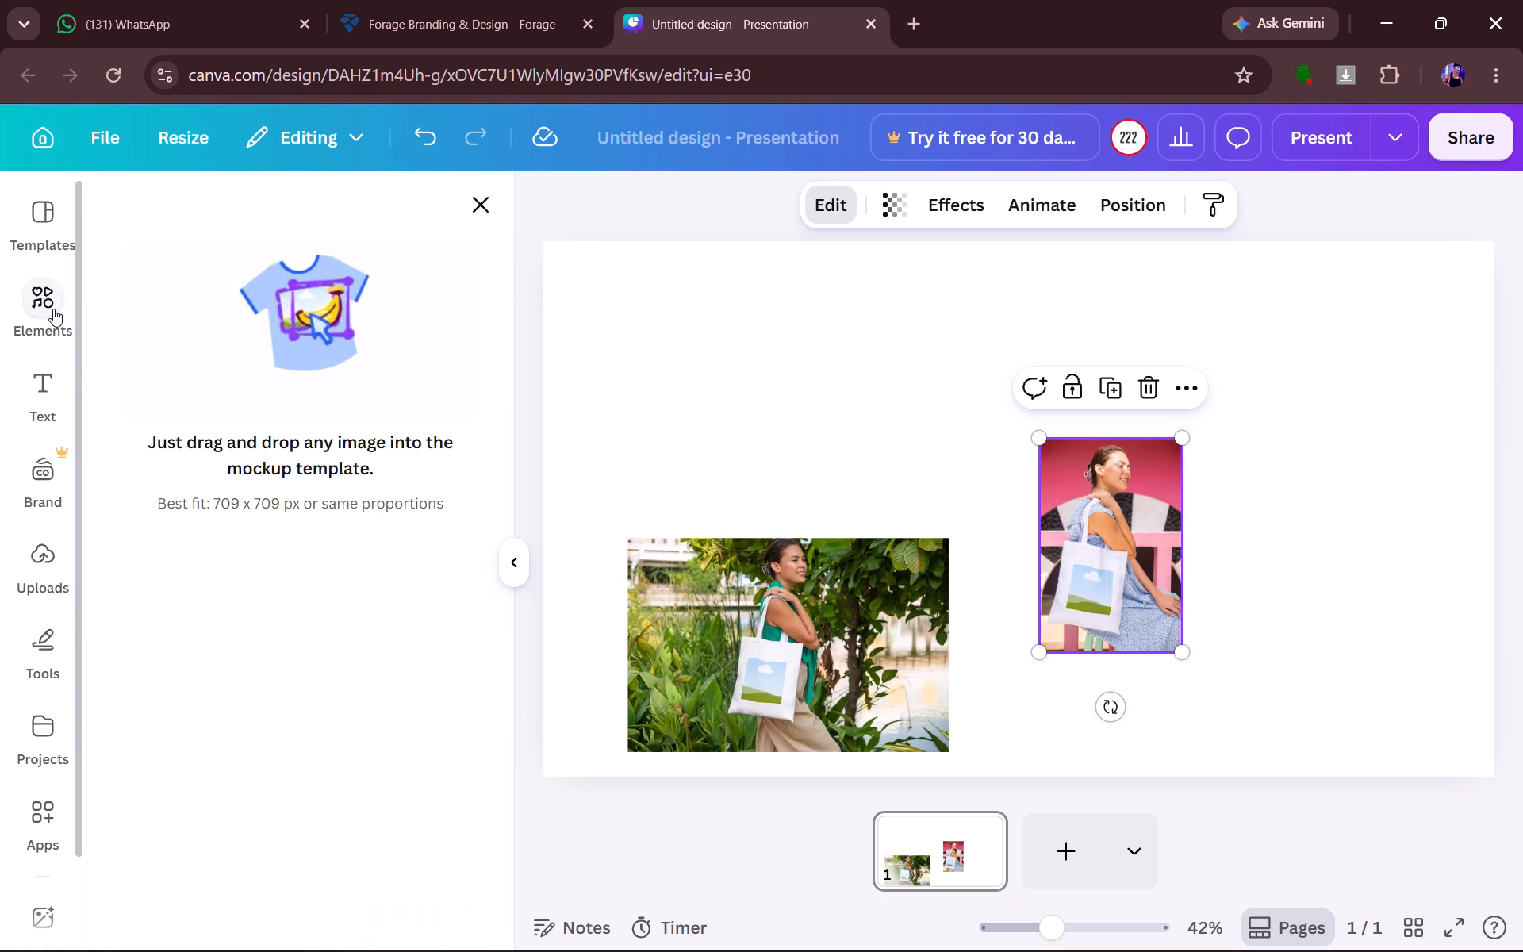
scroll(433, 567, down, 3)
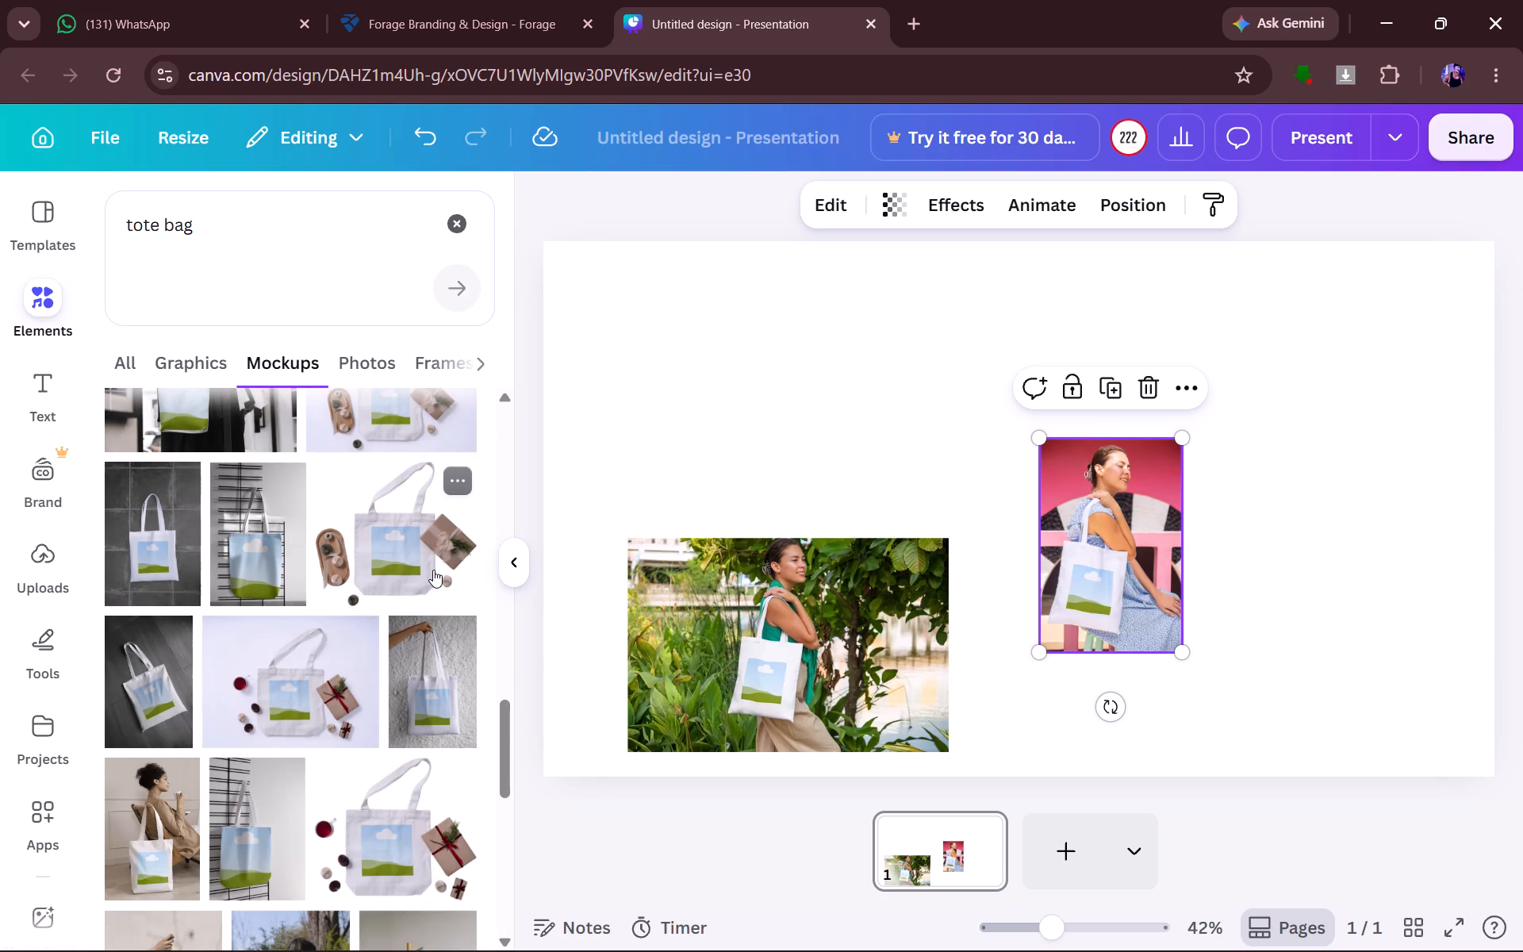
scroll(433, 570, down, 6)
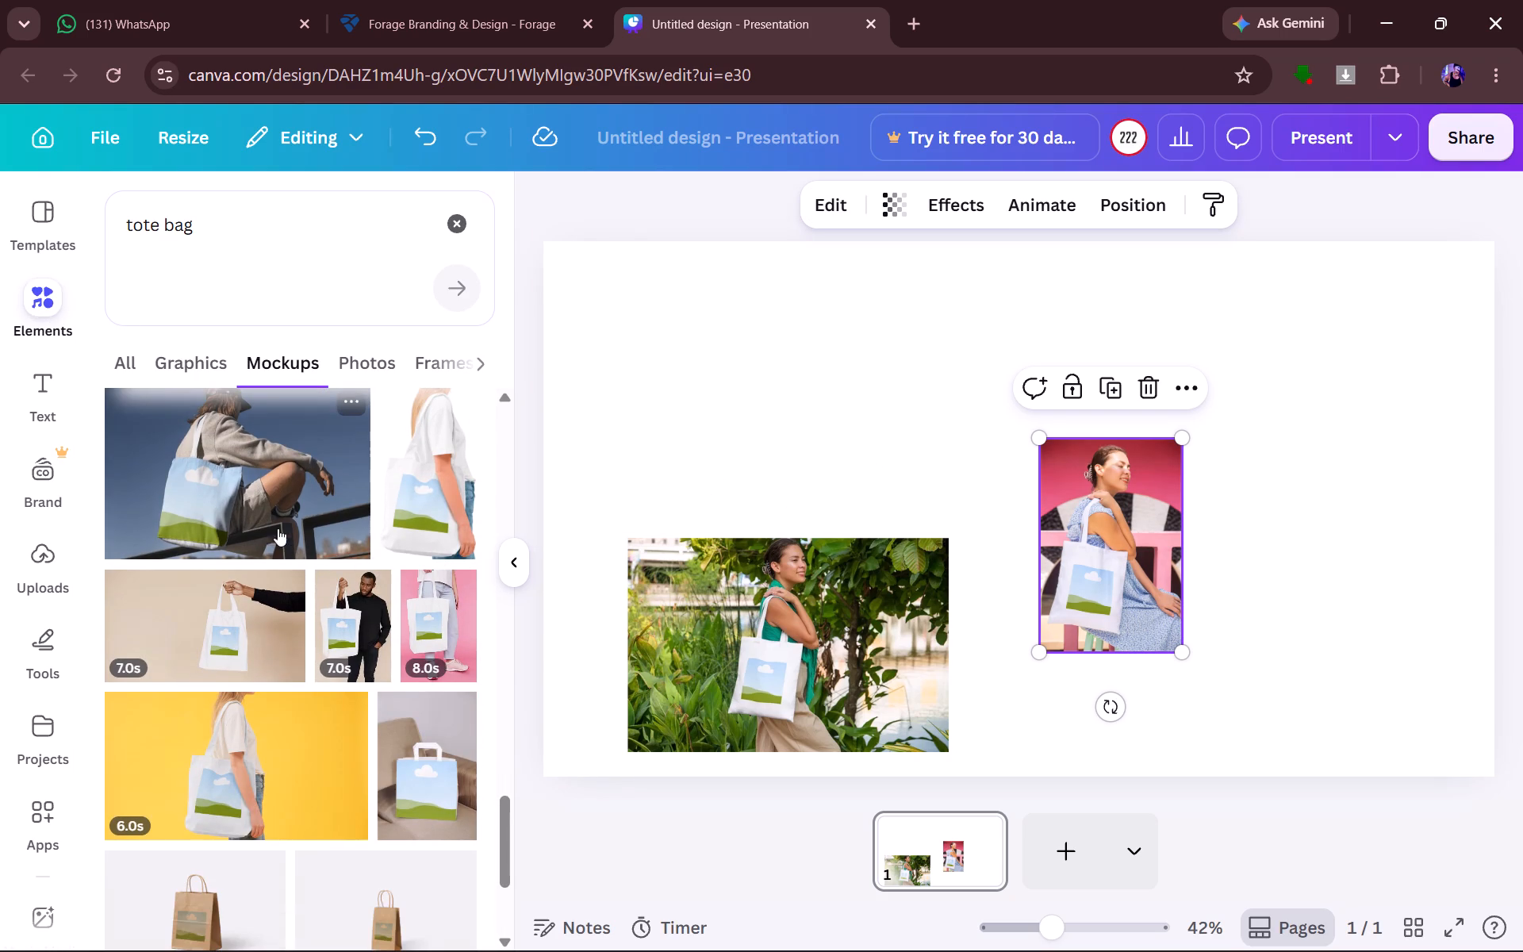
drag(255, 485, 804, 382)
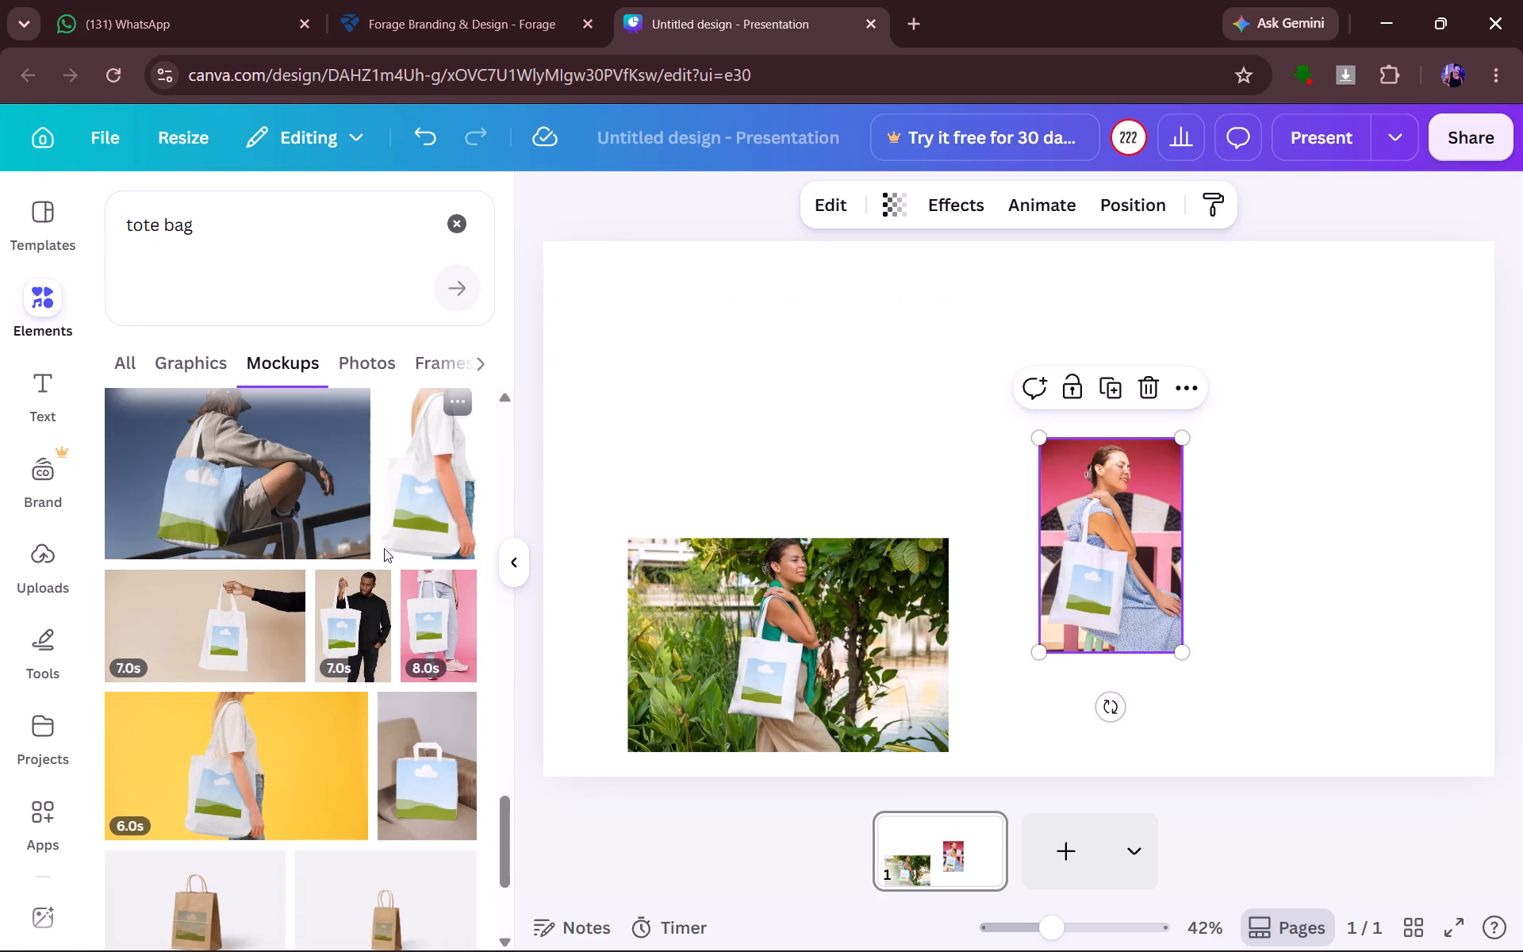
scroll(357, 548, down, 3)
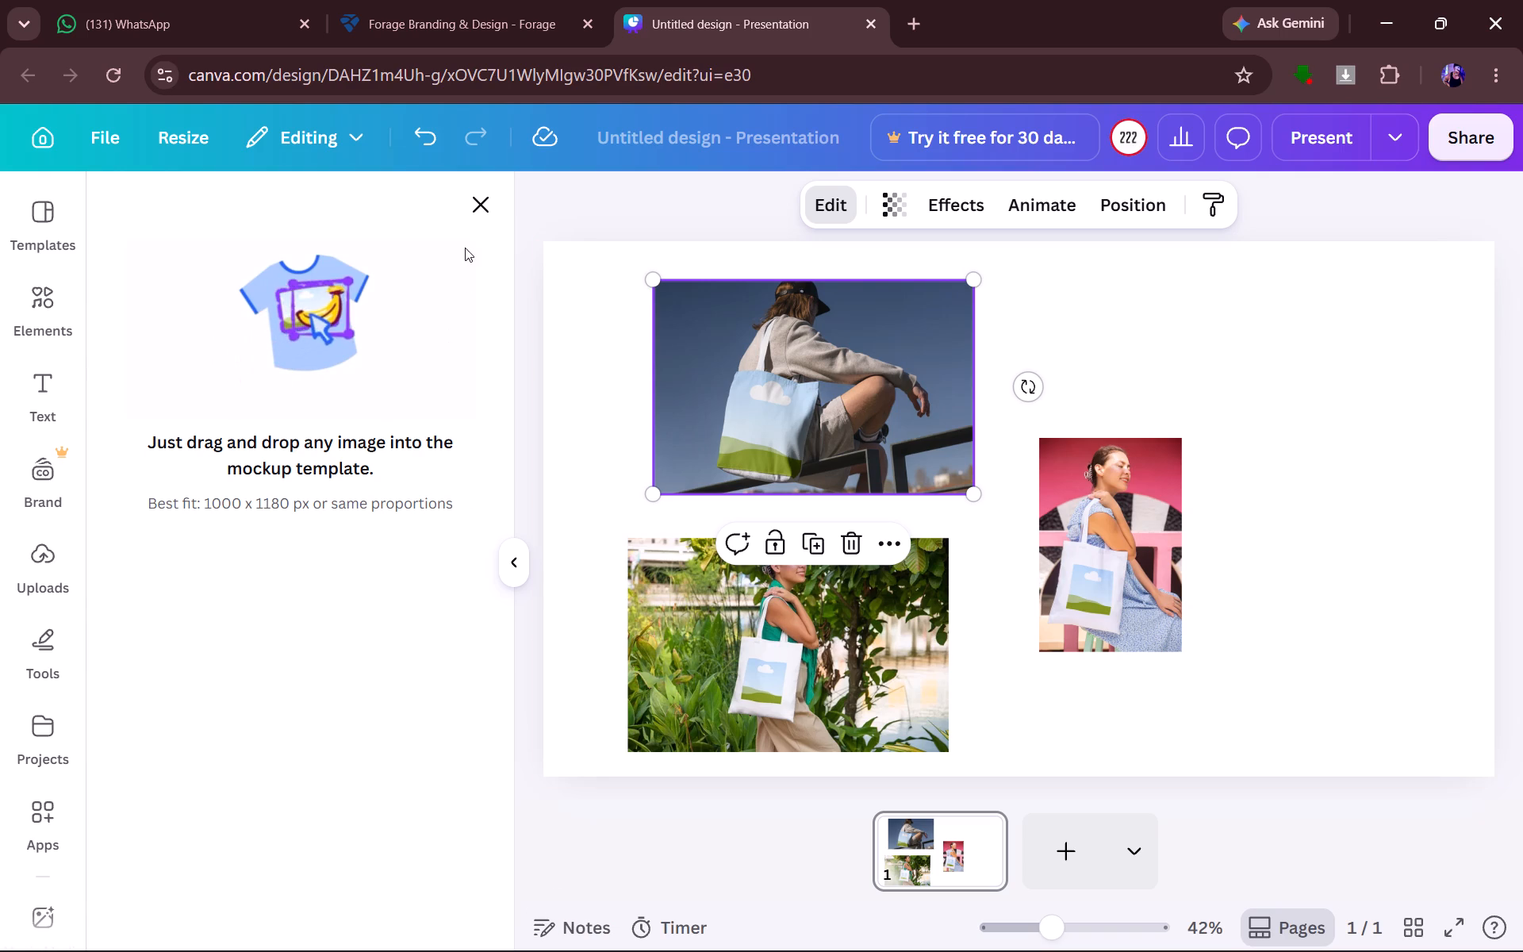
click(478, 210)
Open the background colour options for the page.
click(1279, 363)
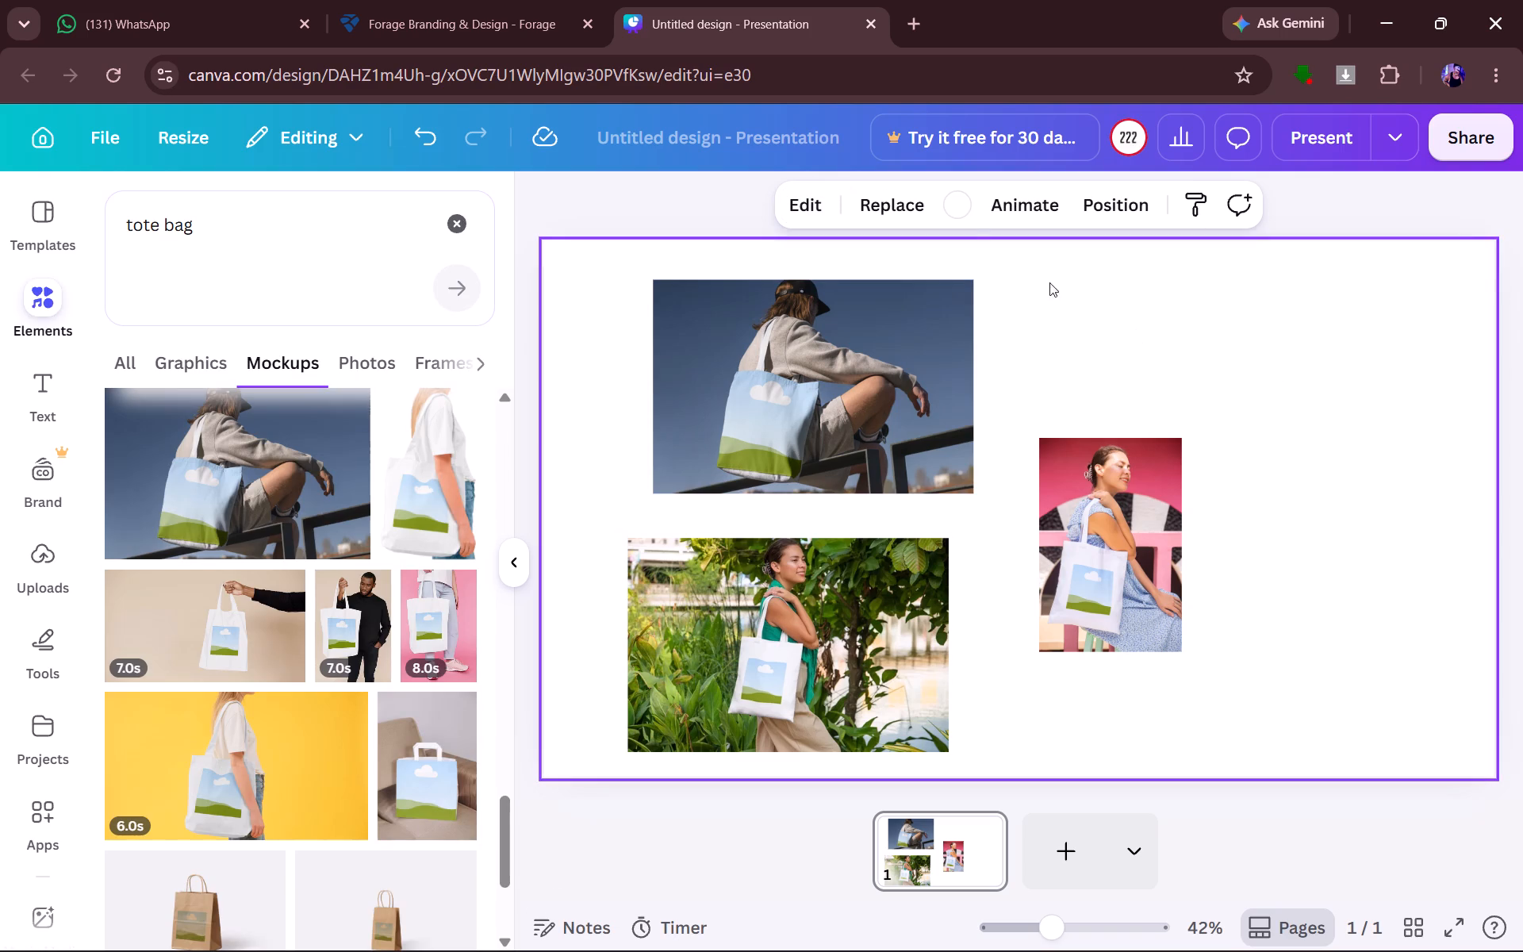
click(966, 206)
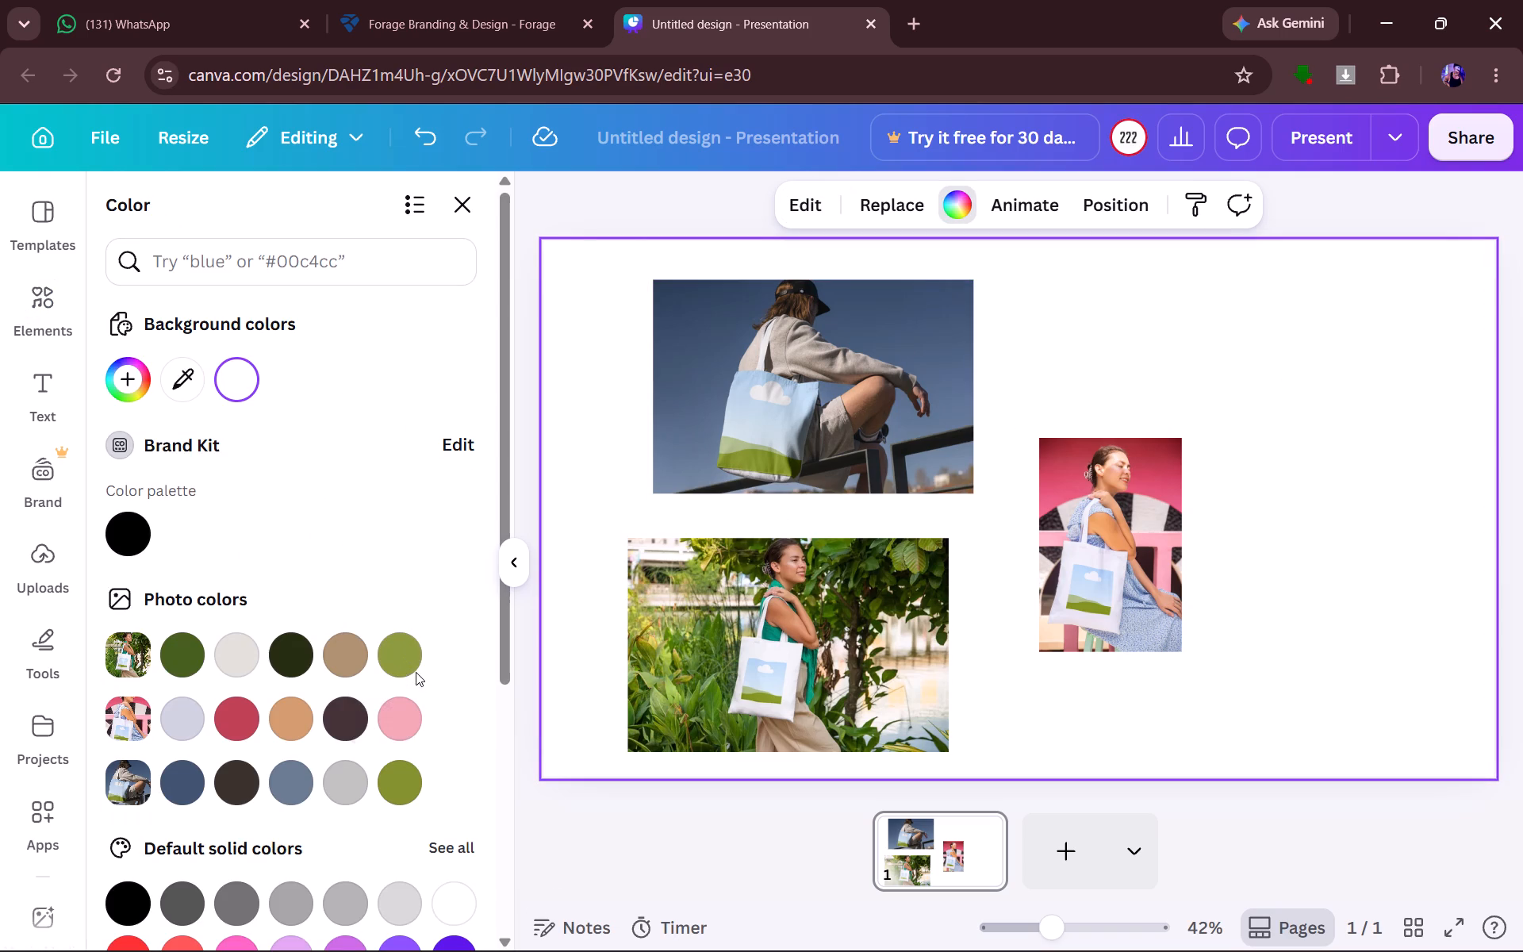
Switch to the Forage task and reread the brief's product description, moodboard and sketch instructions, creative checklist and upload requirements.
click(370, 11)
scroll(705, 444, up, 7)
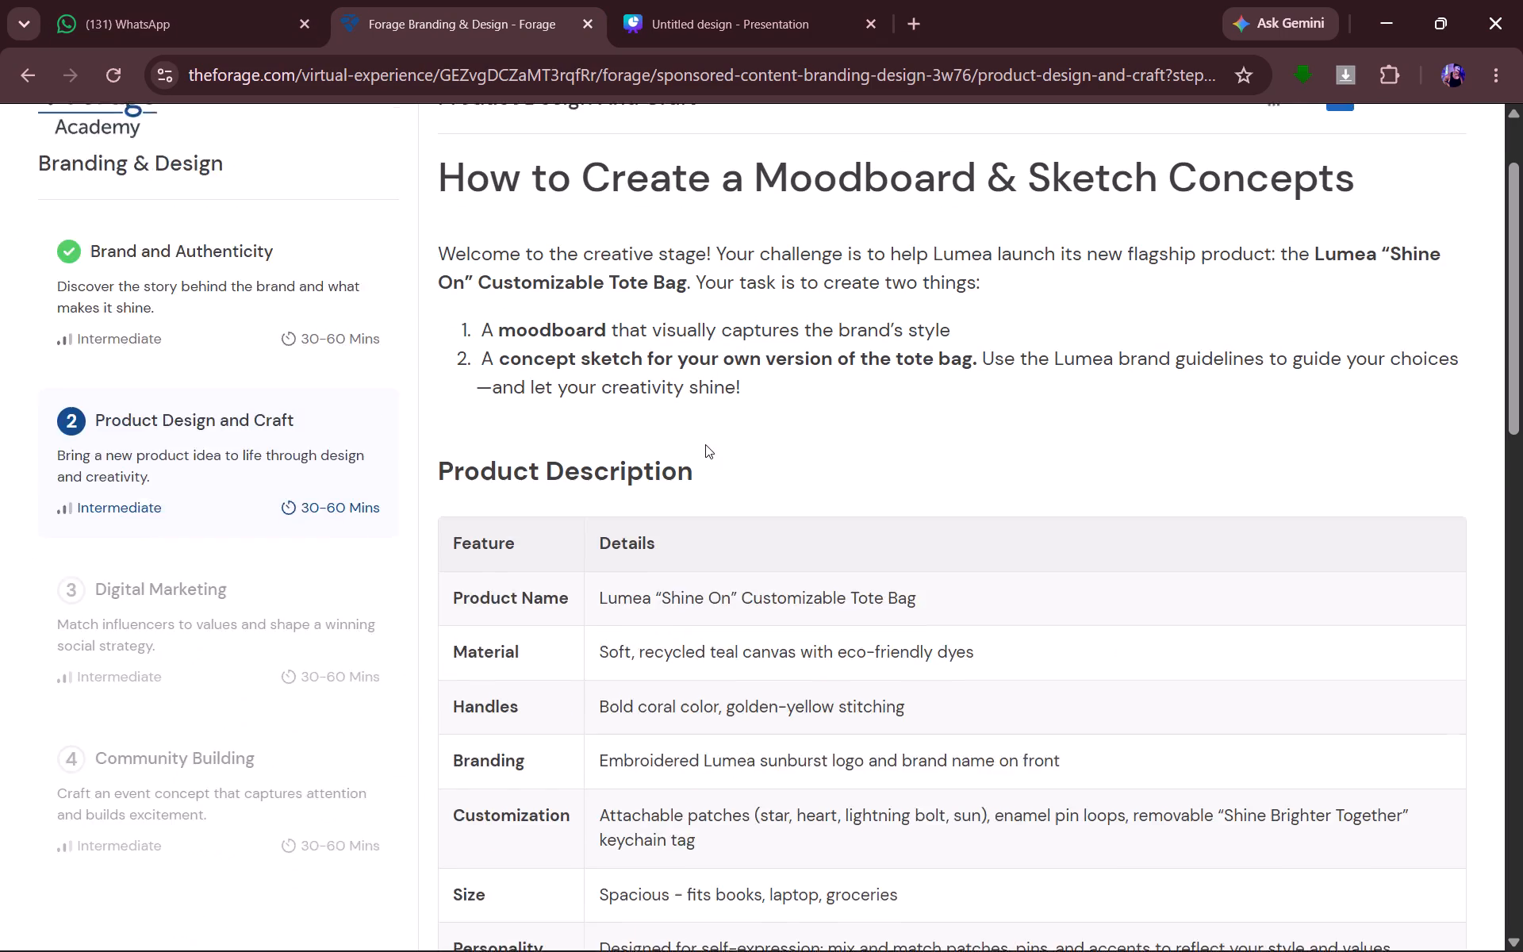
scroll(705, 444, up, 1)
scroll(900, 443, down, 9)
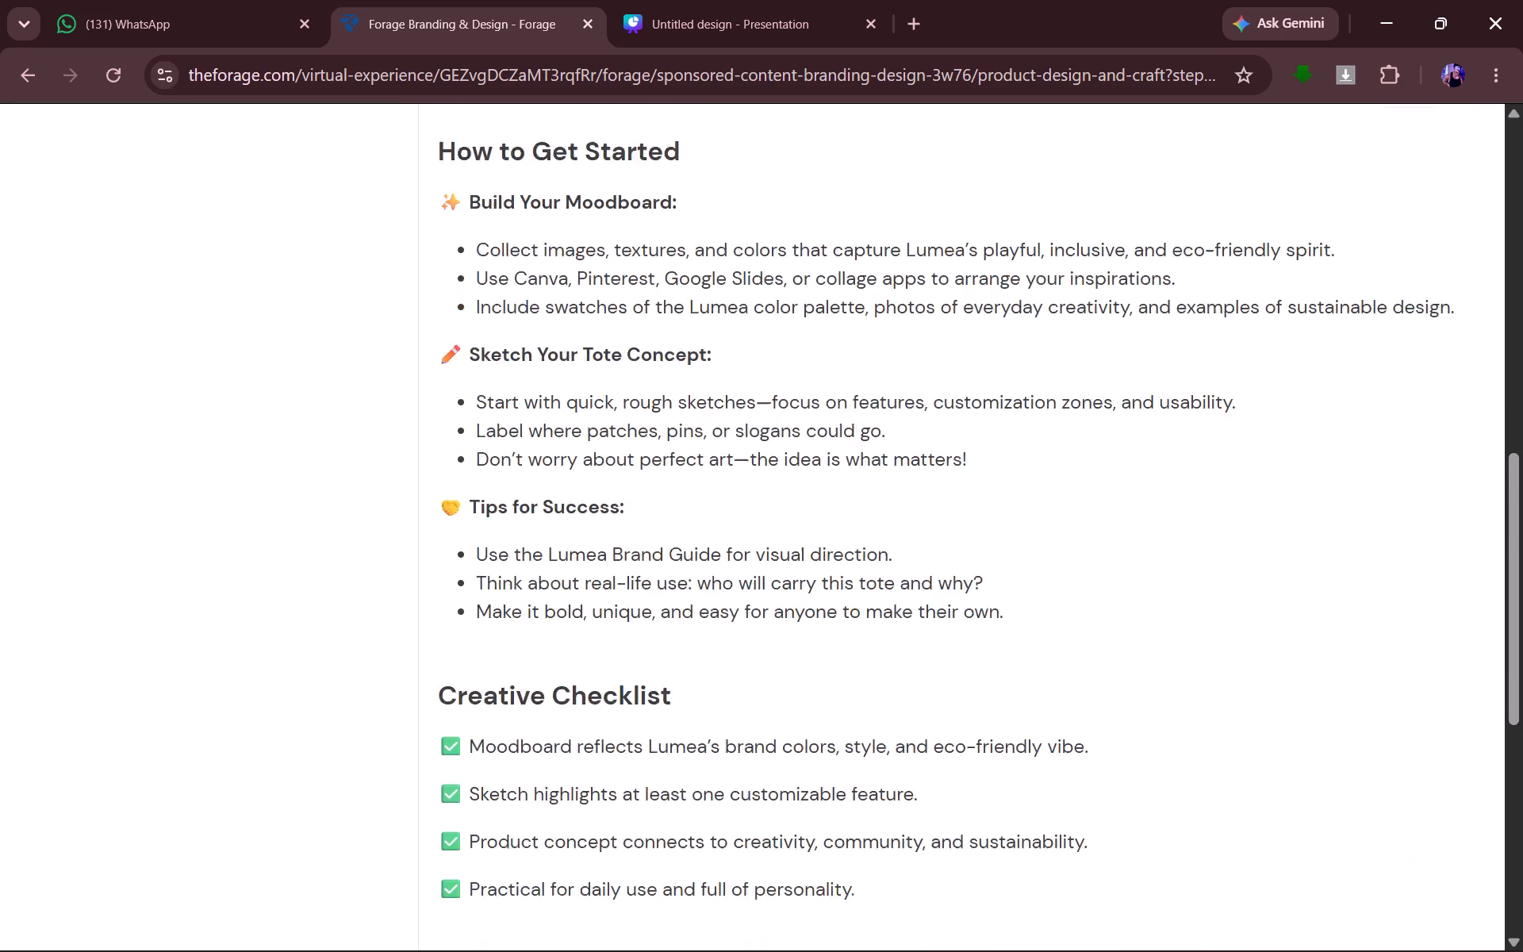
scroll(900, 443, down, 8)
scroll(999, 336, up, 1)
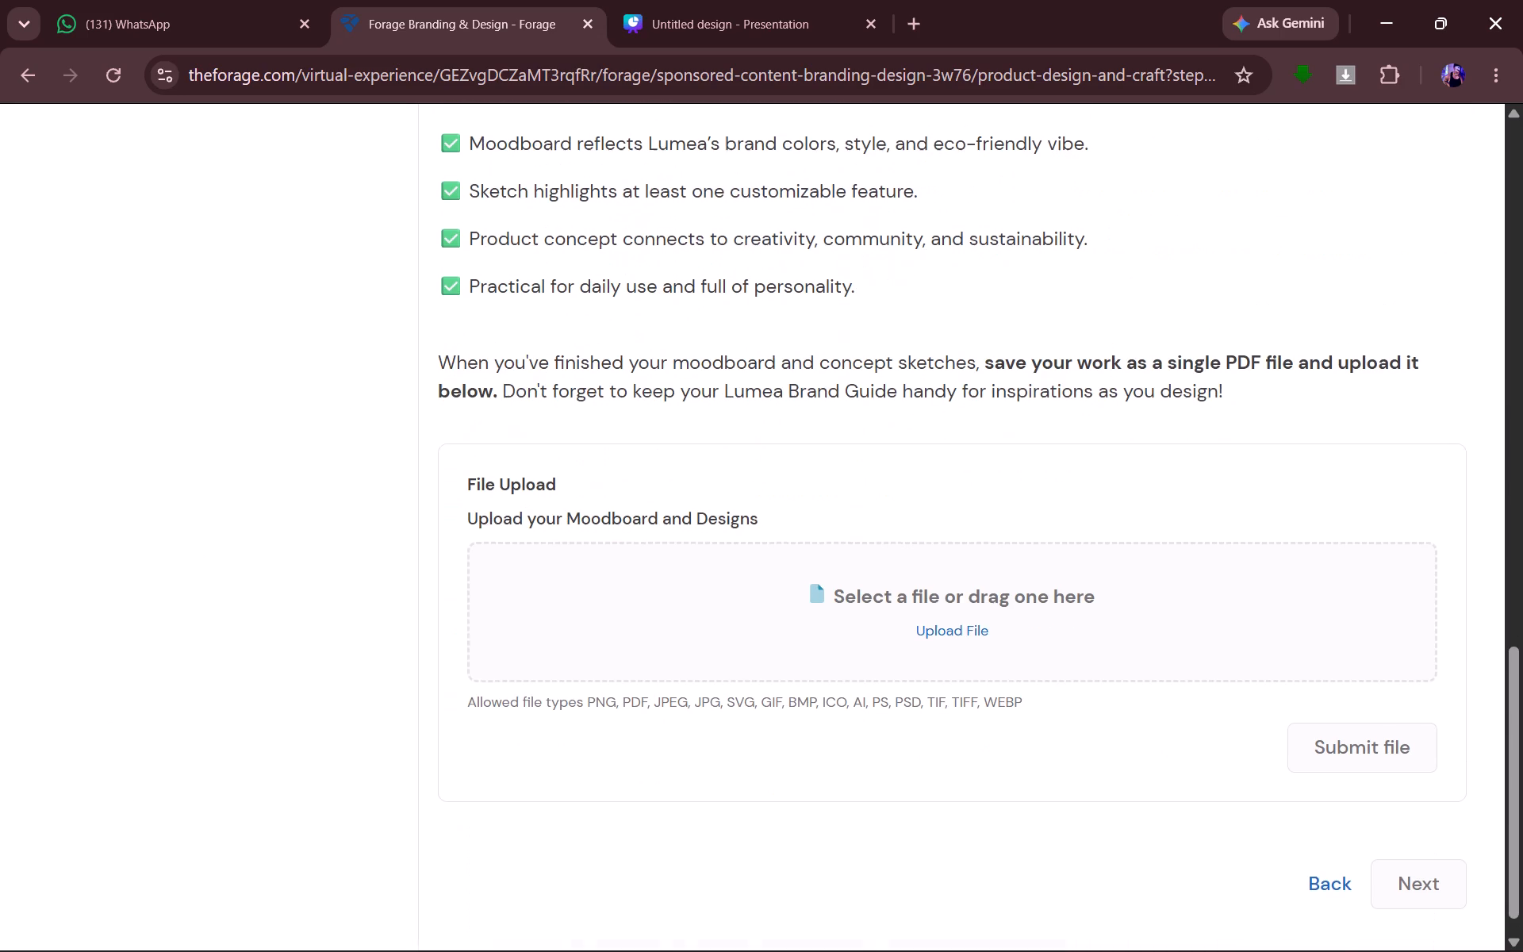
scroll(999, 336, up, 7)
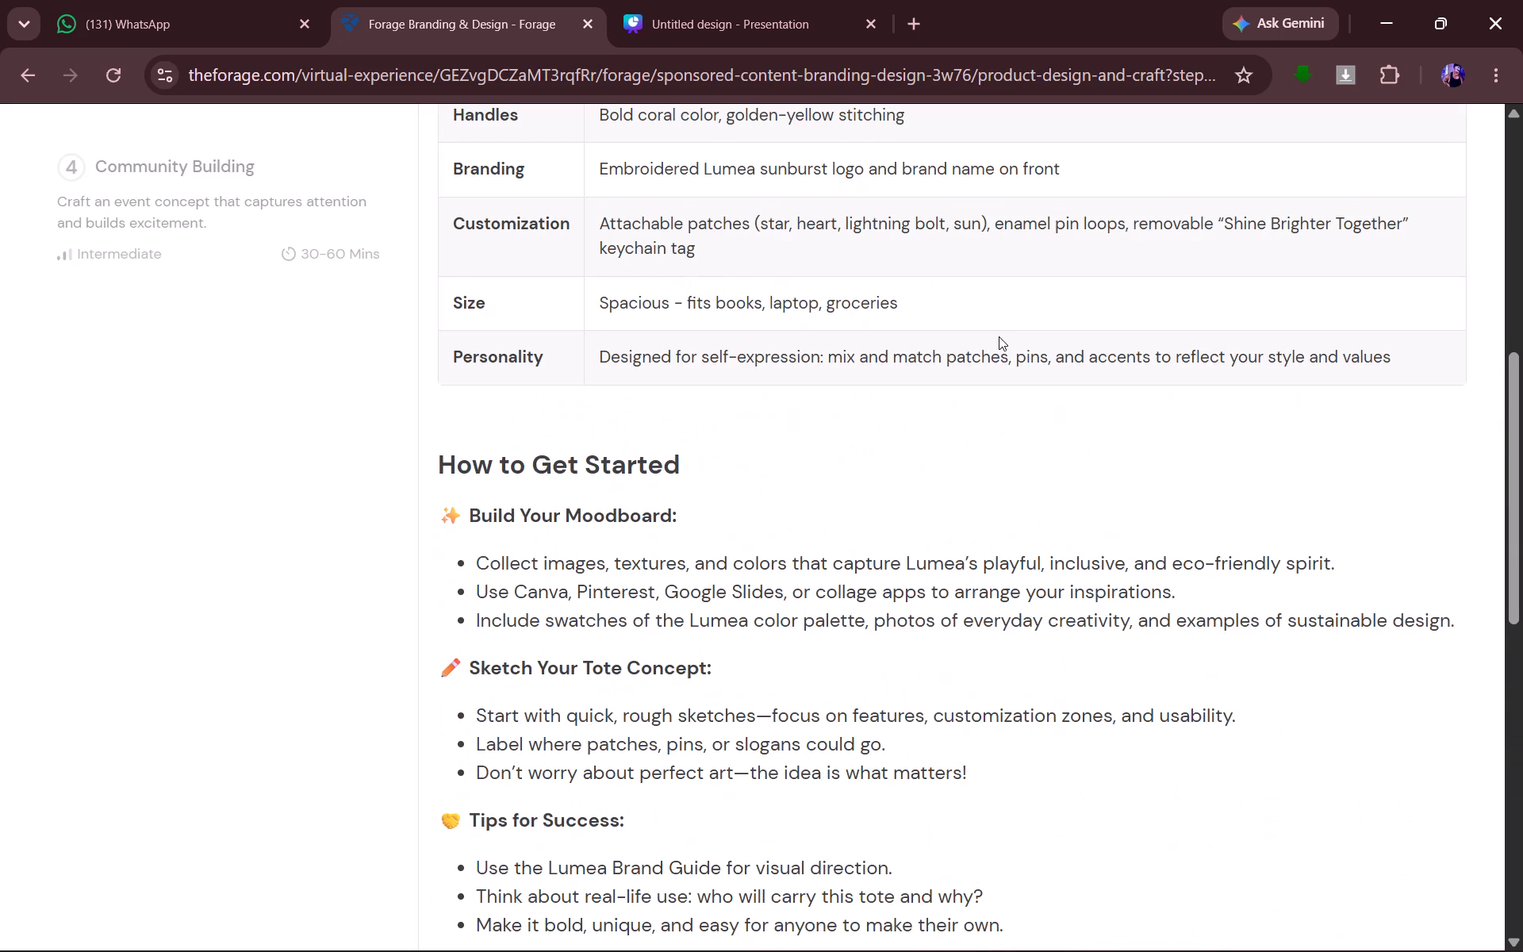
scroll(999, 336, up, 5)
scroll(999, 336, down, 1)
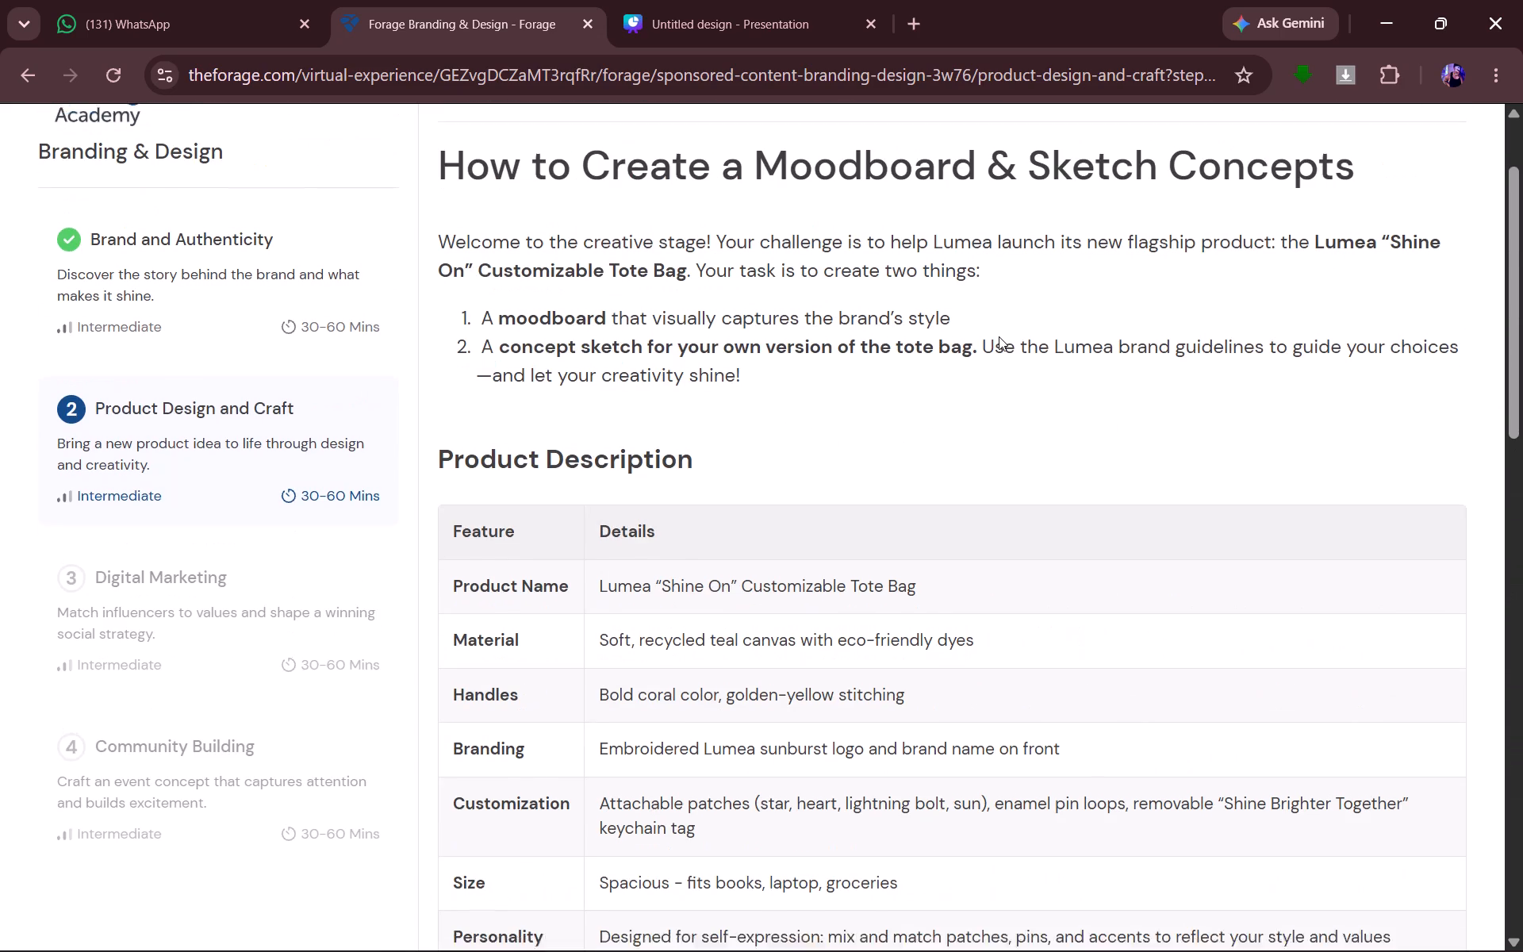
scroll(869, 515, up, 1)
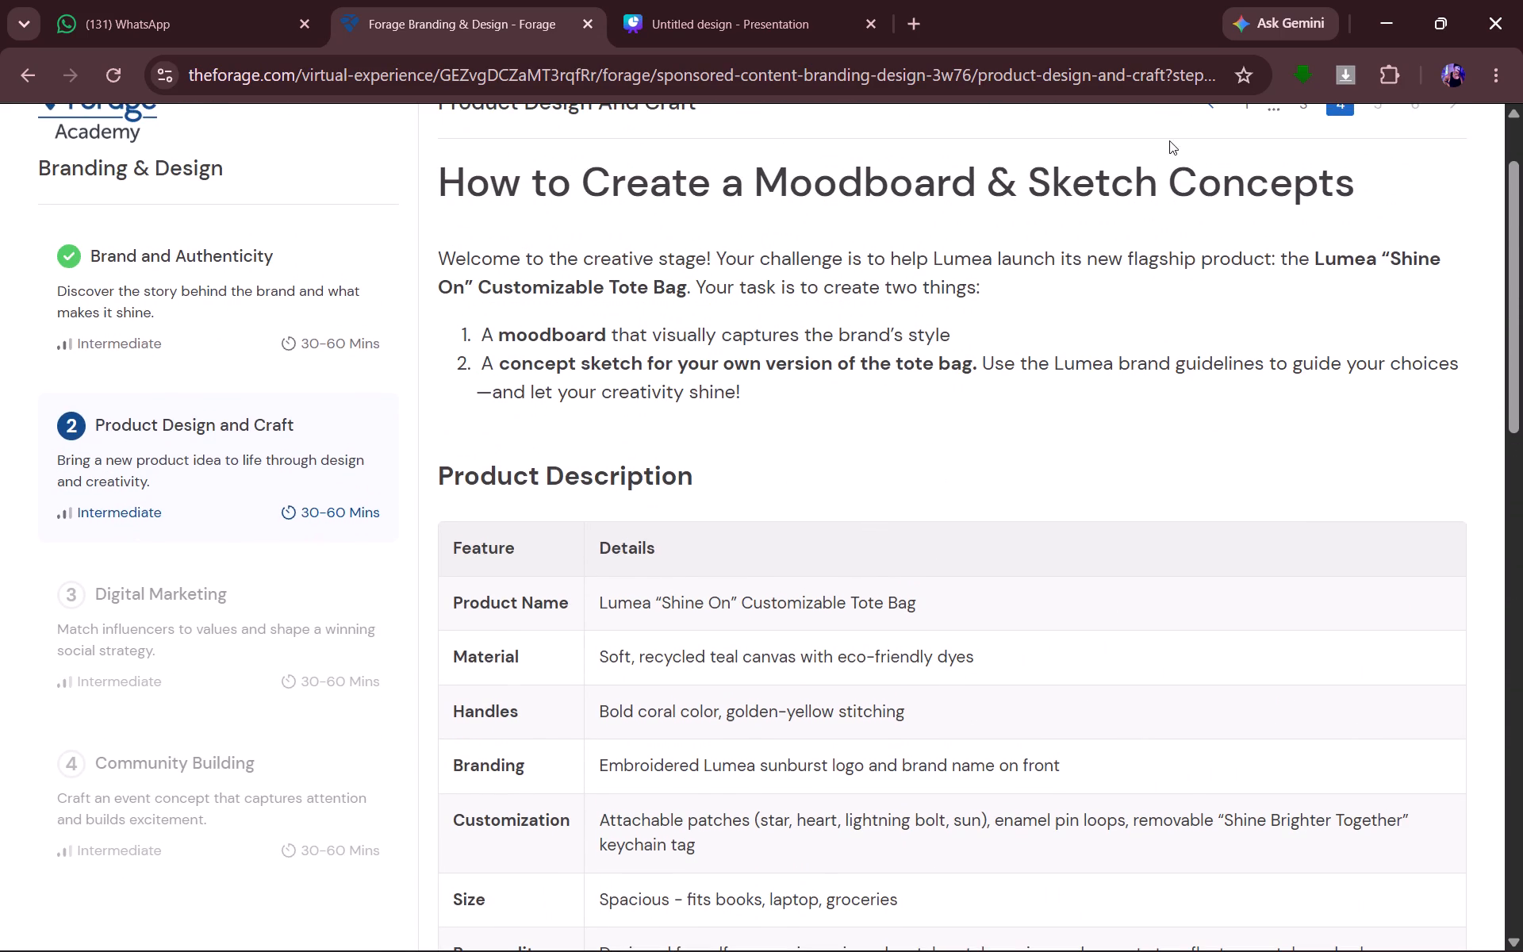
scroll(749, 595, up, 1)
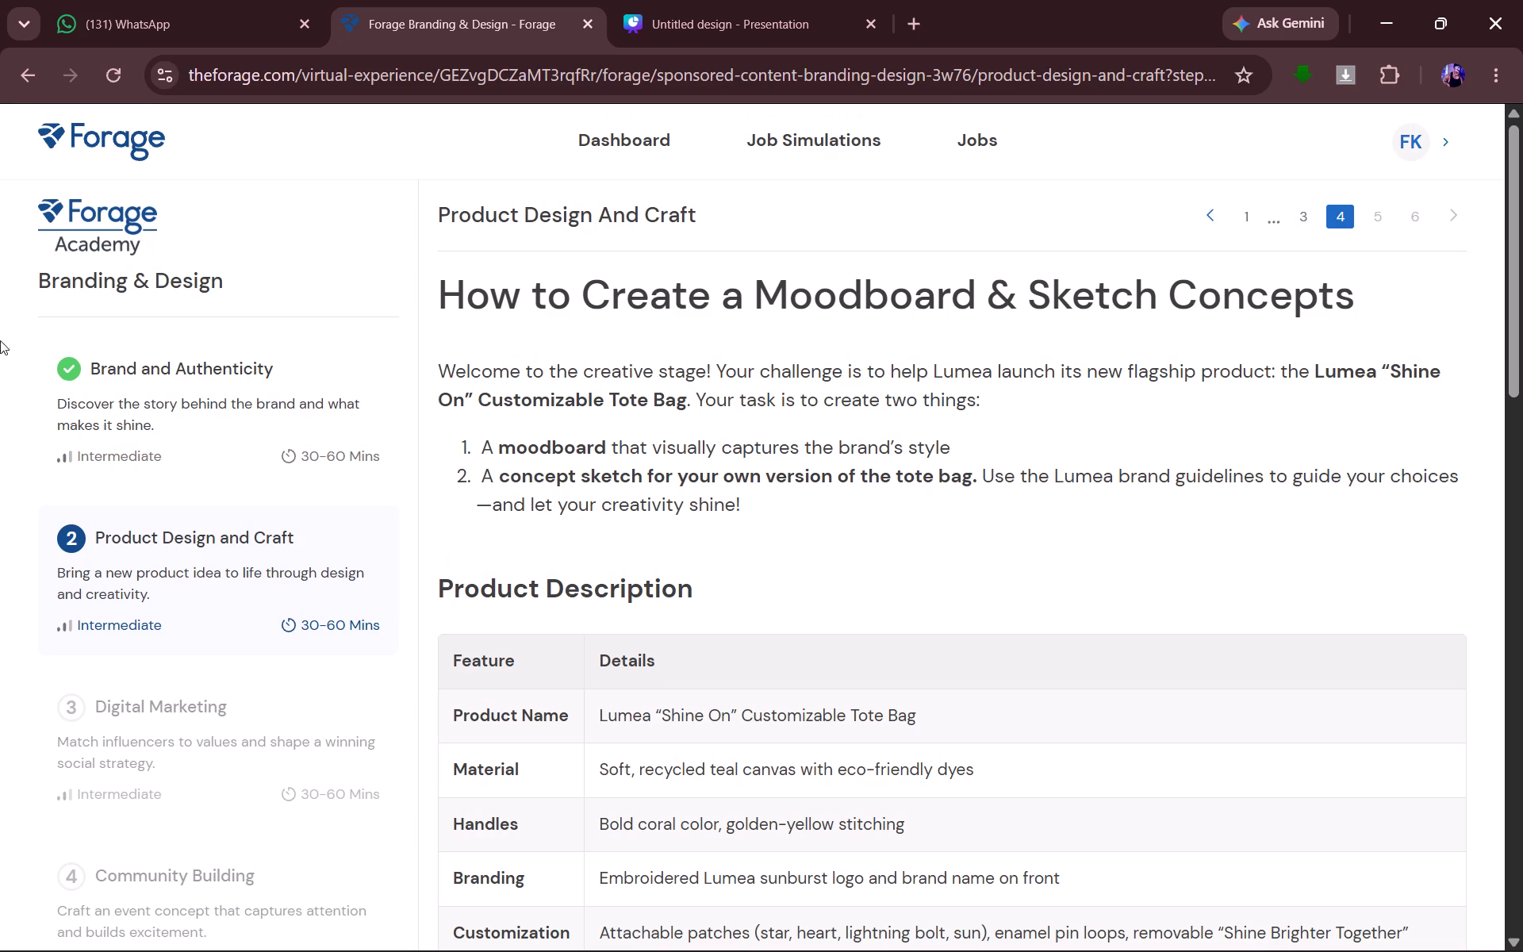
Go back to page 3 of the Forage task, about Lumea, and open the Lumea Brand Guidelines PDF.
click(1308, 205)
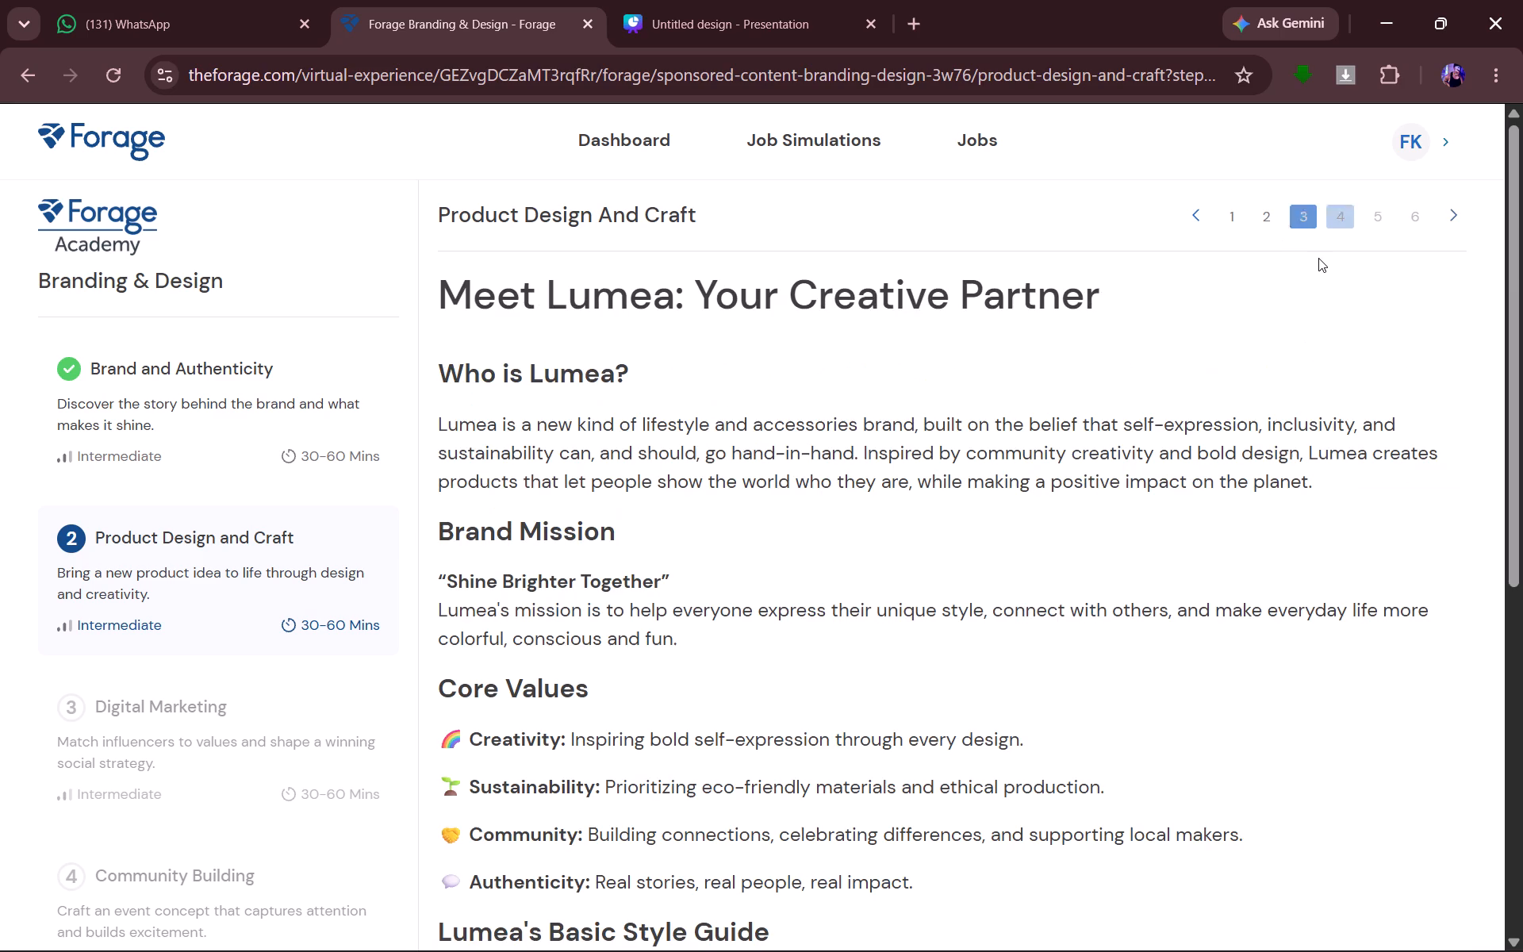
scroll(1329, 795, down, 7)
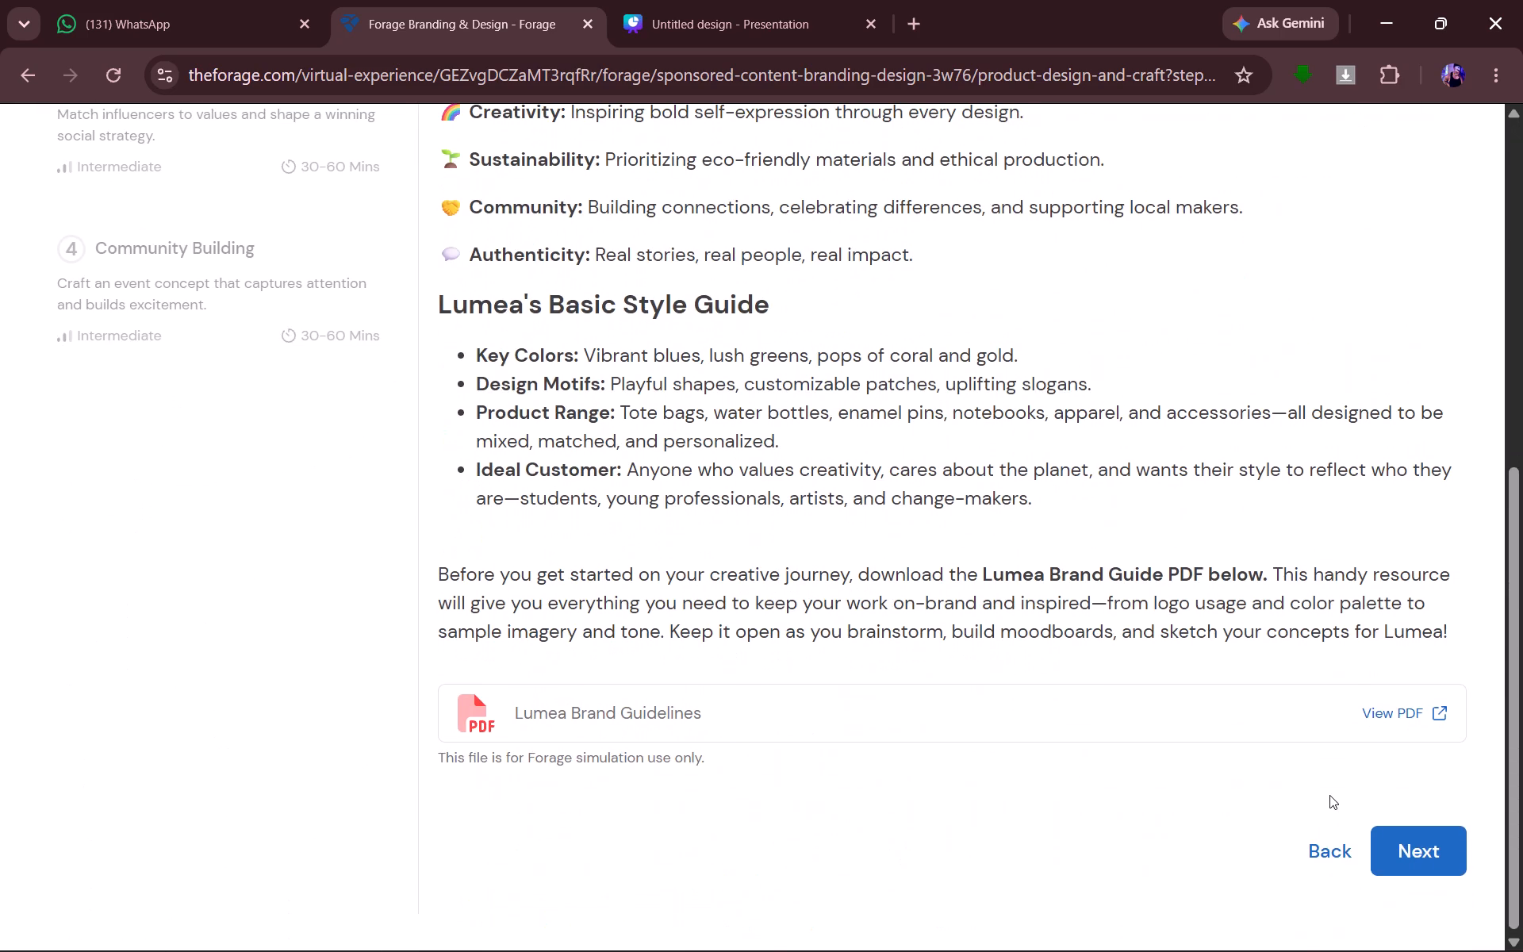
click(1409, 701)
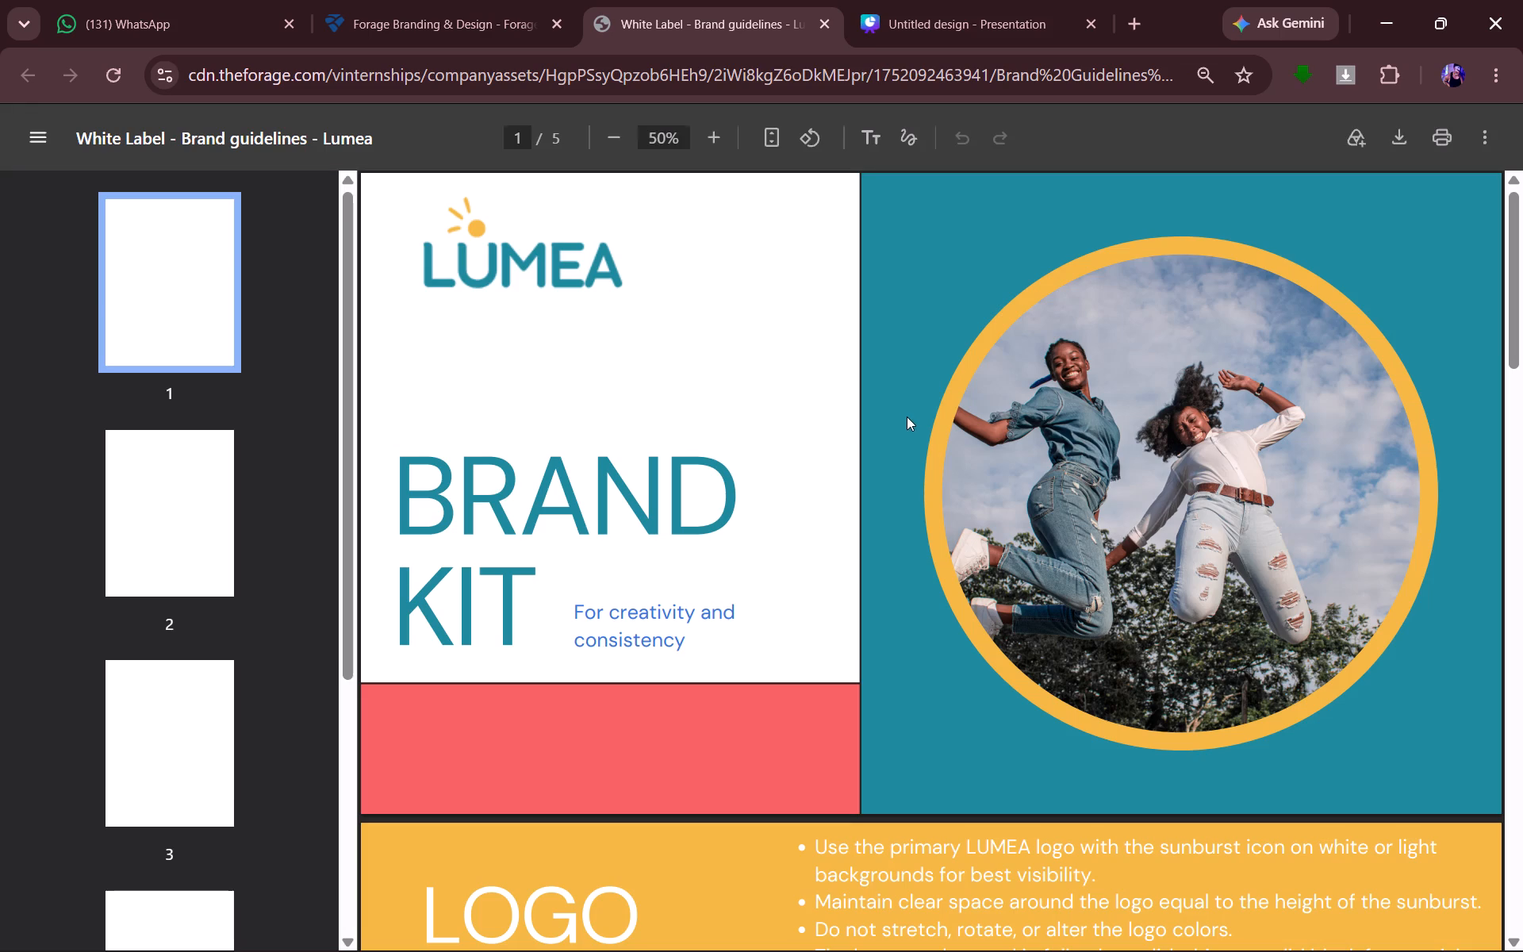
Examine the logo versions and the colour palette with its hex codes in the Lumea brand guide.
scroll(1146, 662, down, 11)
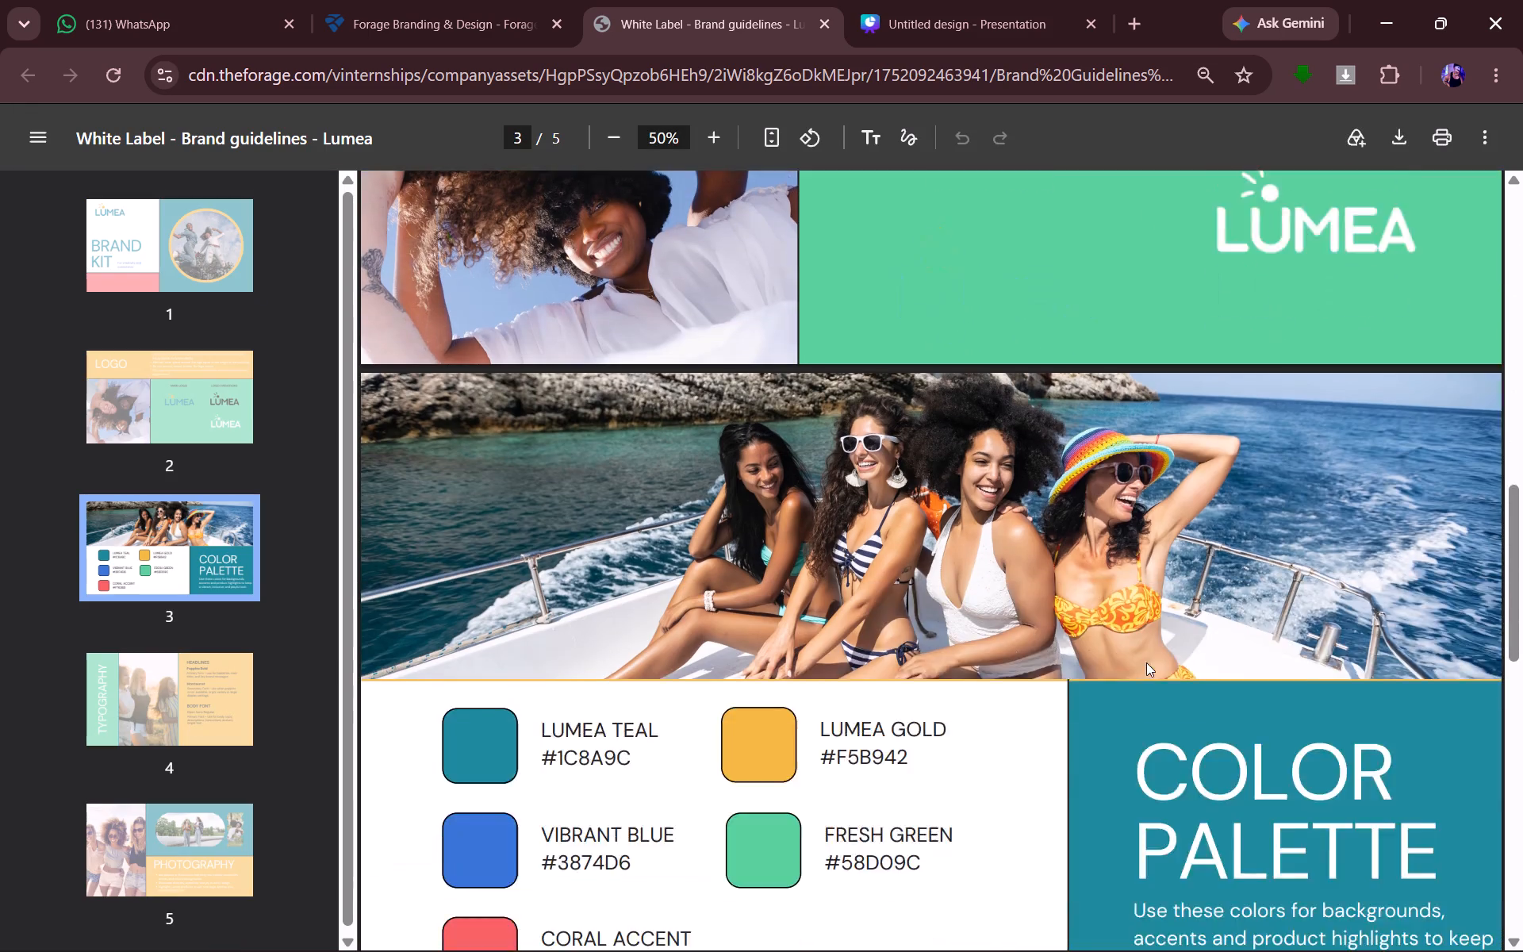
scroll(1270, 420, up, 3)
click(1249, 355)
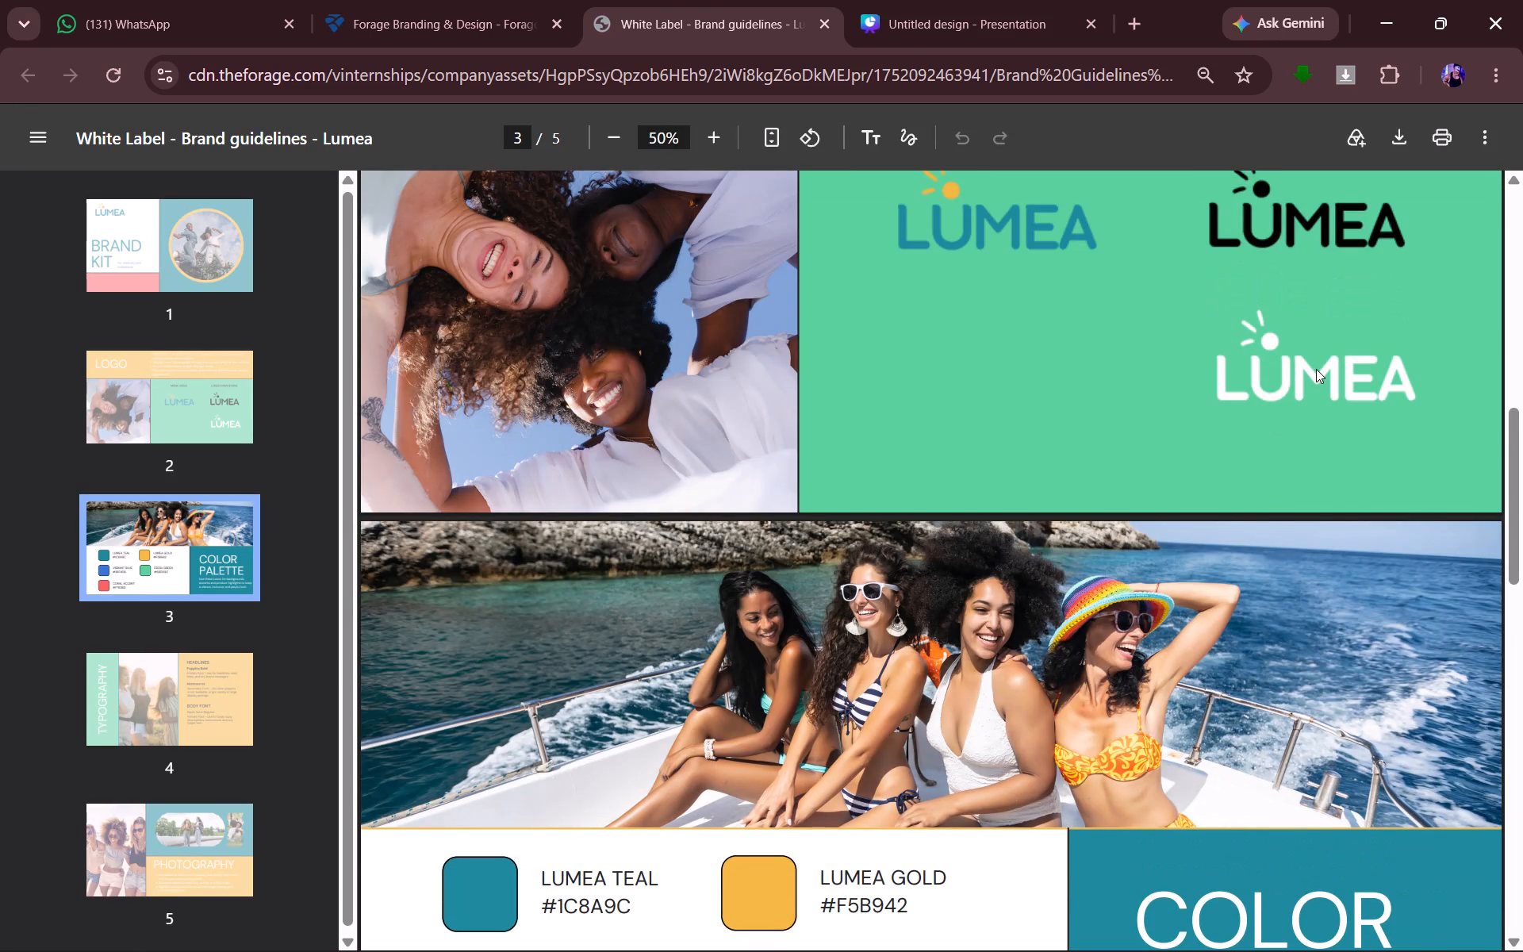
click(1316, 369)
click(1317, 370)
drag(1214, 365, 1444, 413)
scroll(1315, 667, down, 3)
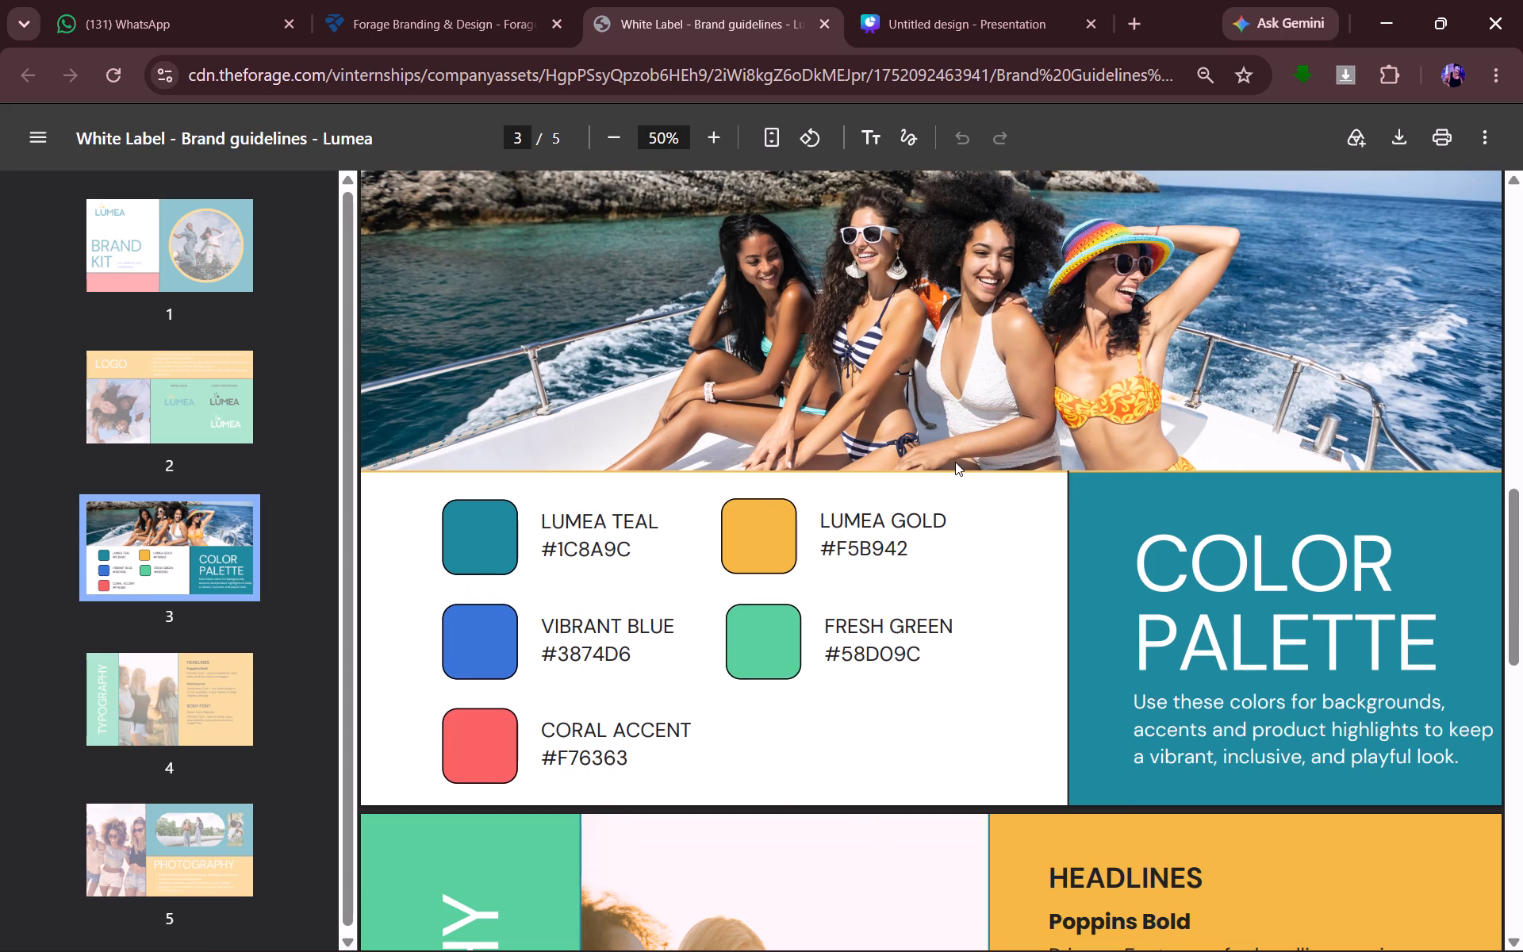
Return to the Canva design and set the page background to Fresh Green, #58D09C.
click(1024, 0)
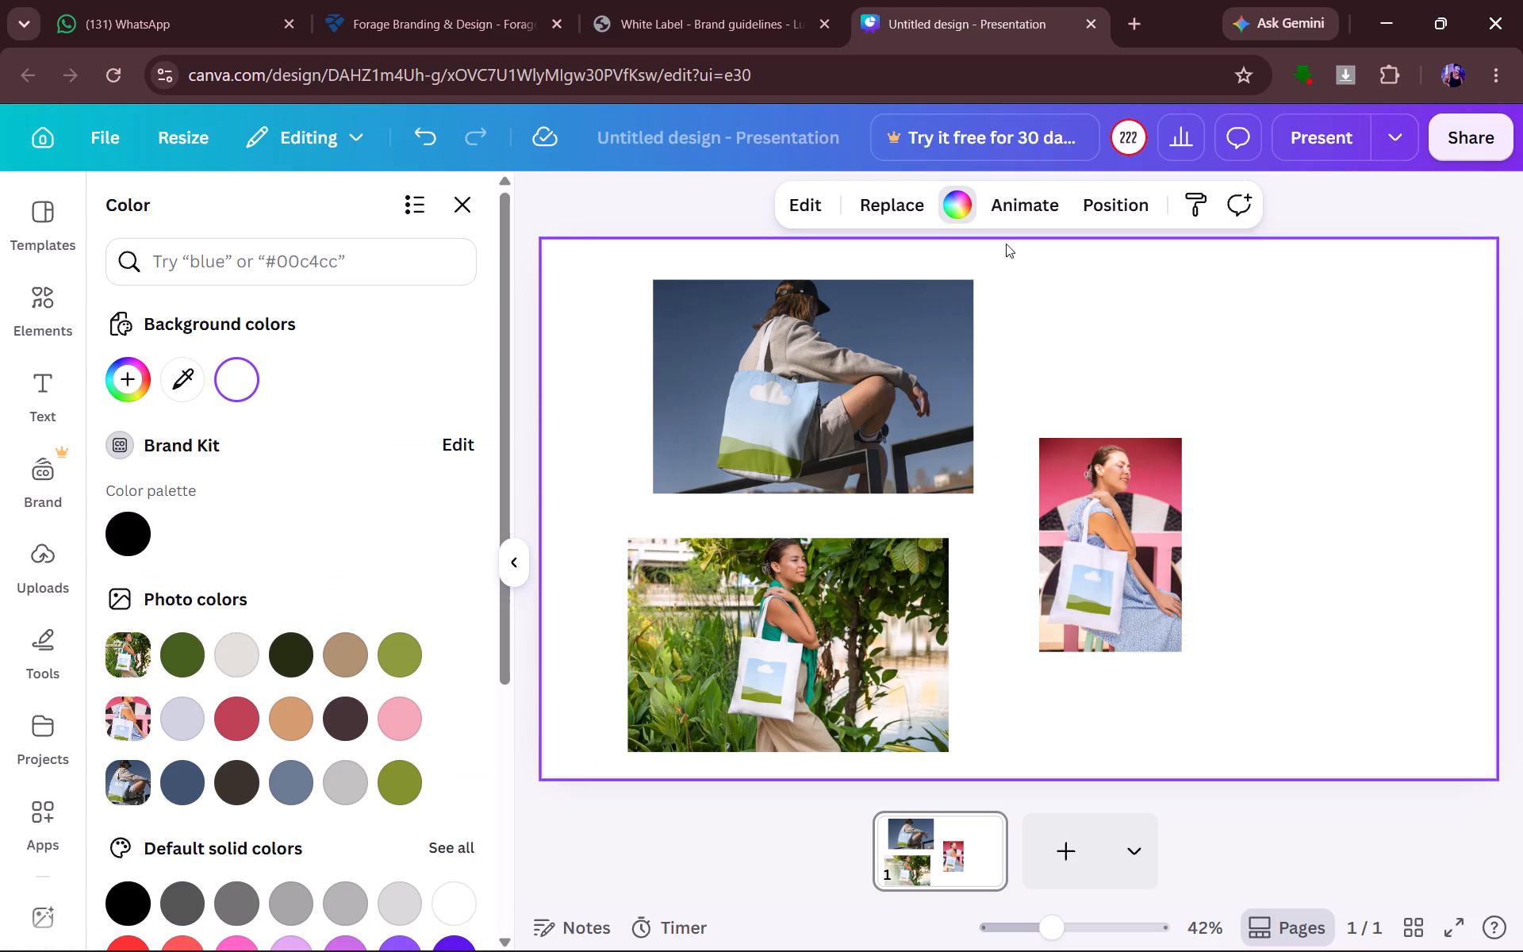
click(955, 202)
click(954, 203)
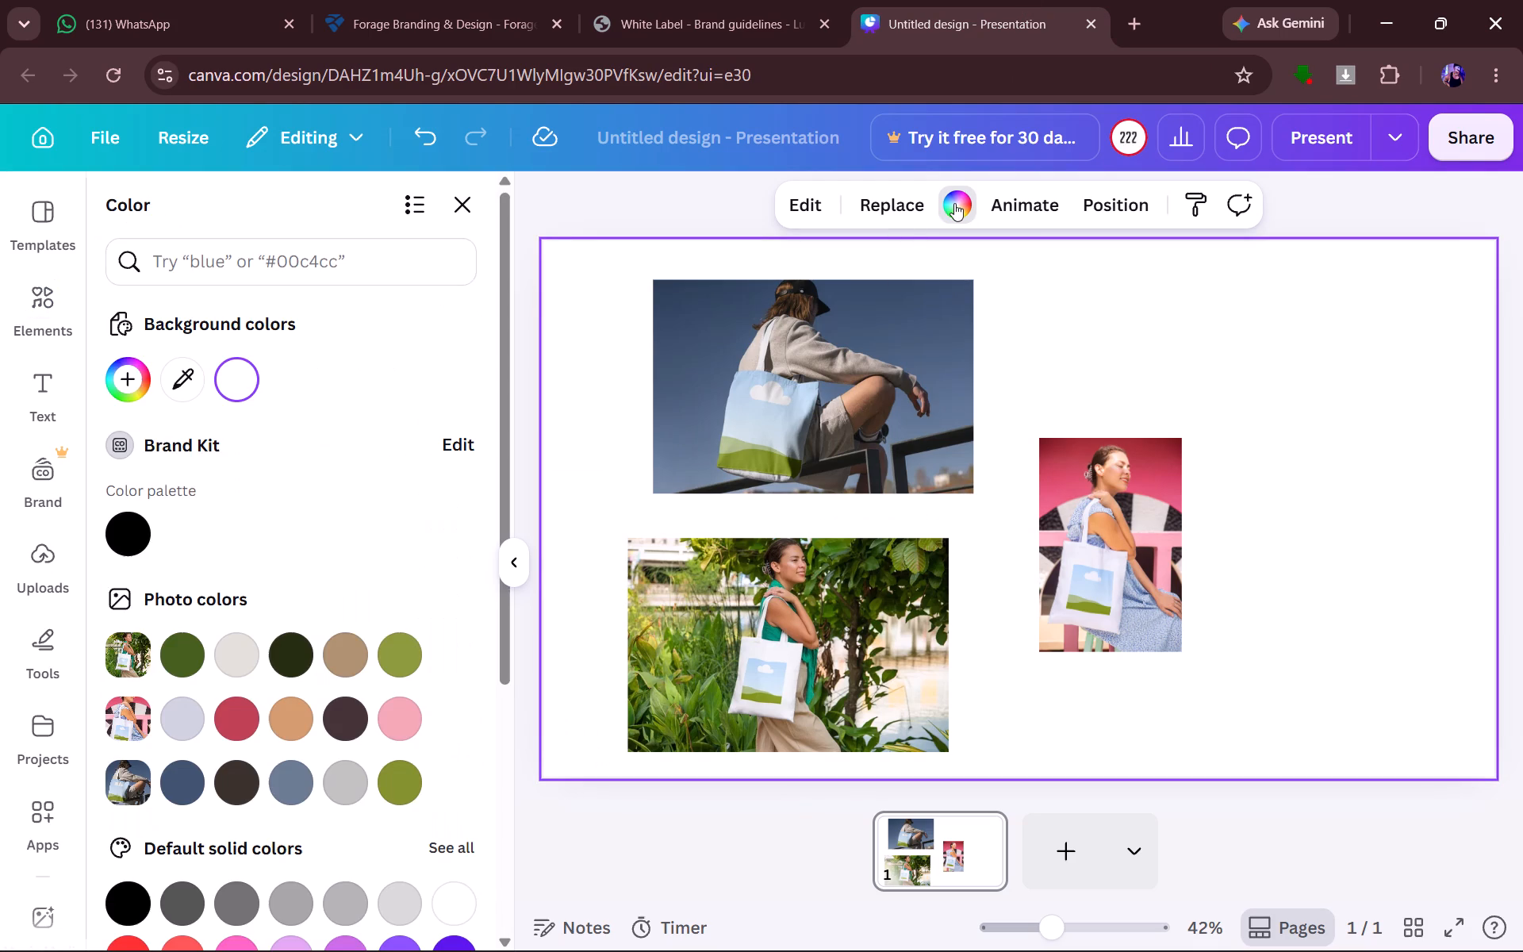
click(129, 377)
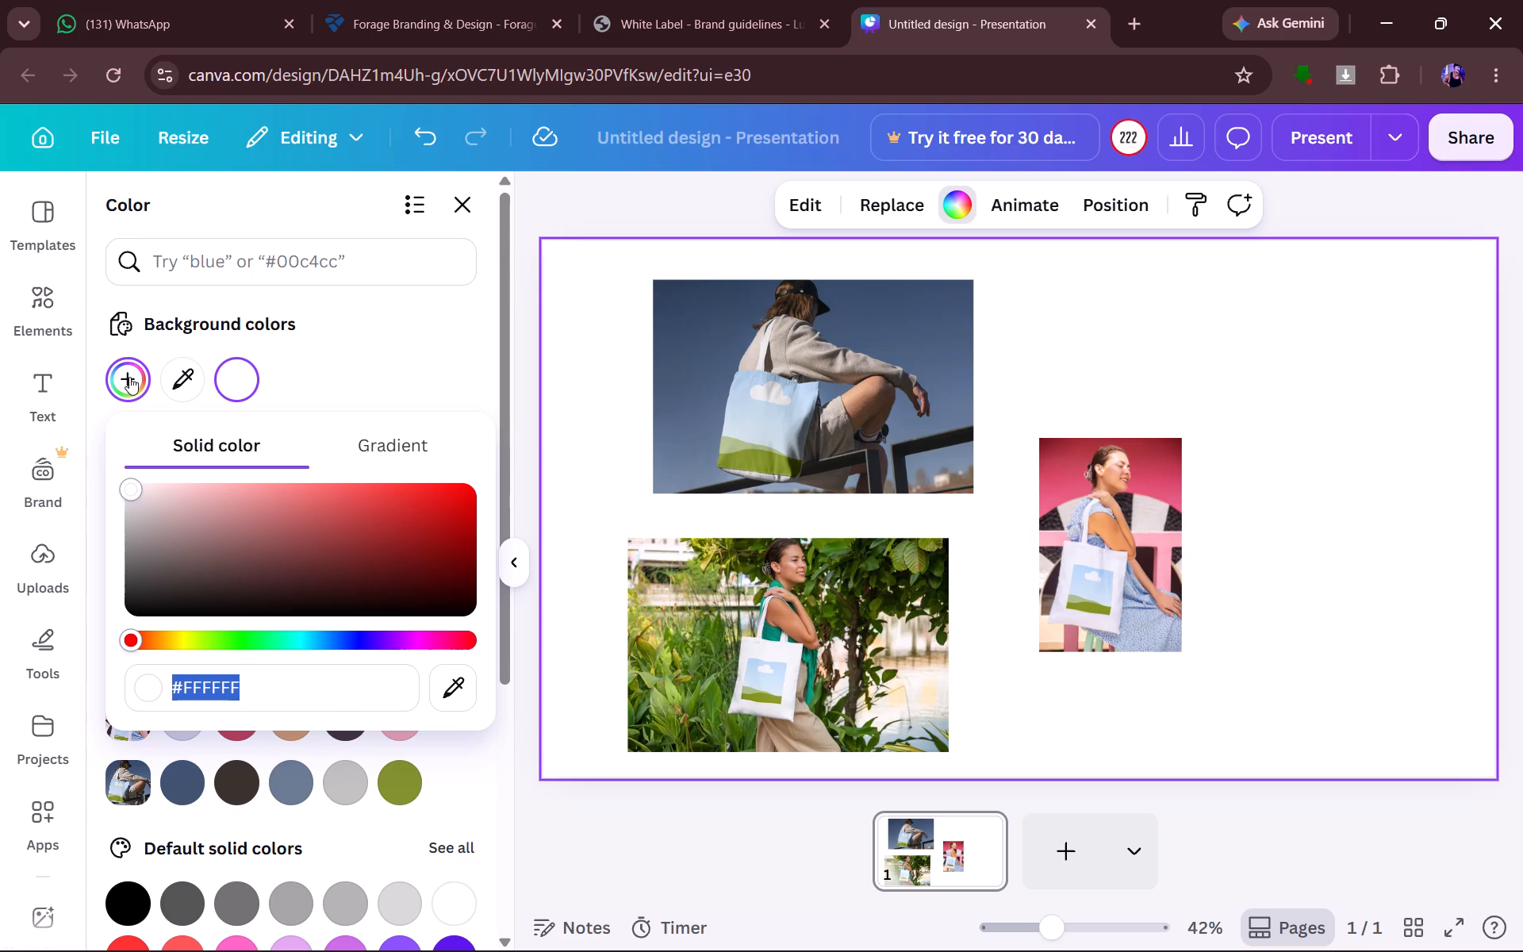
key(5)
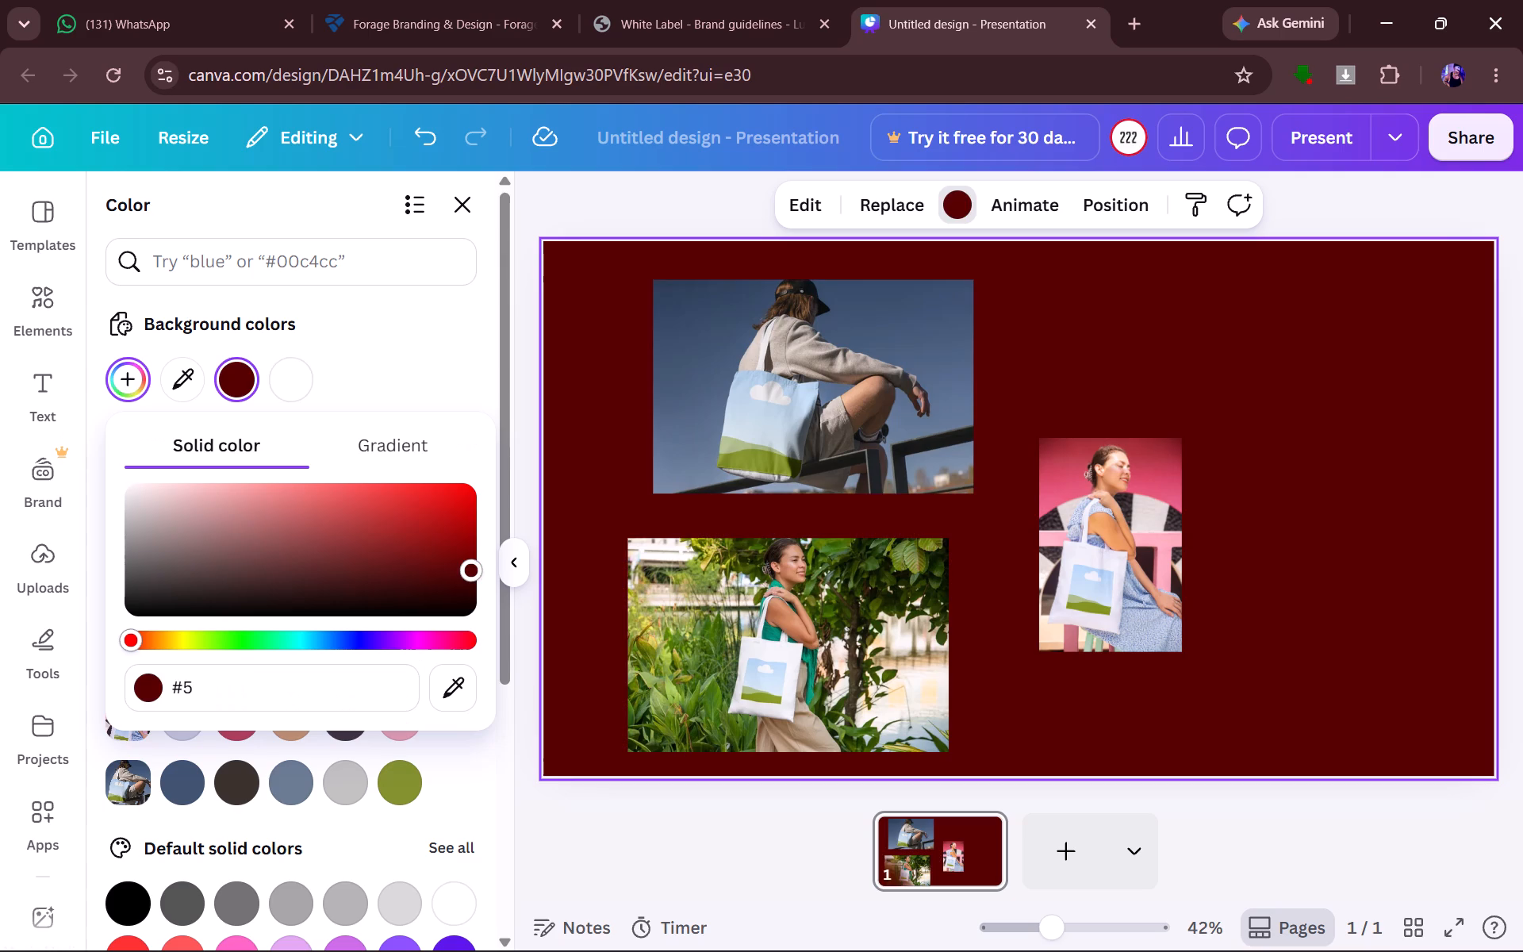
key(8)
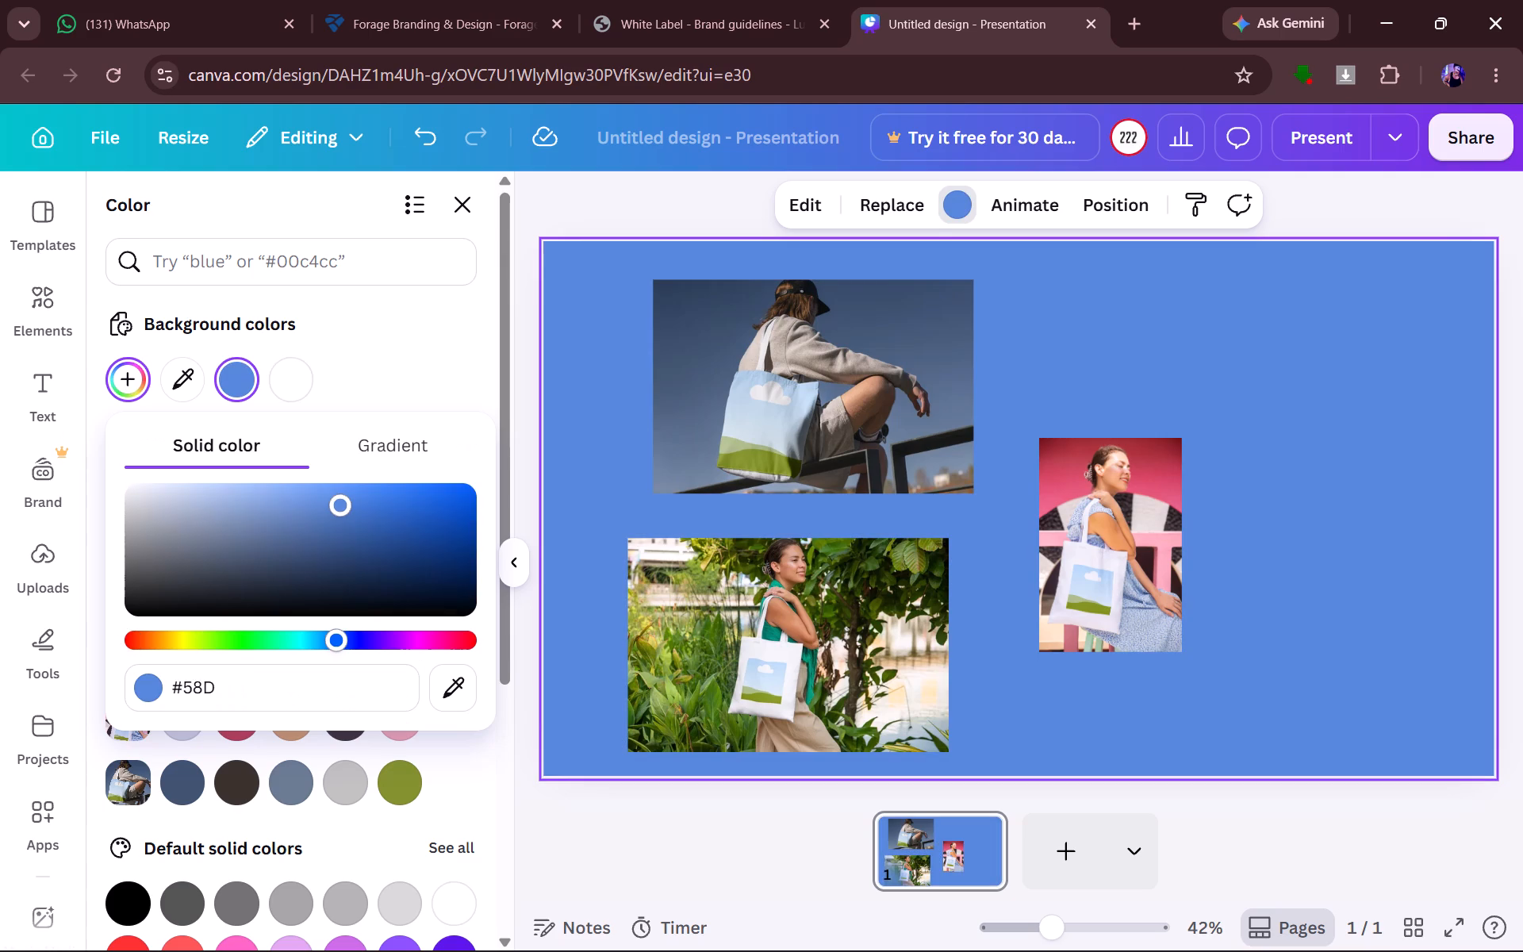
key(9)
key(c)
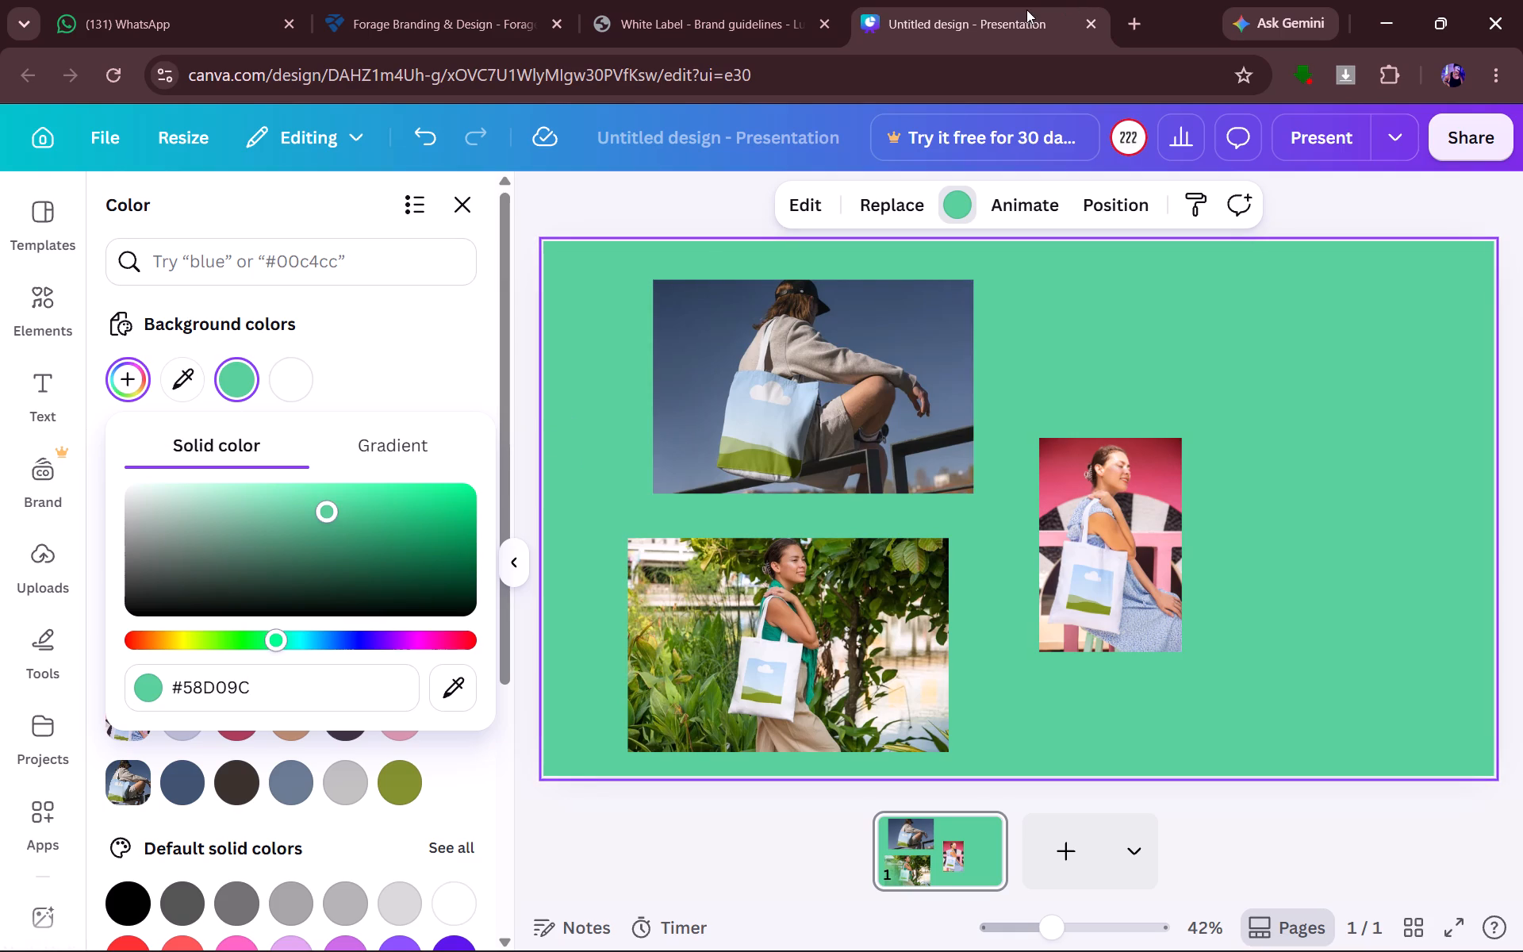
Check the palette in the brand guide and set the Canva page background to Lumea Teal, #1C8A9C.
click(727, 35)
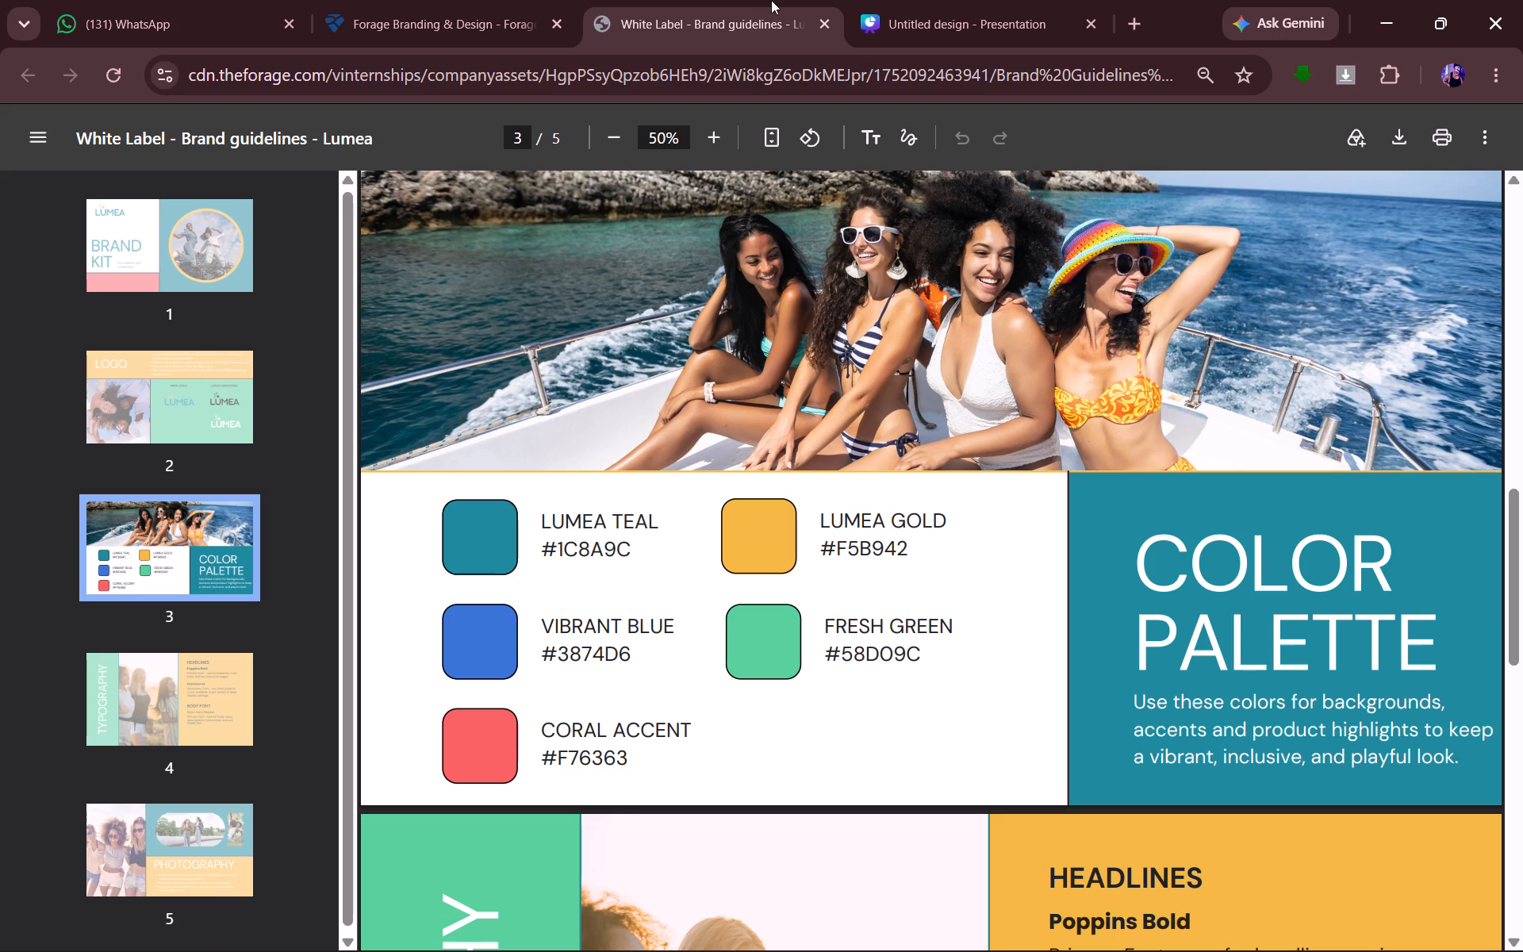
click(919, 23)
text(1c)
text(8a9c)
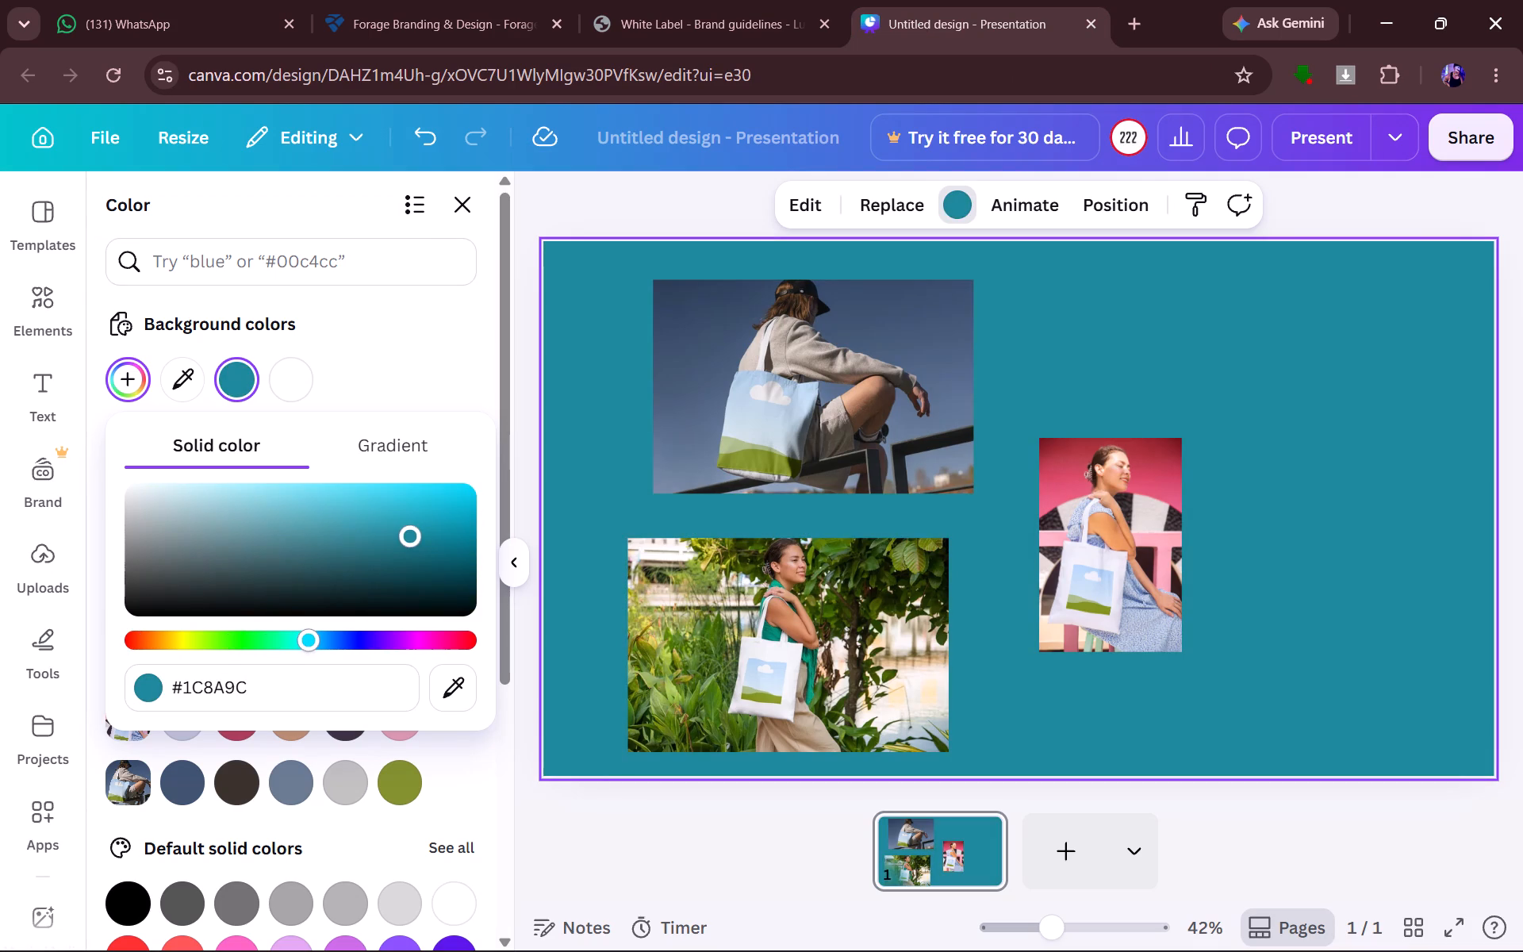
click(1264, 829)
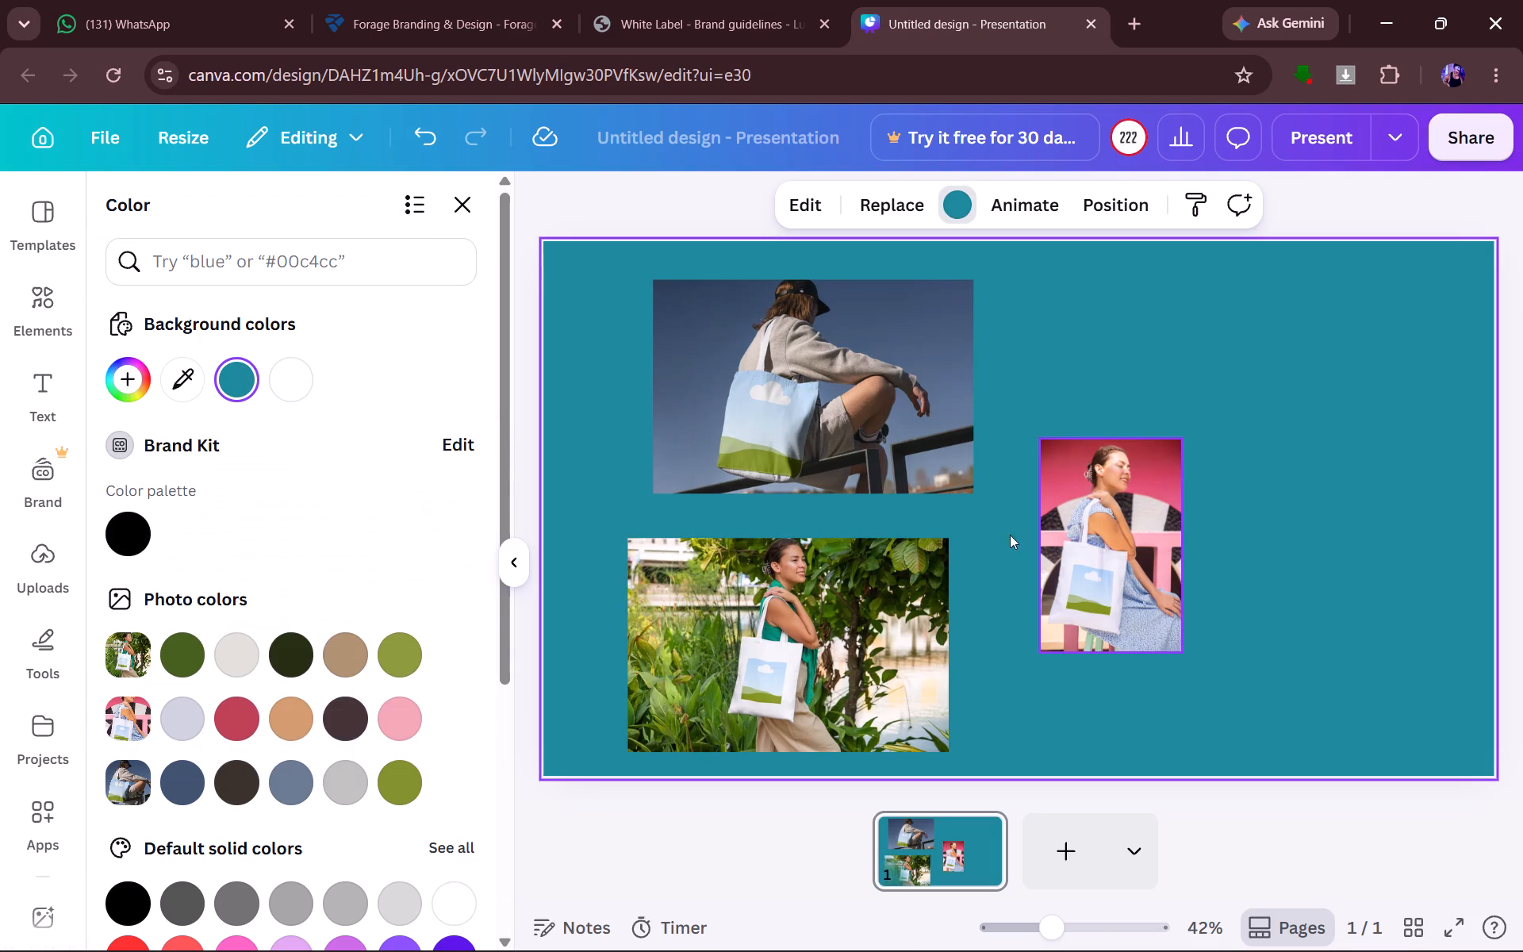
Move the garden mockup to the page's upper-right area and the seated-person mockup to the lower-right area beneath it.
drag(802, 652, 1310, 386)
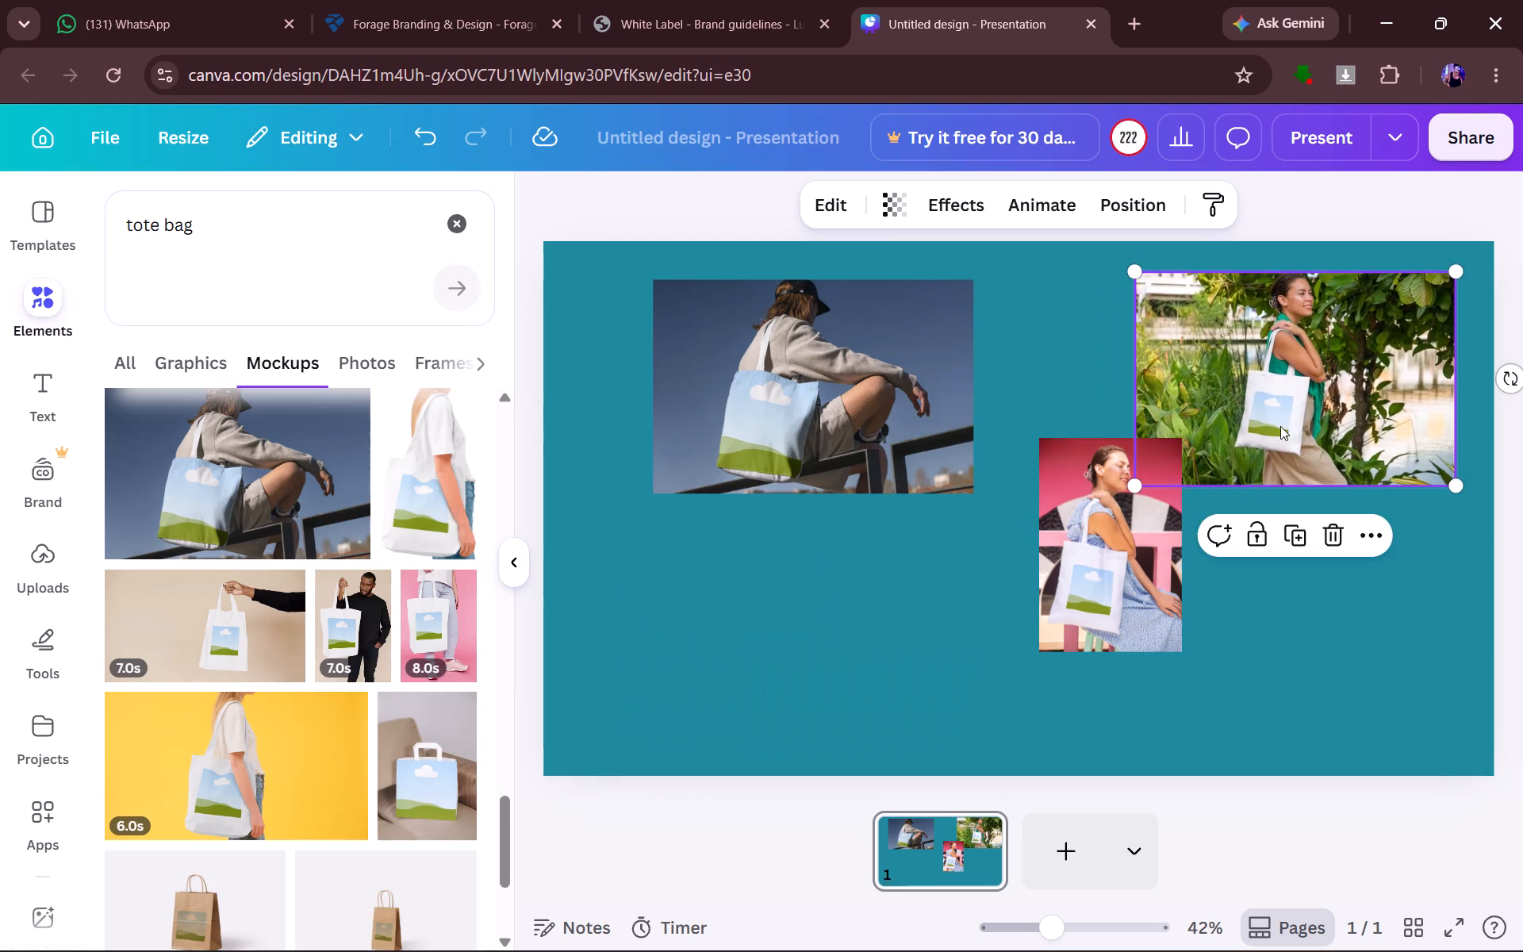
drag(833, 441, 1325, 682)
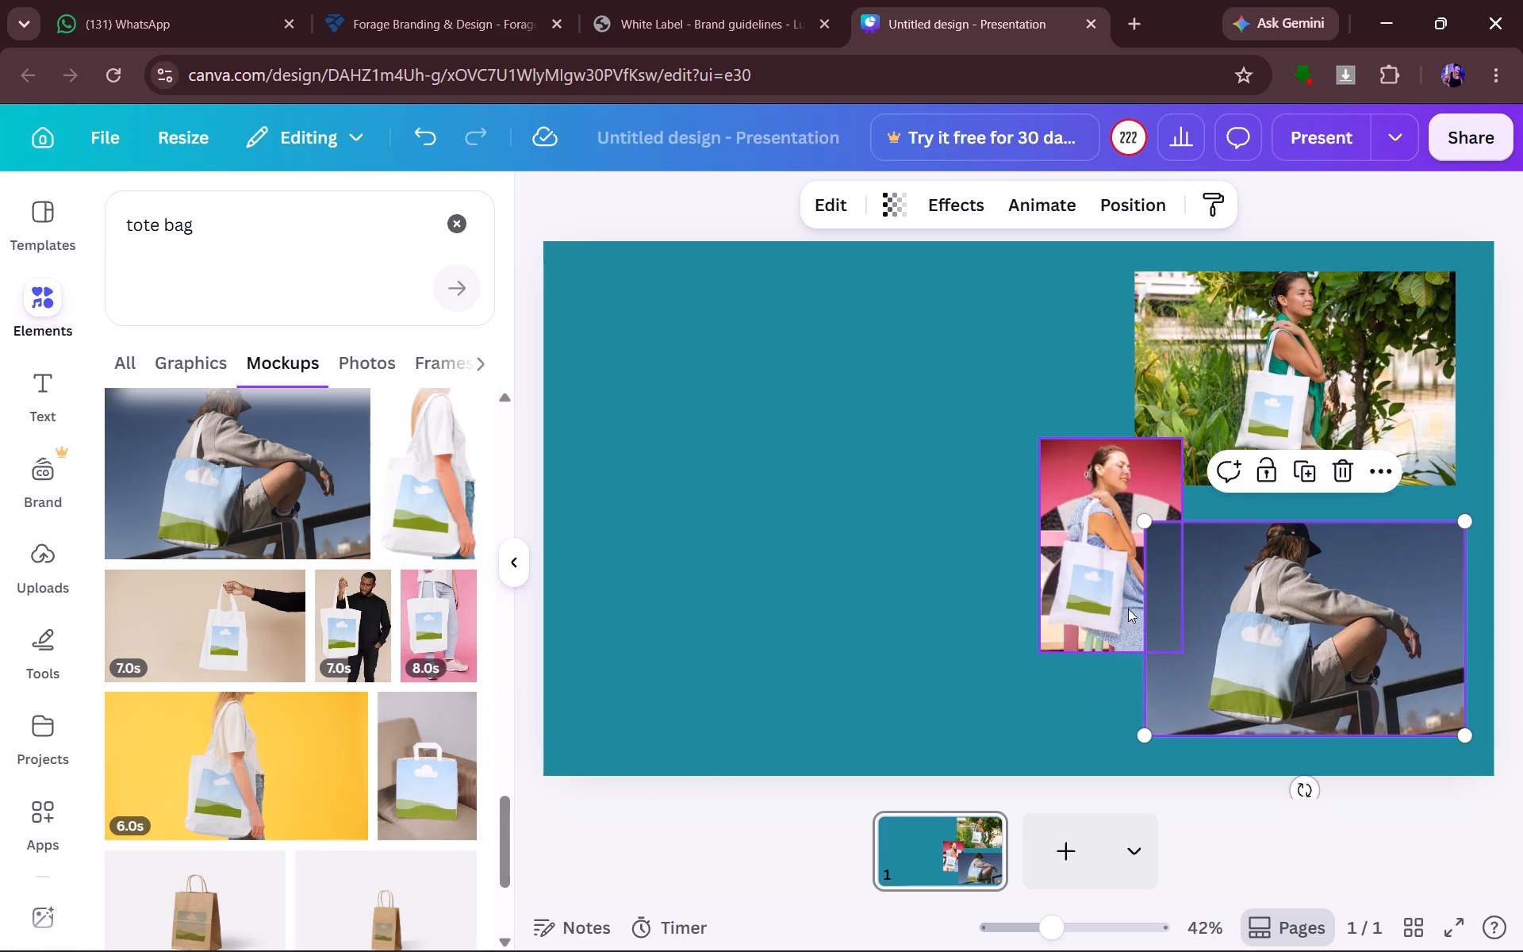
Move the pink-wall mockup to the left of the garden mockup and enlarge it to about twice its width and height.
drag(1105, 601, 1025, 455)
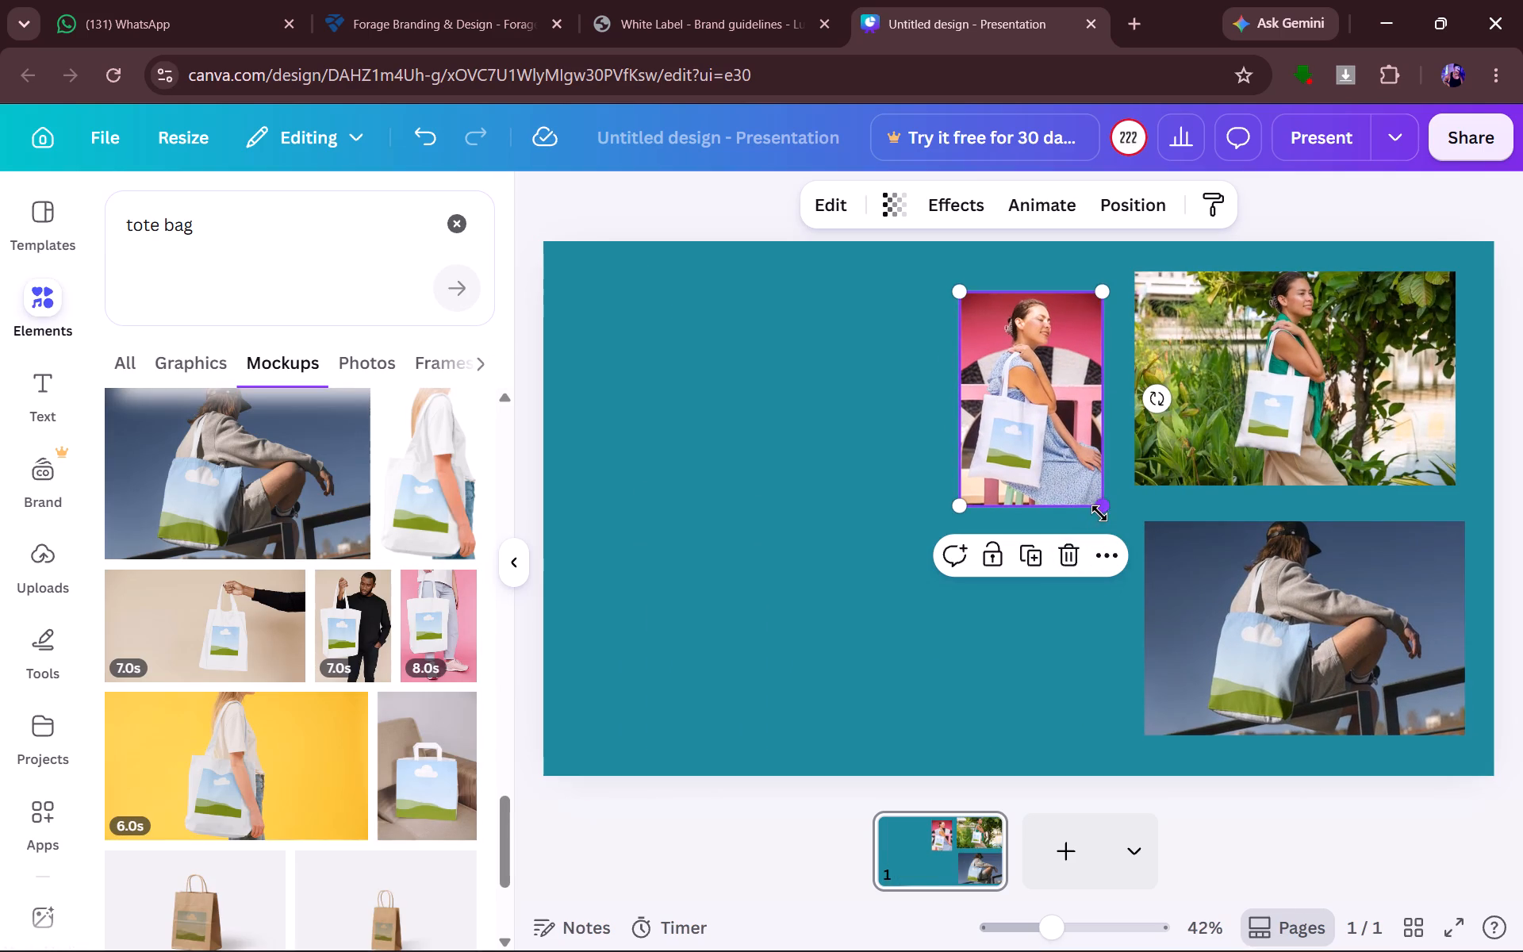
drag(1101, 509, 1275, 697)
click(852, 574)
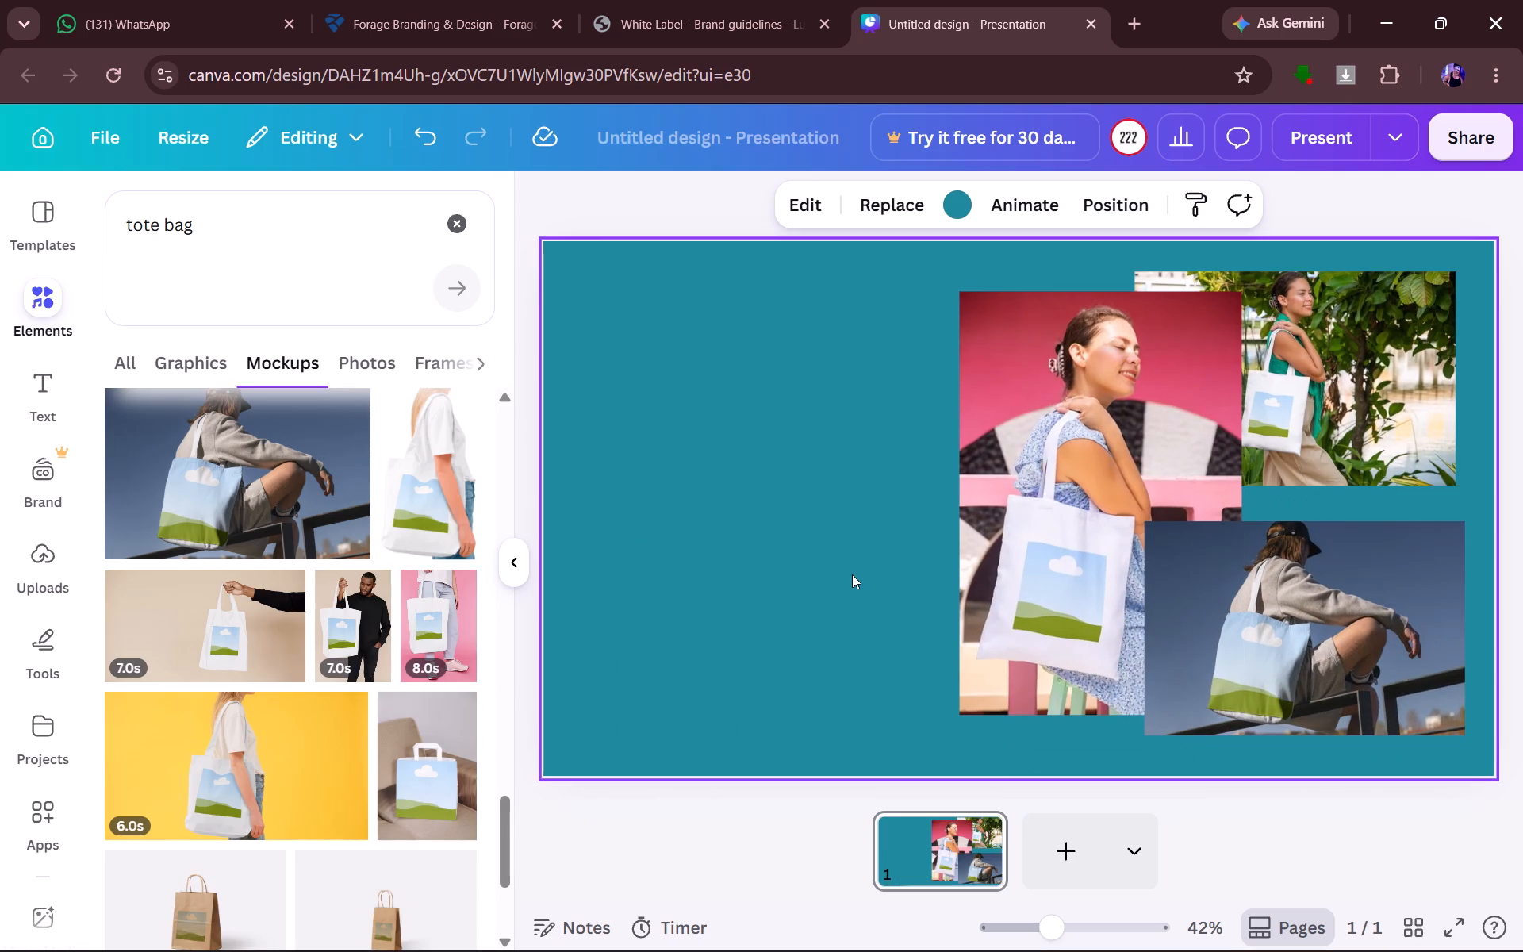
Shift the pink-wall mockup slightly to the left, away from the other two tote bag mockups.
drag(1034, 451, 1009, 451)
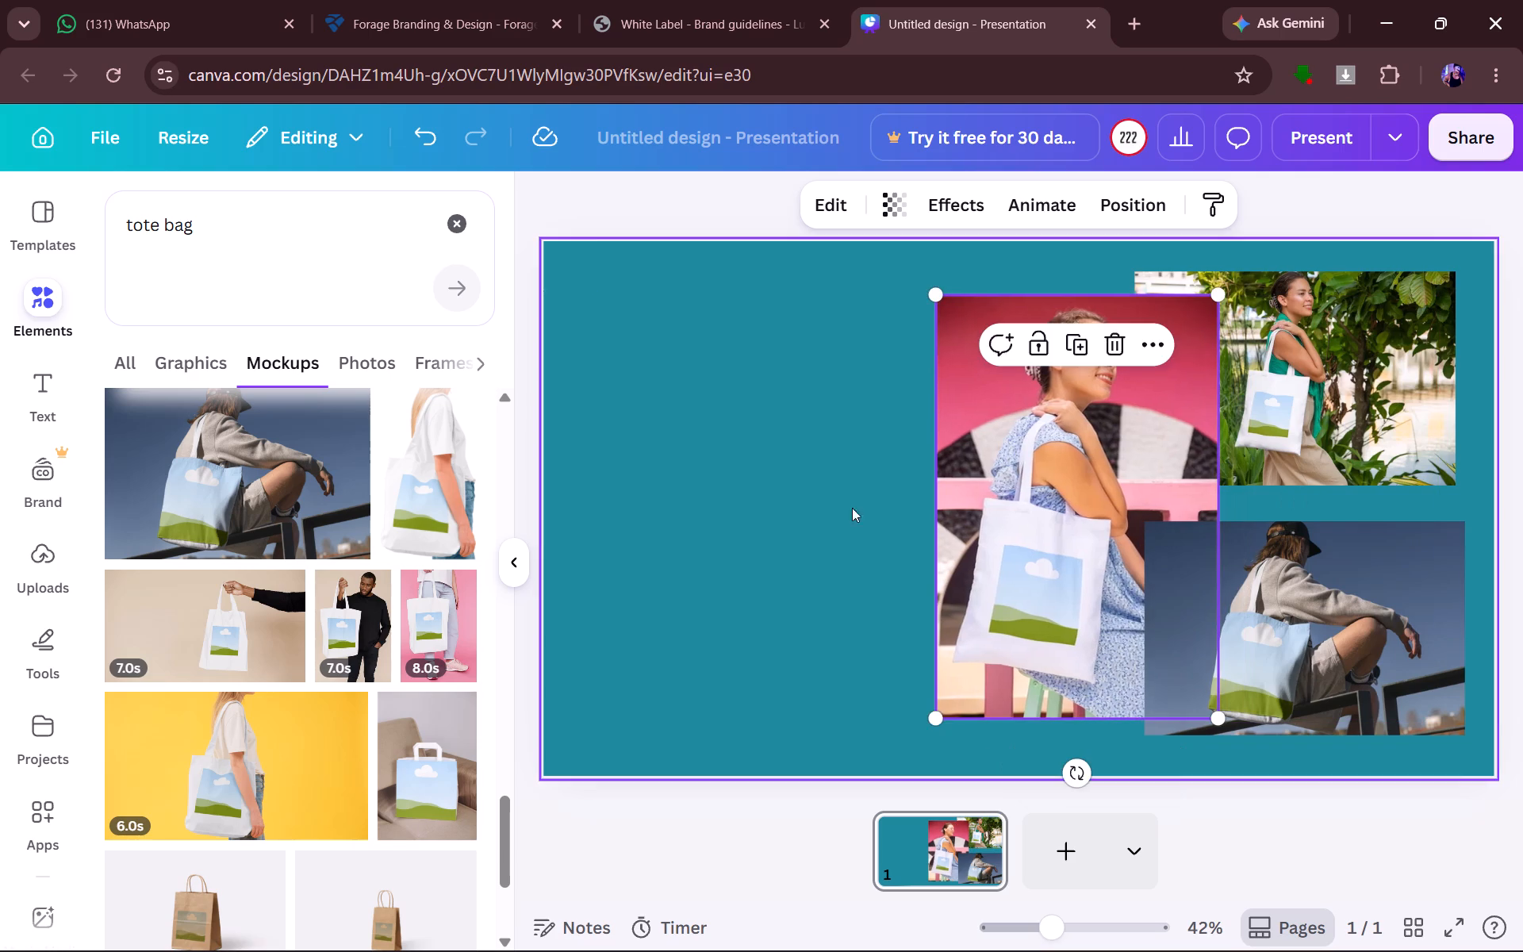
click(788, 528)
Bring the garden mockup to the front so it overlaps the pink-wall mockup.
click(1402, 347)
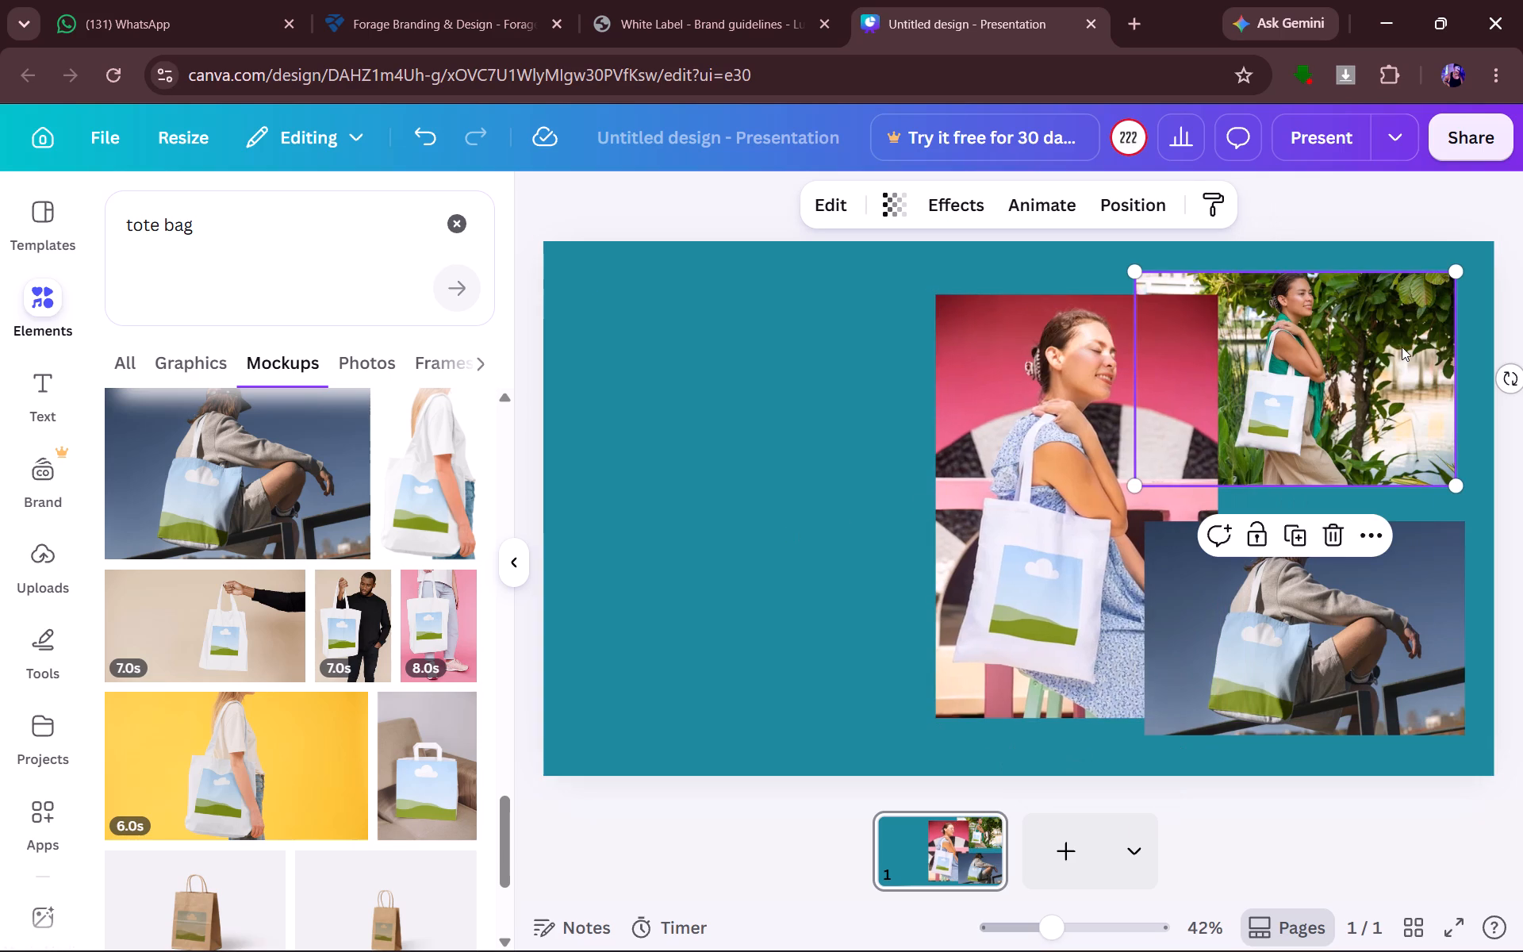
right_click(1402, 347)
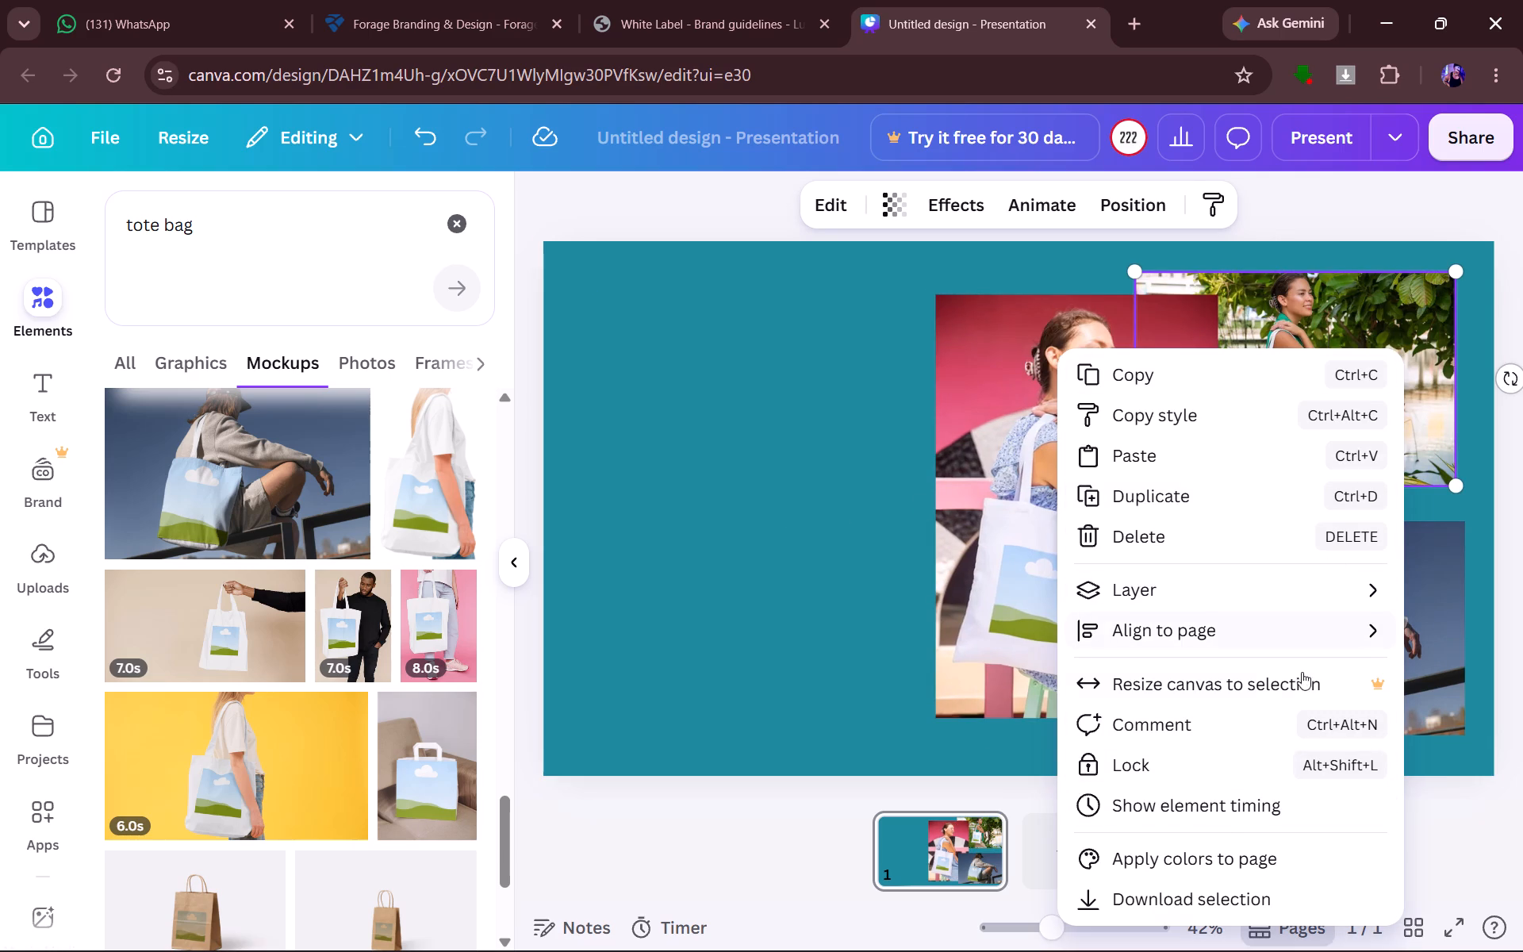
click(1355, 587)
click(970, 599)
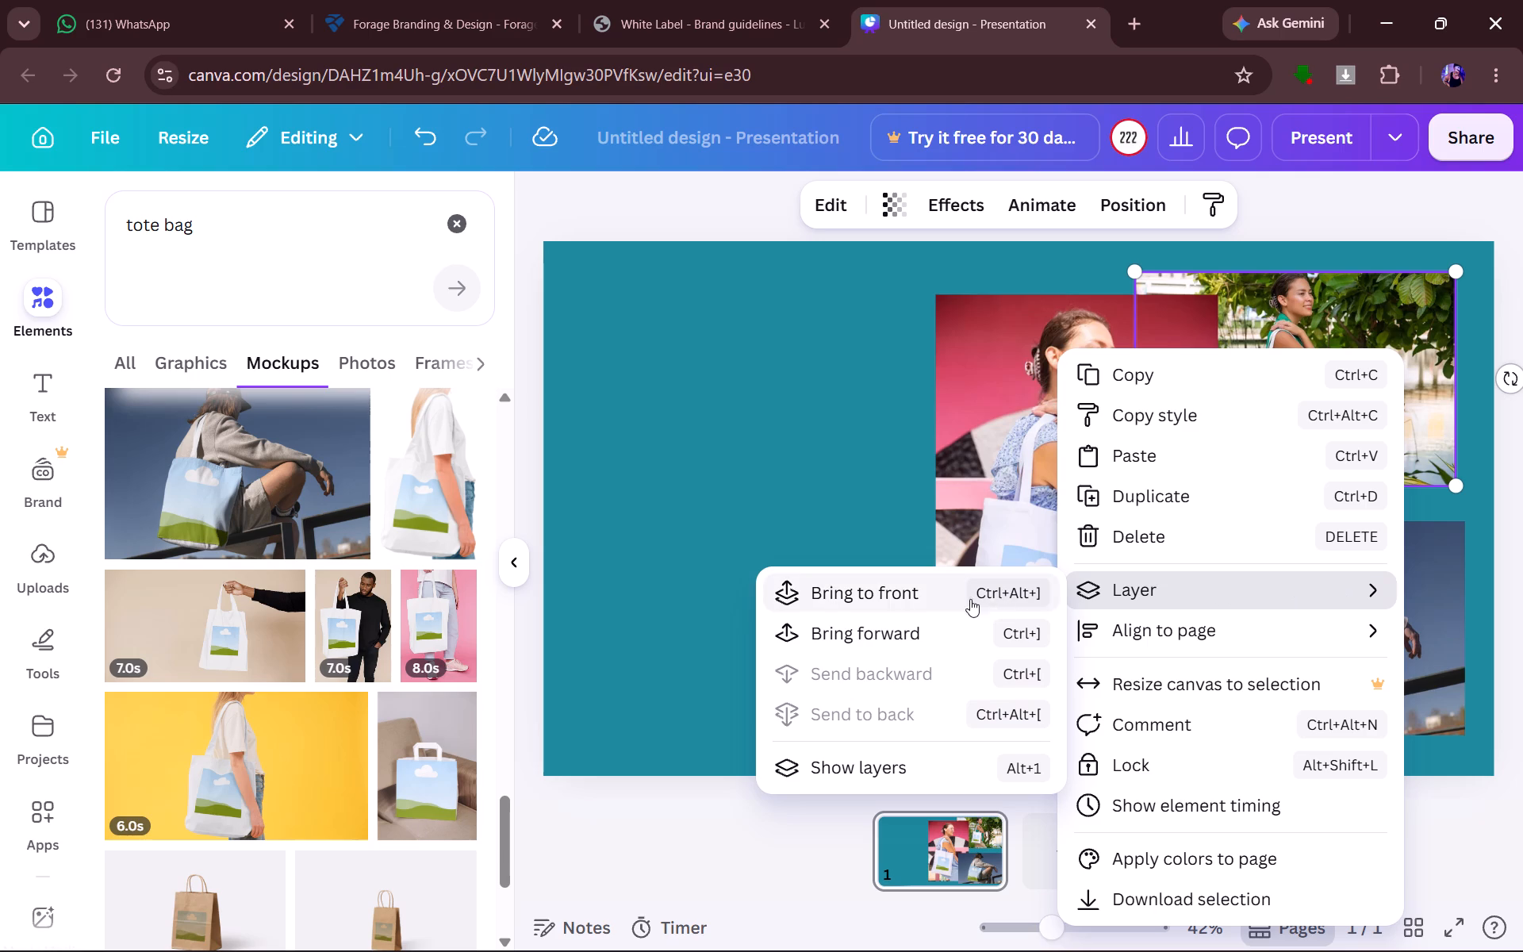
click(725, 494)
click(724, 493)
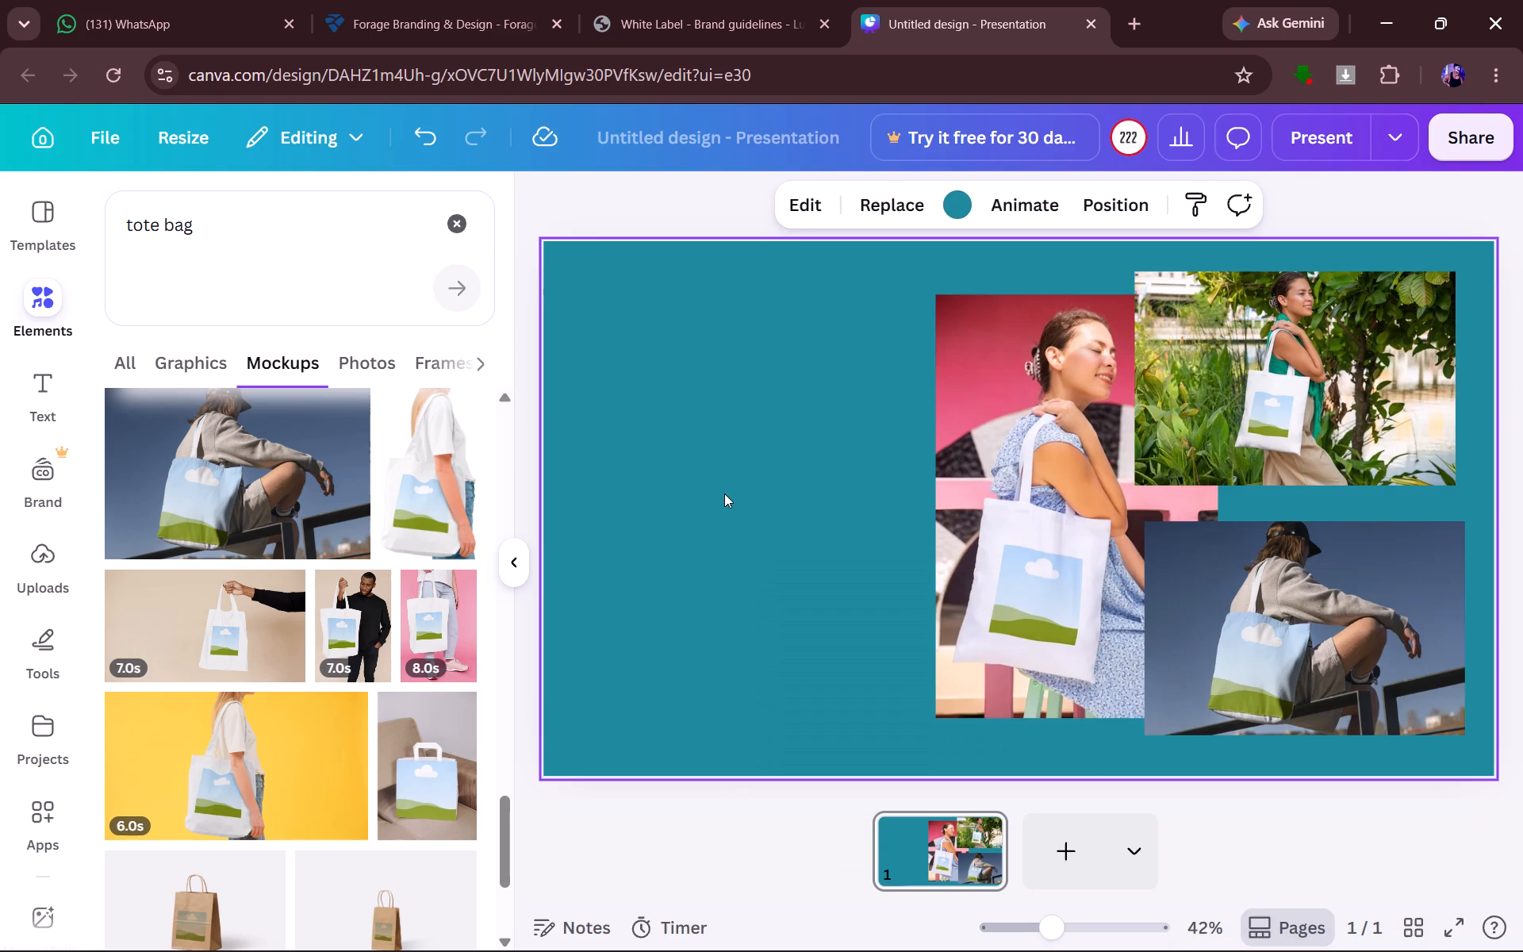
Move the seated-person mockup into the page's lower-right corner and the garden mockup closer to the upper-right corner.
drag(1189, 574, 1224, 571)
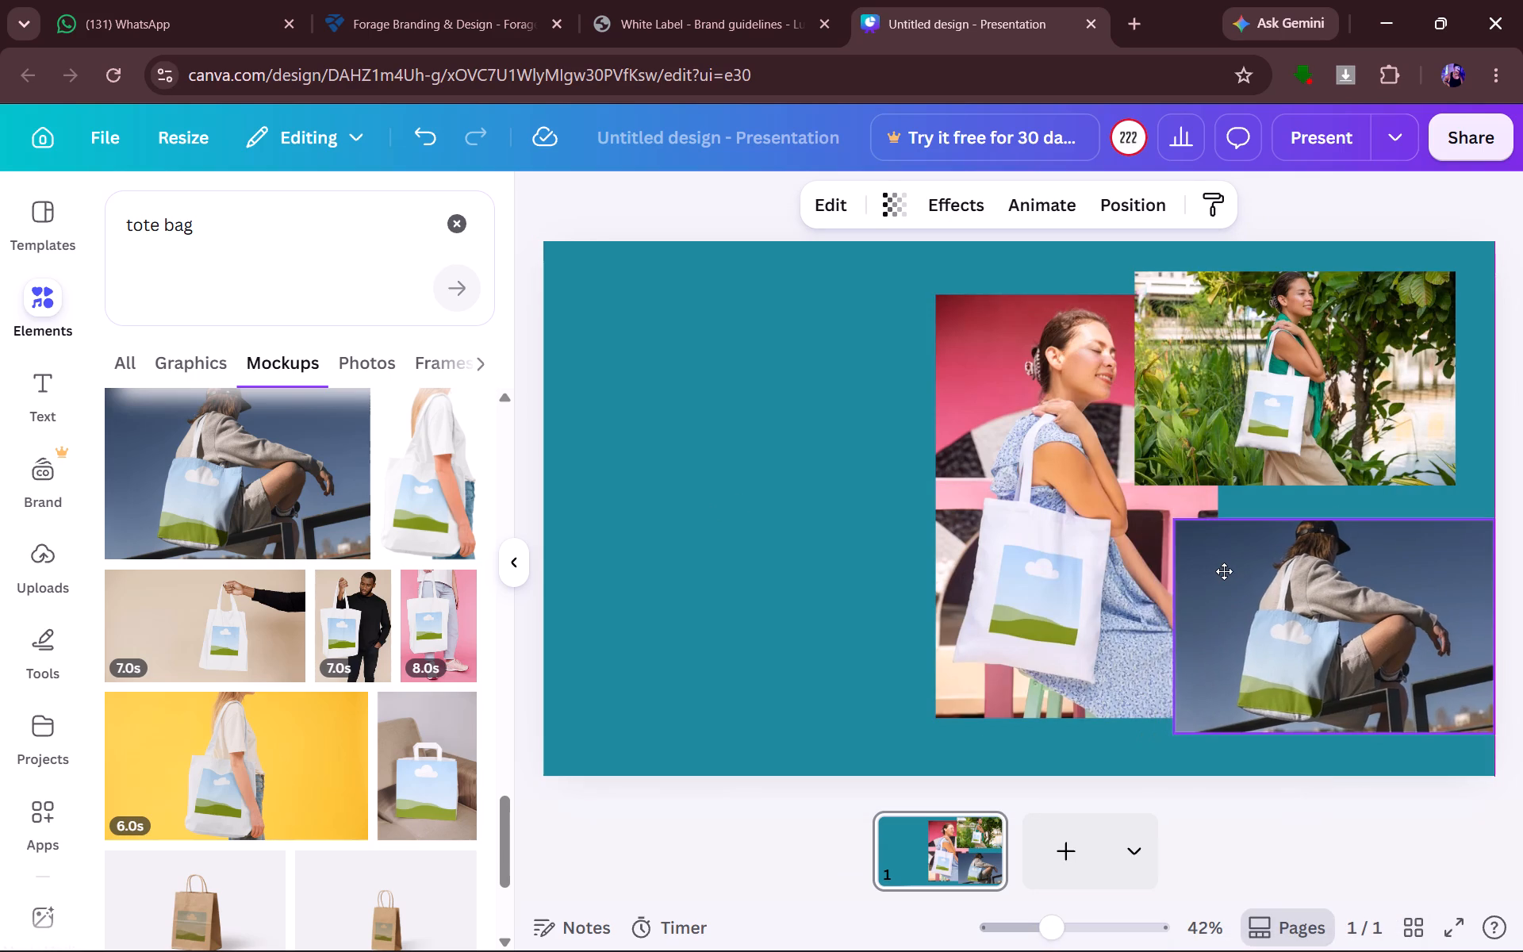
drag(1224, 571, 1222, 612)
click(736, 625)
drag(1350, 340, 1341, 357)
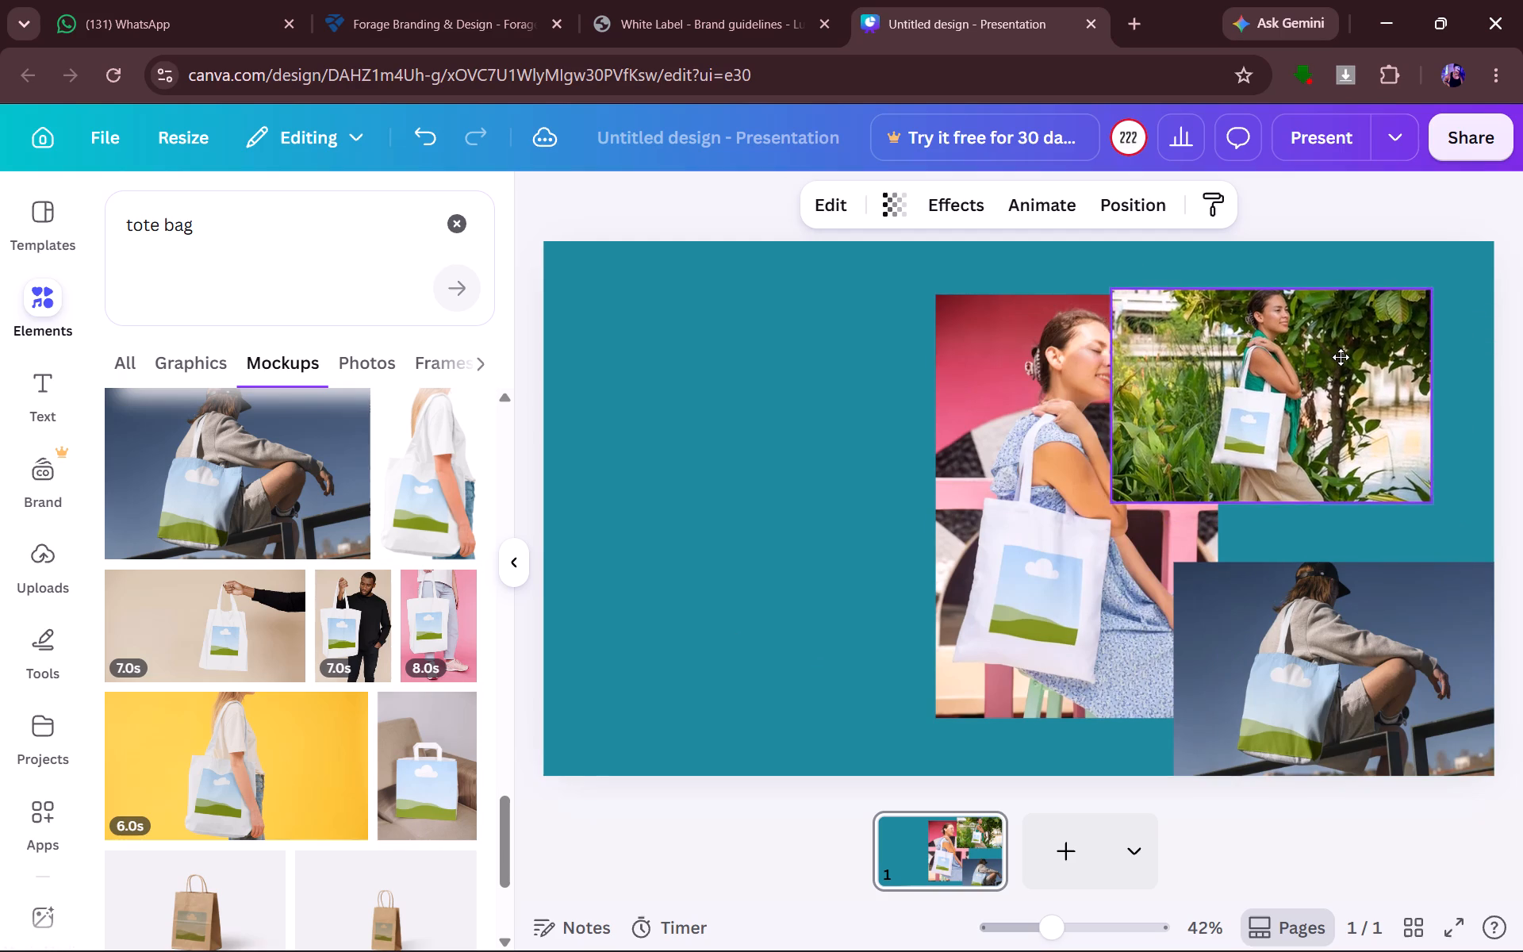
drag(1341, 357, 1371, 325)
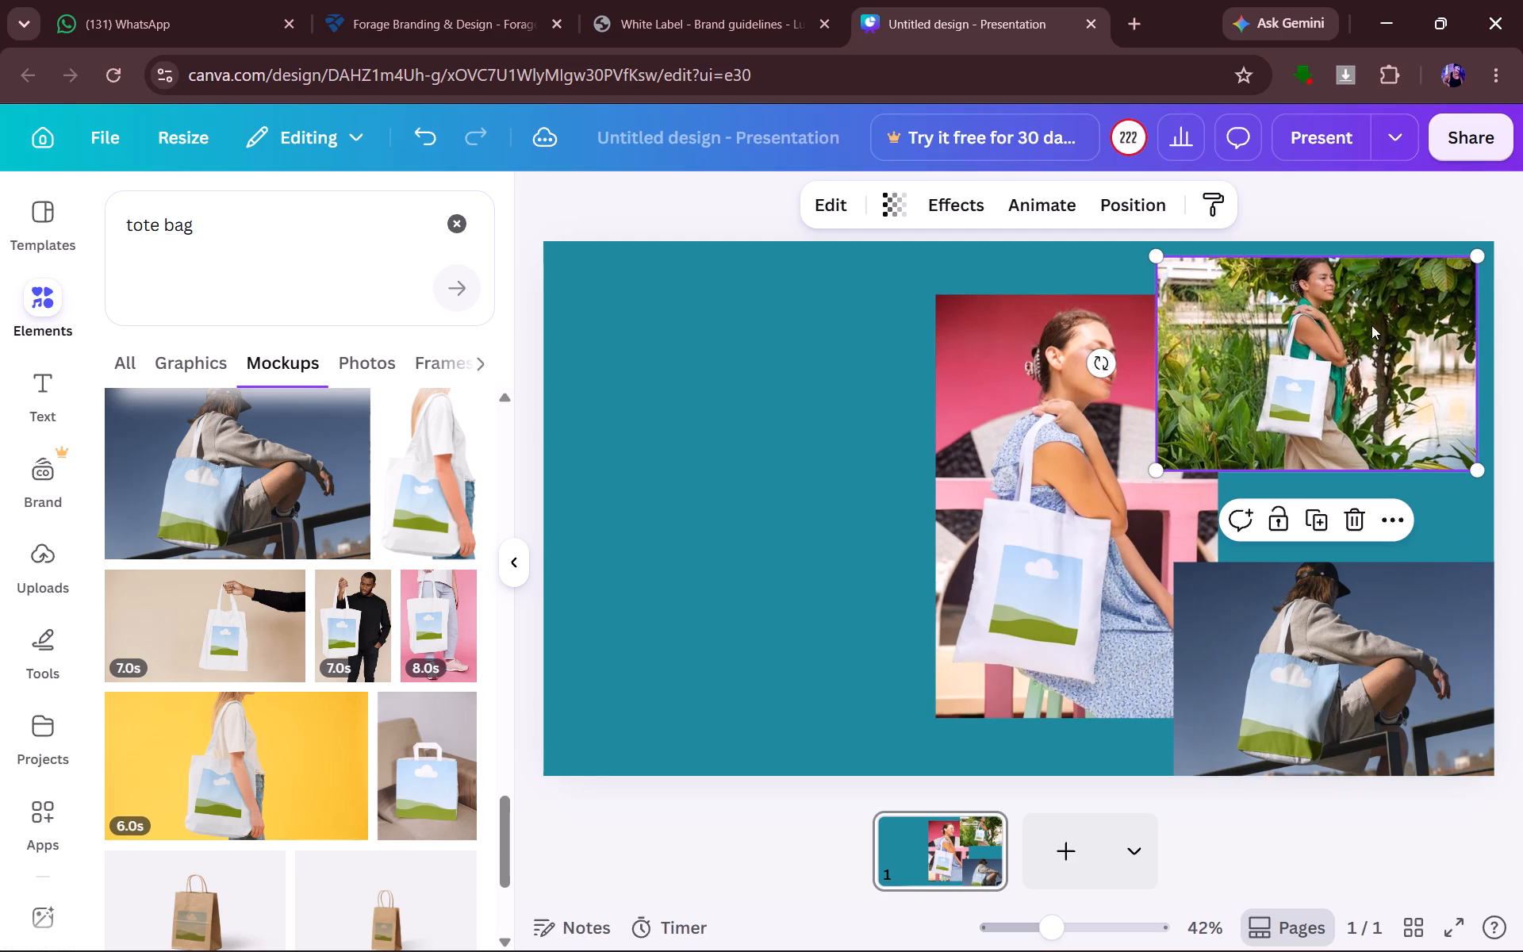
click(791, 516)
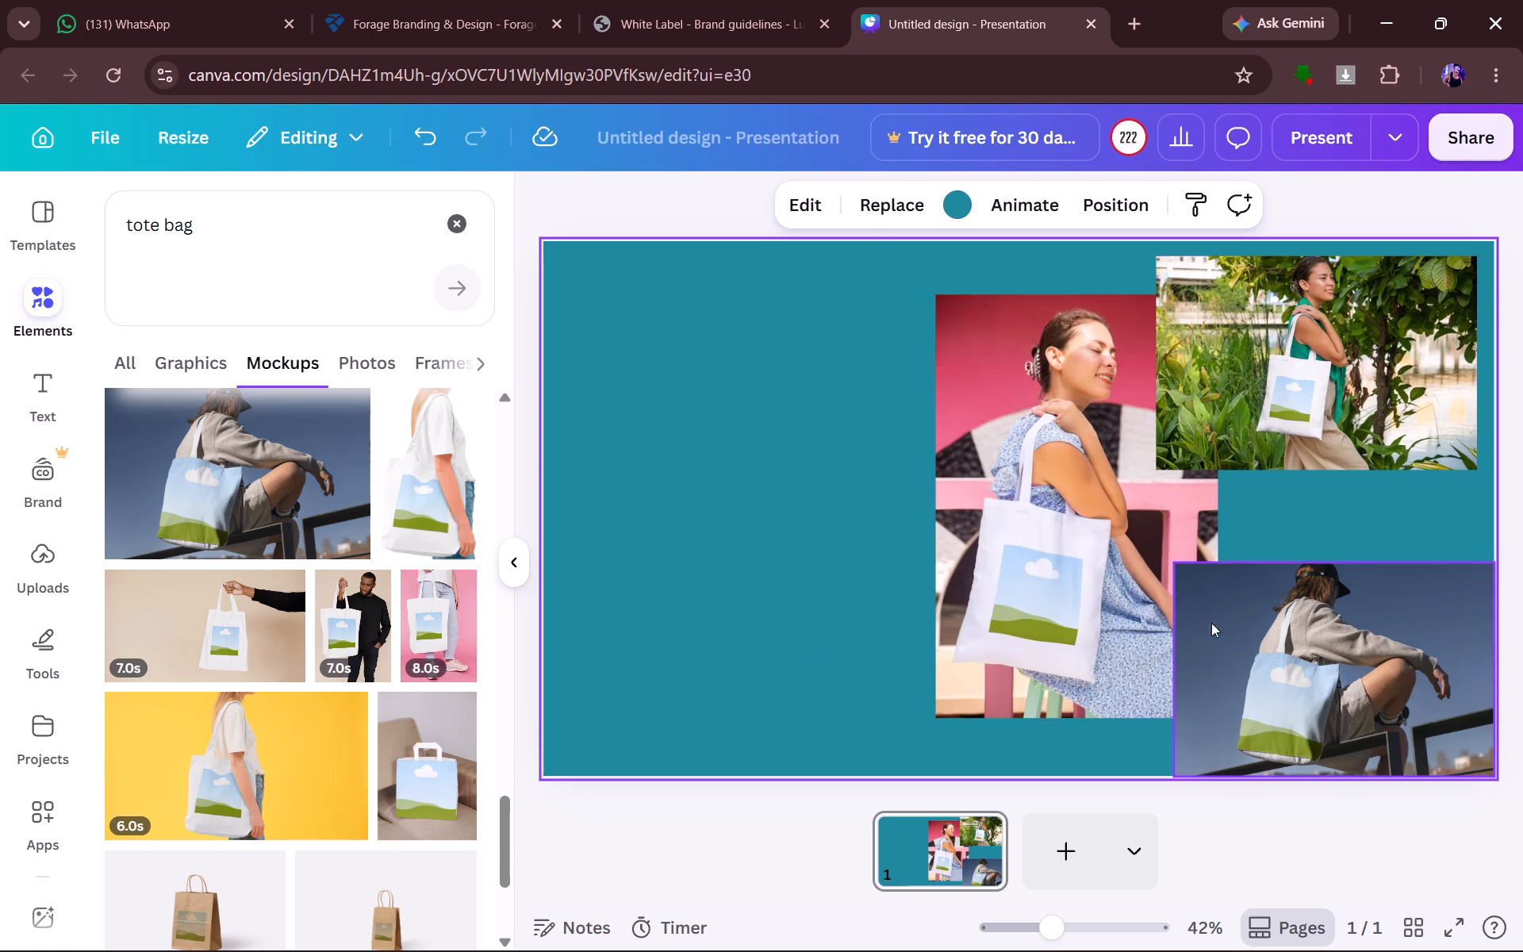
click(1071, 562)
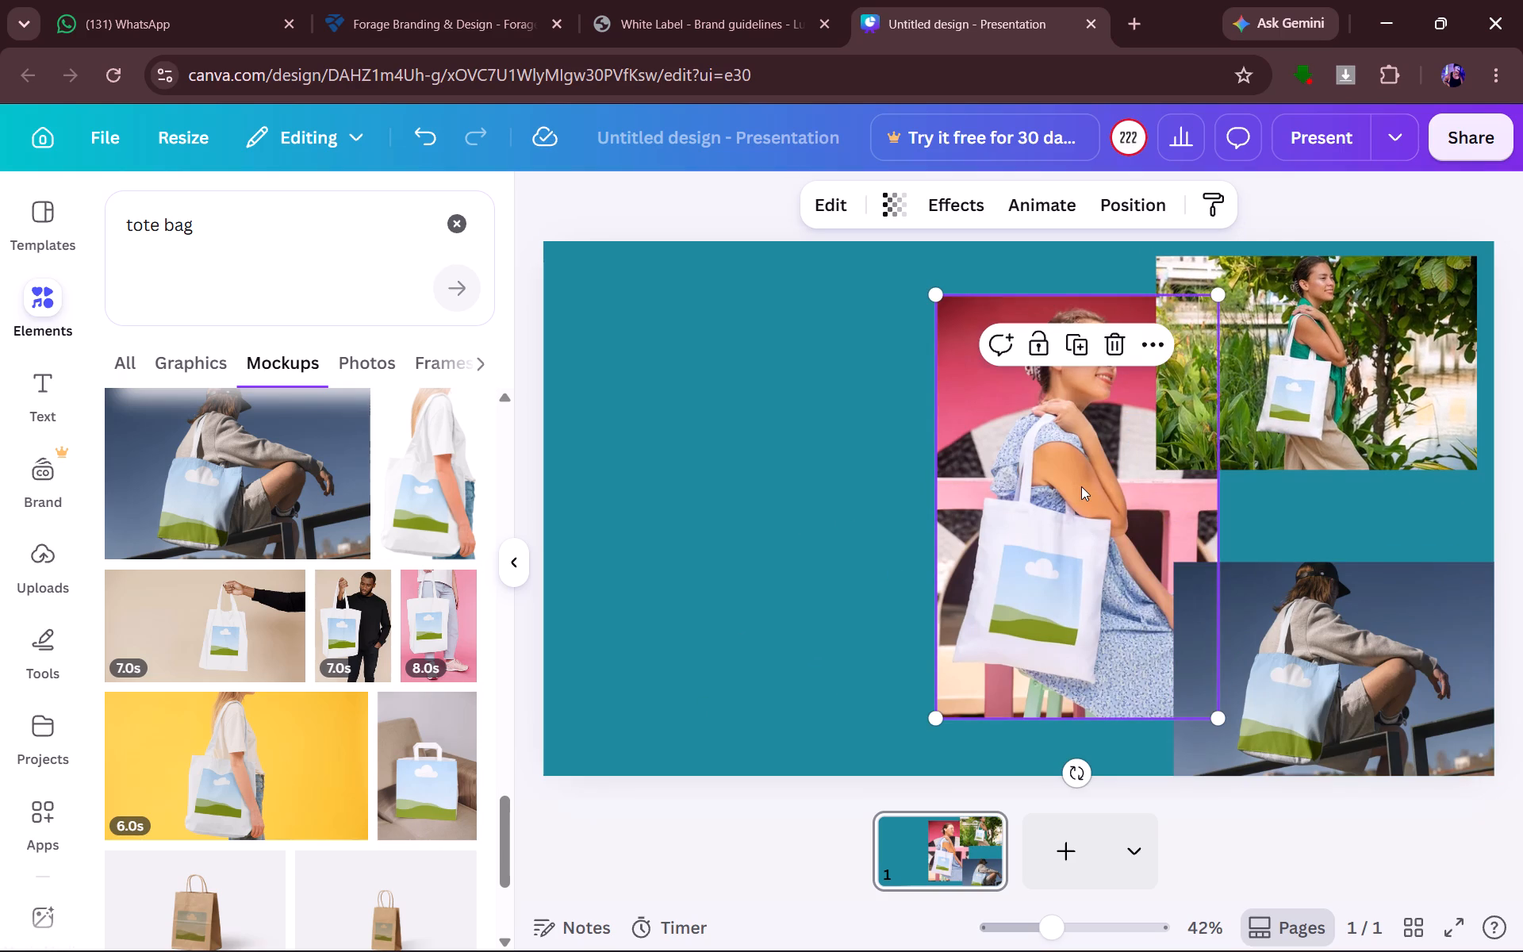
Look through the previously uploaded images for Lumea brand material to use on the moodboard.
click(52, 547)
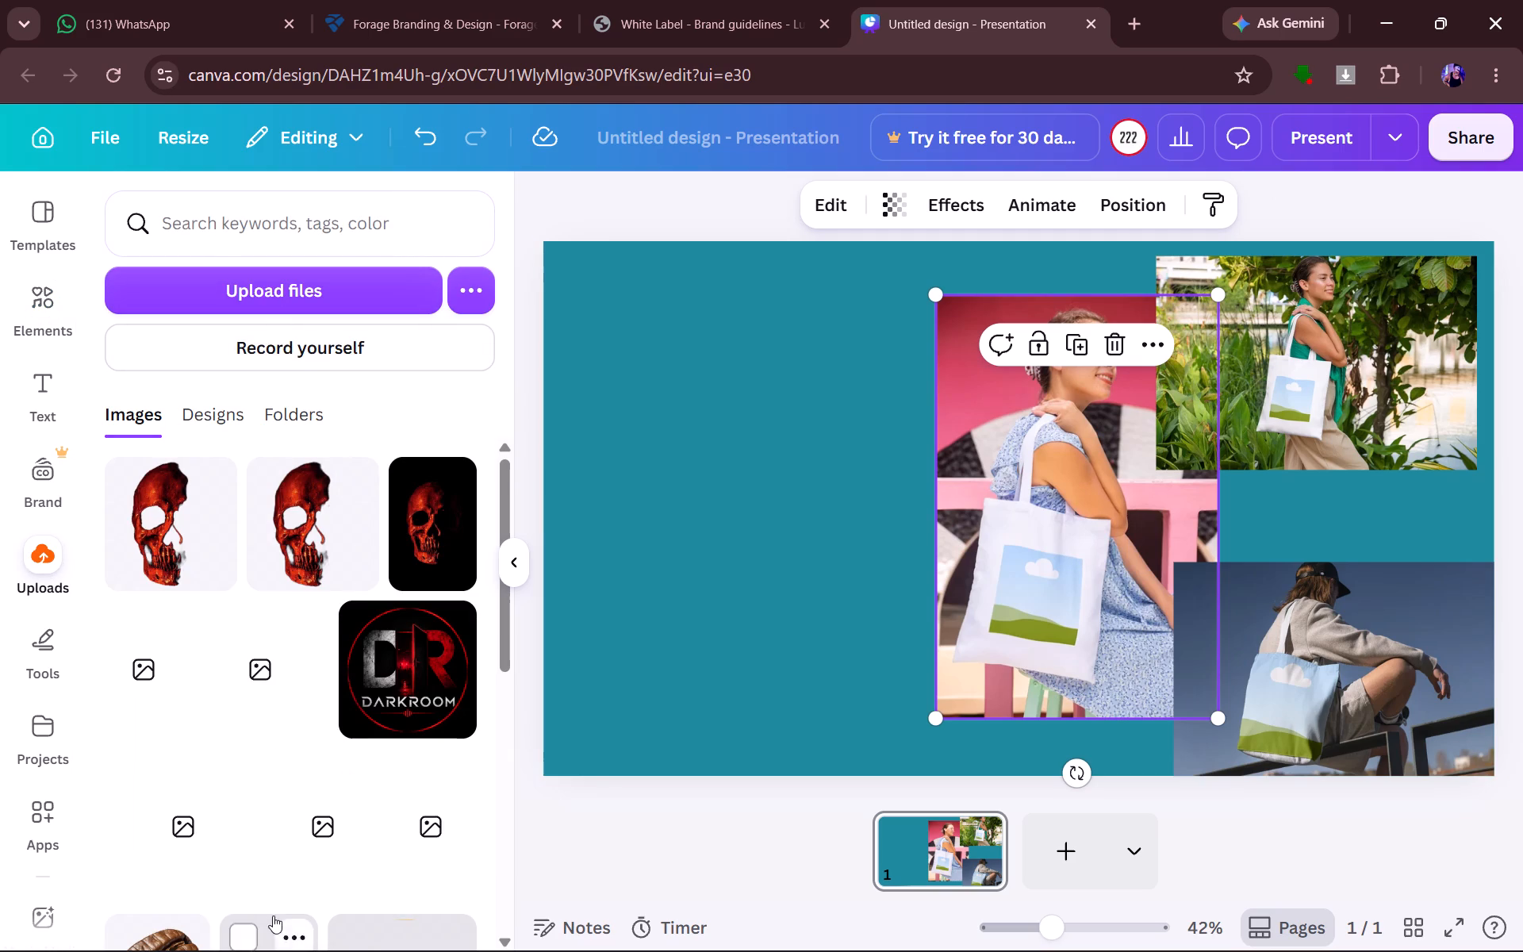
scroll(389, 664, down, 3)
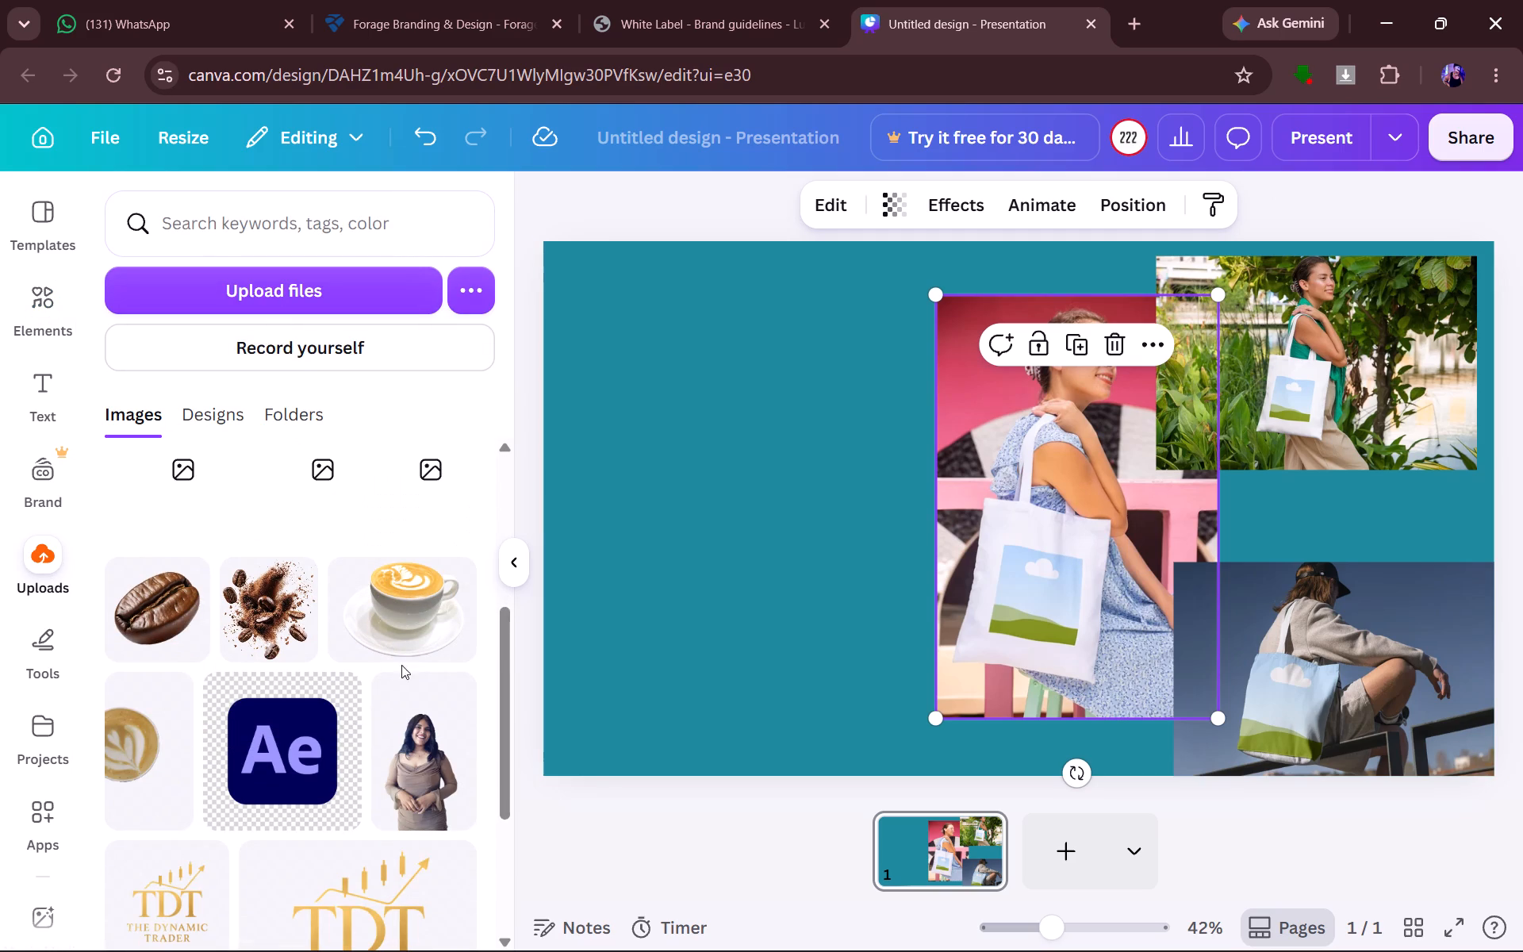
scroll(155, 570, down, 2)
scroll(288, 681, down, 2)
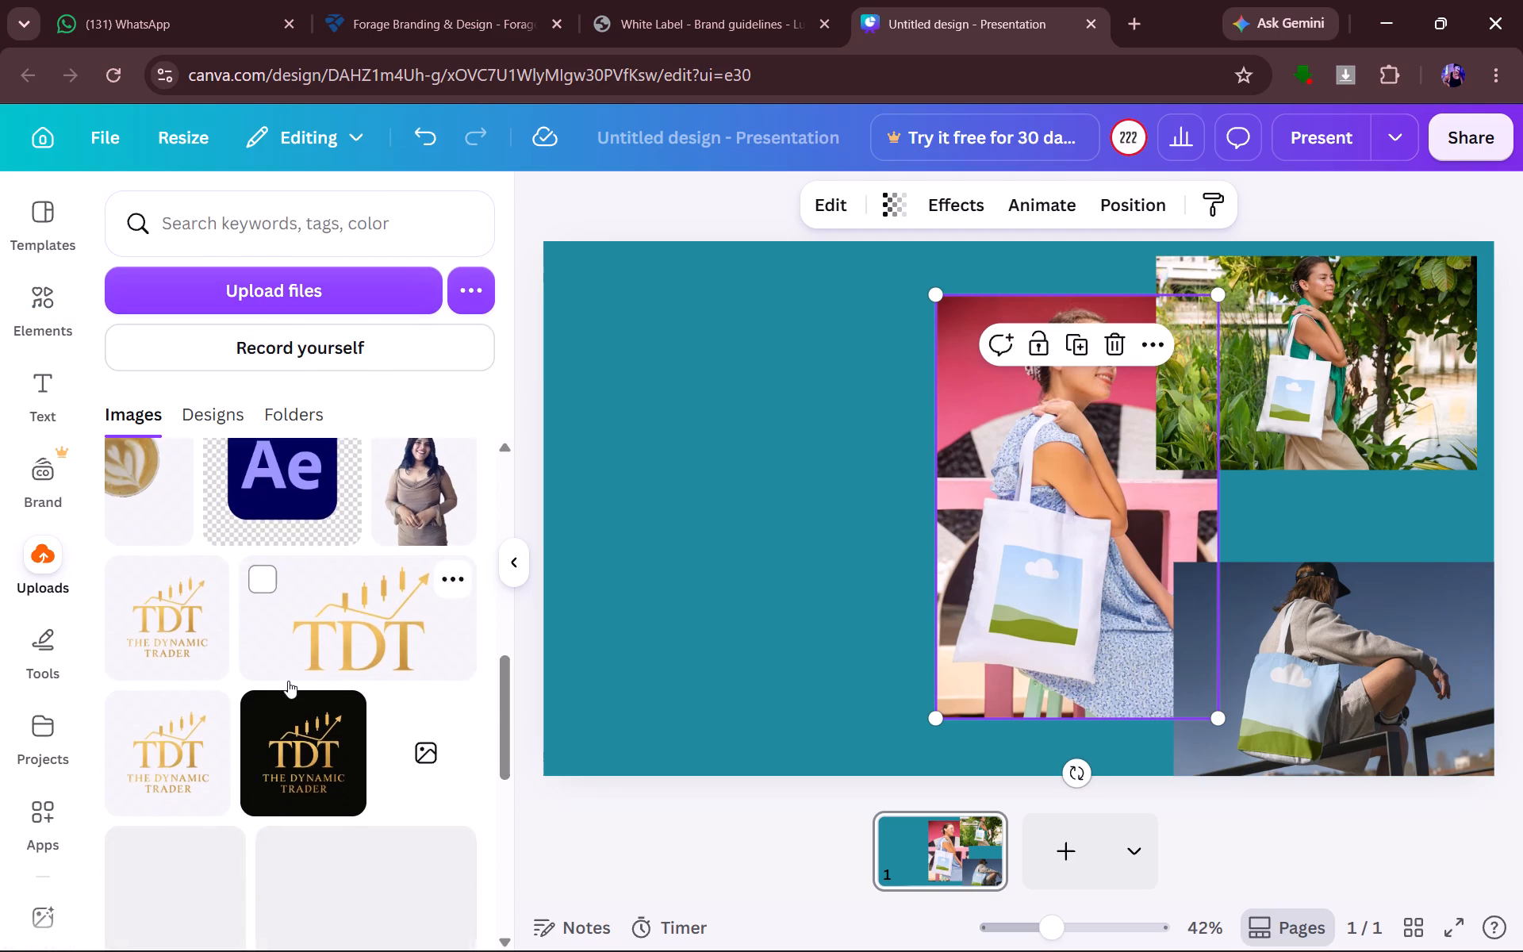
scroll(288, 681, down, 1)
scroll(288, 681, up, 10)
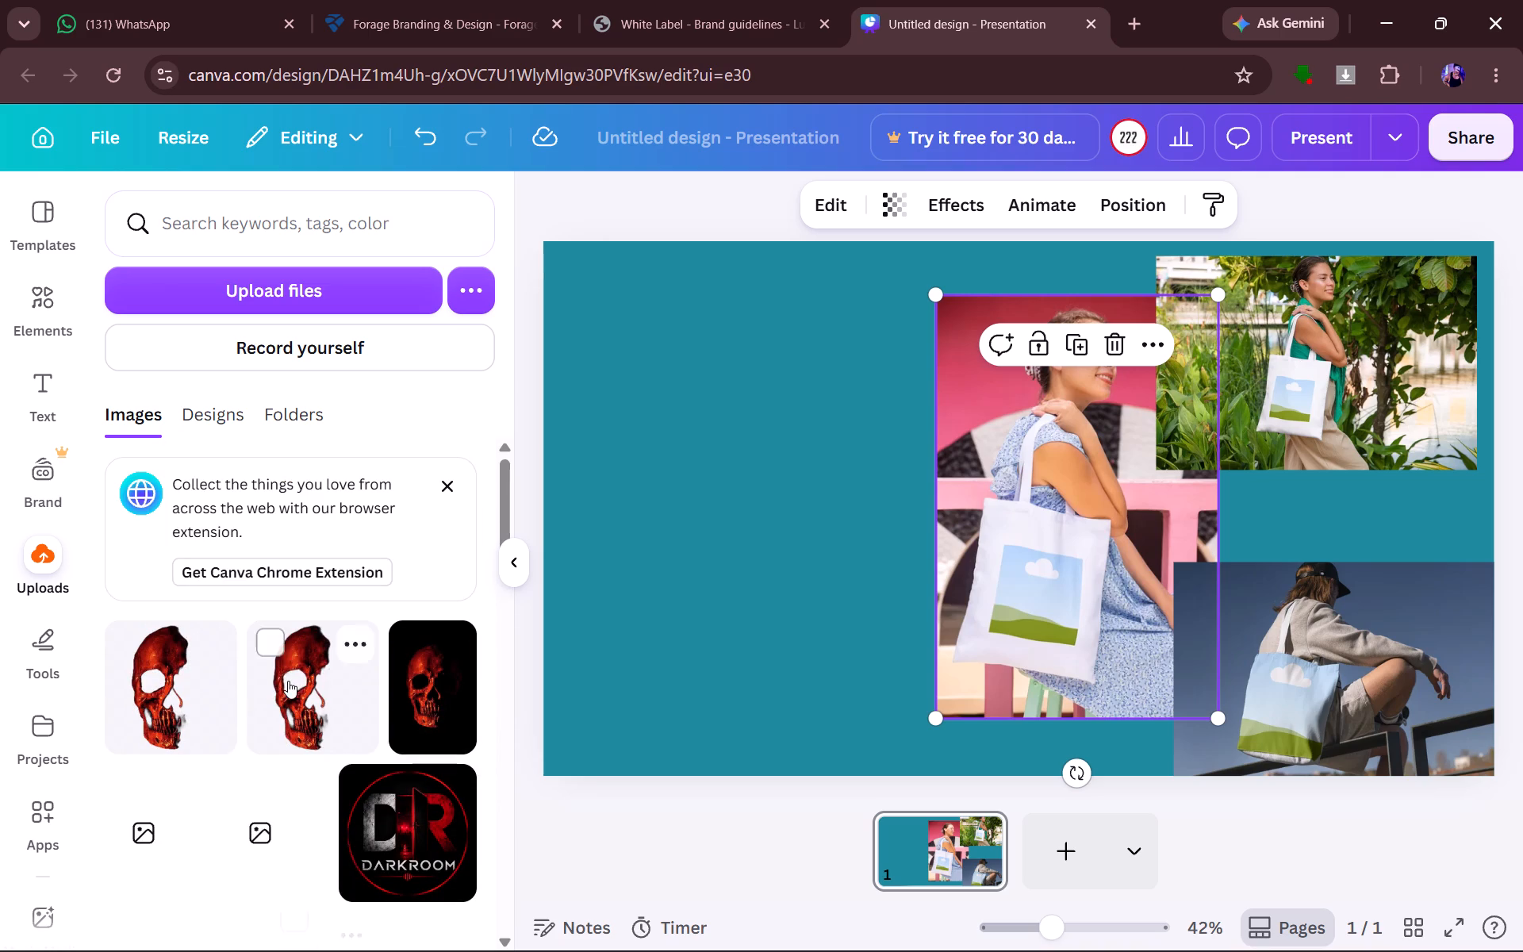
scroll(357, 605, up, 4)
scroll(357, 605, down, 8)
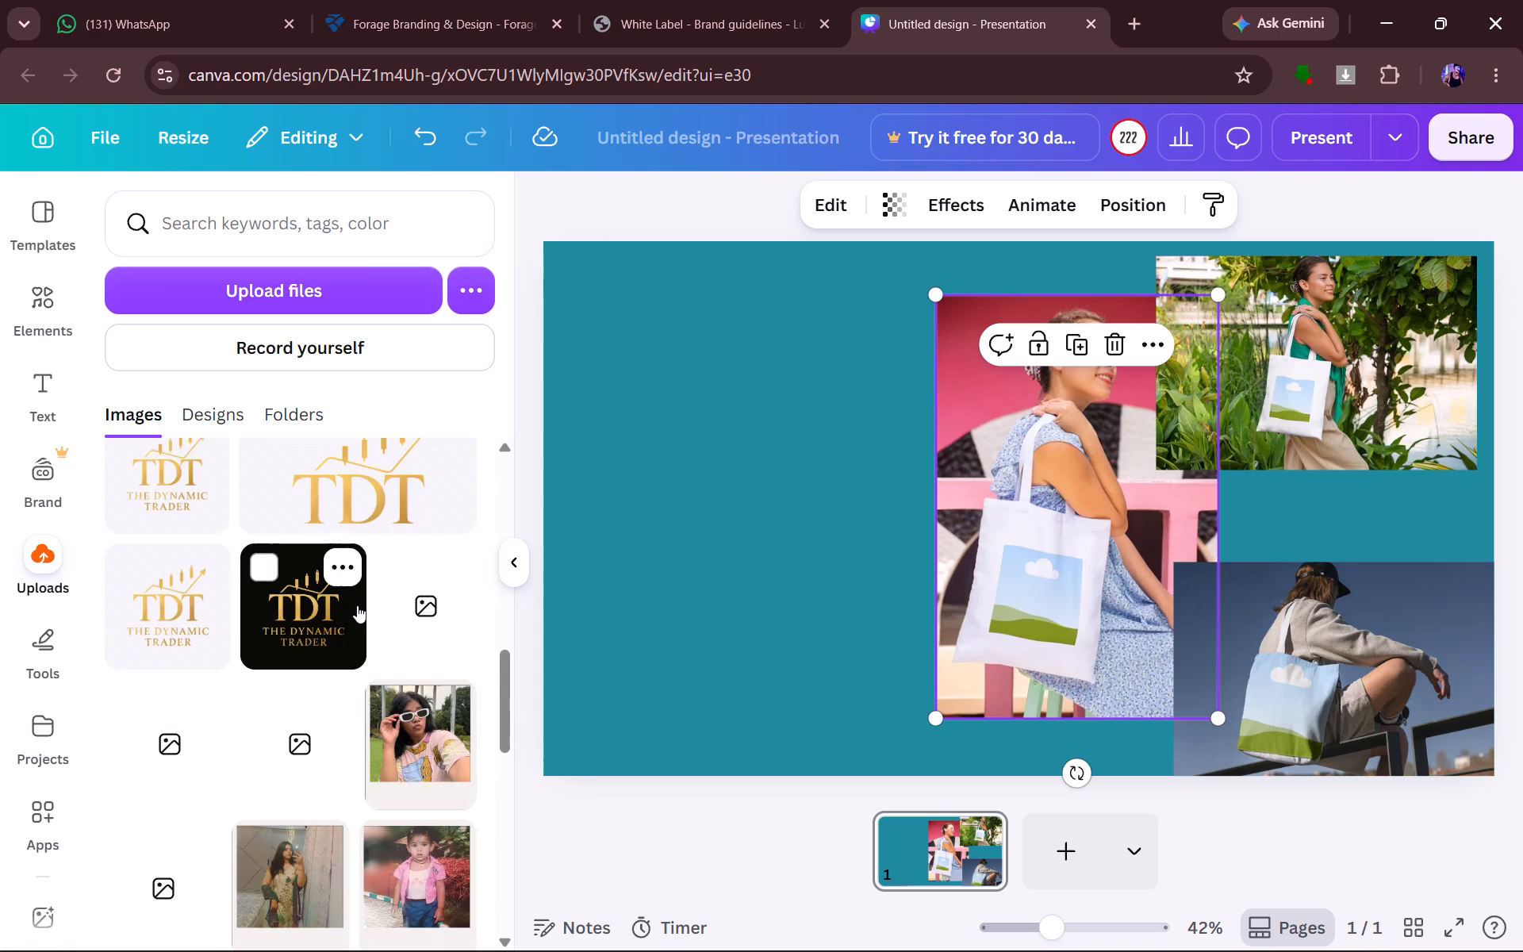
scroll(357, 605, up, 13)
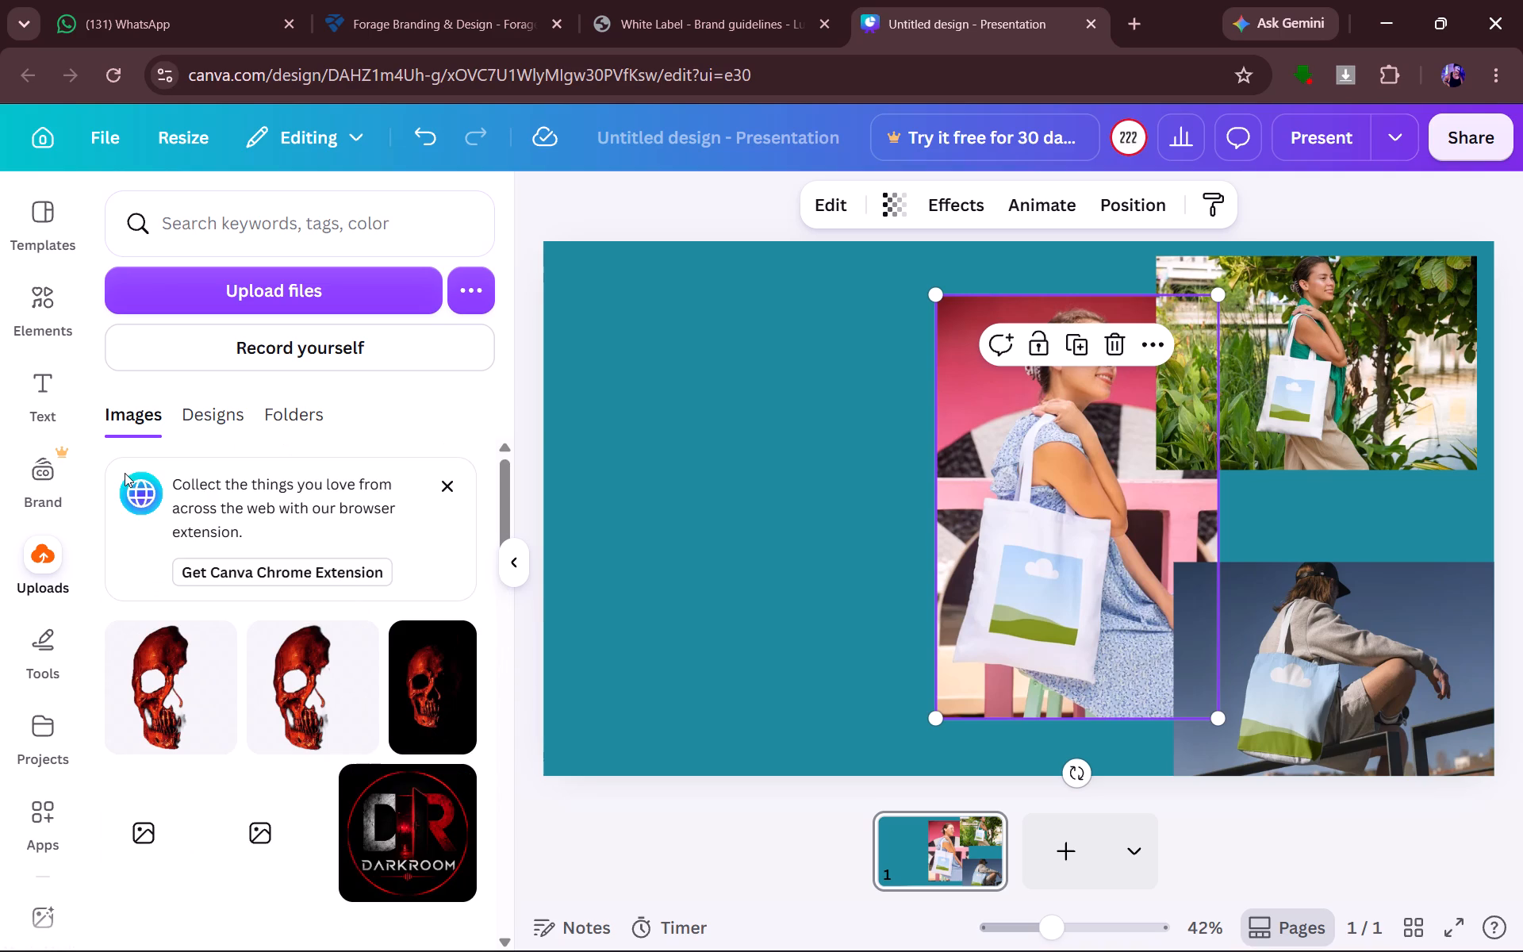
Search Canva's elements for “lumea”, look over the results, and clear the search.
click(27, 321)
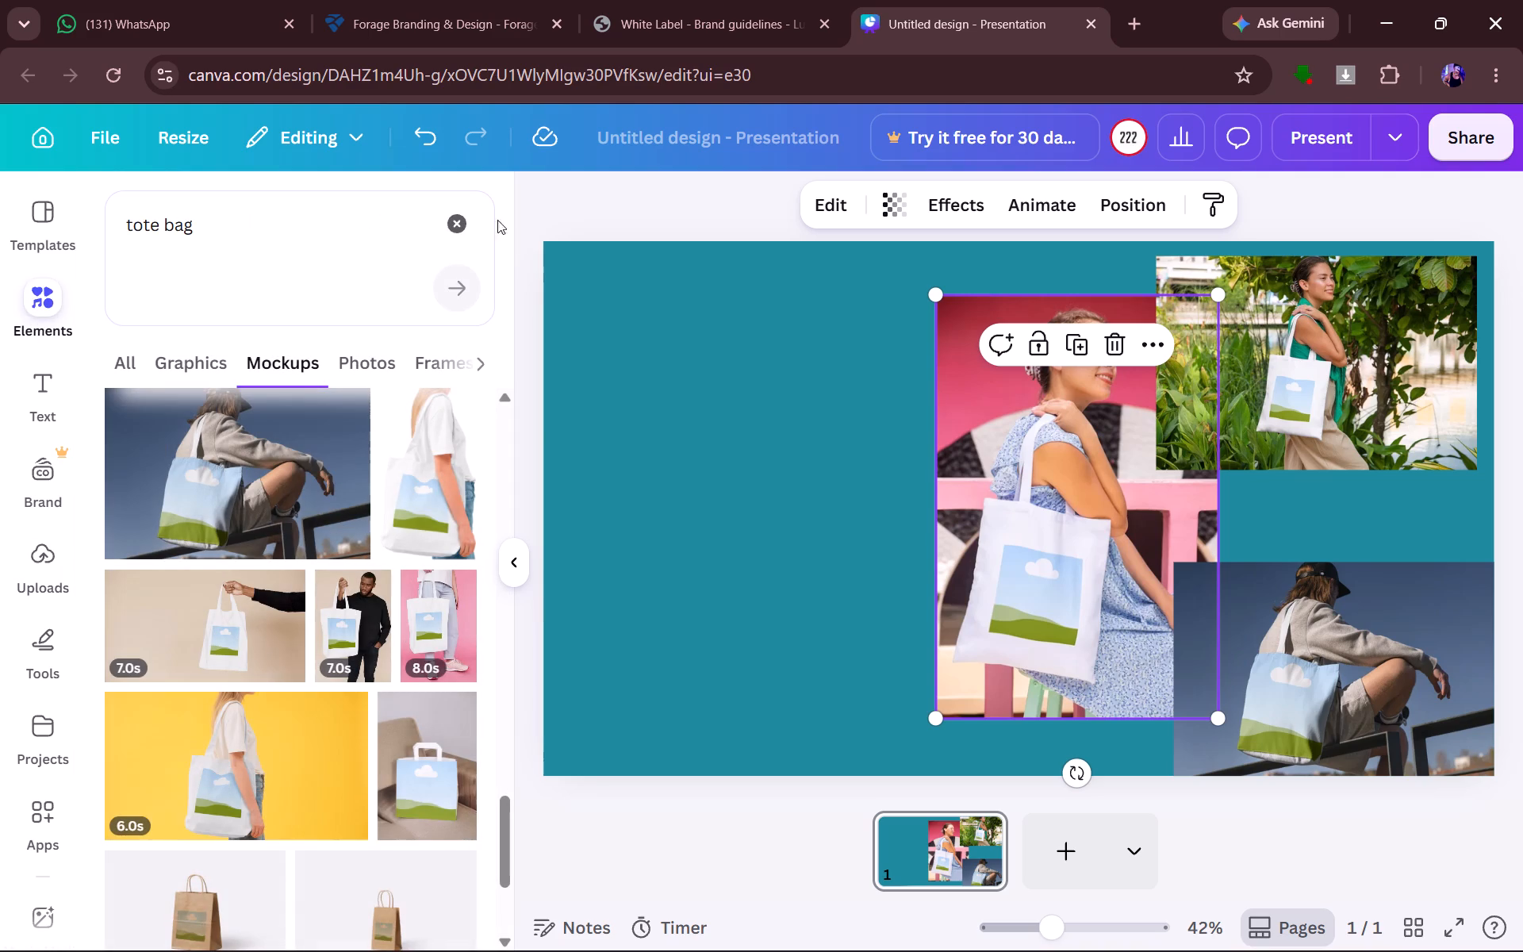
click(474, 221)
text(lume)
key(a)
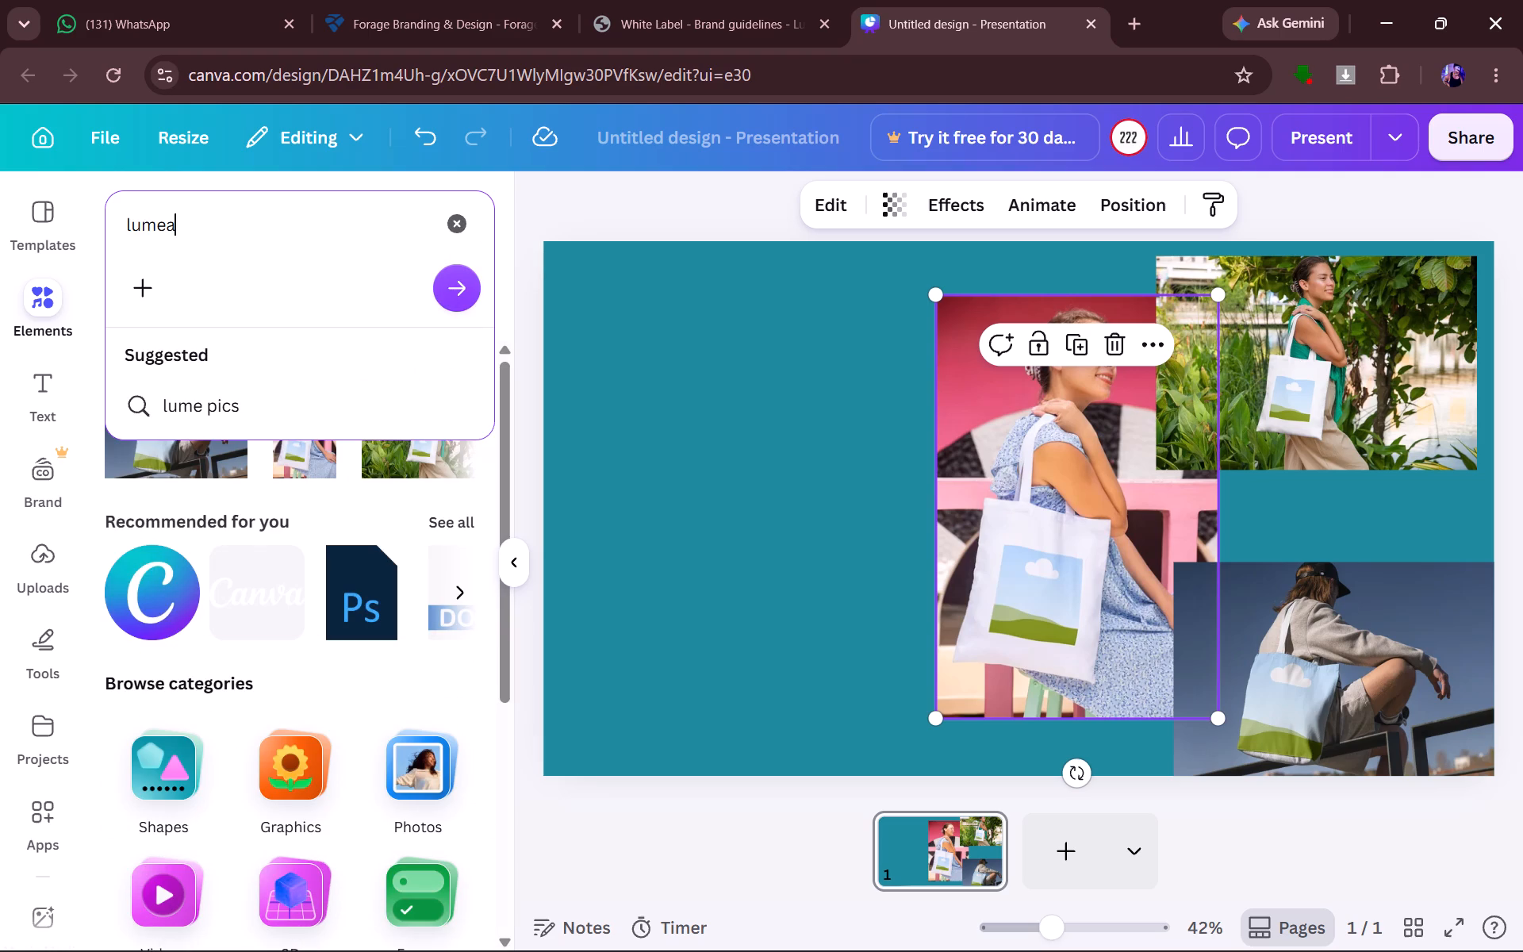
key(space)
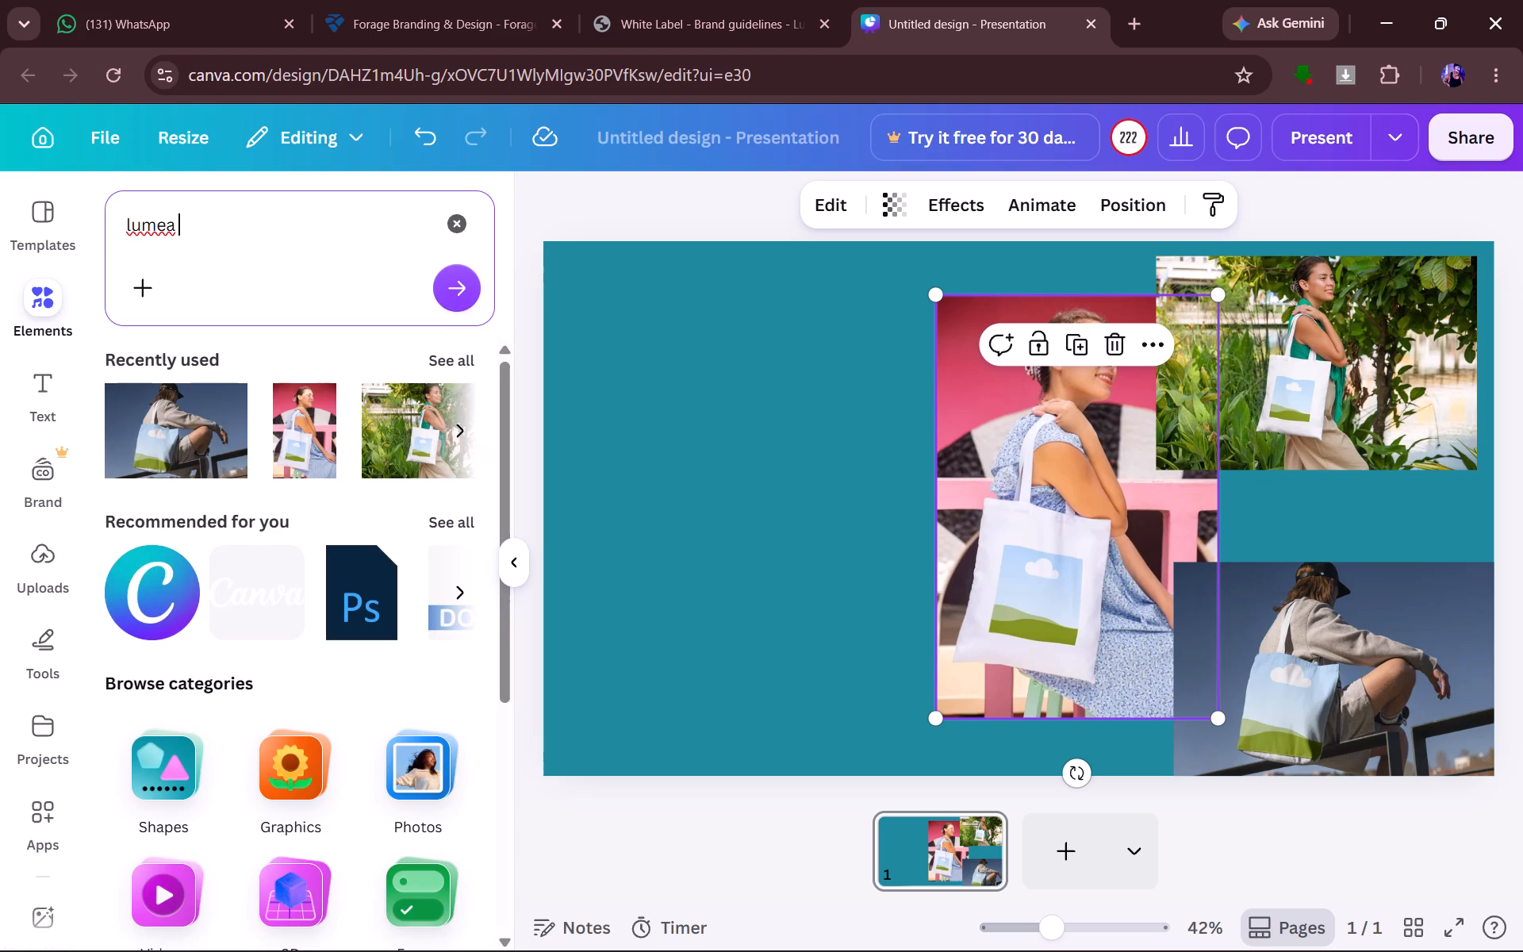
key(Return)
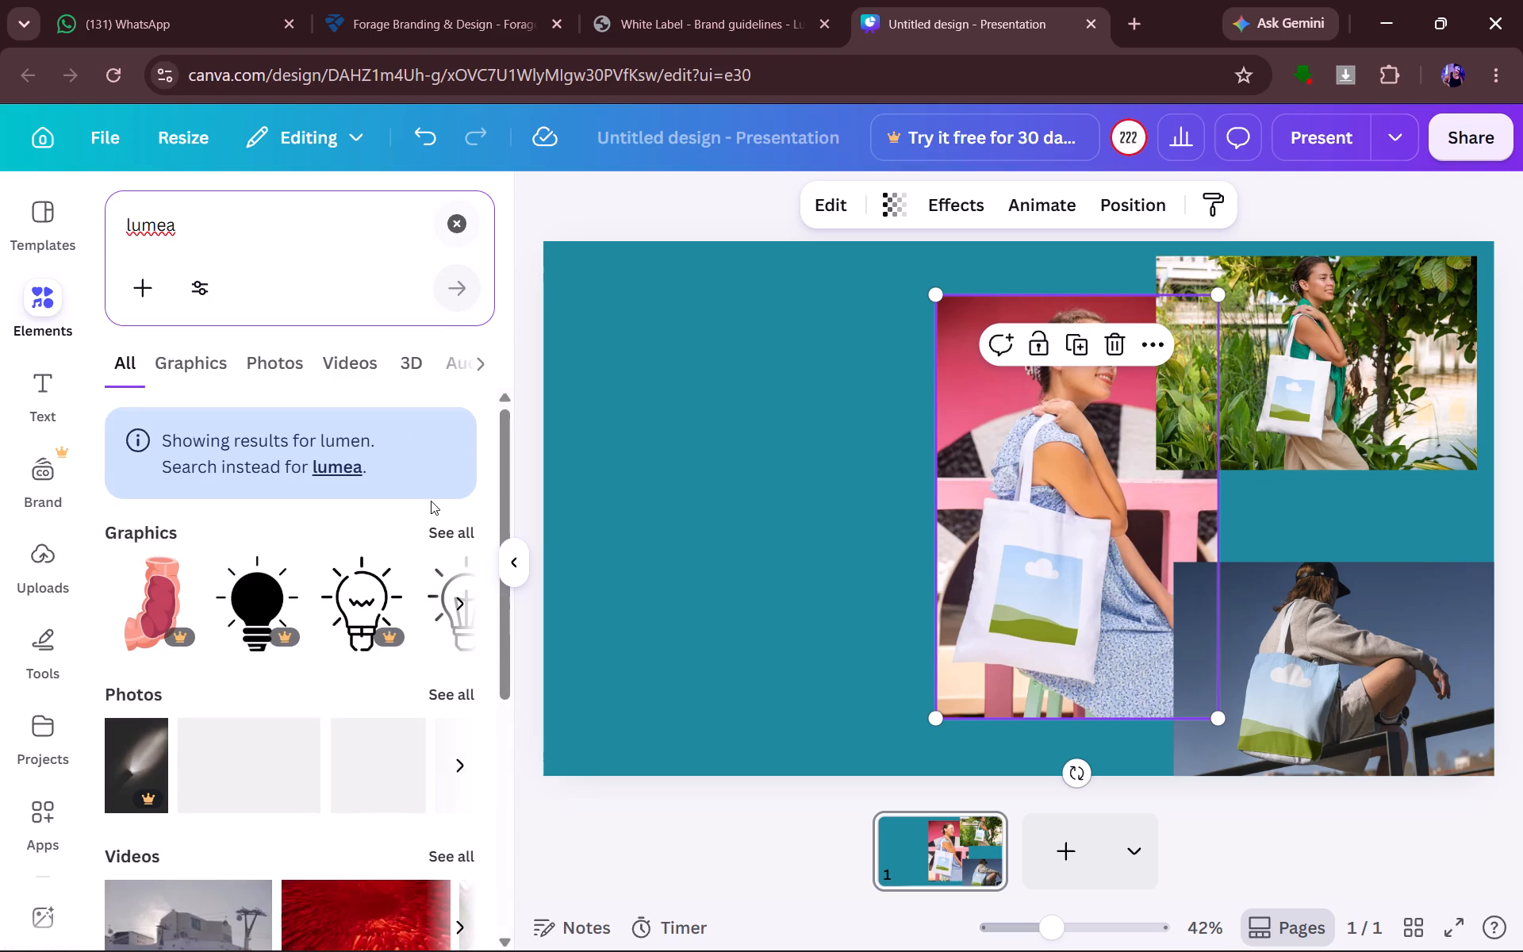
scroll(479, 540, down, 1)
scroll(408, 548, down, 2)
scroll(408, 548, up, 3)
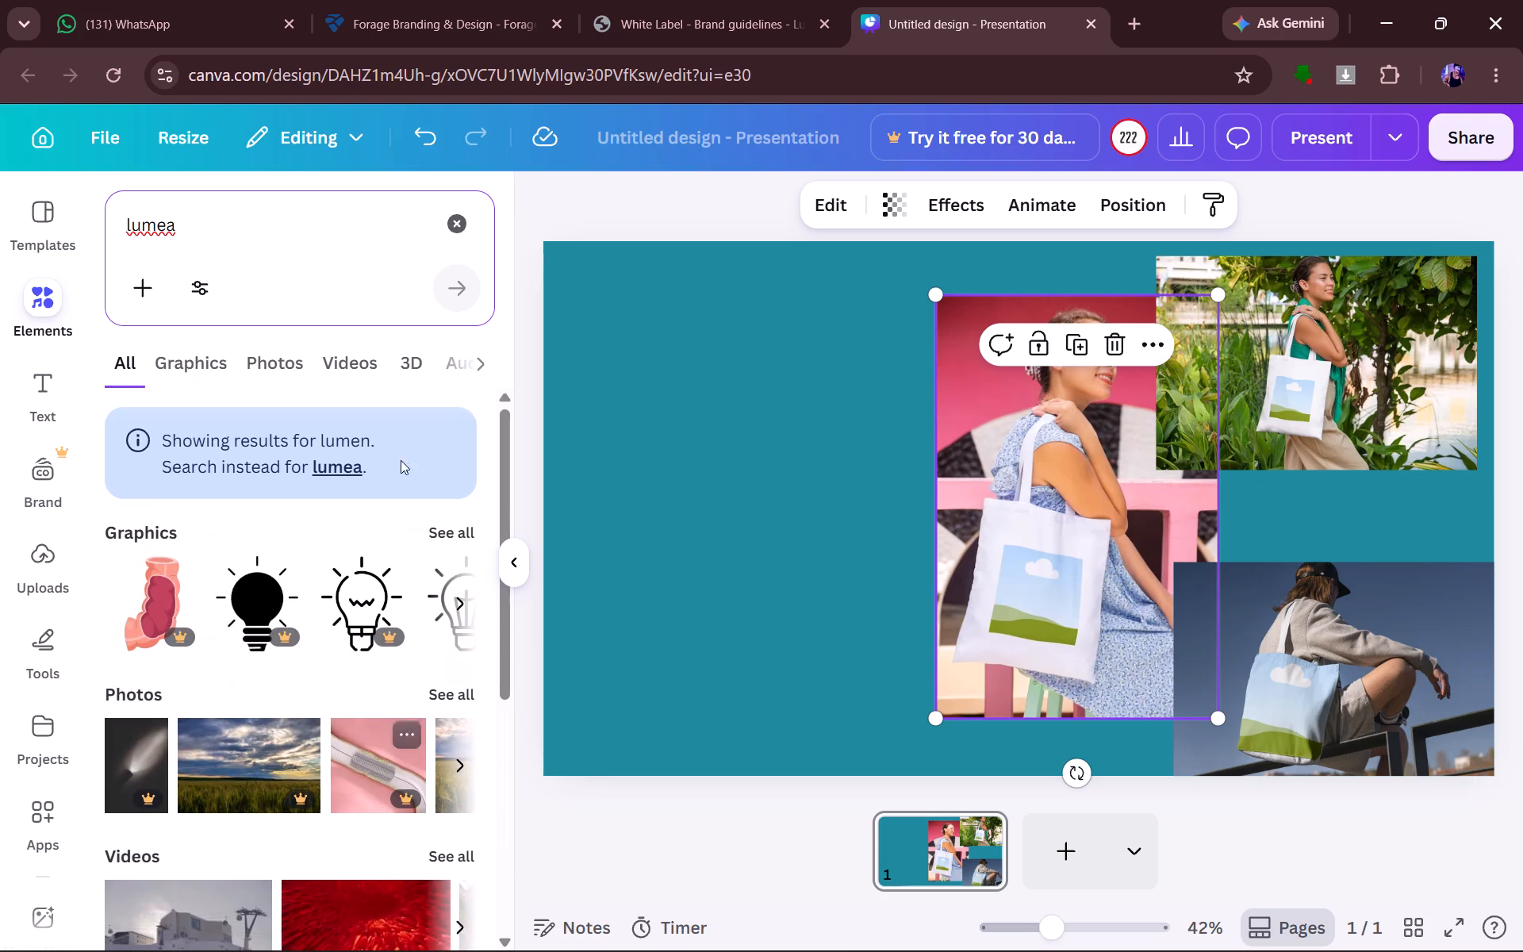
click(459, 223)
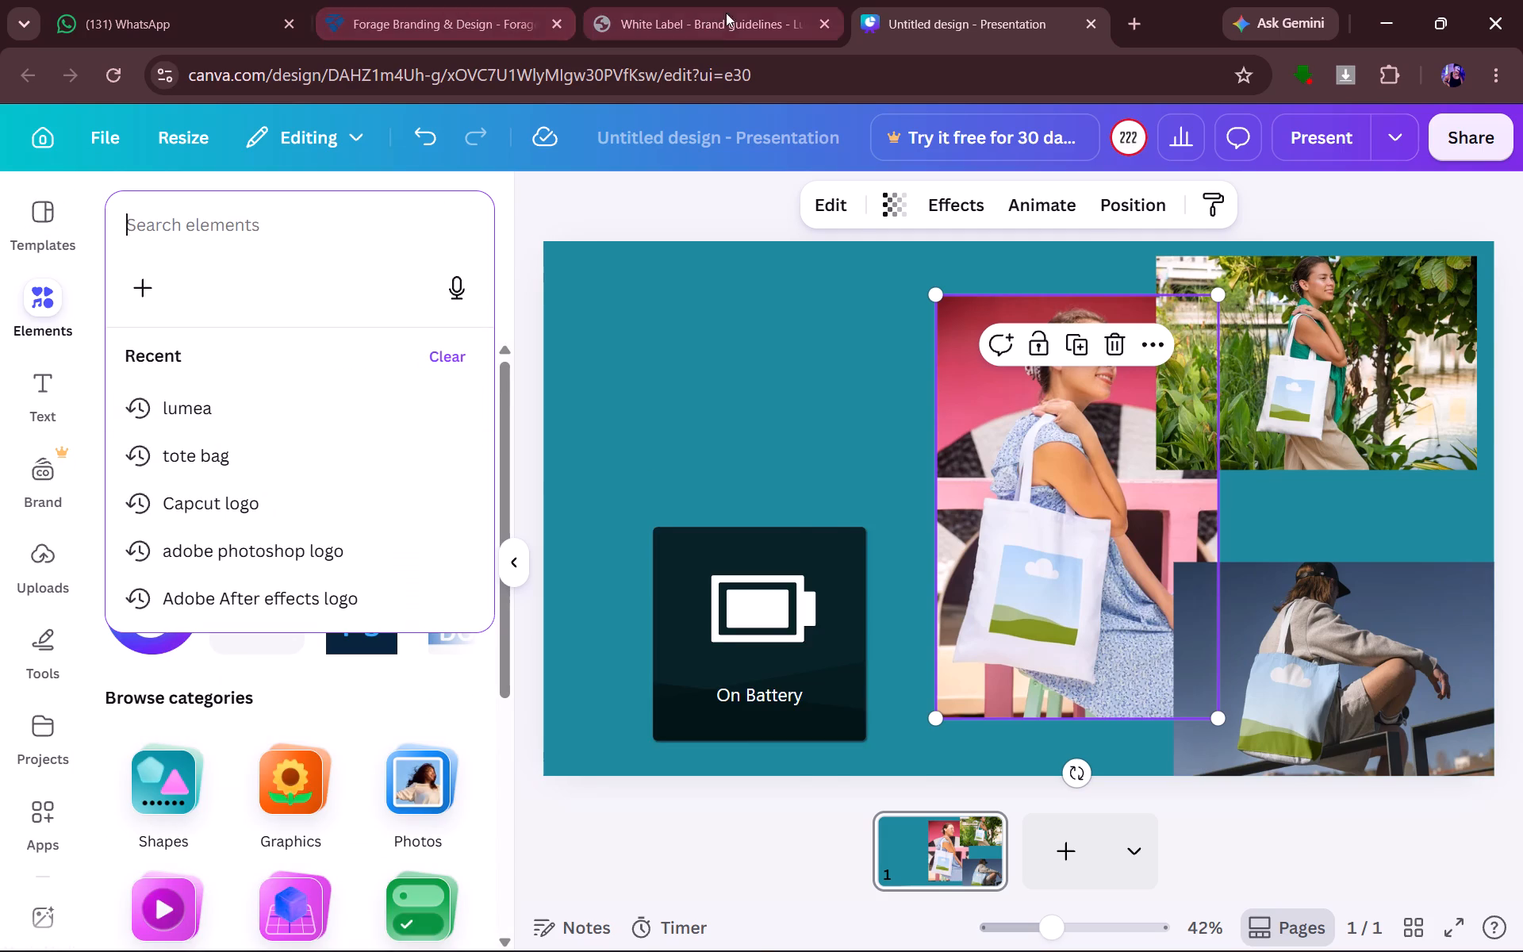
Switch to the Lumea brand guidelines and review the photography, colour palette, typography and logo pages.
click(761, 13)
scroll(1240, 601, down, 2)
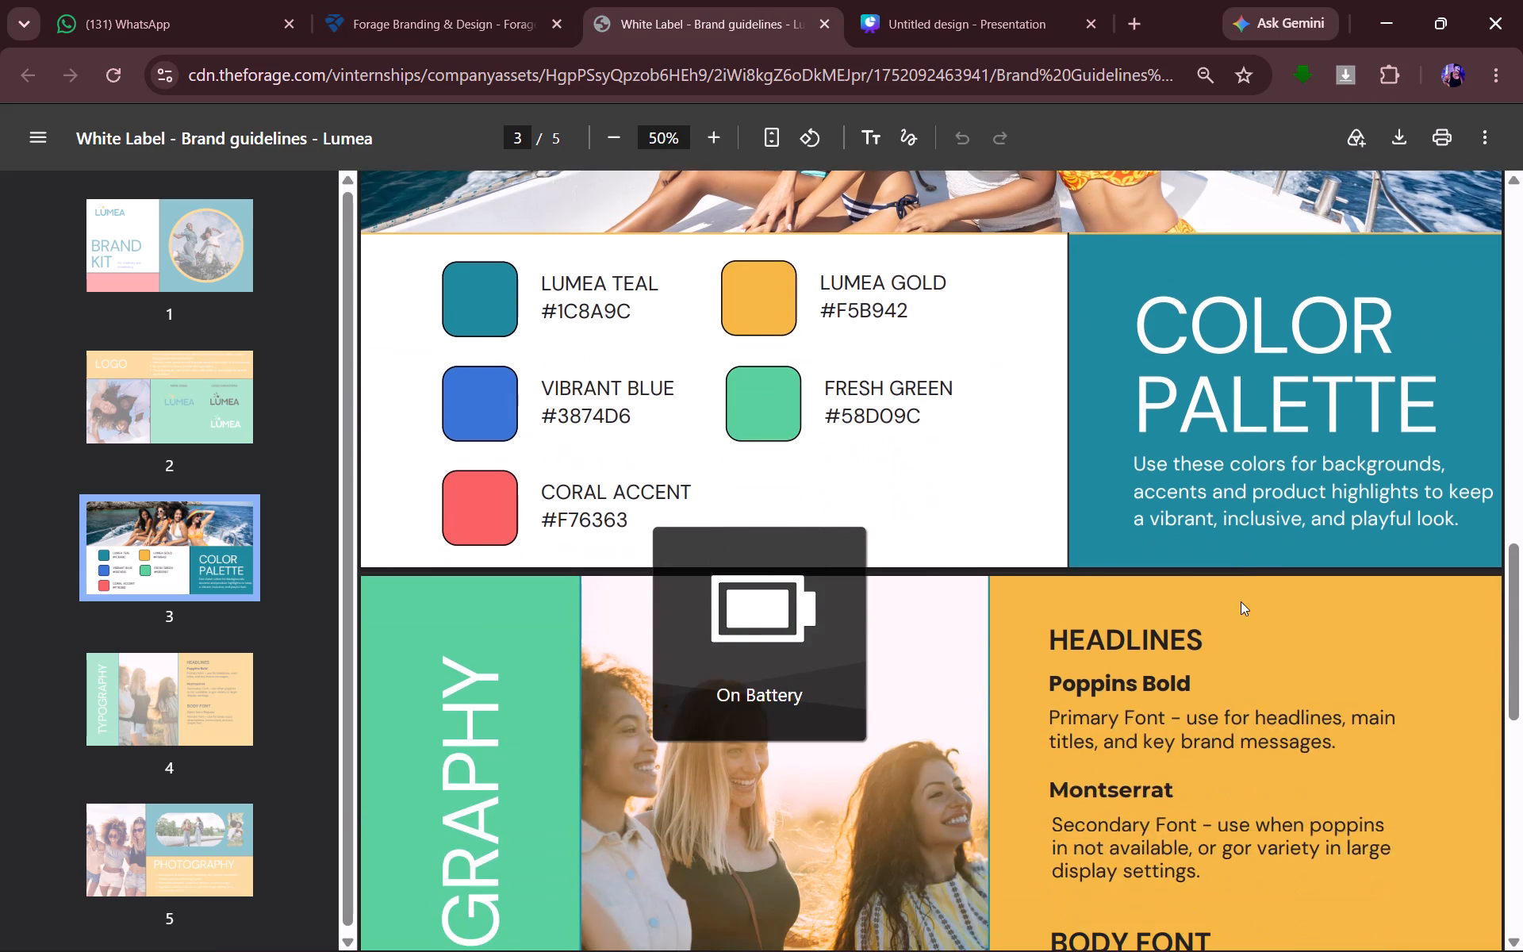
scroll(1241, 601, down, 13)
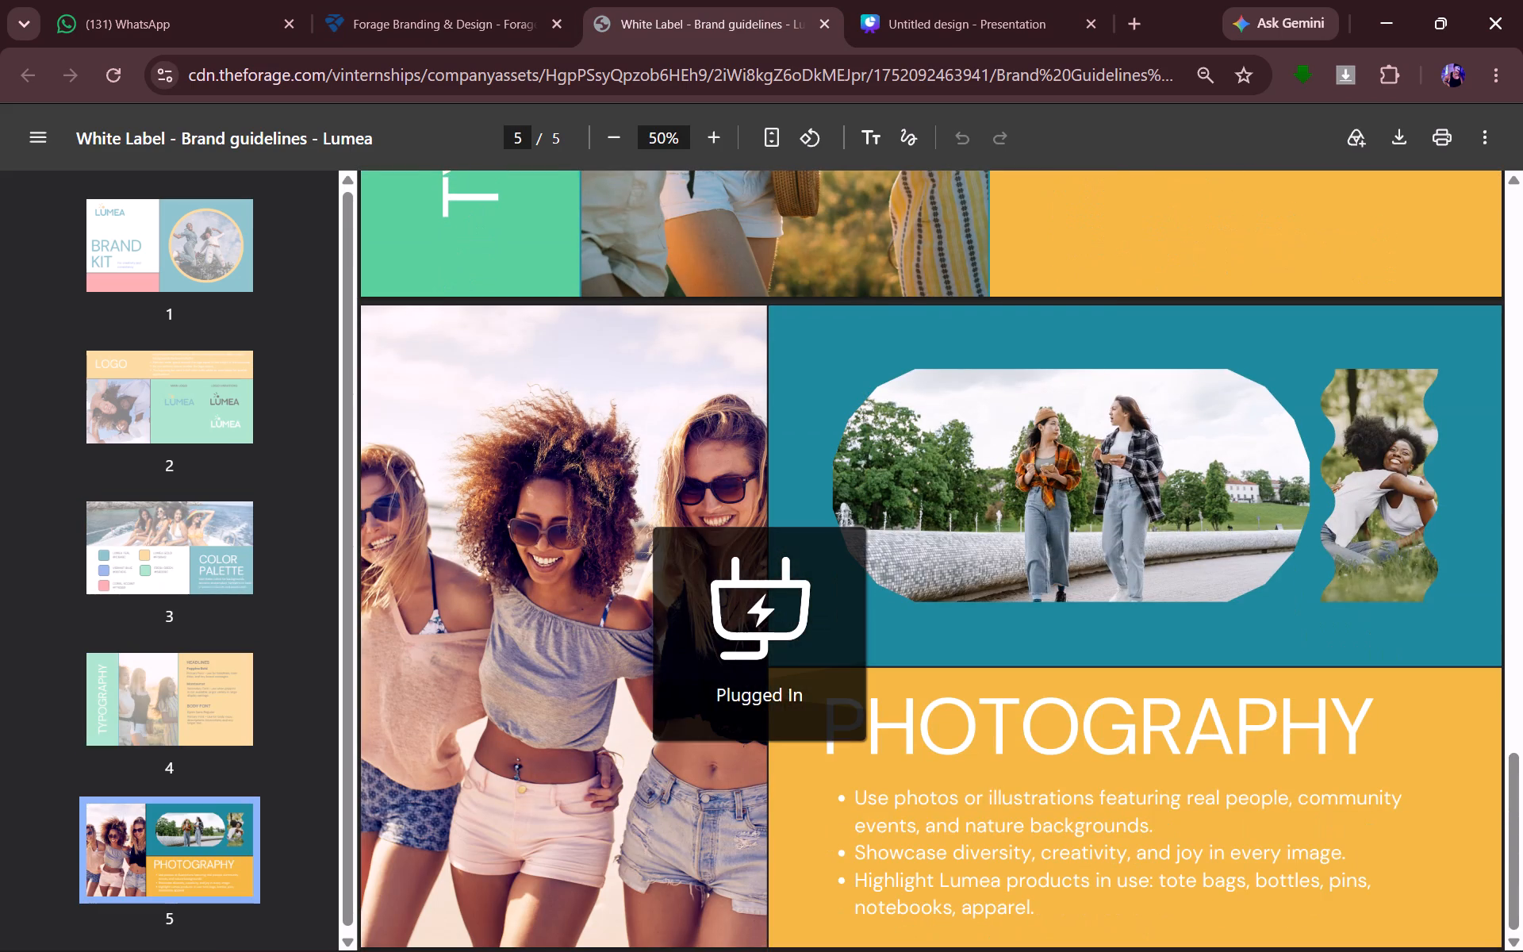
scroll(1243, 601, up, 2)
scroll(1243, 601, down, 1)
scroll(1243, 601, up, 8)
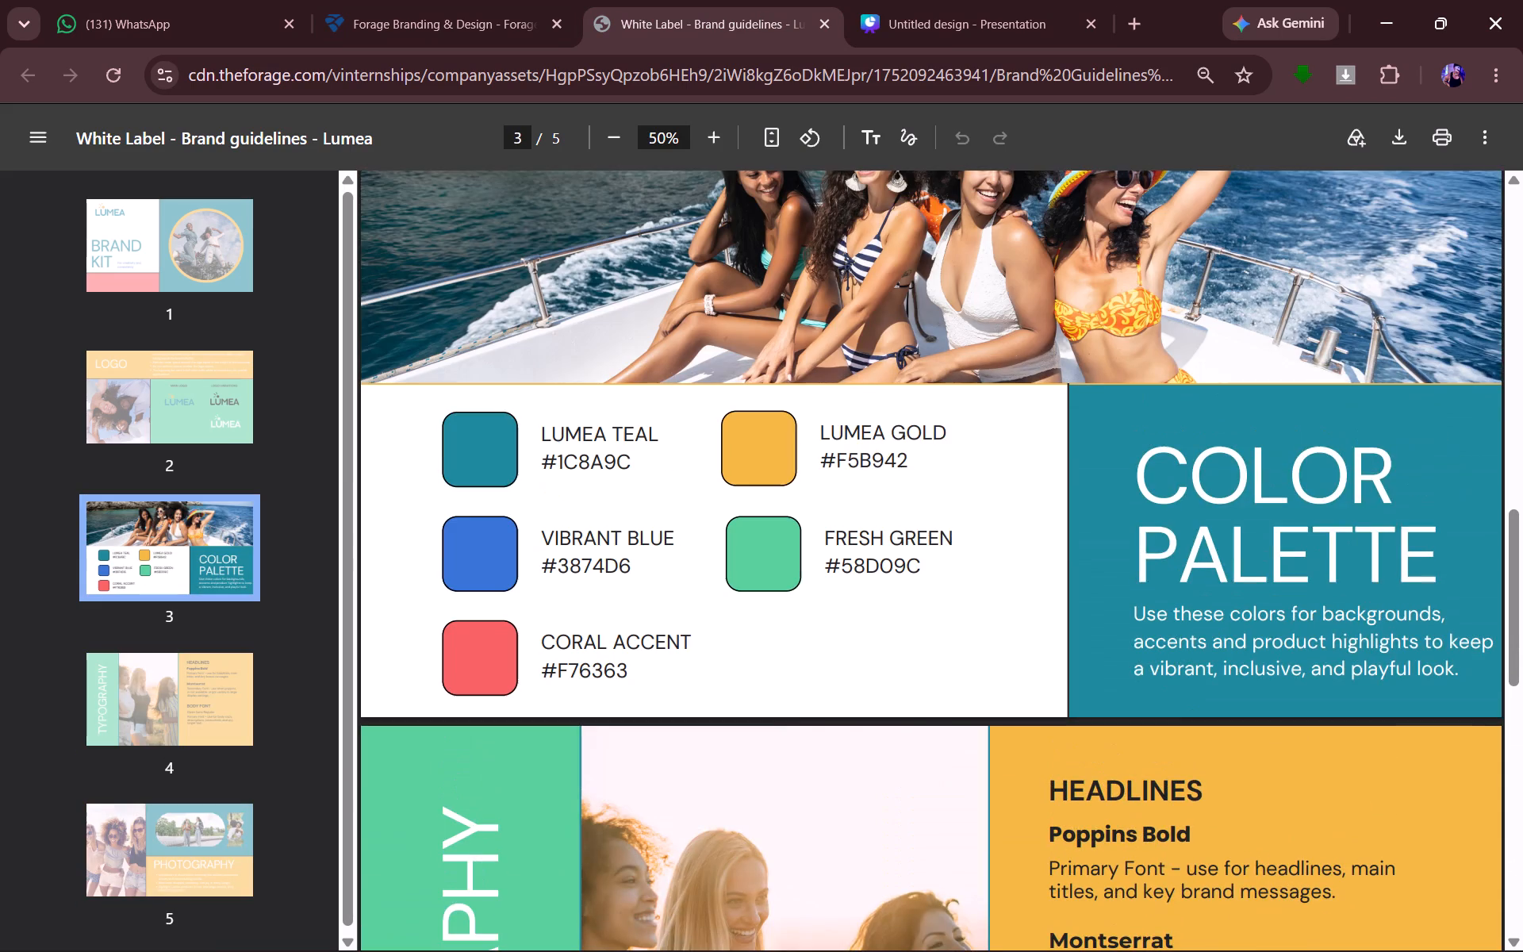
scroll(1245, 601, up, 1)
scroll(1245, 601, down, 4)
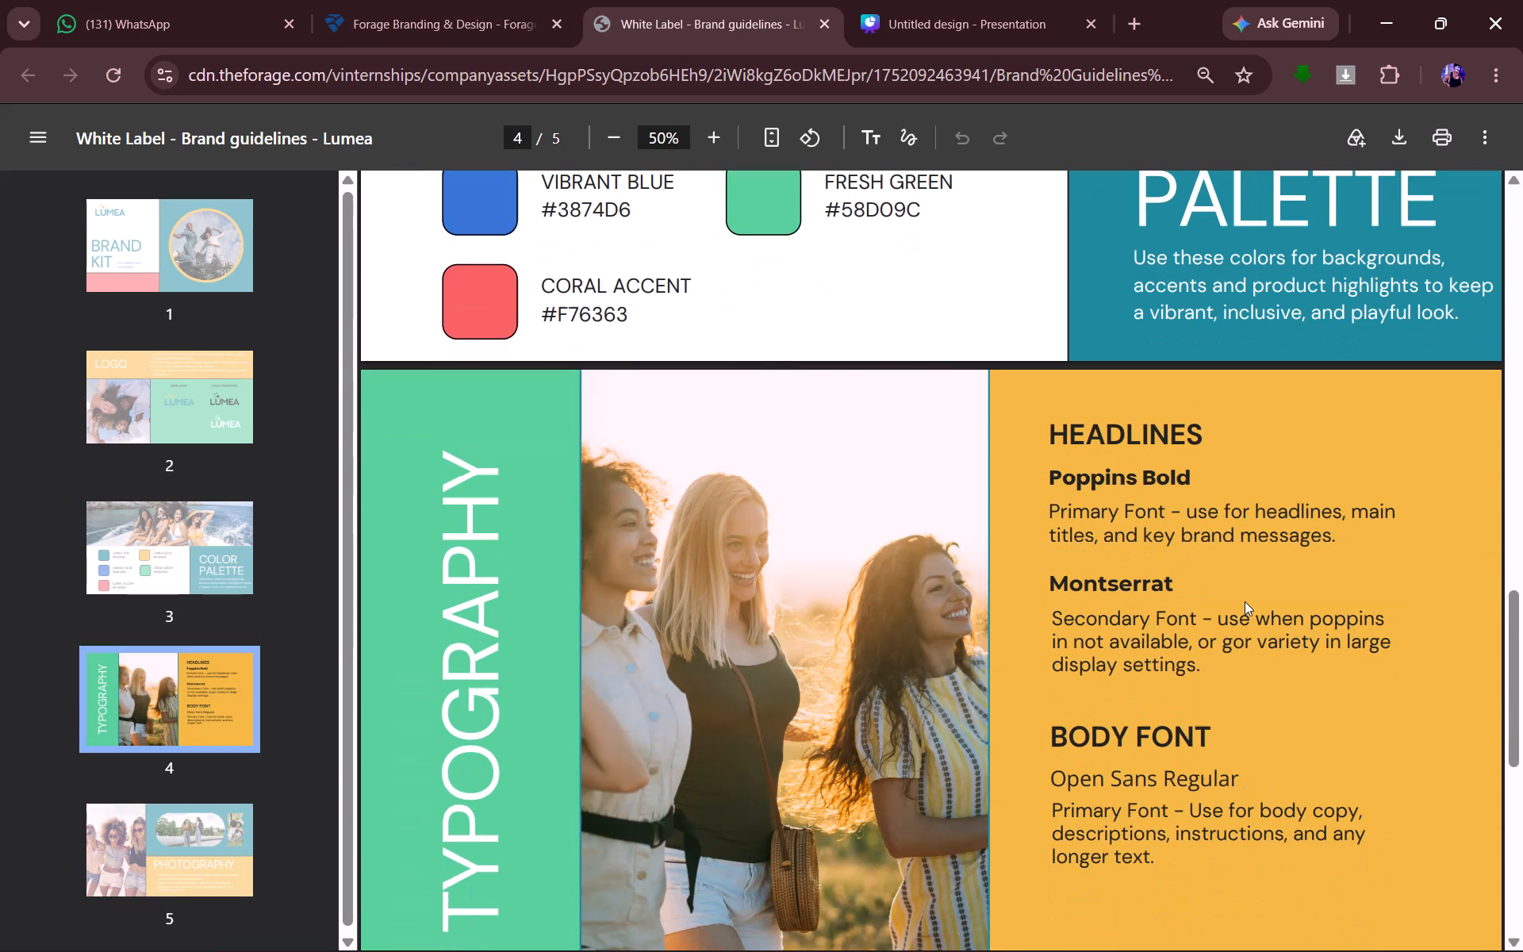
scroll(1245, 601, up, 10)
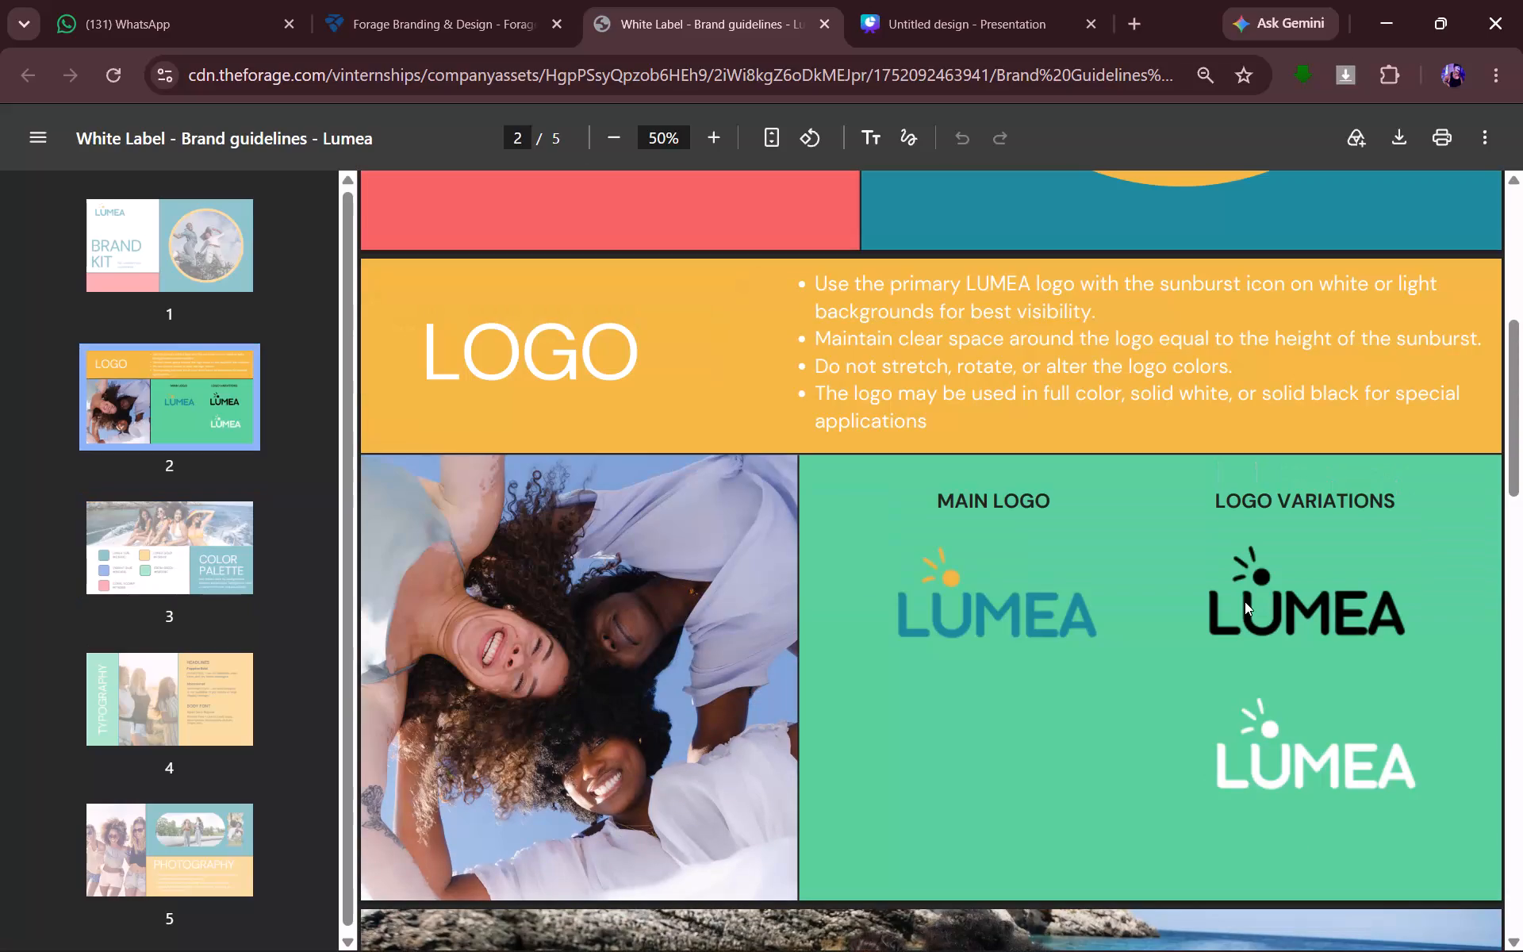
scroll(1245, 601, up, 9)
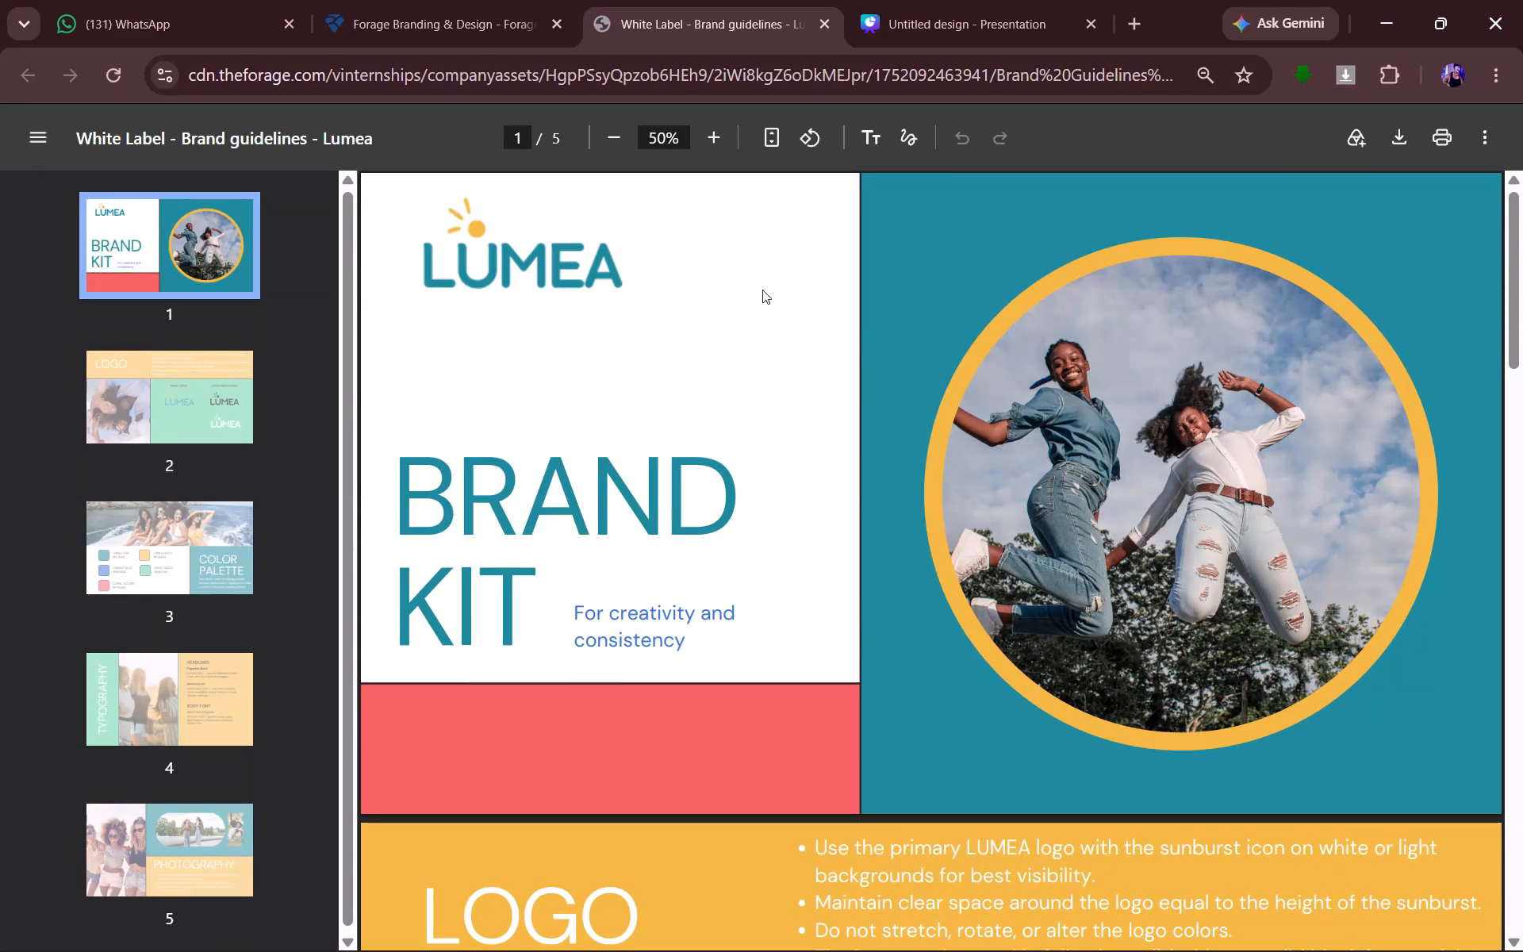
scroll(1031, 559, up, 1)
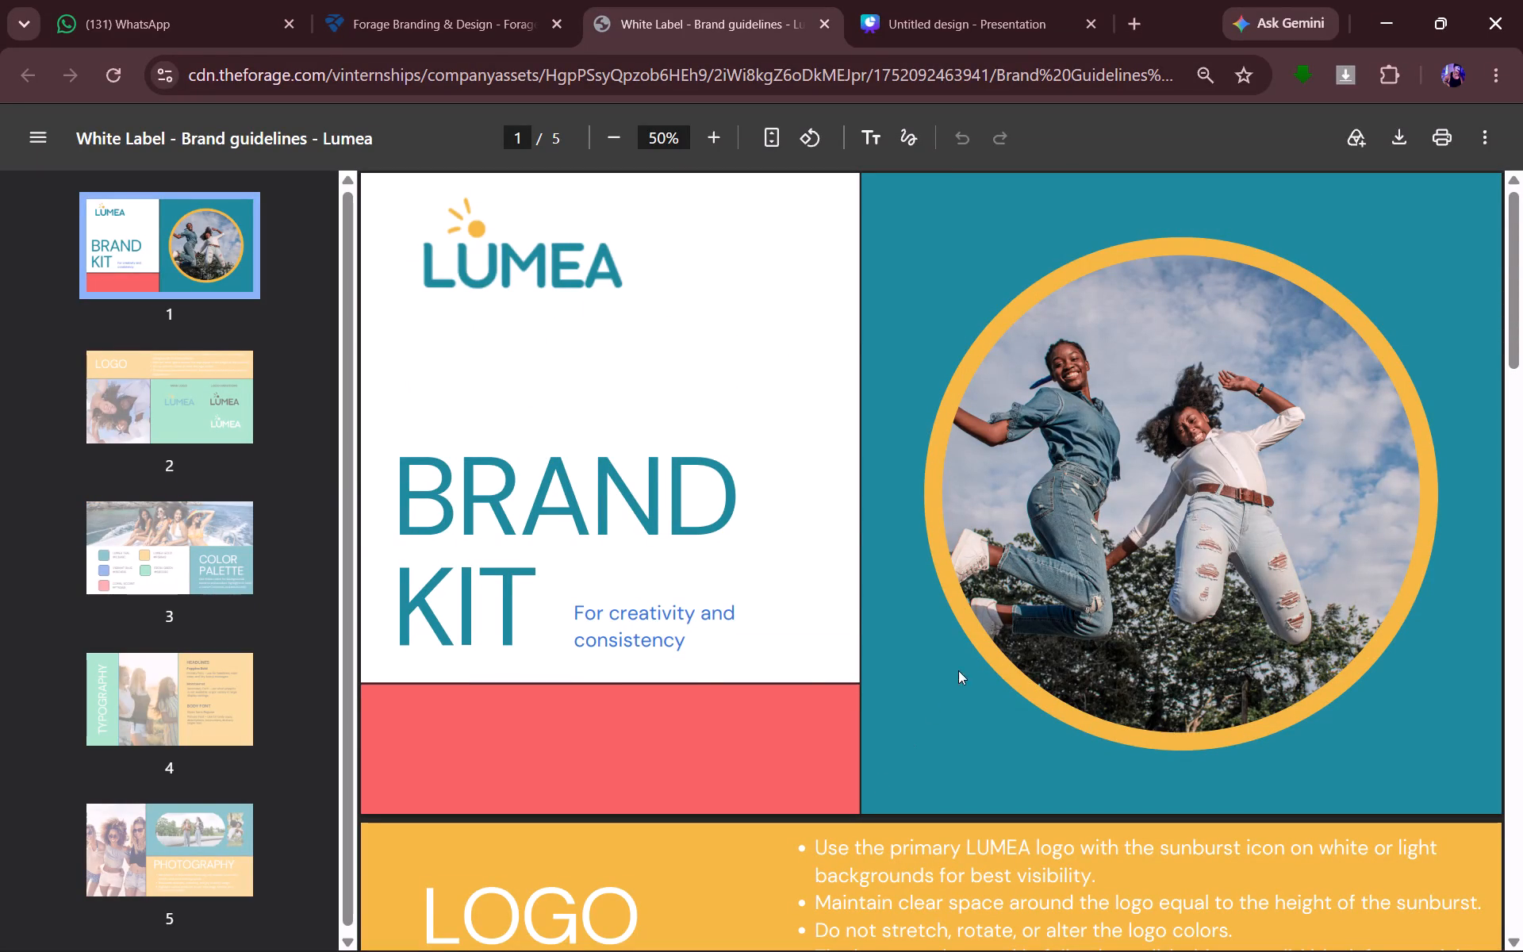
scroll(1183, 609, down, 2)
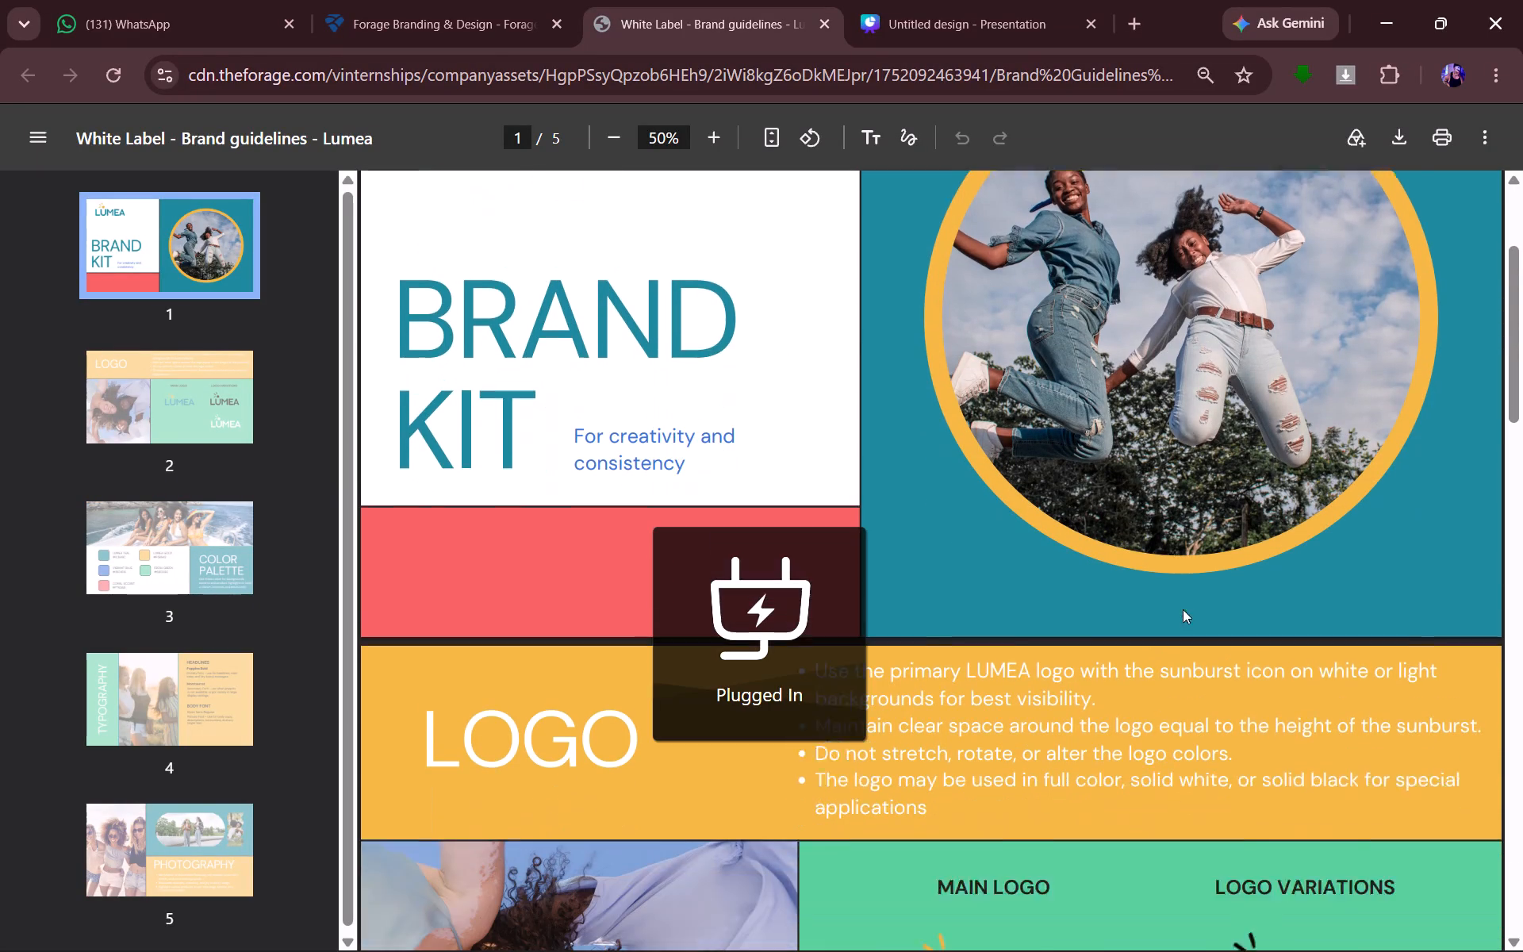
Examine the main logo and logo variations on the logo page of the Lumea brand guidelines.
scroll(1183, 609, down, 3)
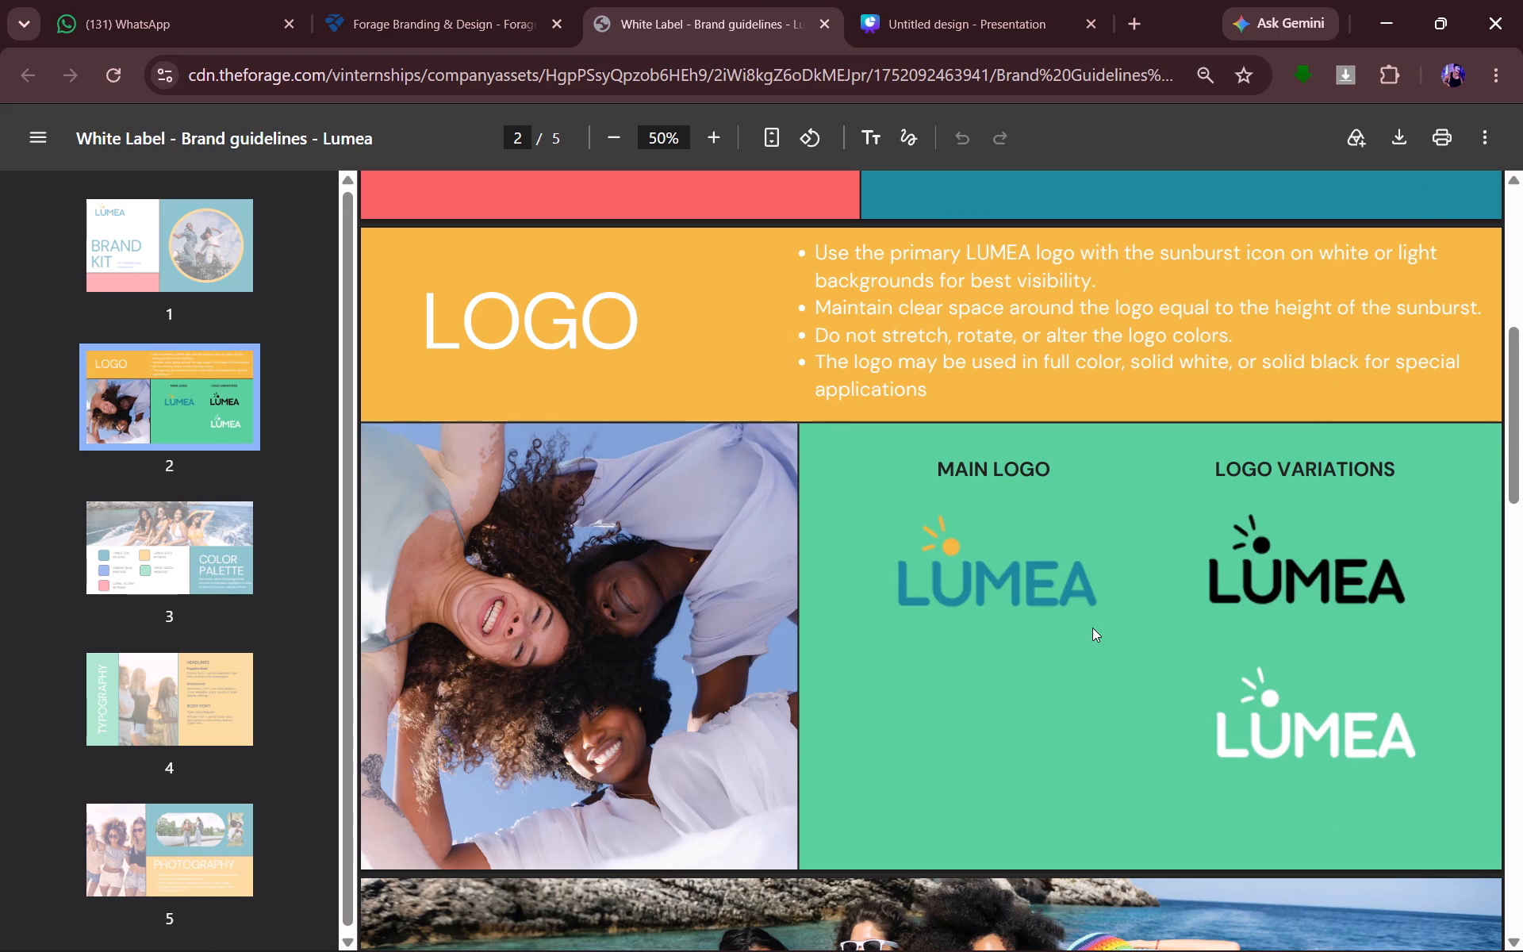
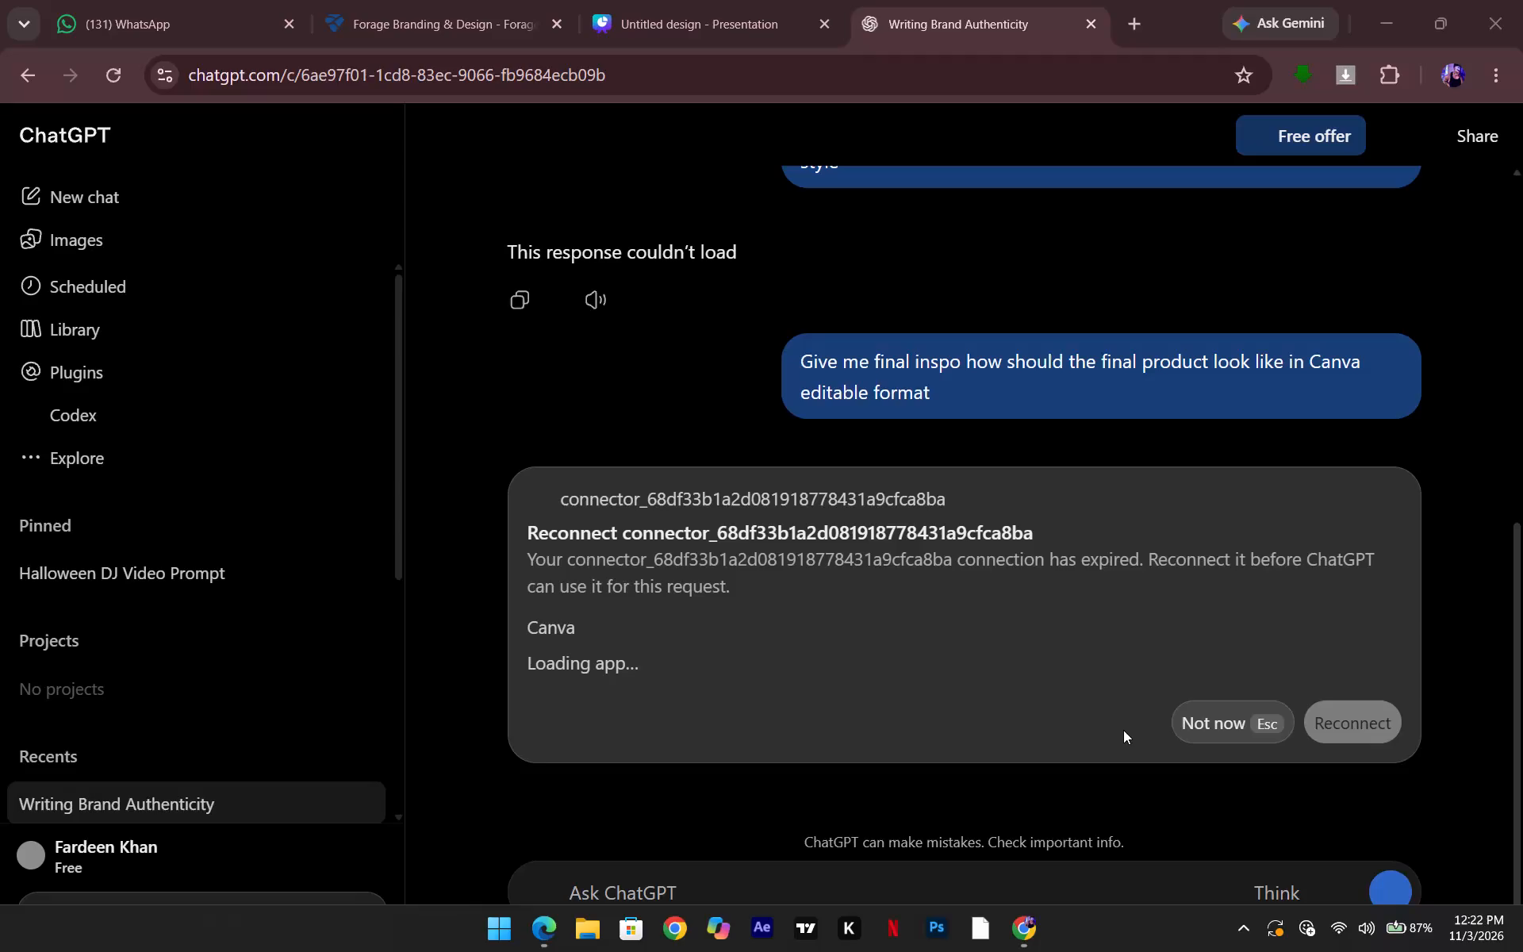
Turn on Think mode for the “Writing Brand Authenticity” chat.
scroll(1123, 730, up, 2)
scroll(1123, 729, down, 4)
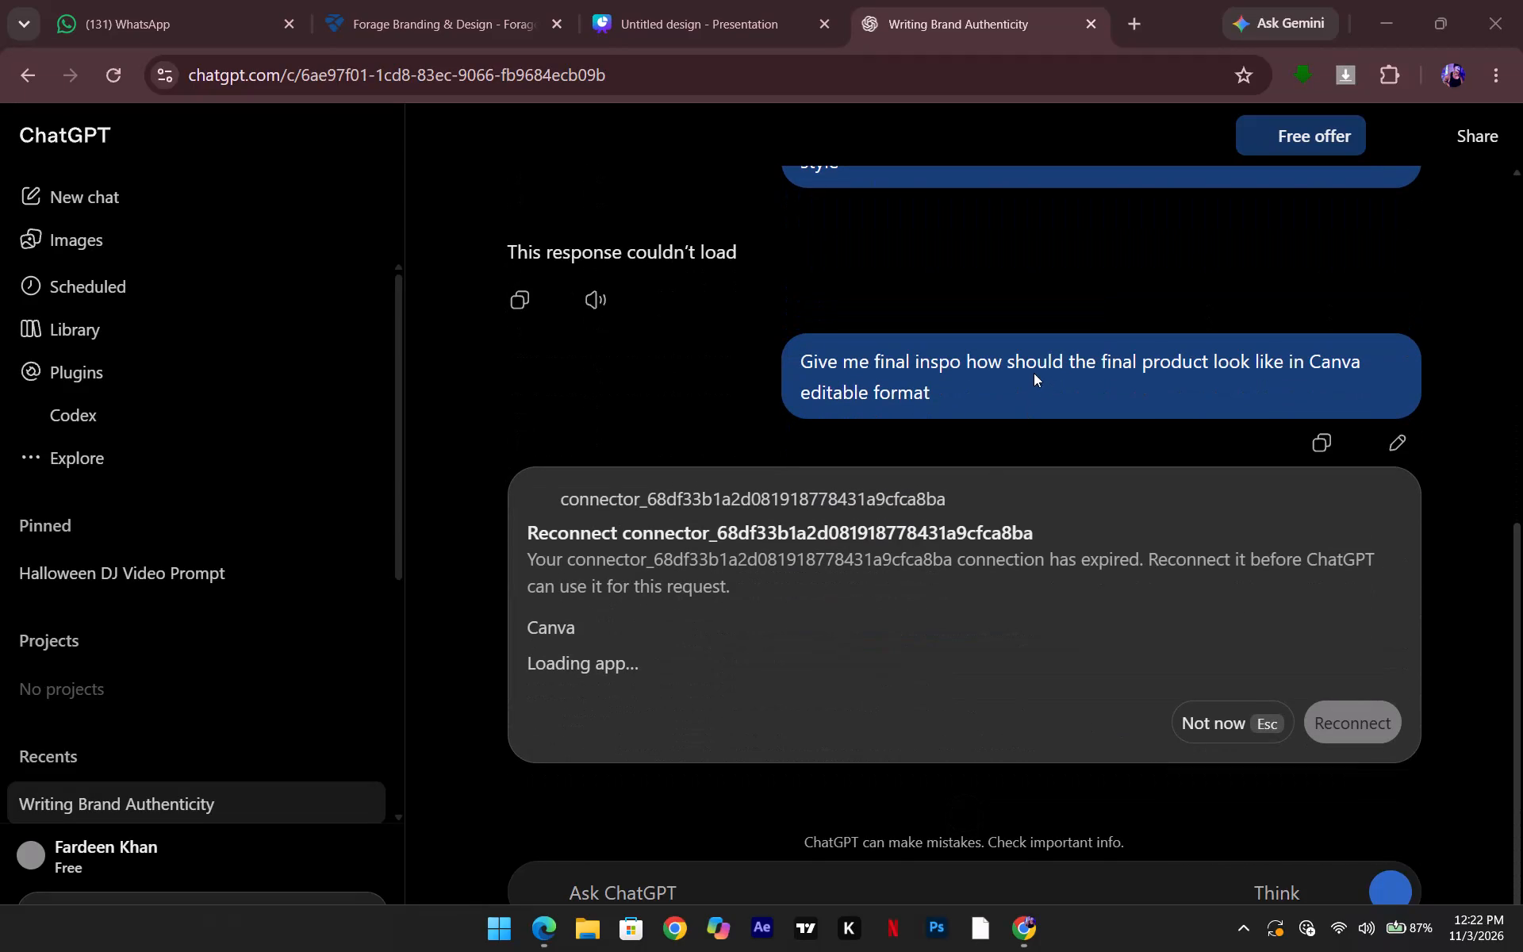
scroll(1400, 501, down, 3)
click(1387, 901)
scroll(1445, 808, down, 3)
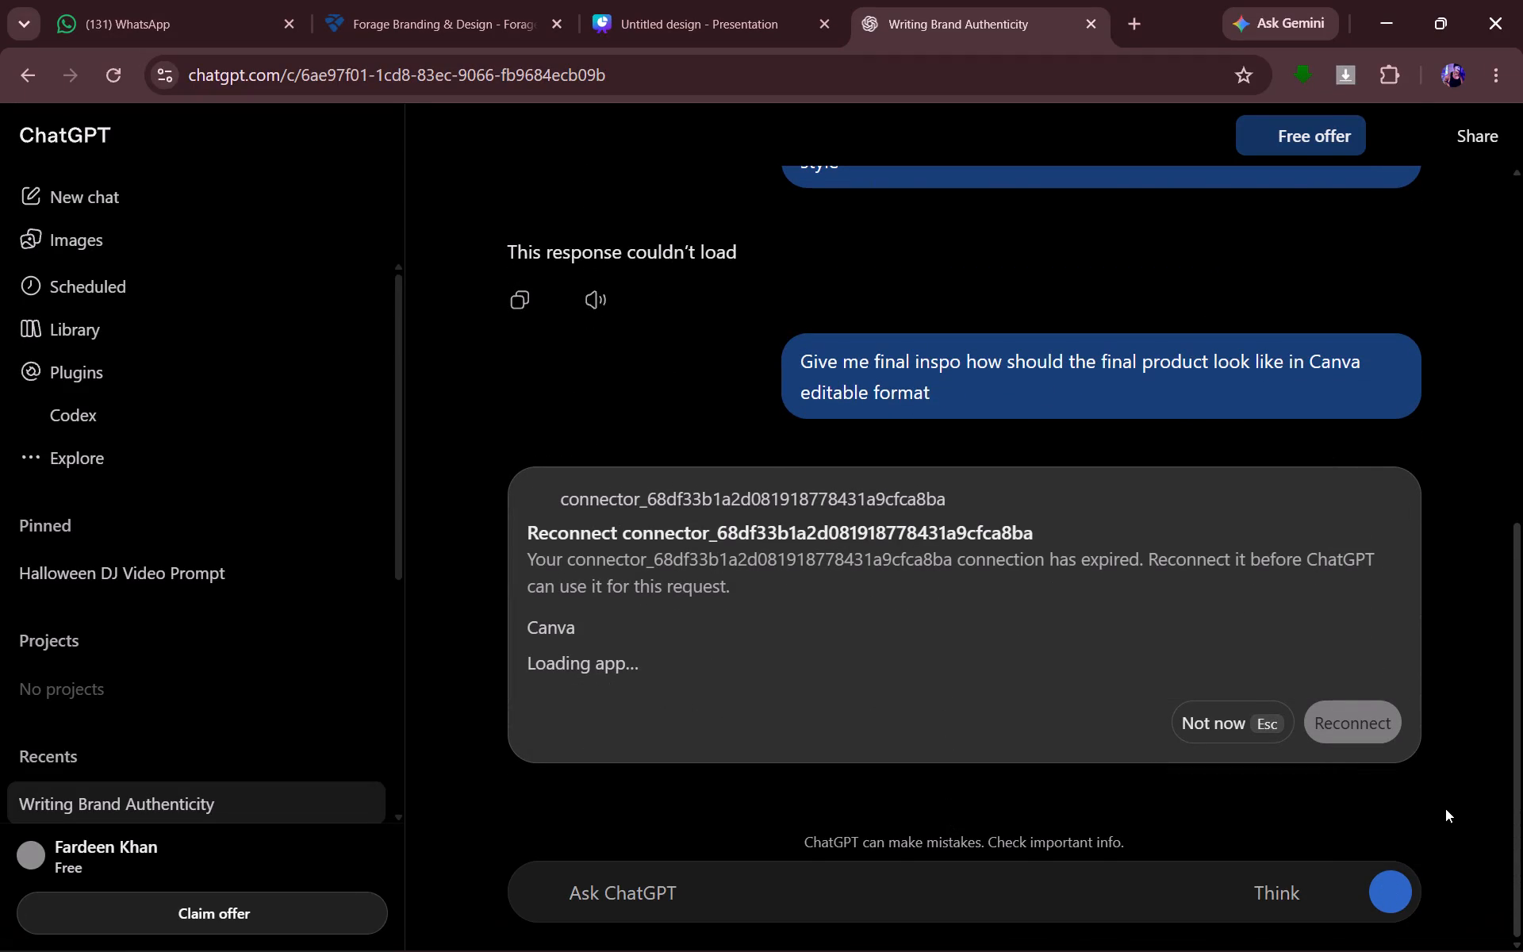
click(1287, 892)
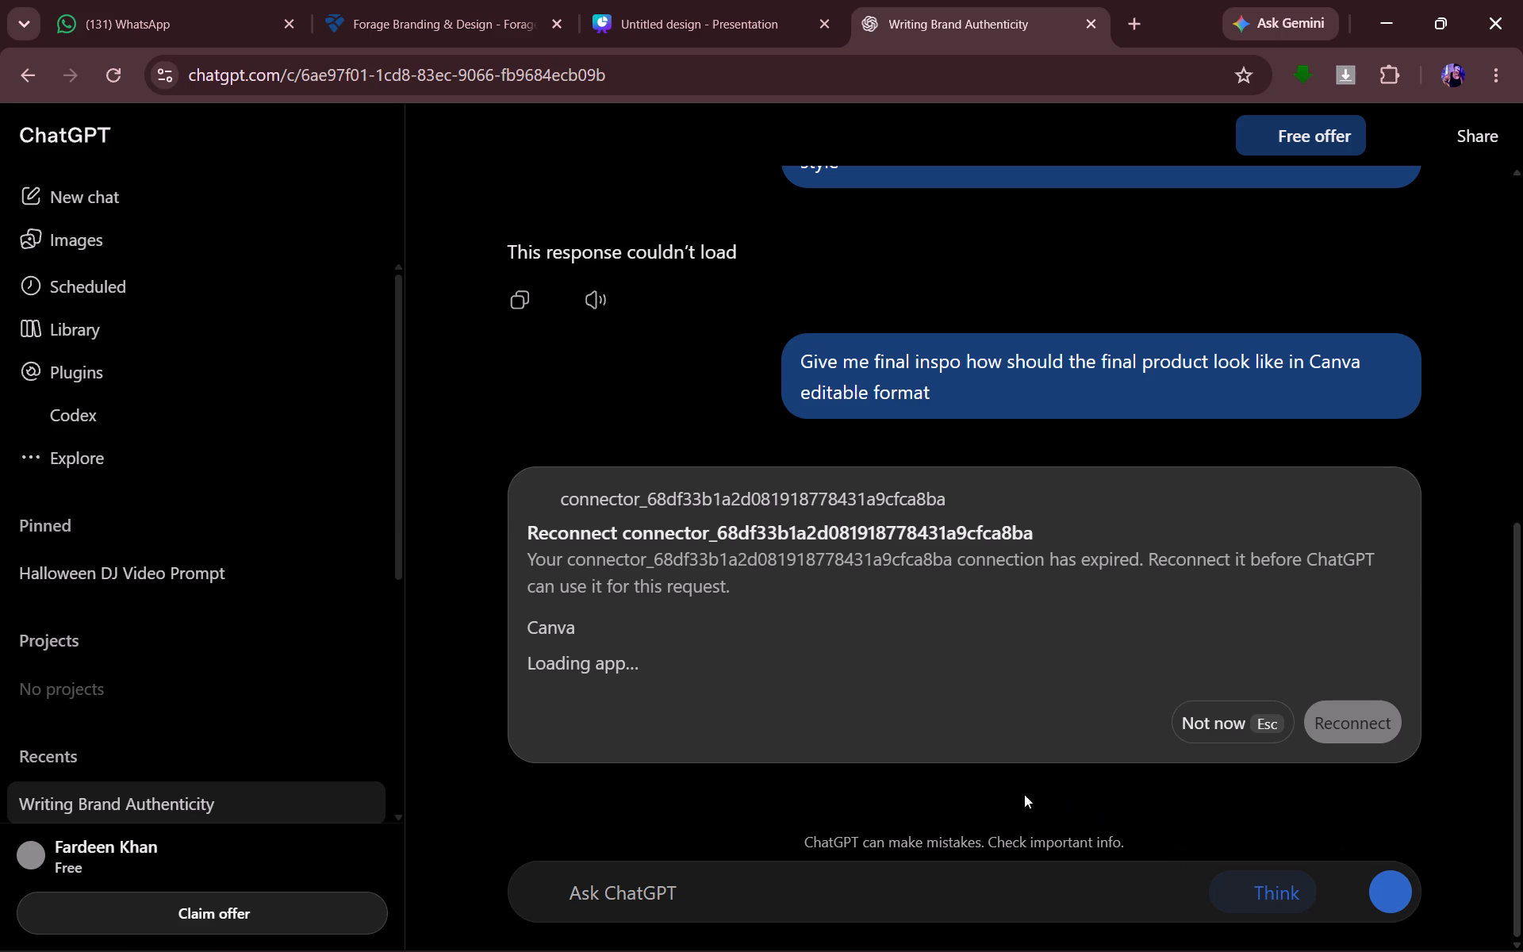
Skip the pending Canva reconnection request so the final inspiration prompt proceeds without it.
scroll(976, 823, down, 3)
click(1361, 733)
click(1237, 715)
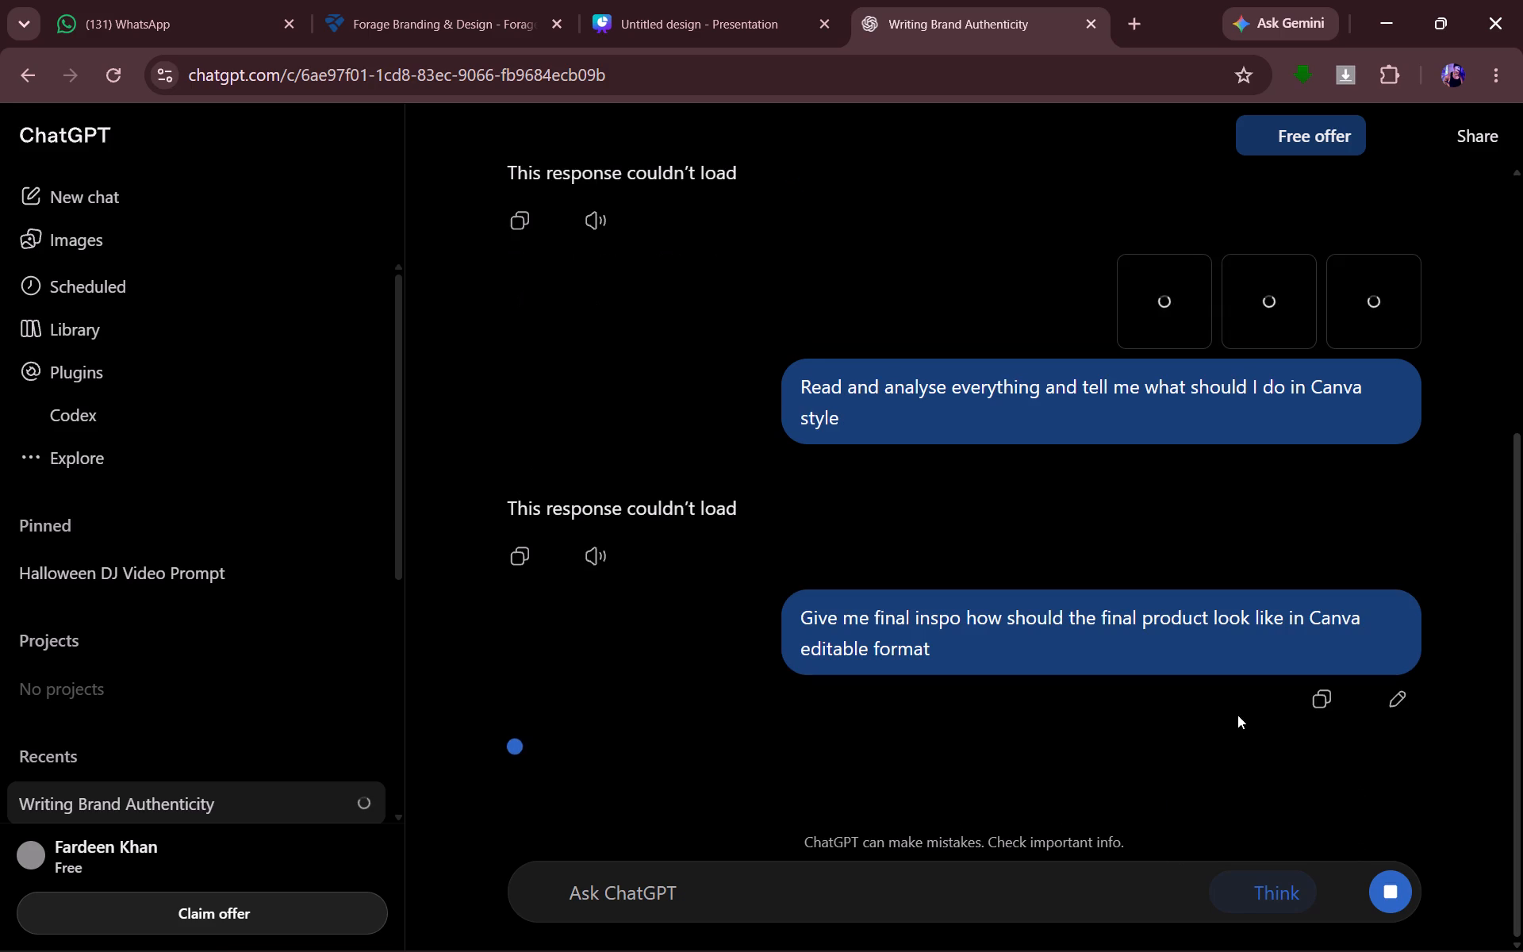
scroll(1205, 620, down, 3)
Switch to the Canva design and place the uploaded cutout photo of the woman in a brown dress over the central tote photo.
click(727, 16)
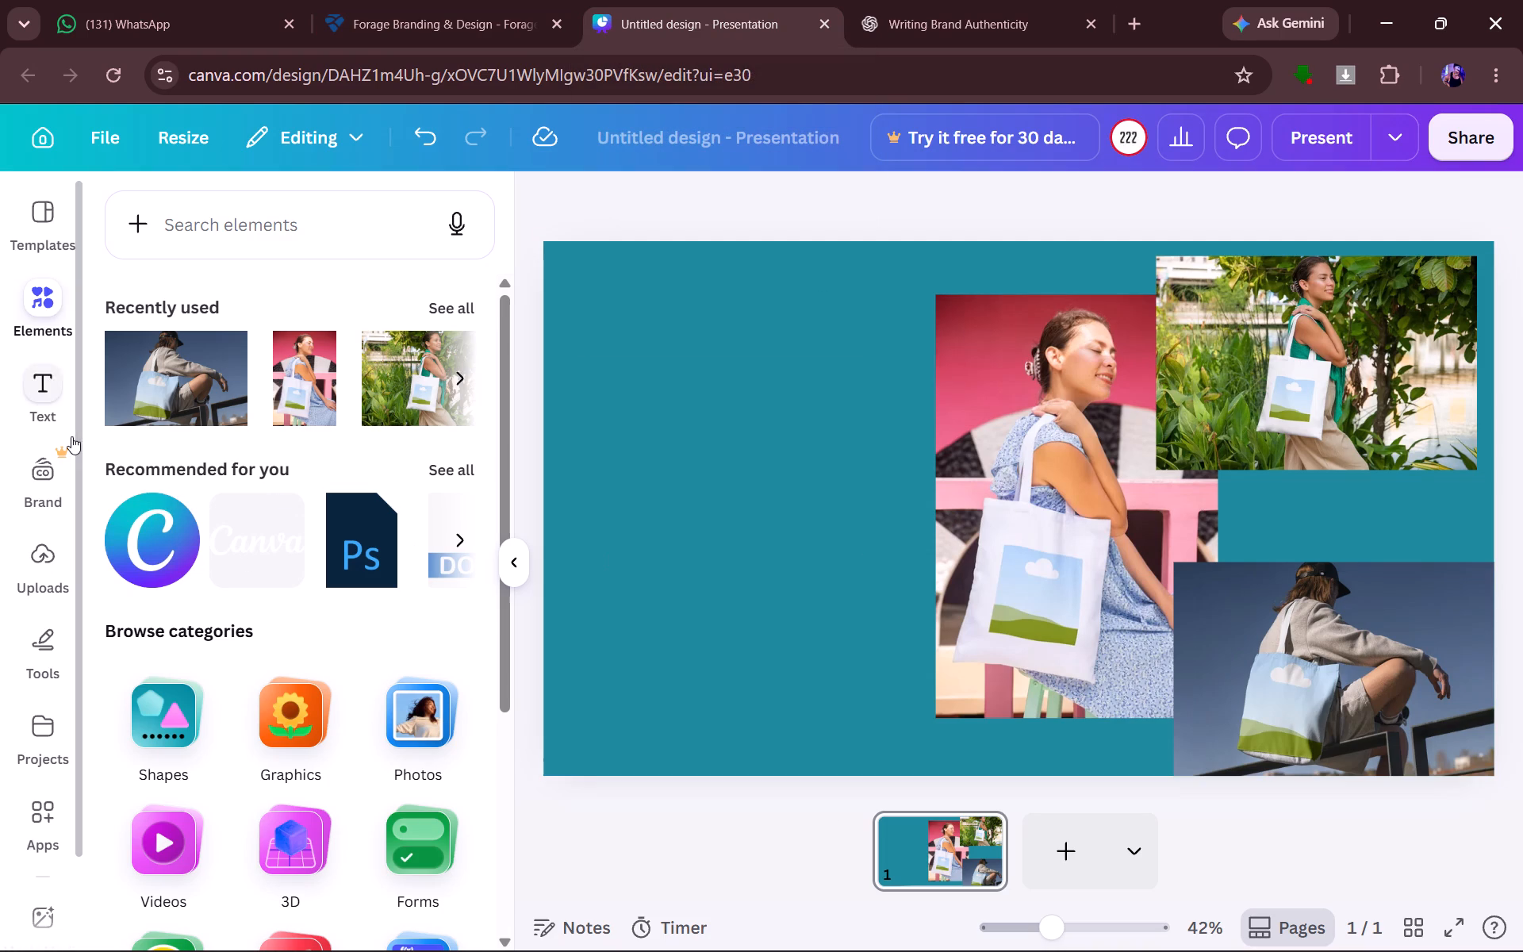
click(44, 566)
scroll(452, 717, down, 4)
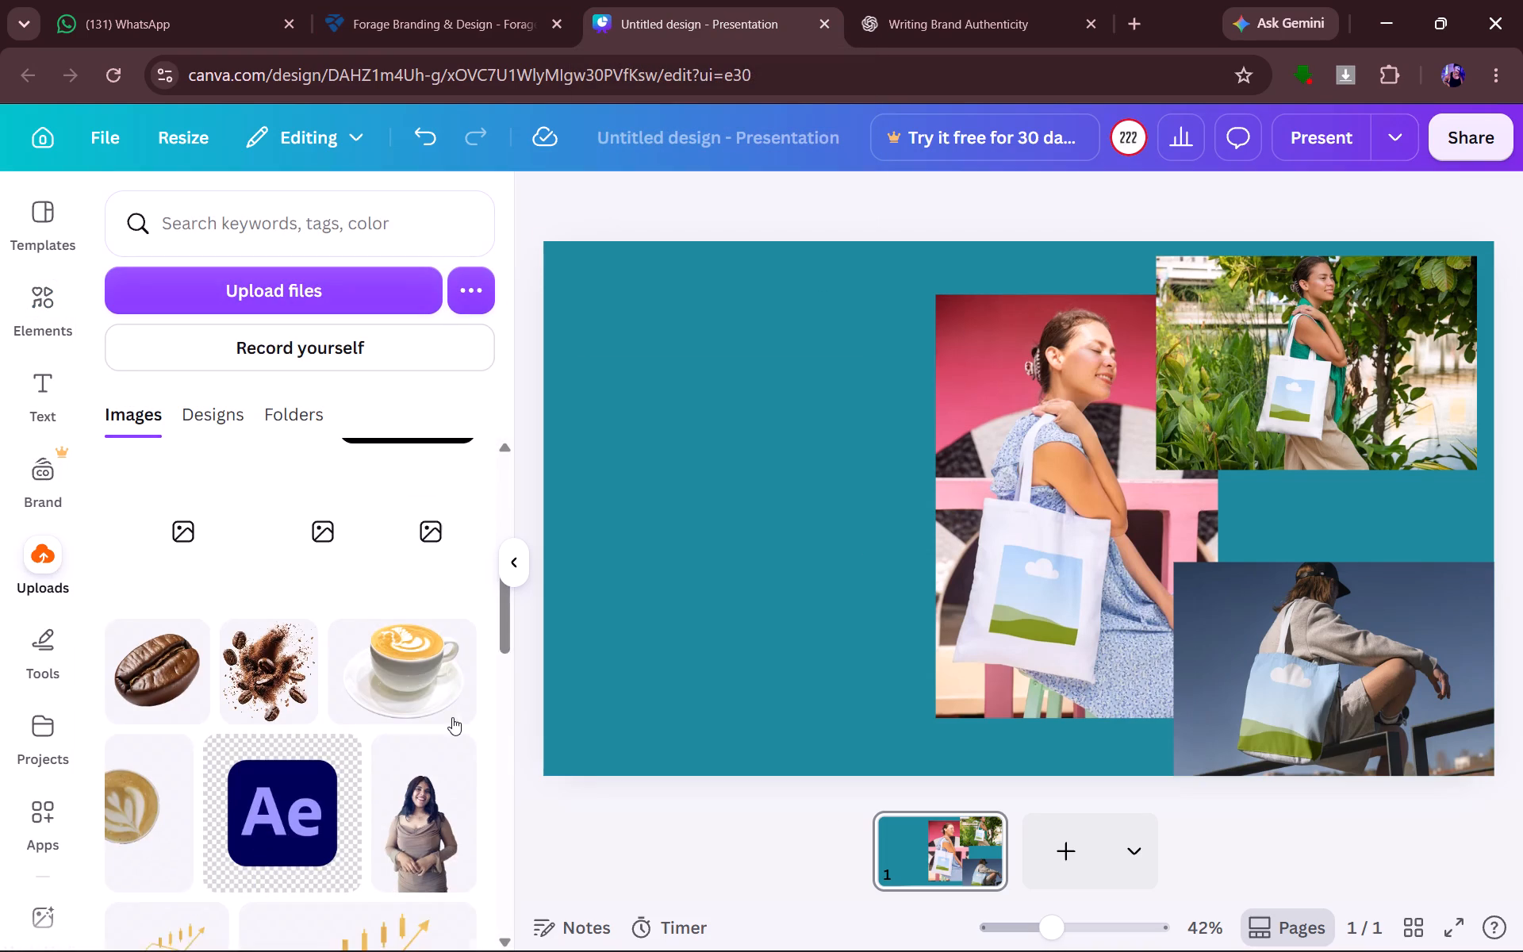
scroll(452, 717, down, 2)
drag(408, 567, 940, 607)
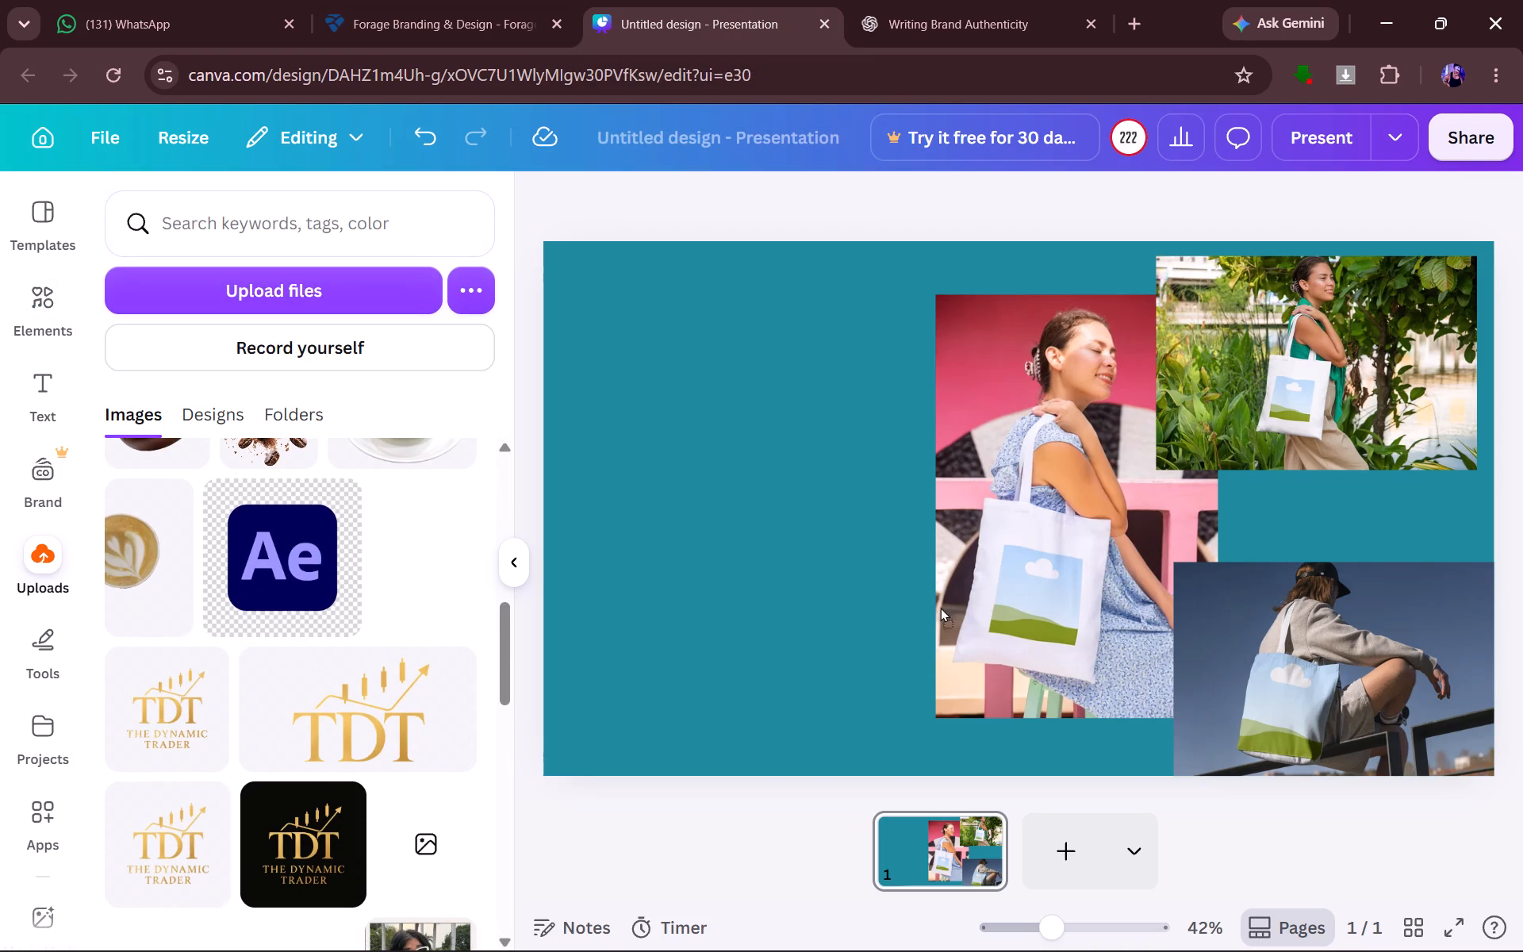
drag(940, 607, 1043, 588)
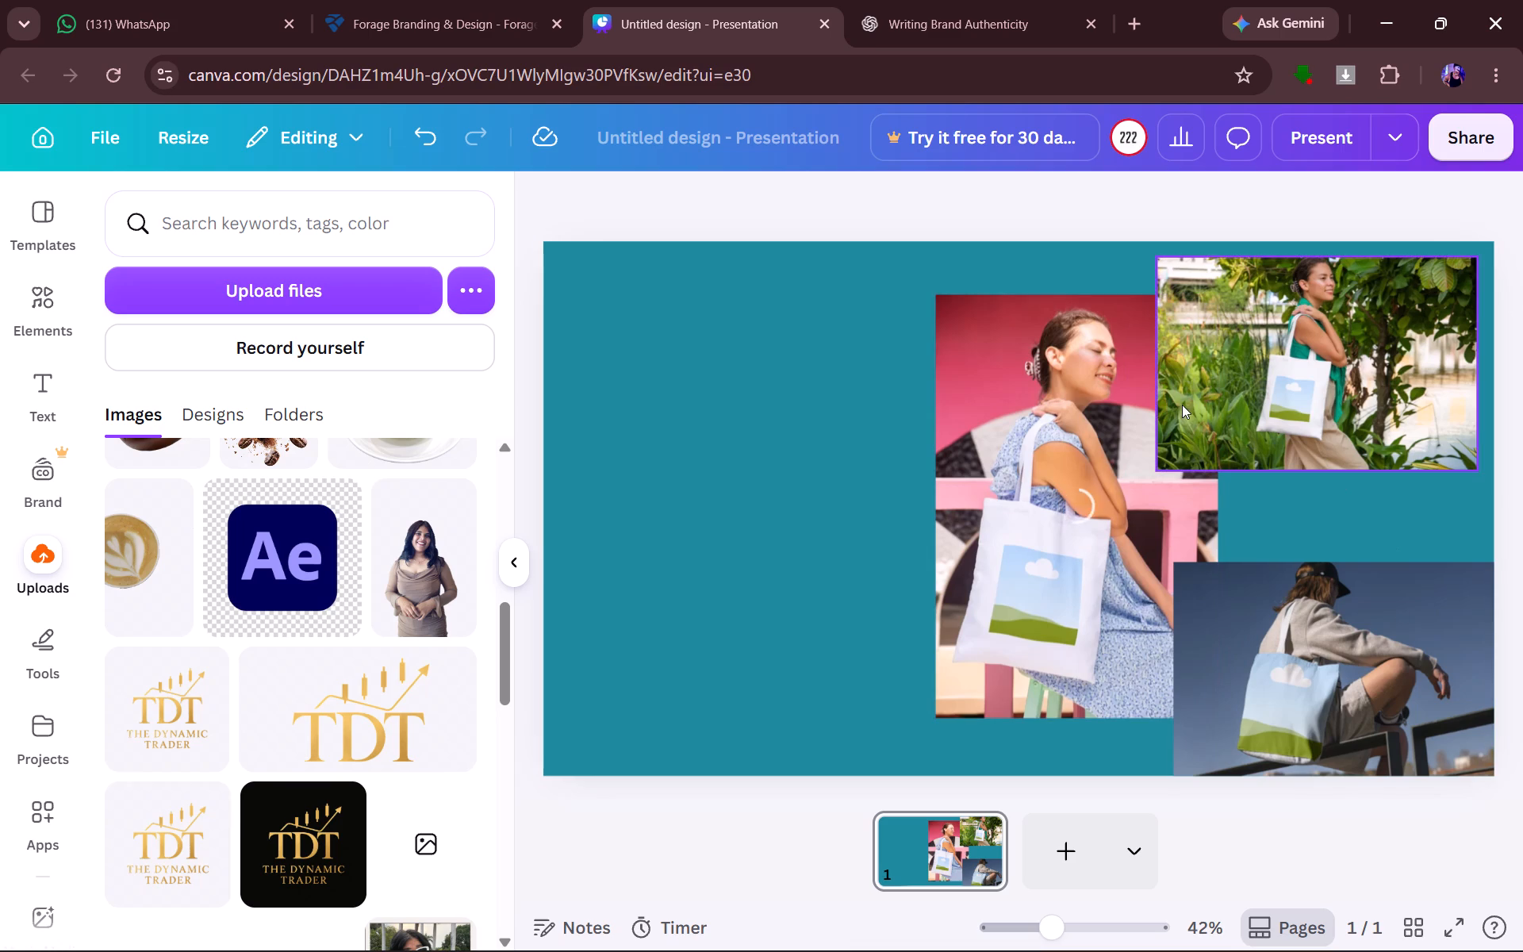
Browse the uploaded images for another photo to use on the page.
scroll(518, 718, down, 4)
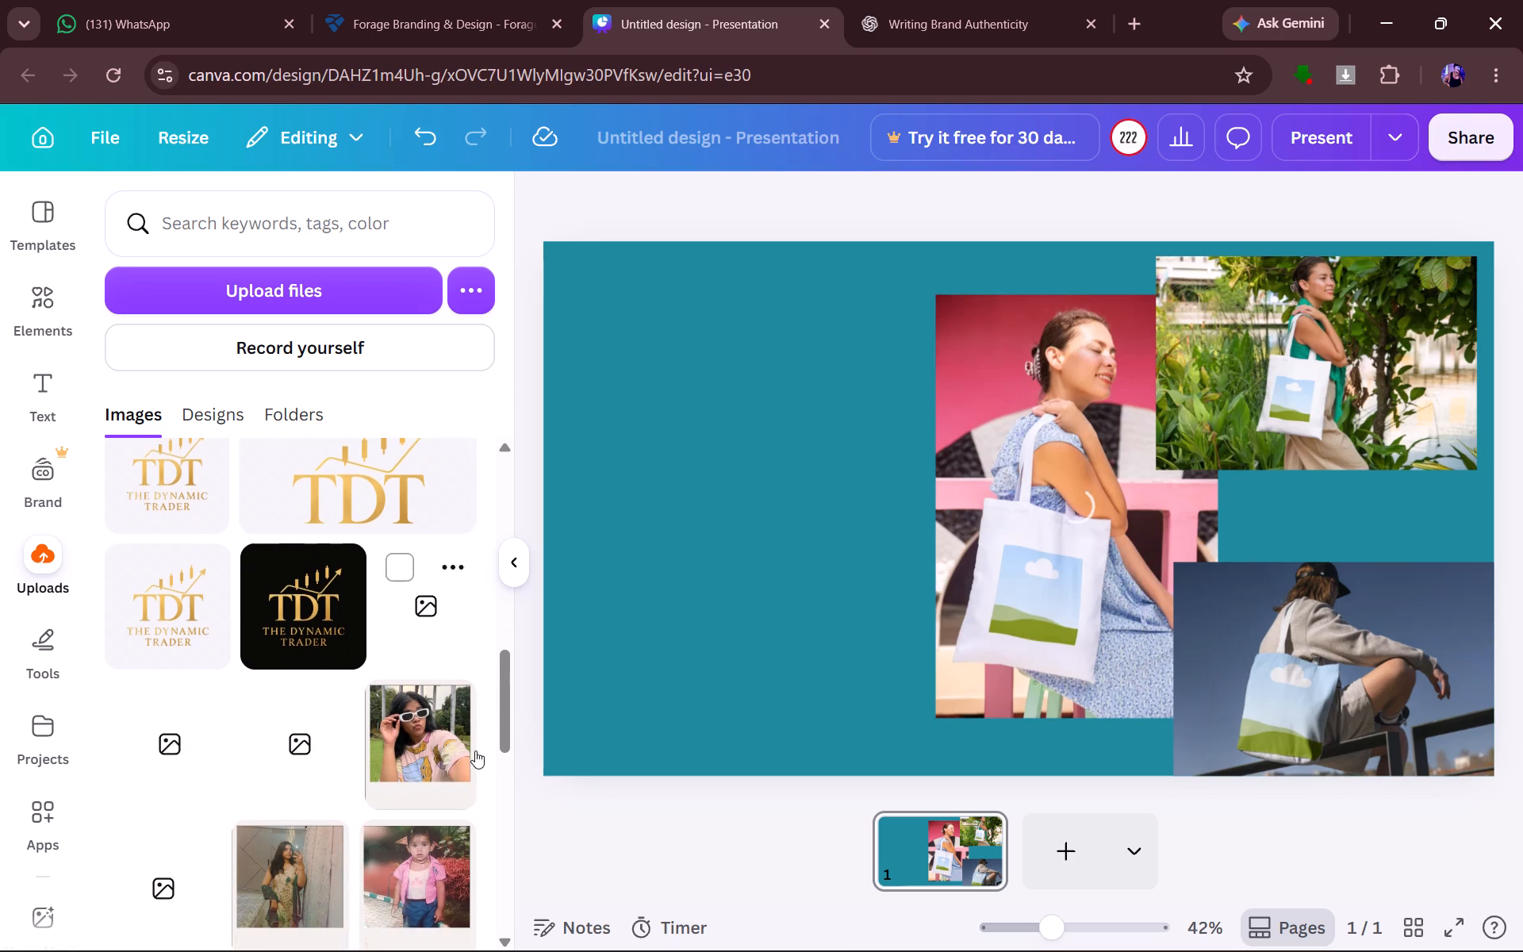
scroll(475, 750, down, 7)
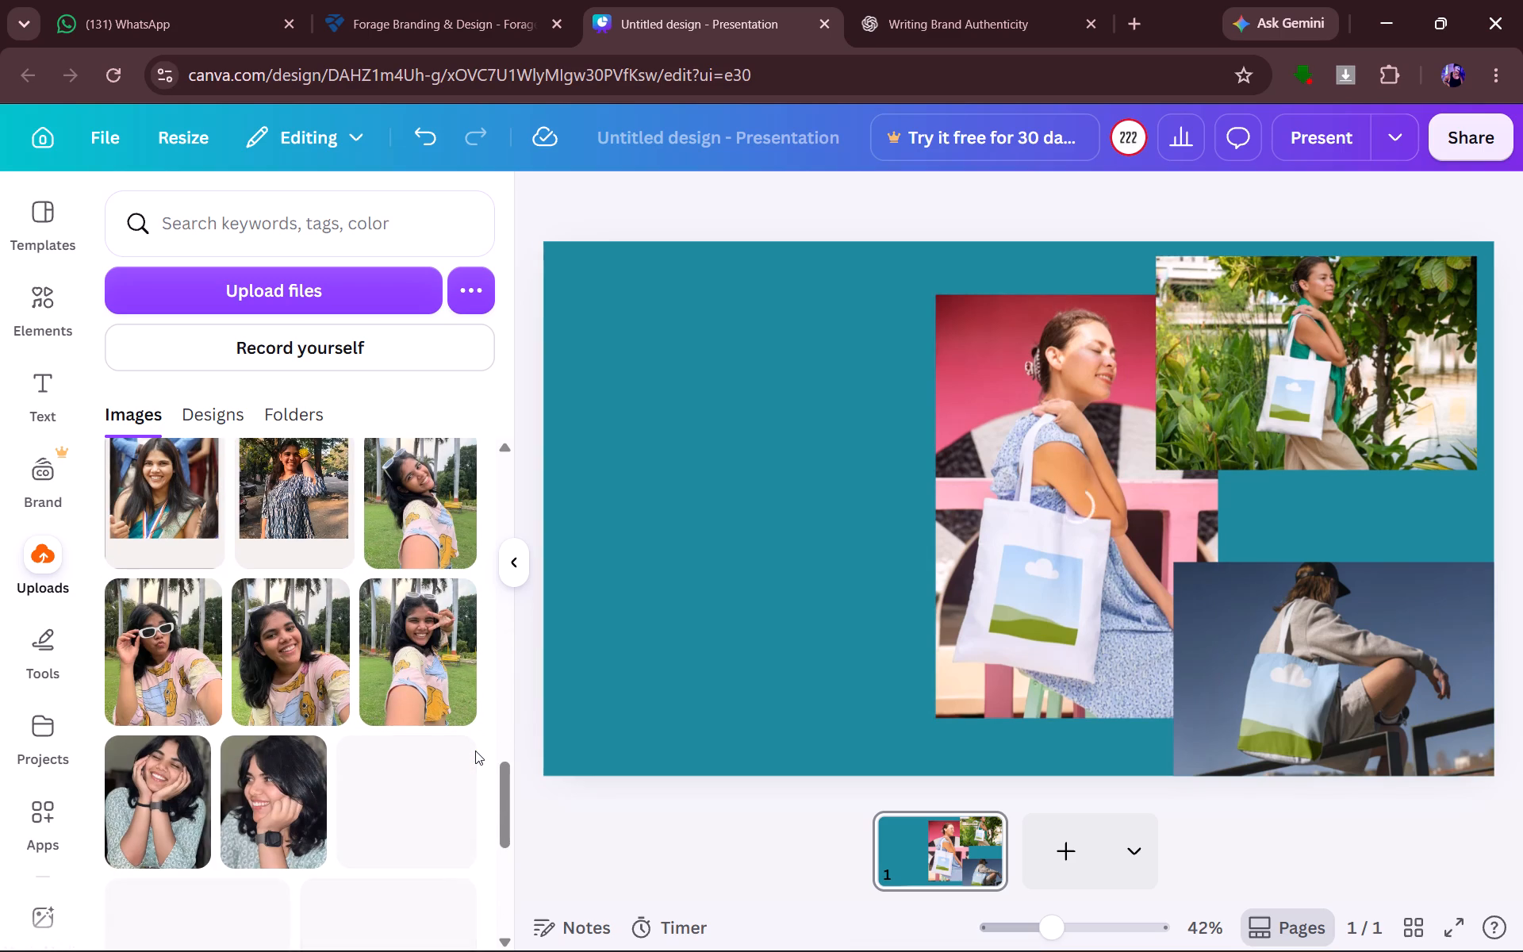
scroll(475, 750, down, 3)
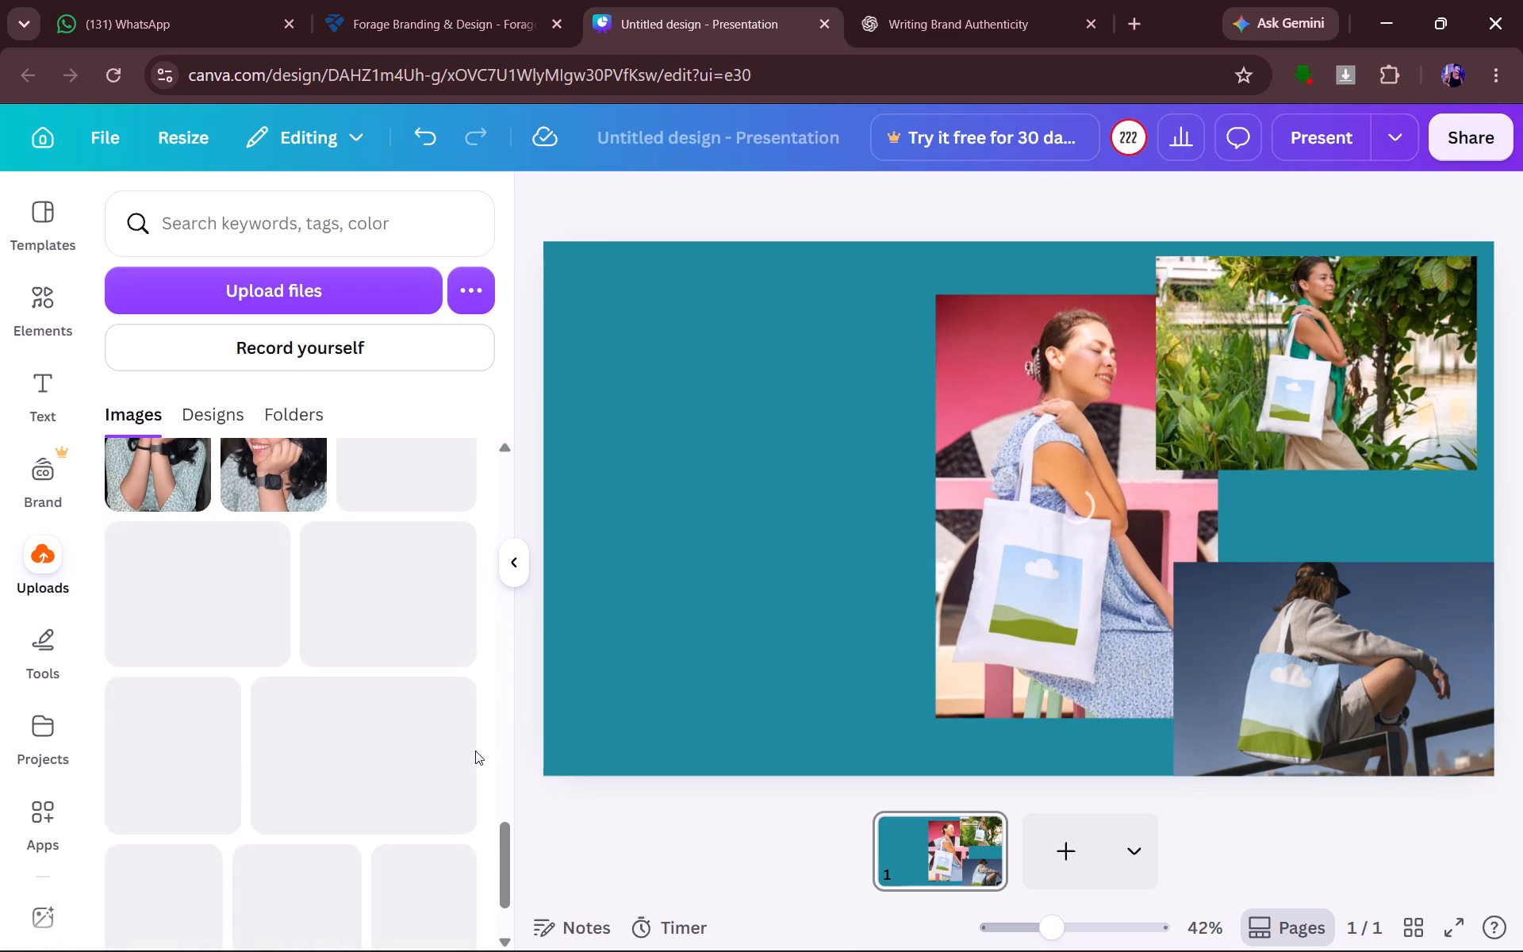
scroll(475, 750, up, 3)
scroll(475, 750, down, 4)
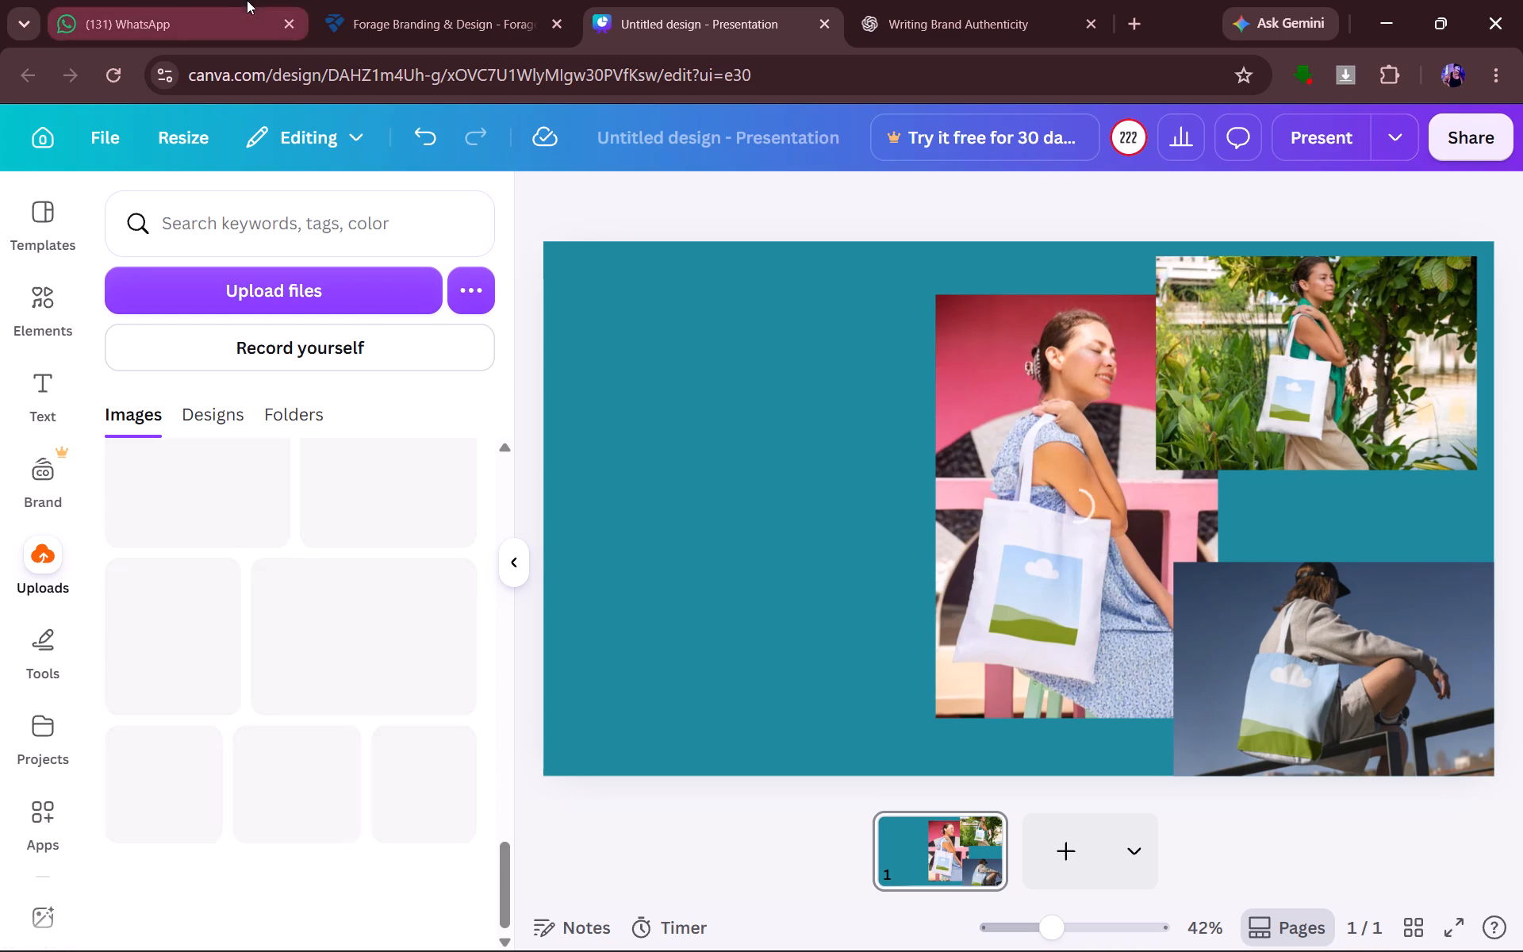
click(409, 16)
click(632, 21)
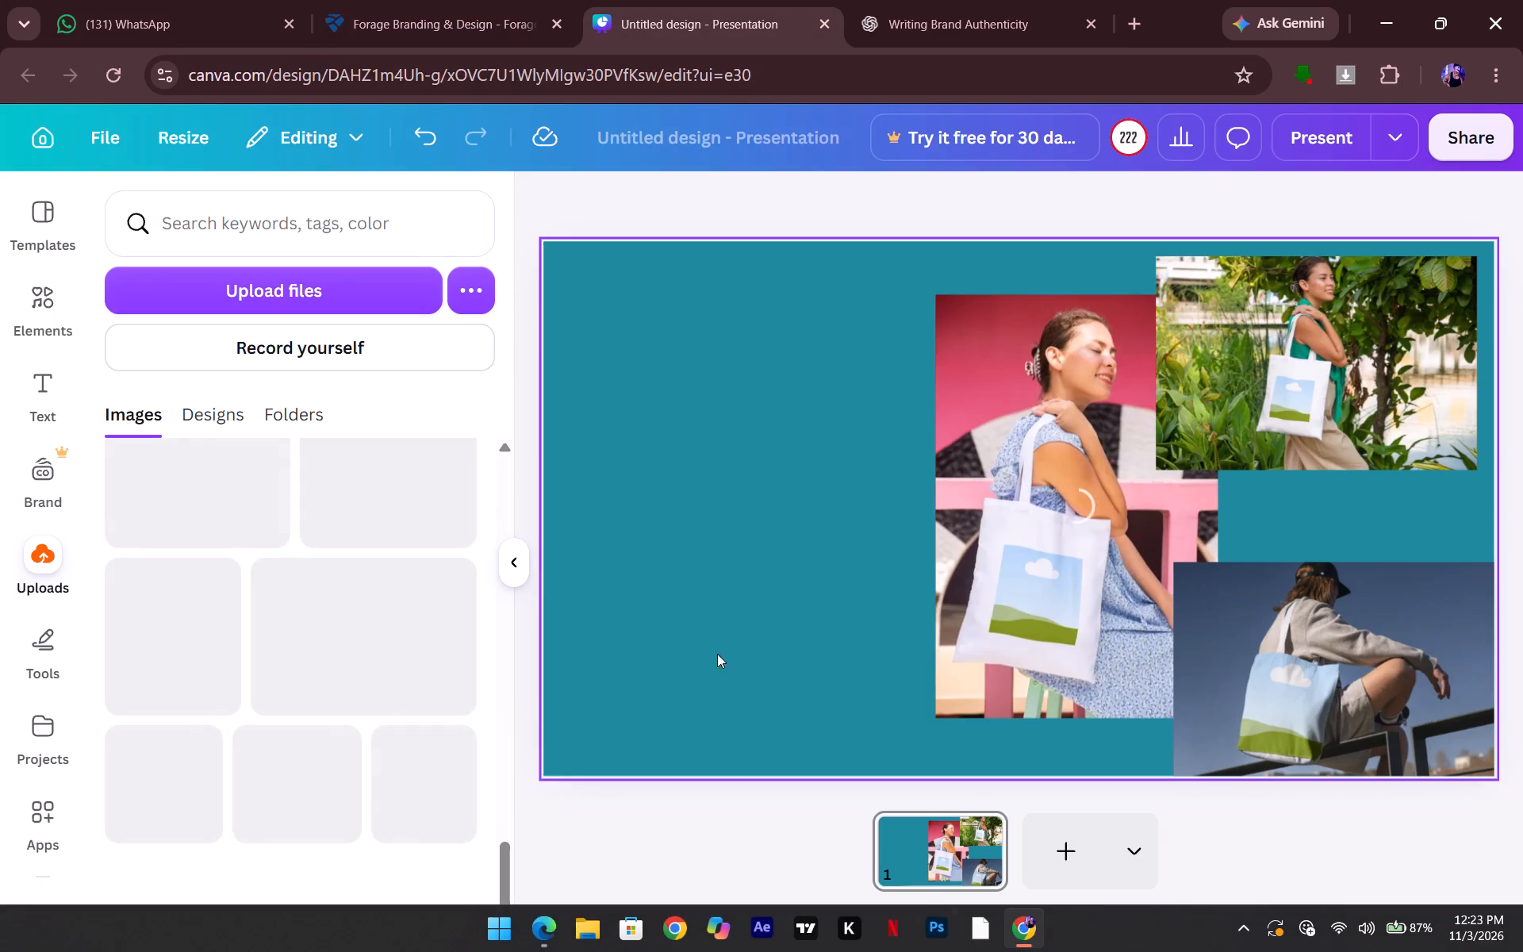
scroll(379, 645, down, 3)
scroll(381, 645, up, 4)
scroll(381, 645, down, 3)
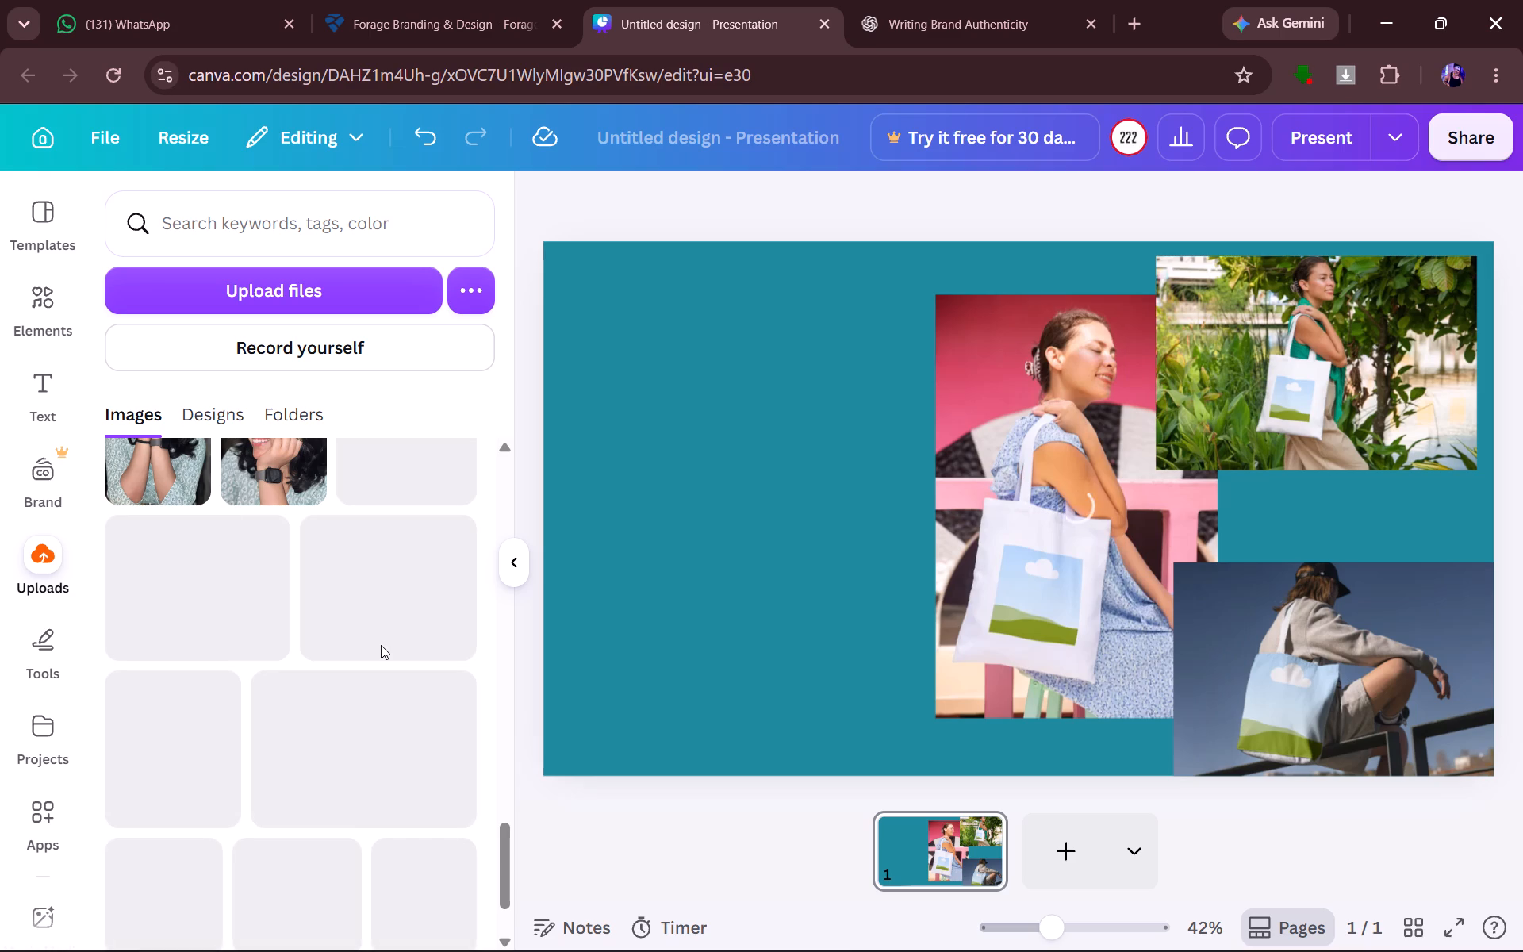
scroll(381, 645, up, 2)
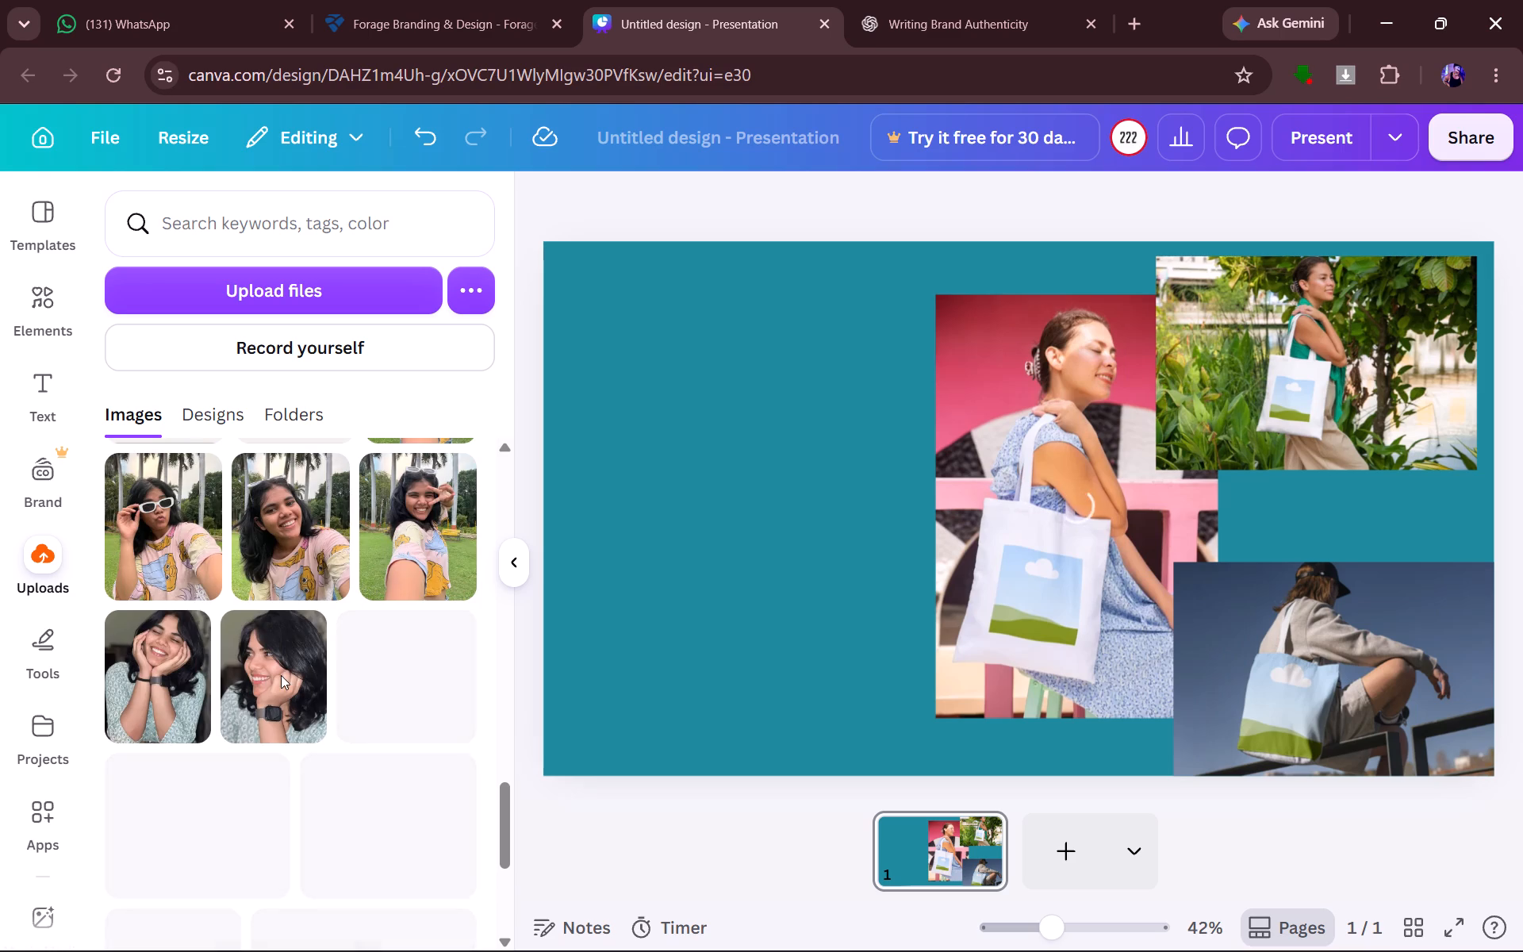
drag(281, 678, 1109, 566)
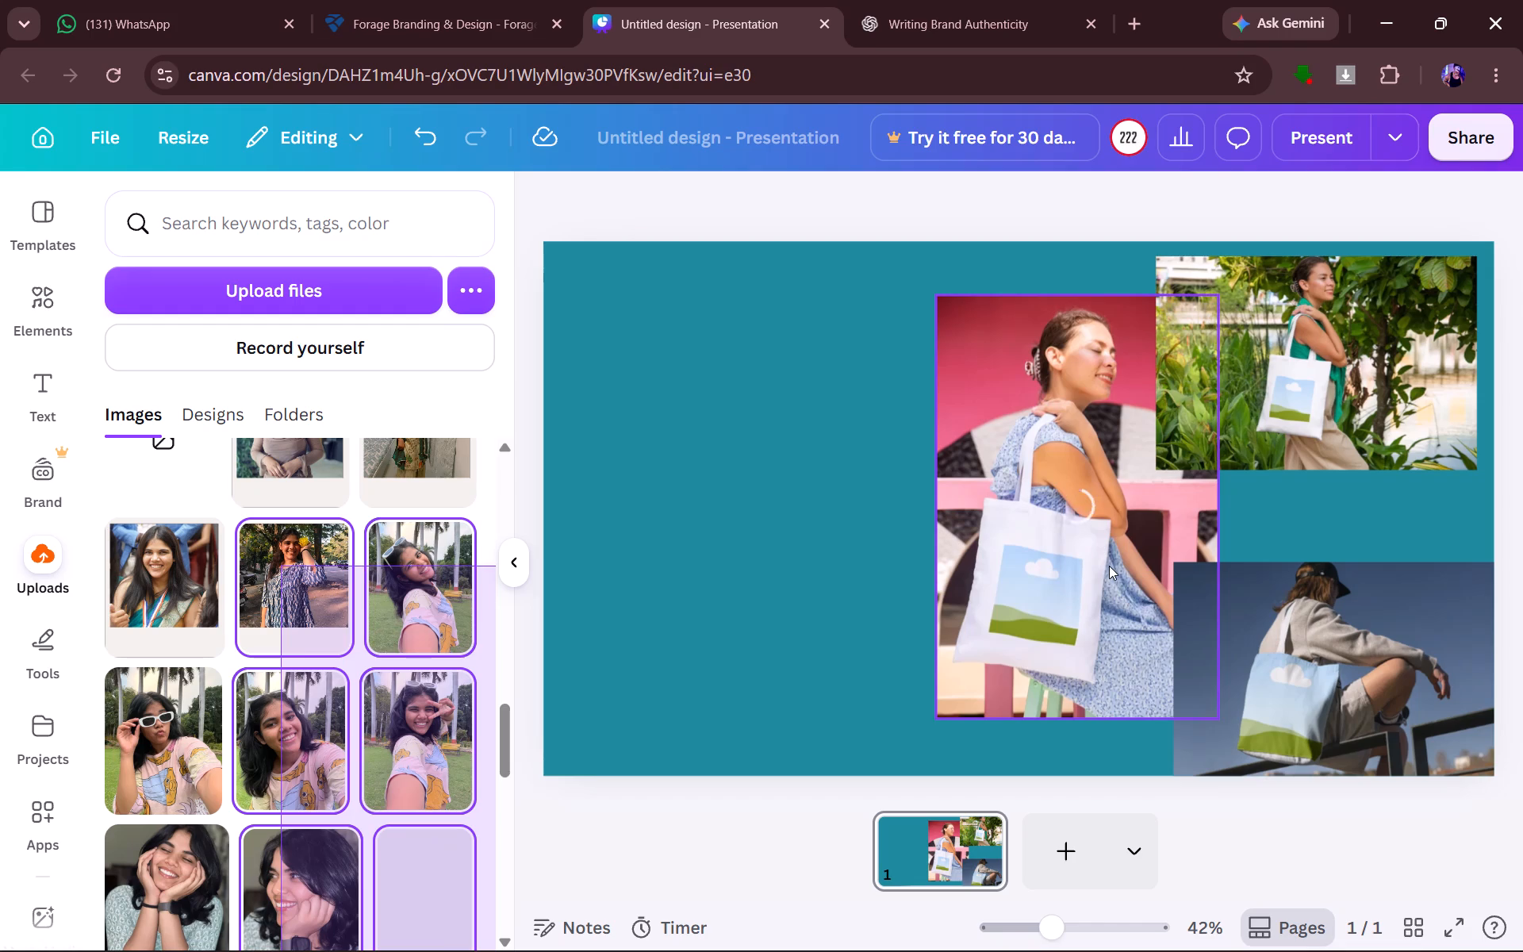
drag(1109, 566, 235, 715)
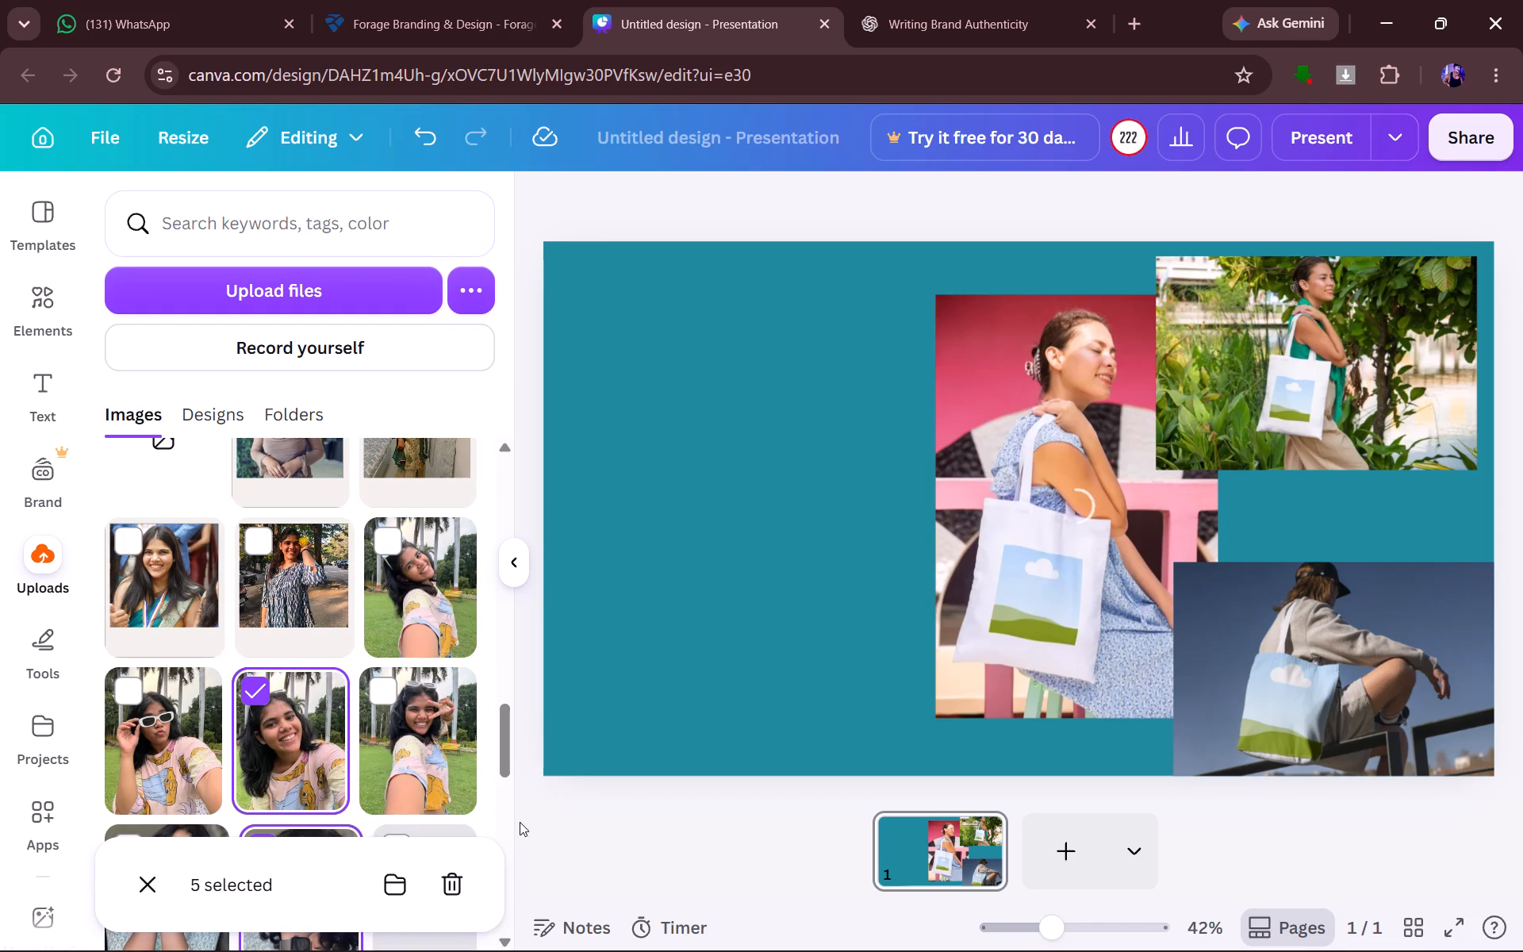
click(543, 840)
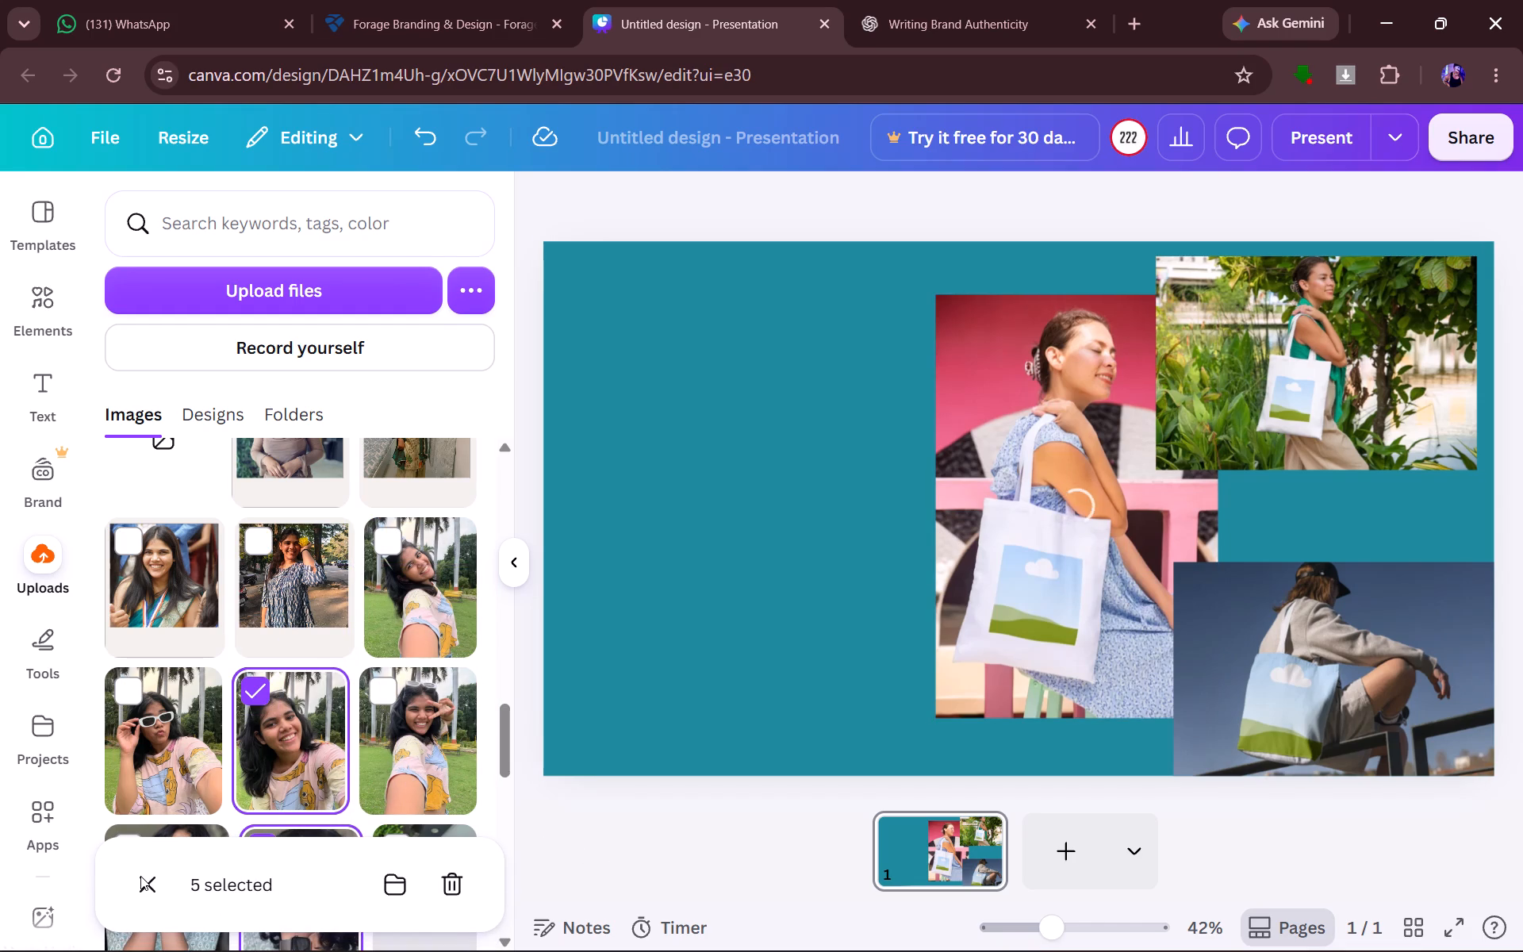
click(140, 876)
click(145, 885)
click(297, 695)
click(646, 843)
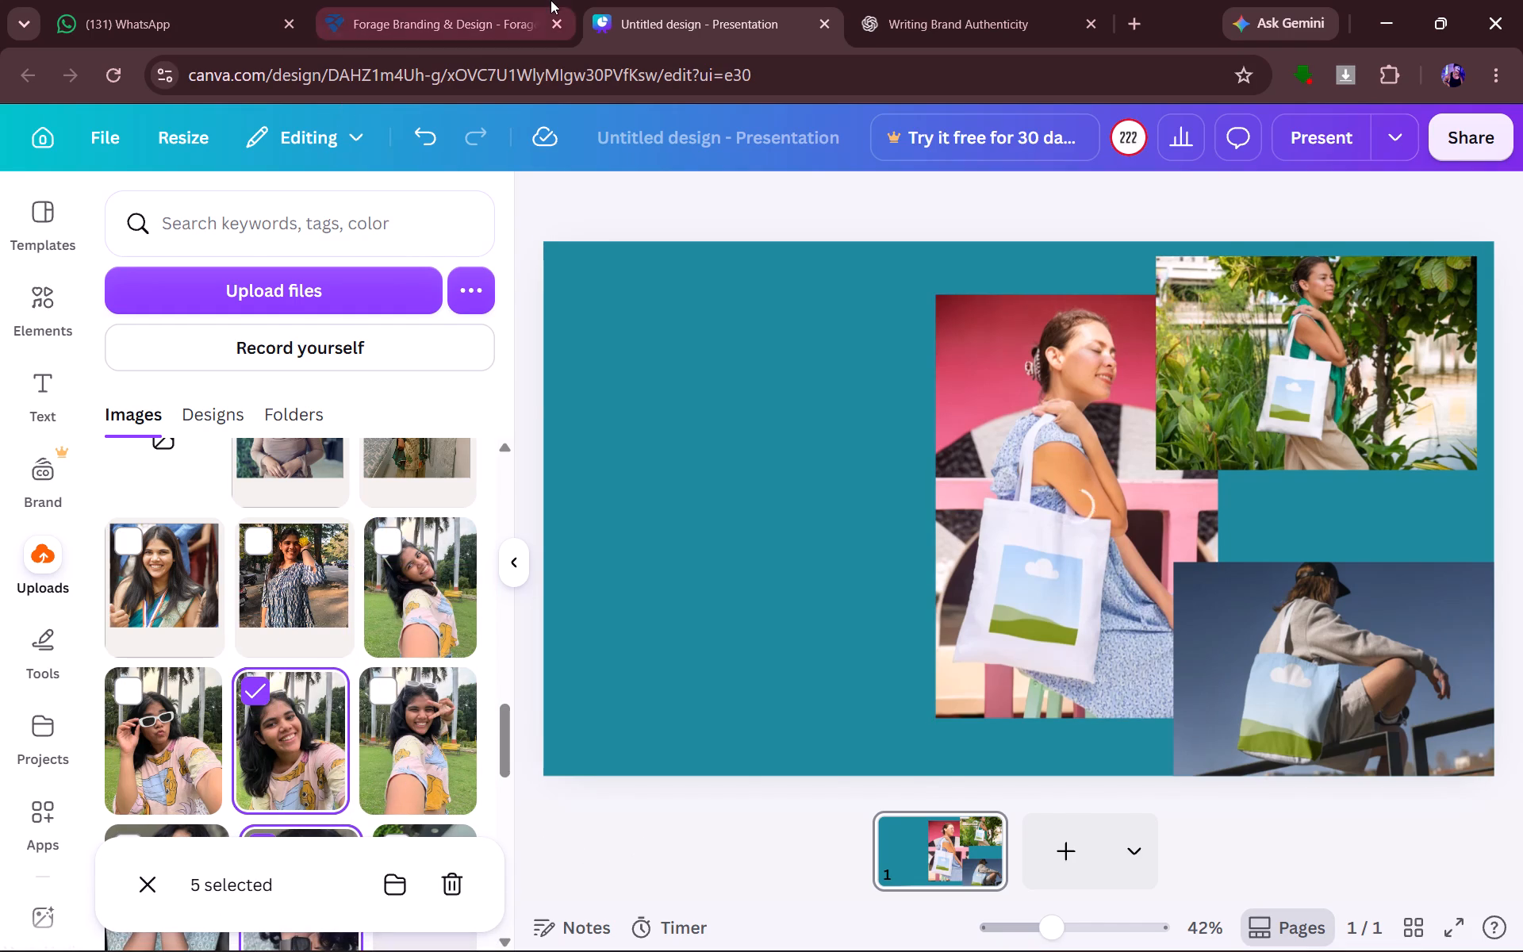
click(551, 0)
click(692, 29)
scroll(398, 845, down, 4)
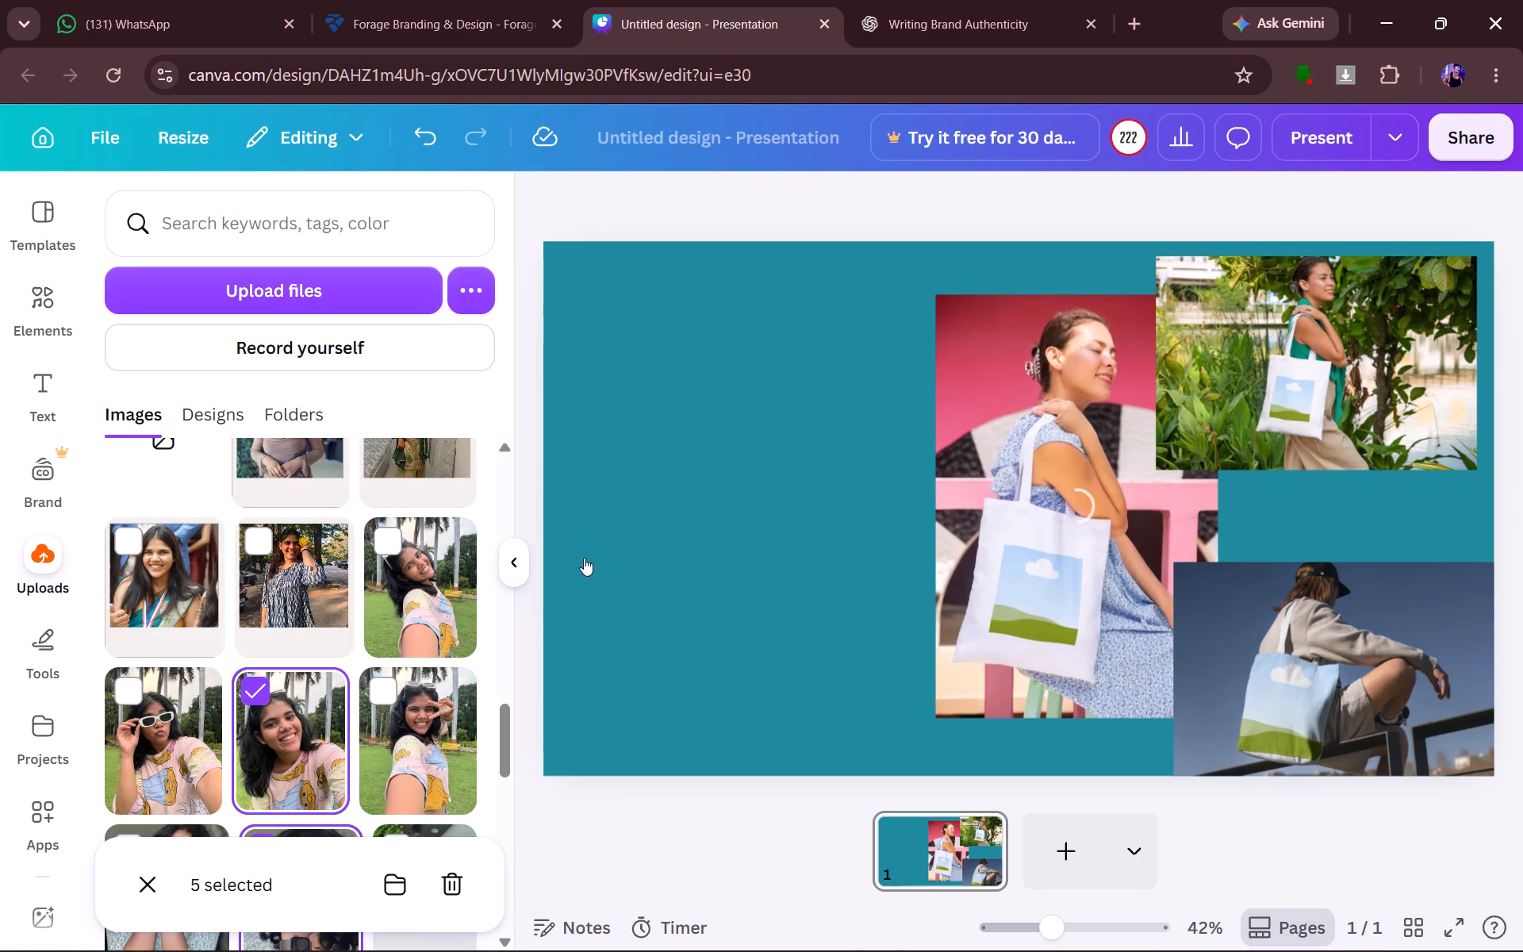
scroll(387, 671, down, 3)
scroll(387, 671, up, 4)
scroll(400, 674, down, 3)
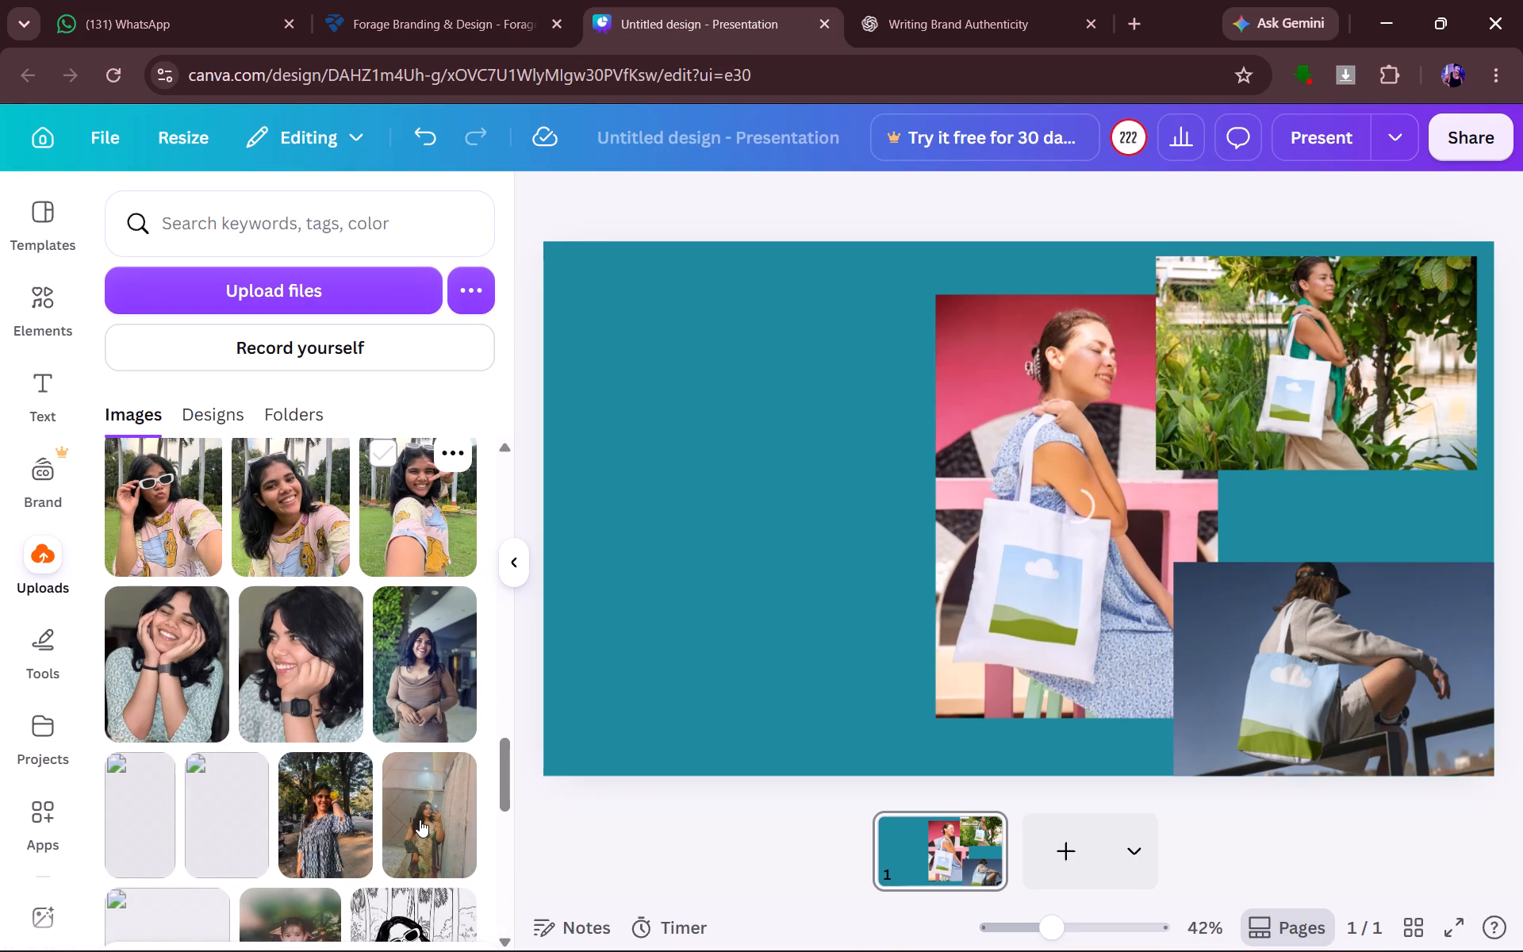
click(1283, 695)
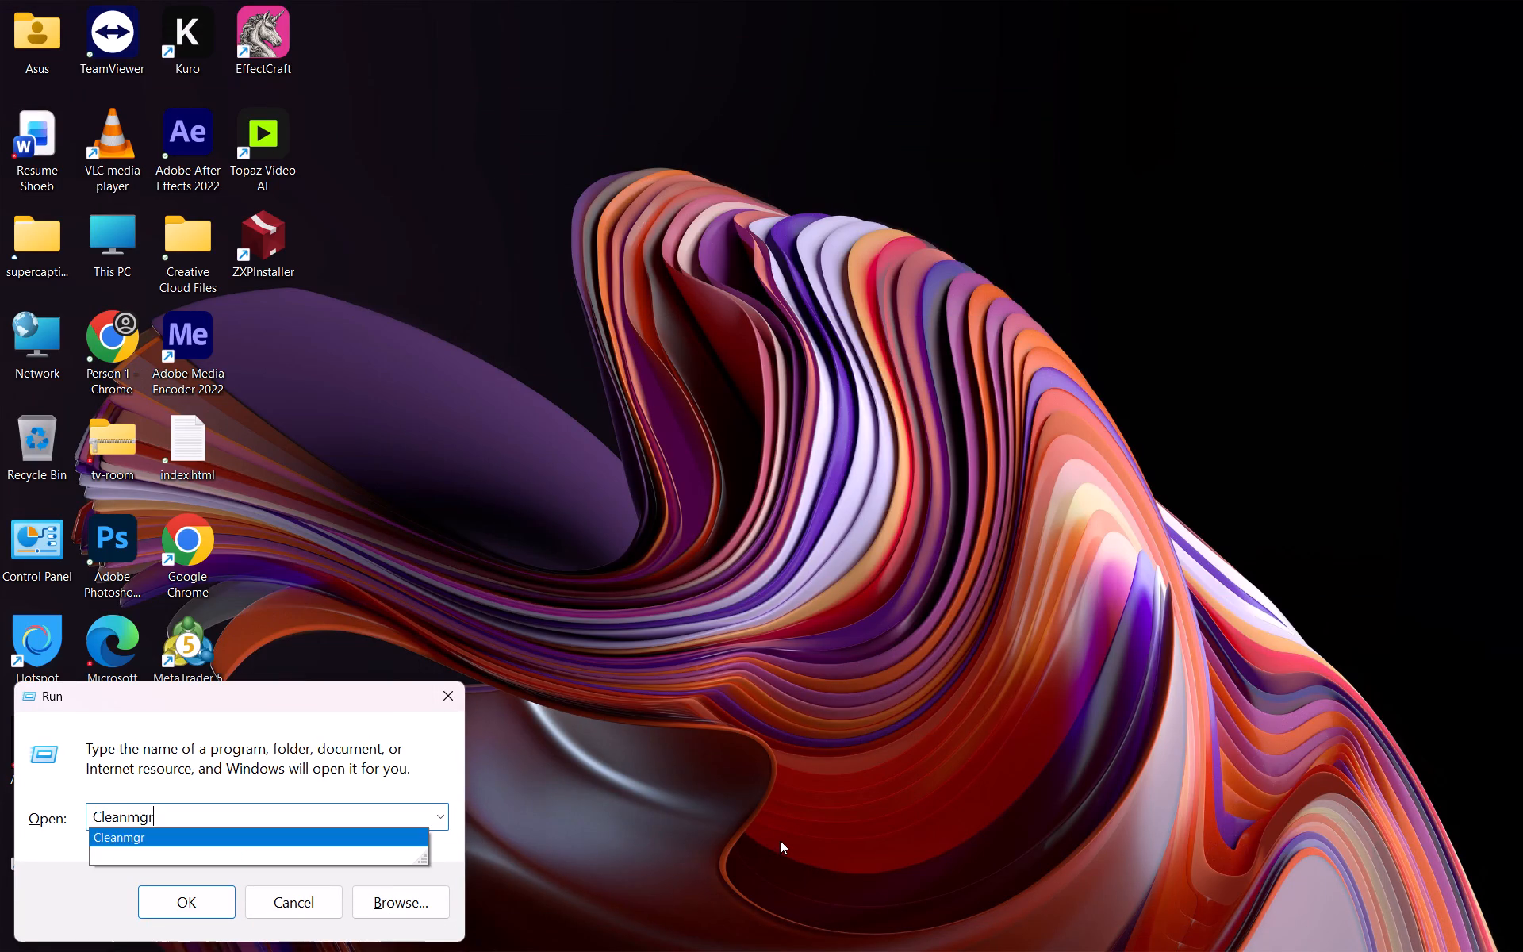
key(Return)
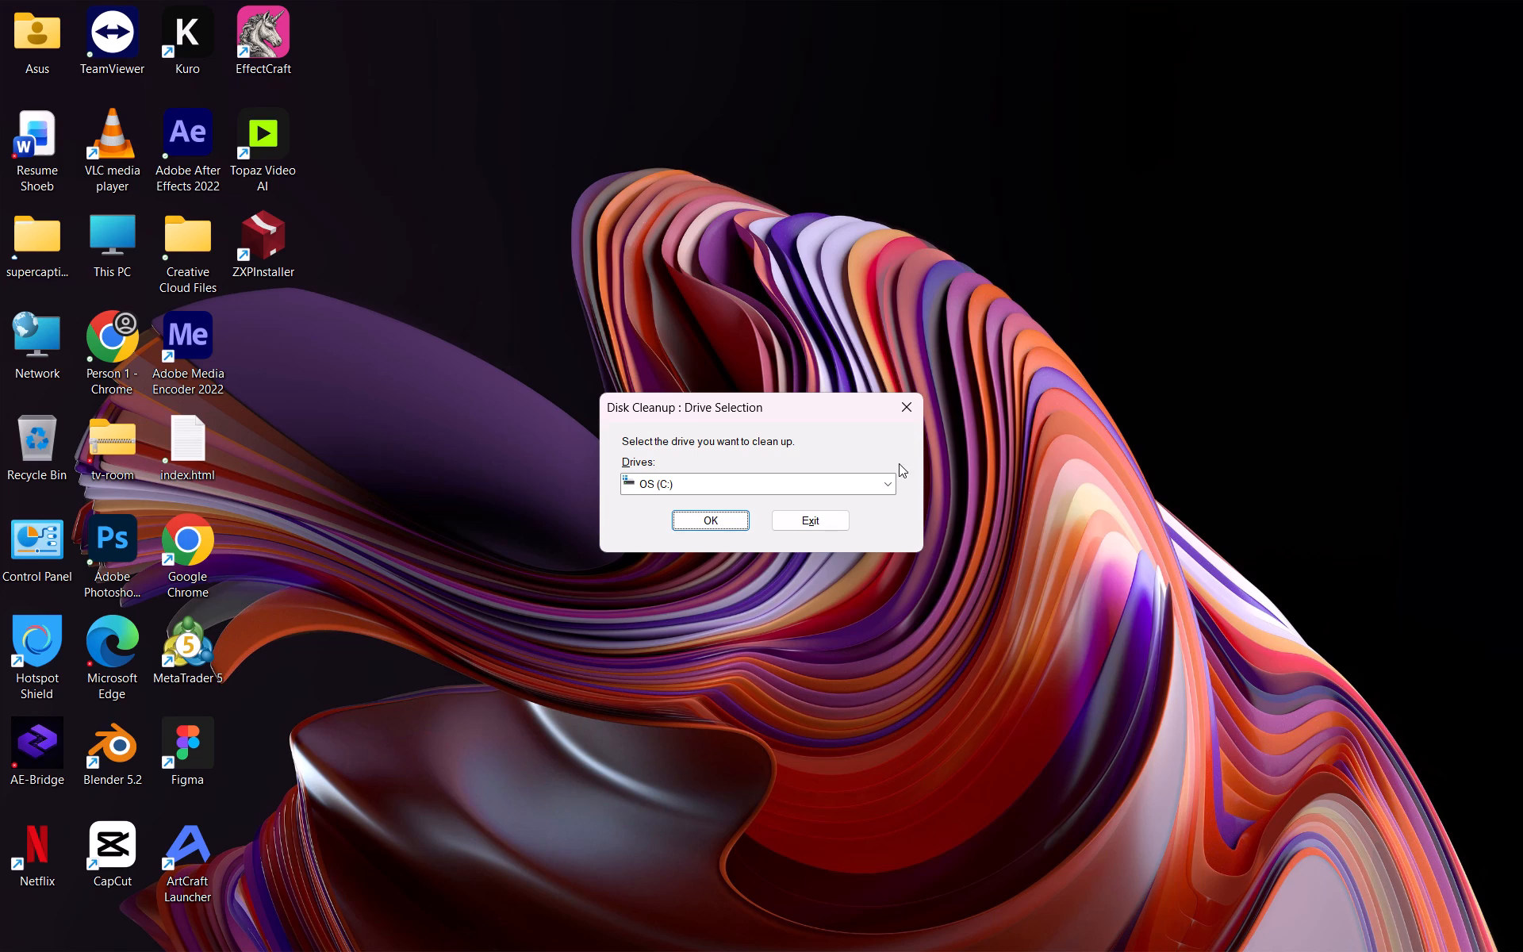
click(726, 539)
click(723, 532)
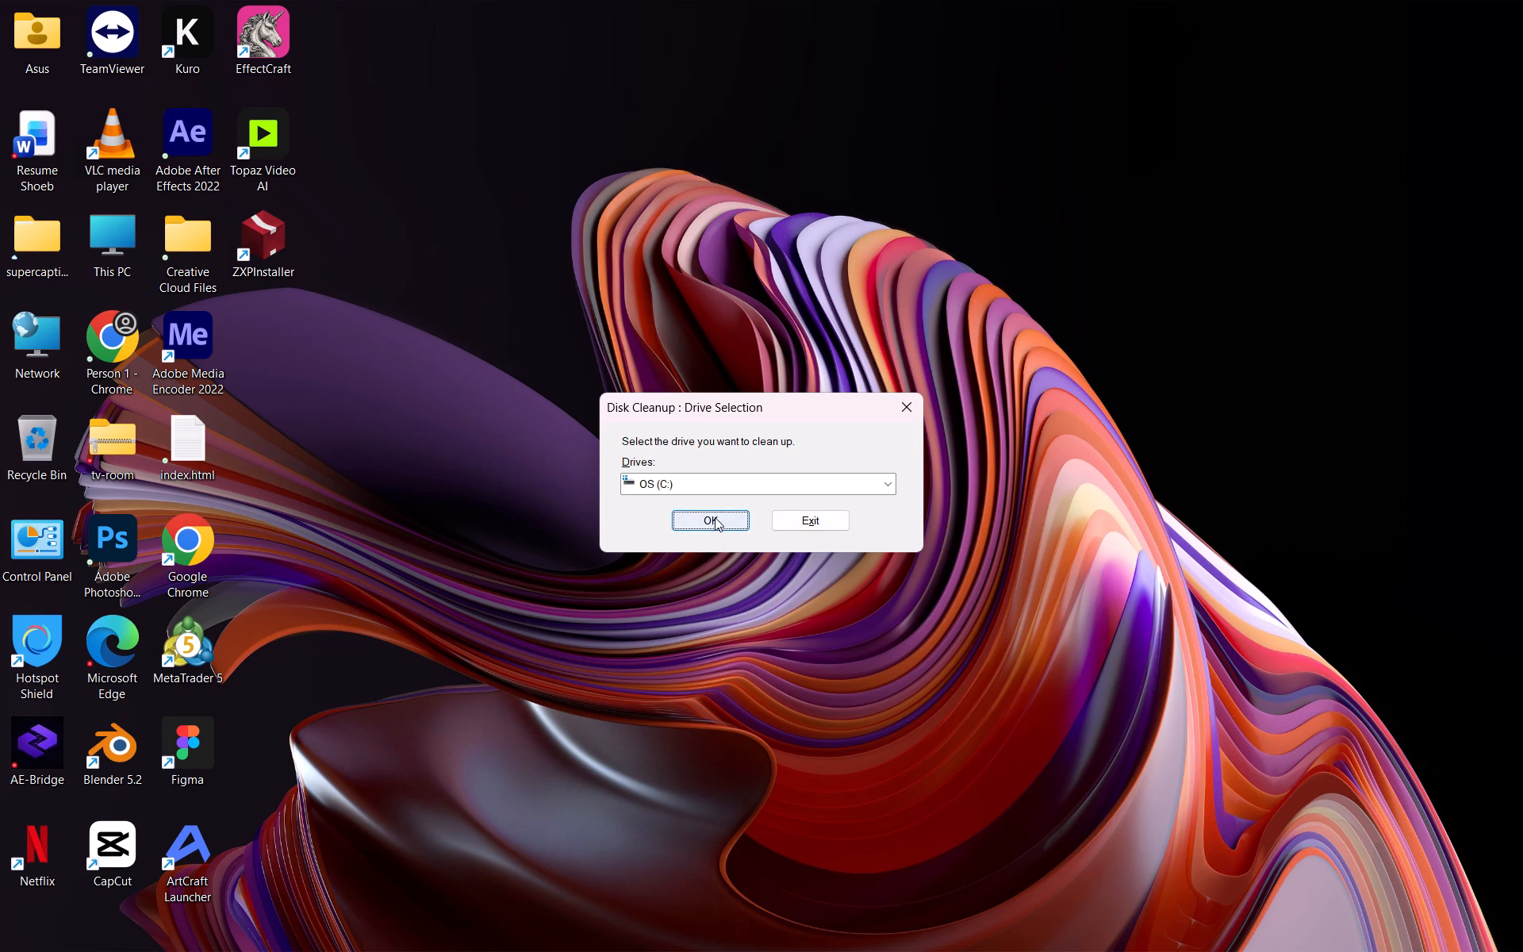
click(715, 516)
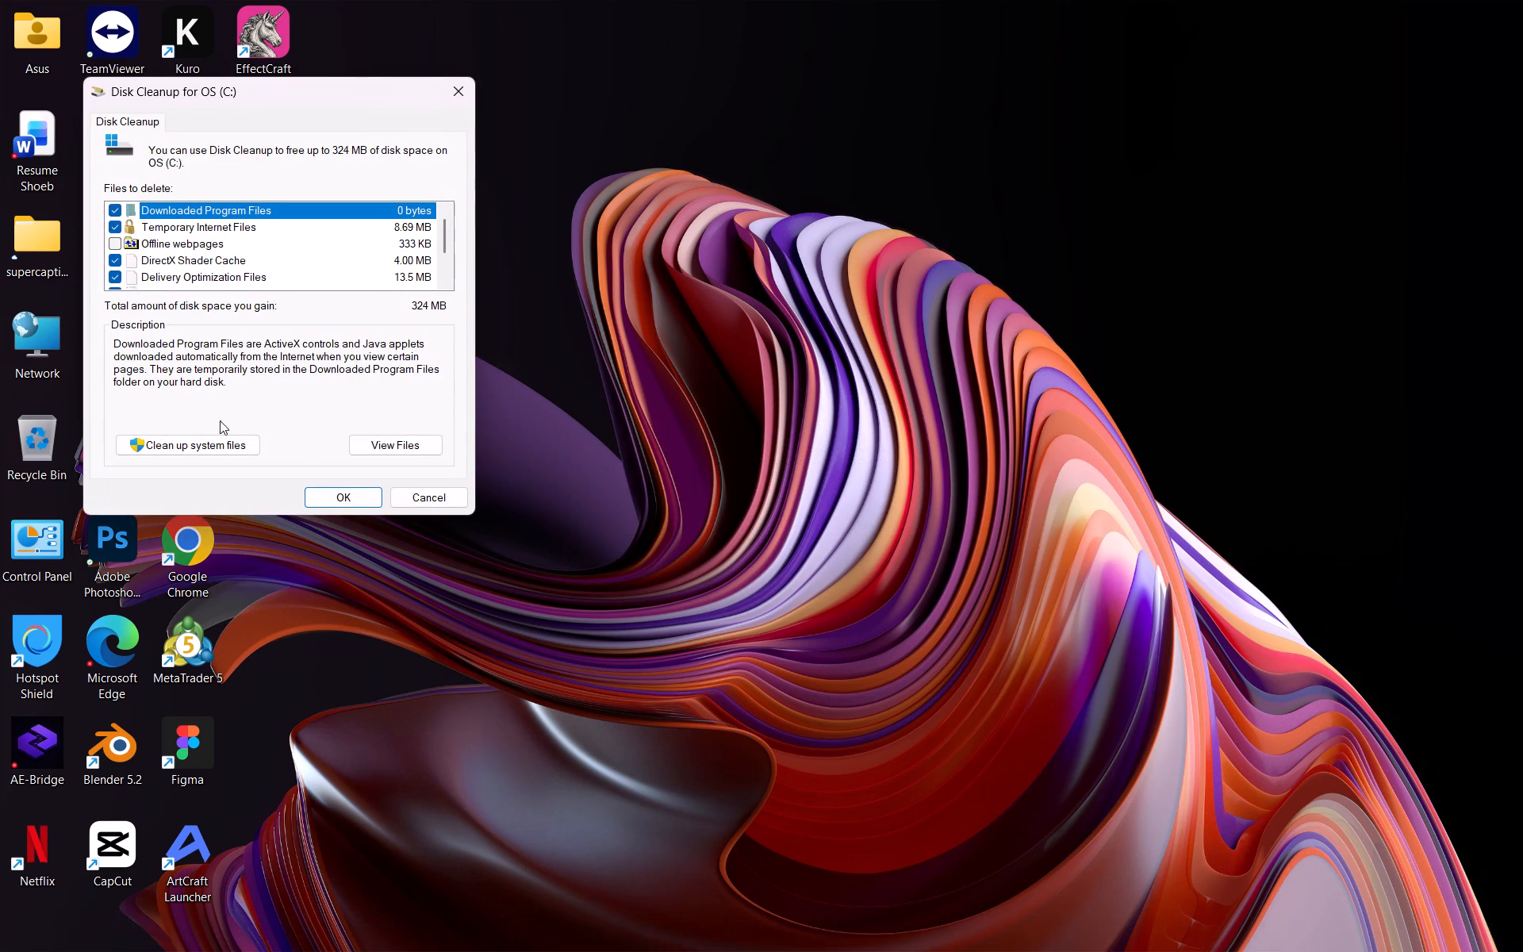
Include Offline webpages in the OS (C:) cleanup and permanently delete the selected files.
click(121, 248)
scroll(247, 250, down, 2)
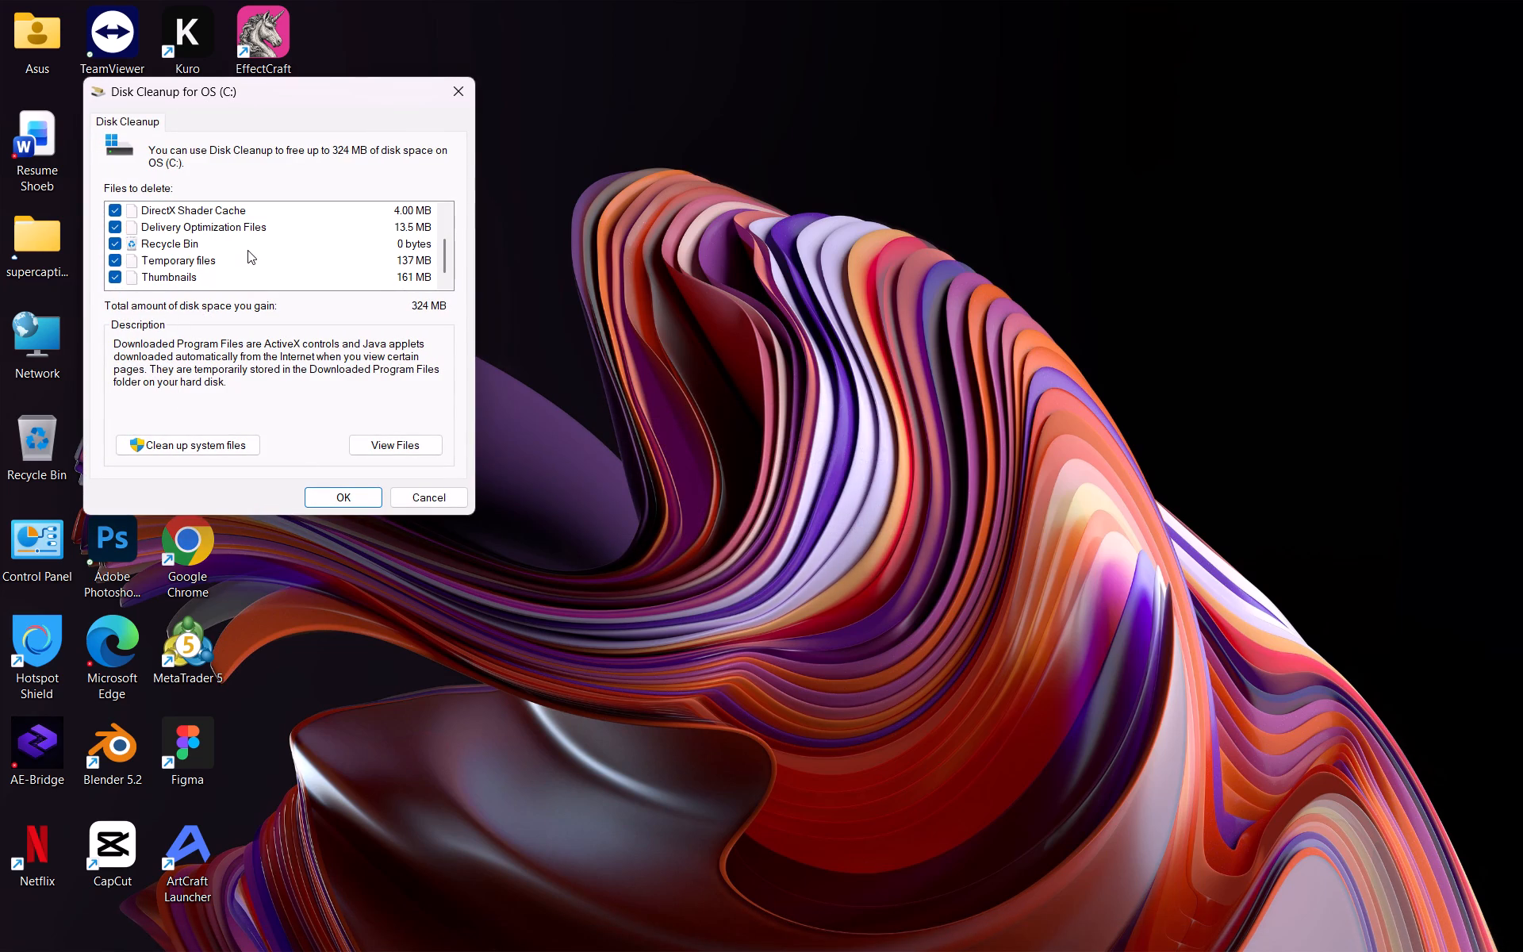
scroll(244, 263, down, 3)
scroll(247, 263, up, 5)
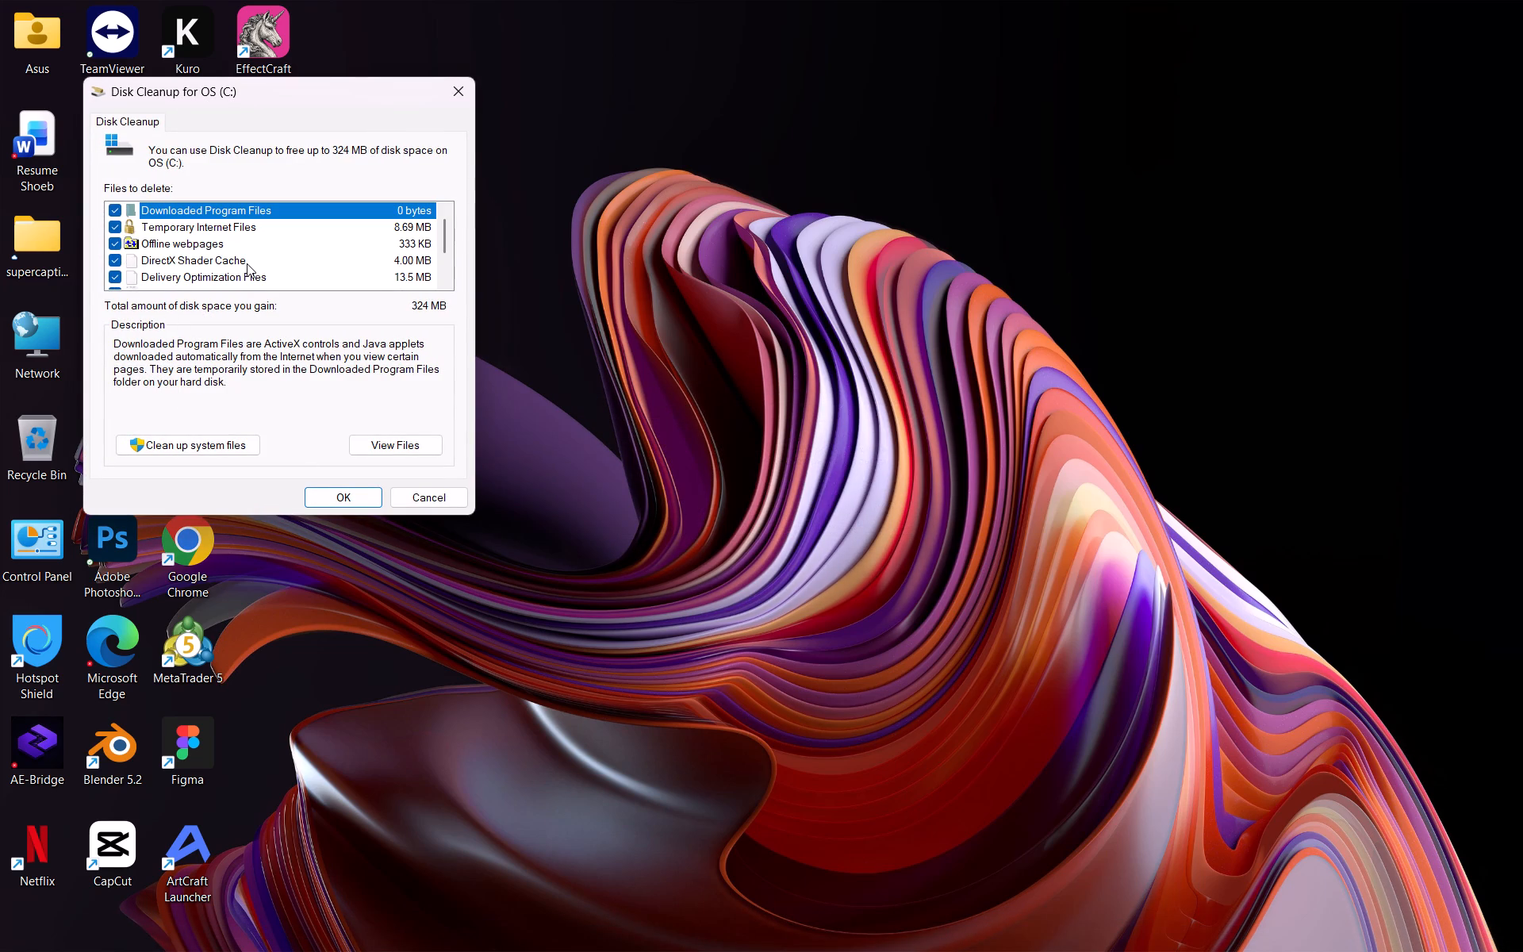
click(332, 497)
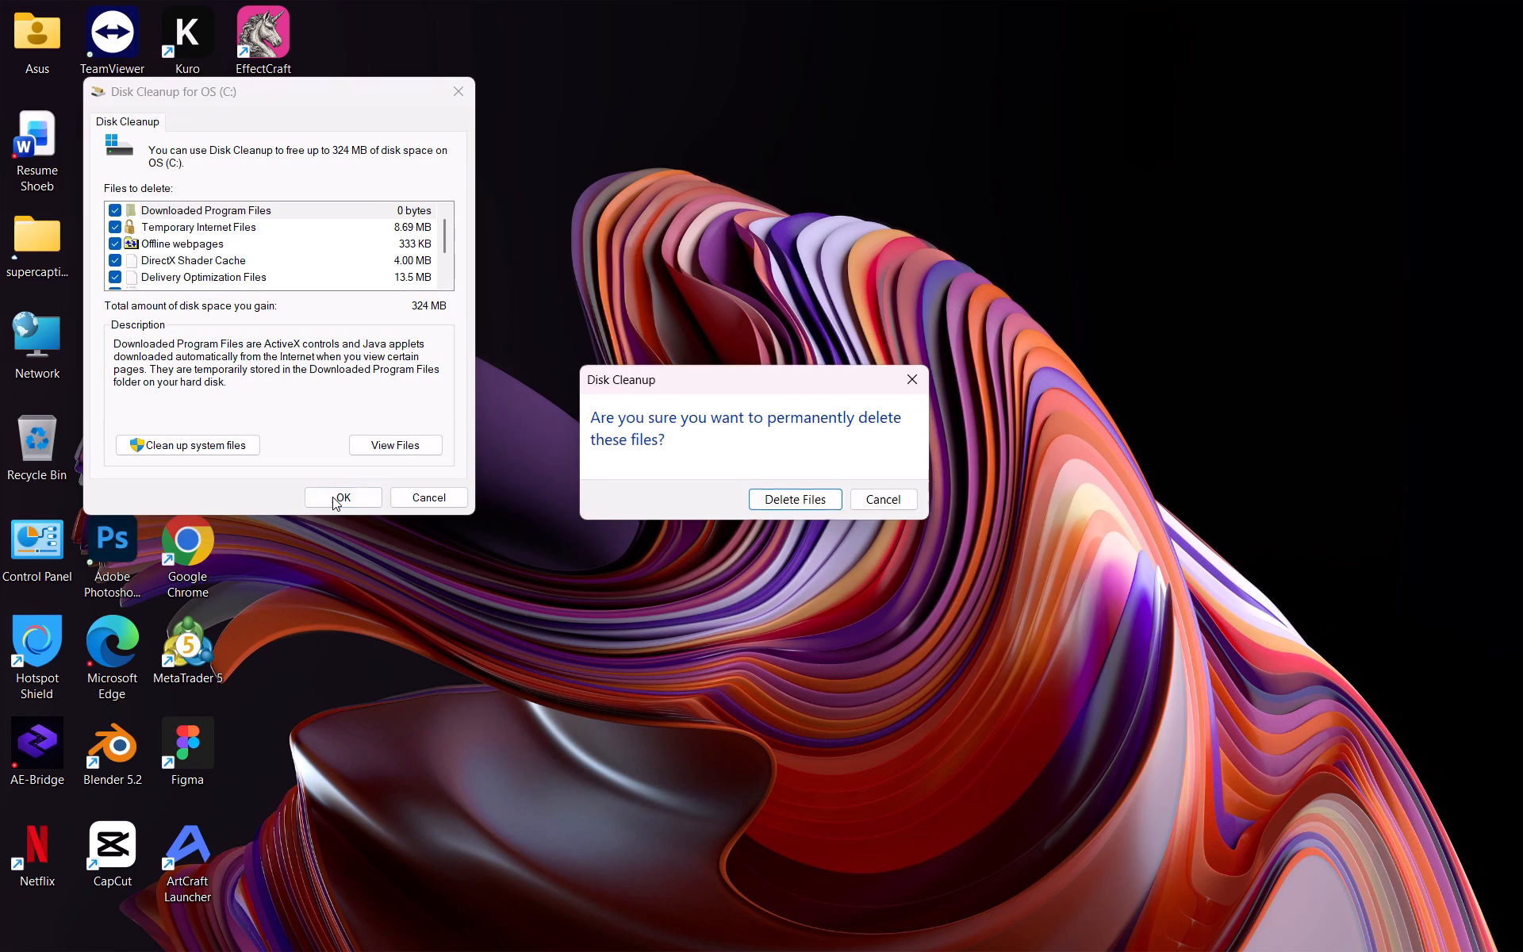
click(775, 494)
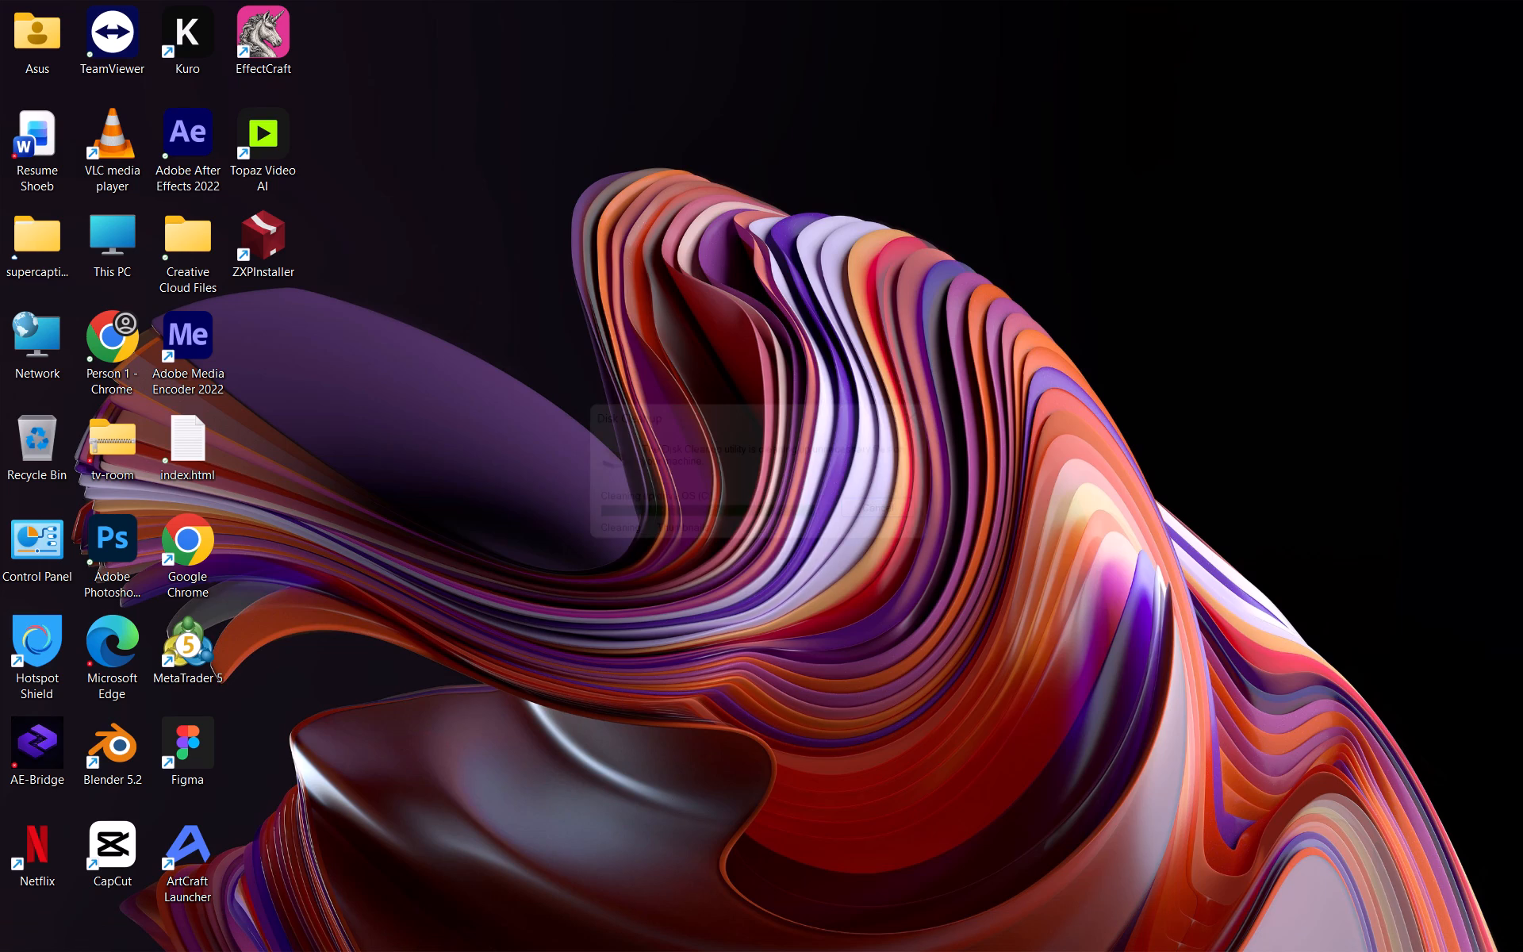
Launch Disk Cleanup for New Volume (D:), back out of deleting the listed files, and start cleaning up system files instead.
key(super+r)
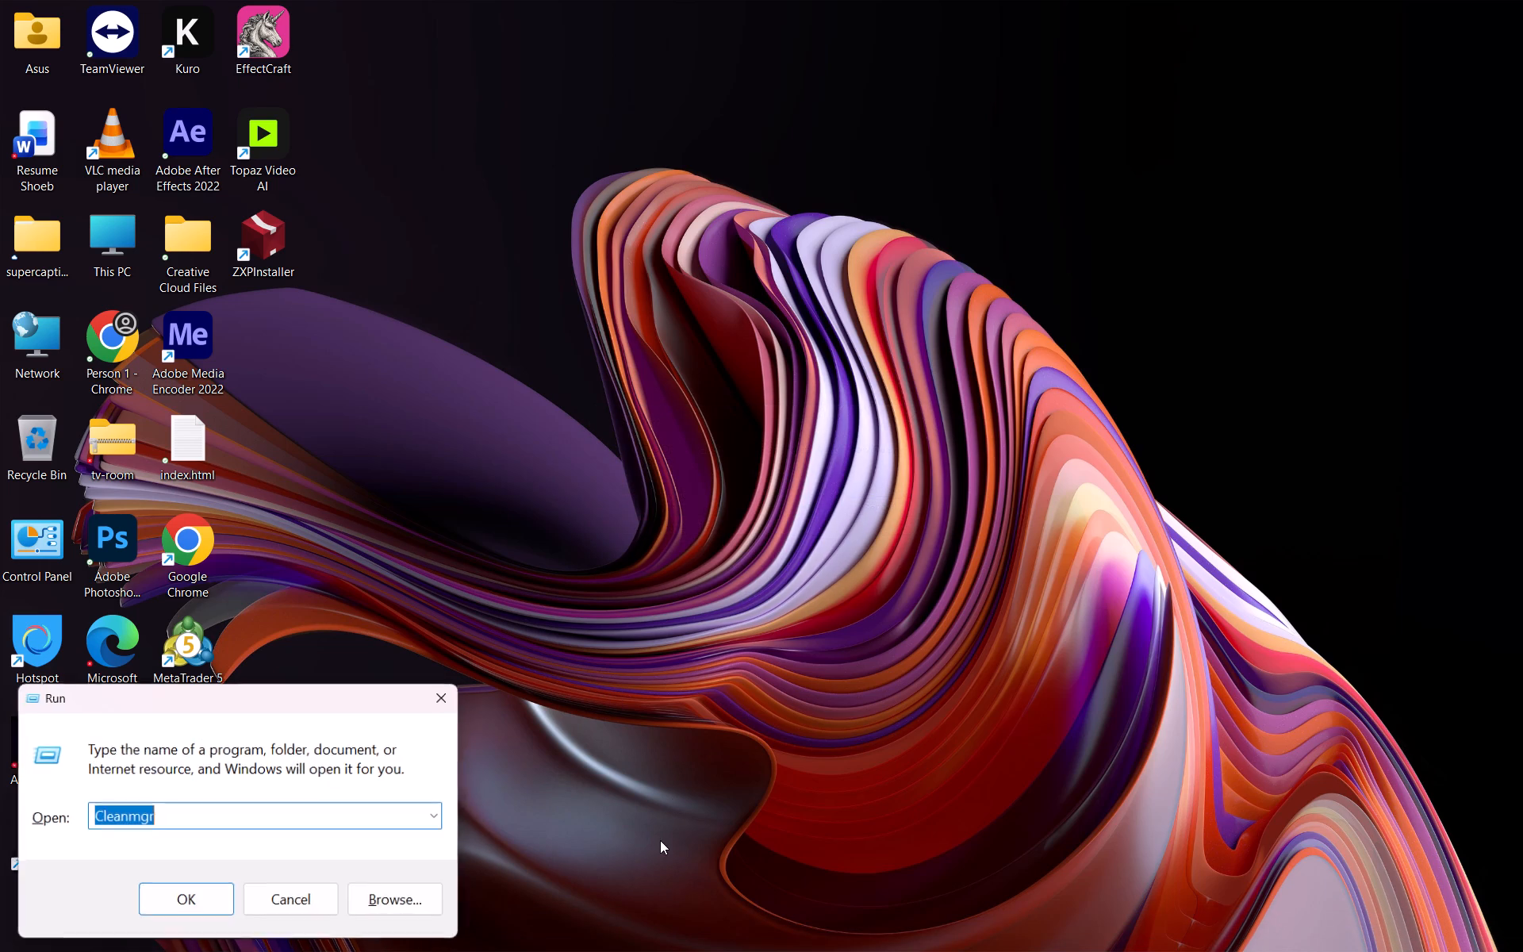
key(Return)
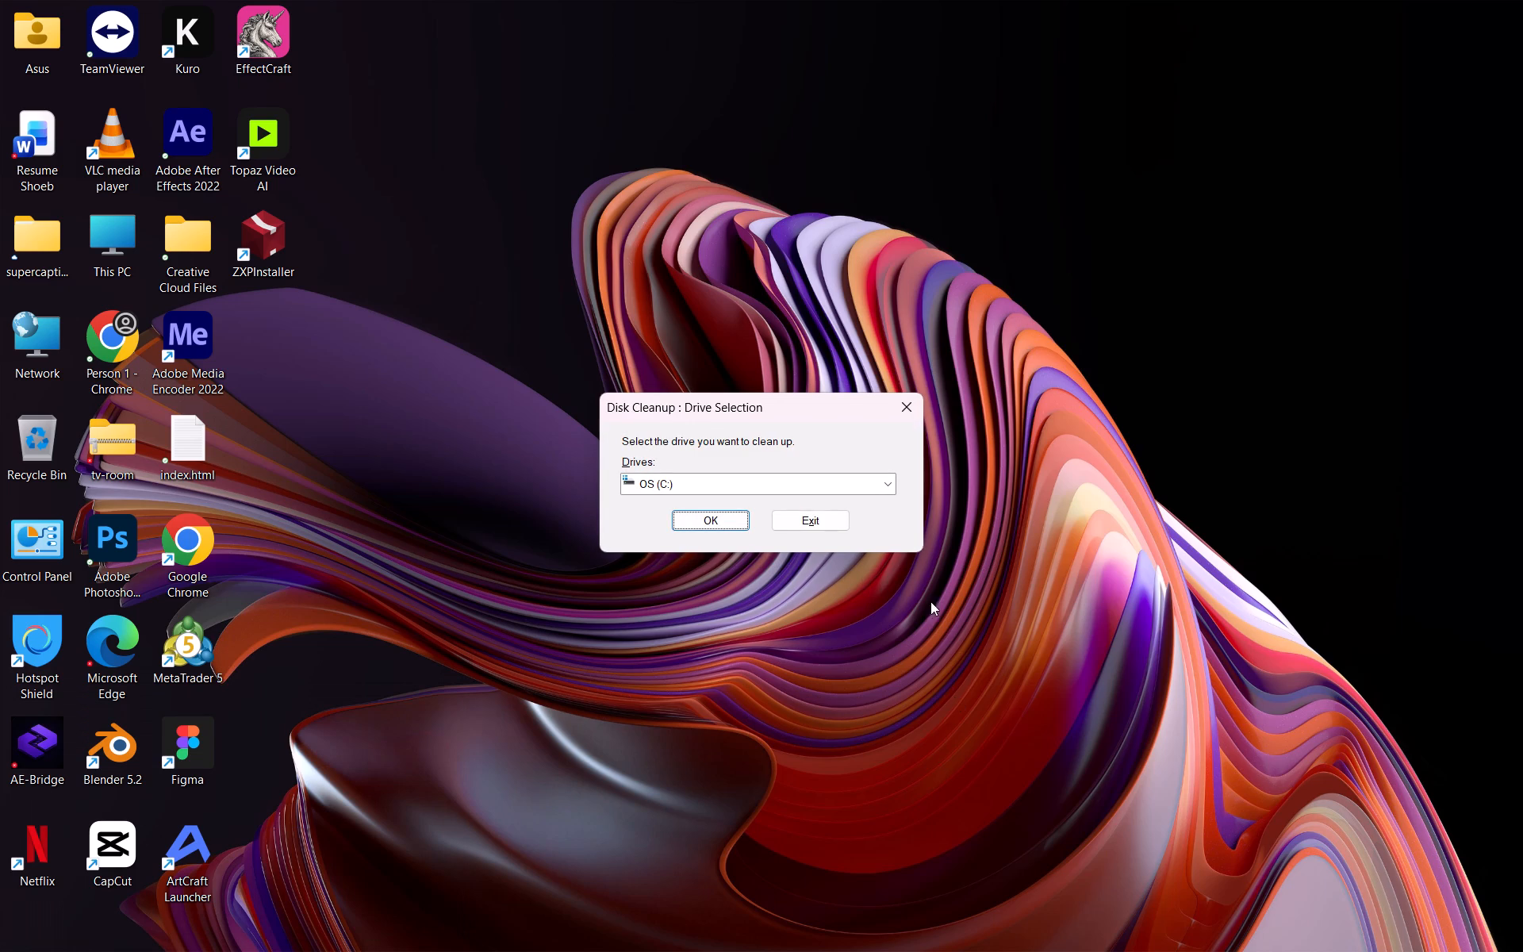
click(872, 473)
click(856, 516)
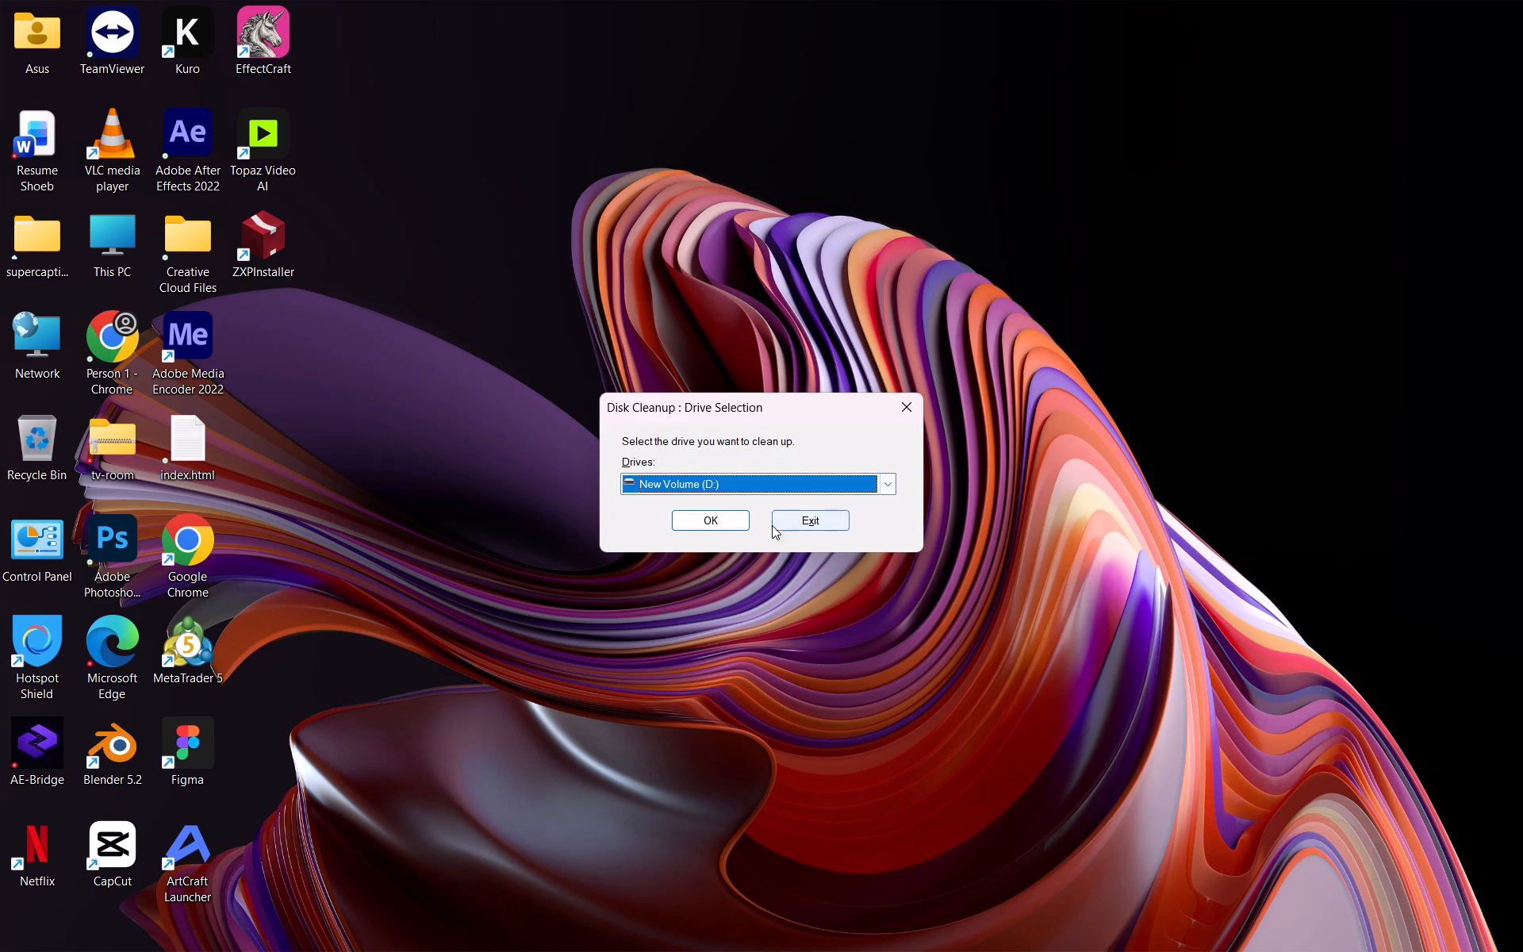
click(711, 525)
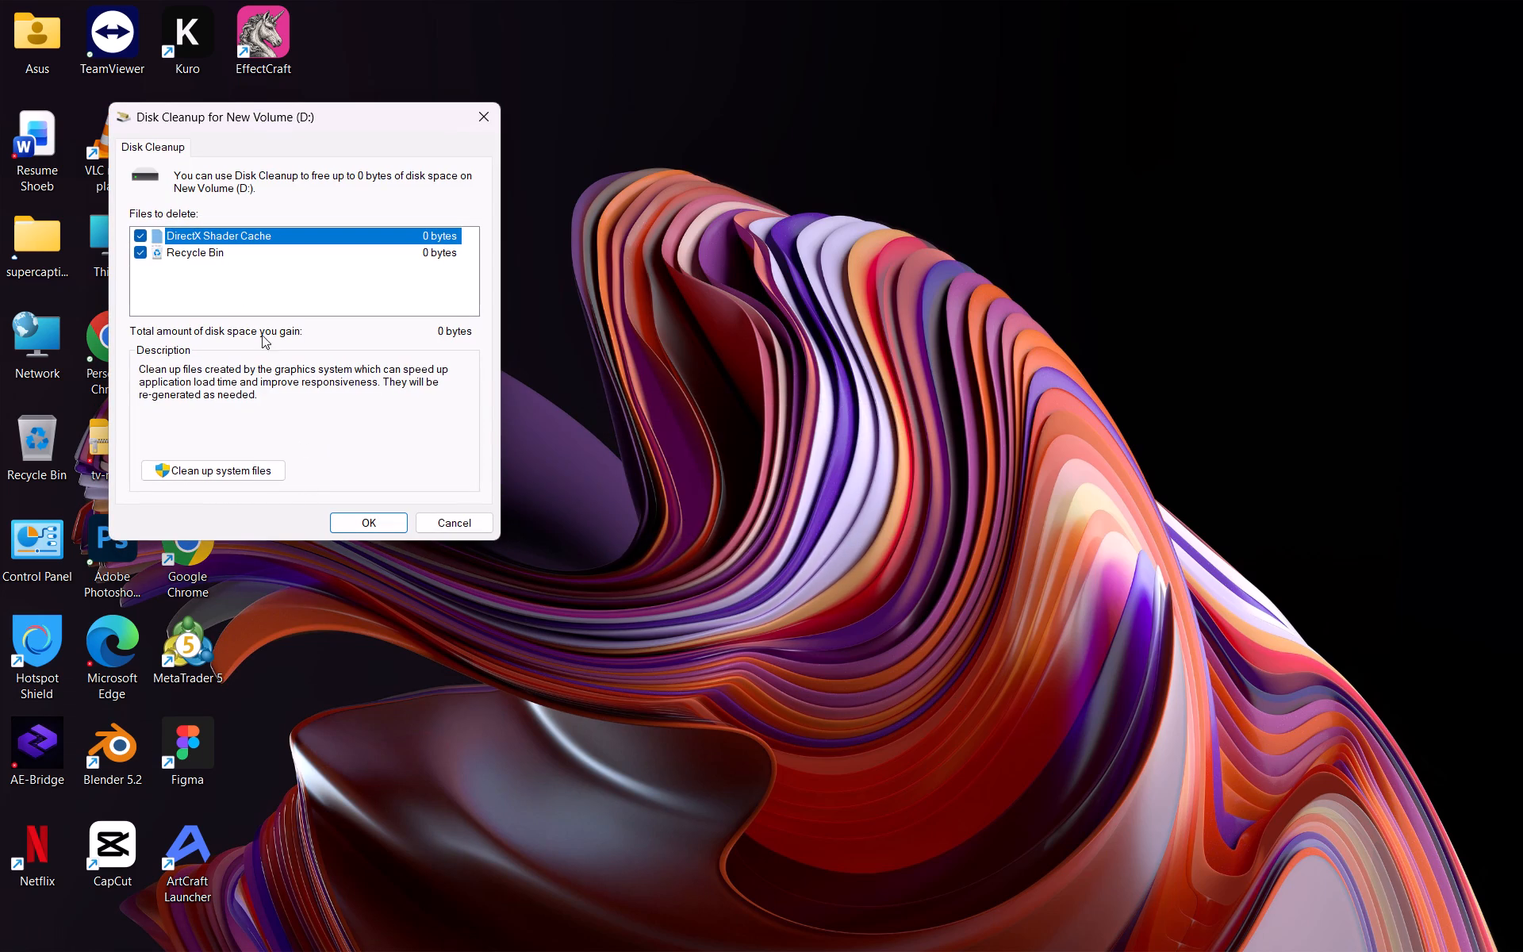
click(370, 532)
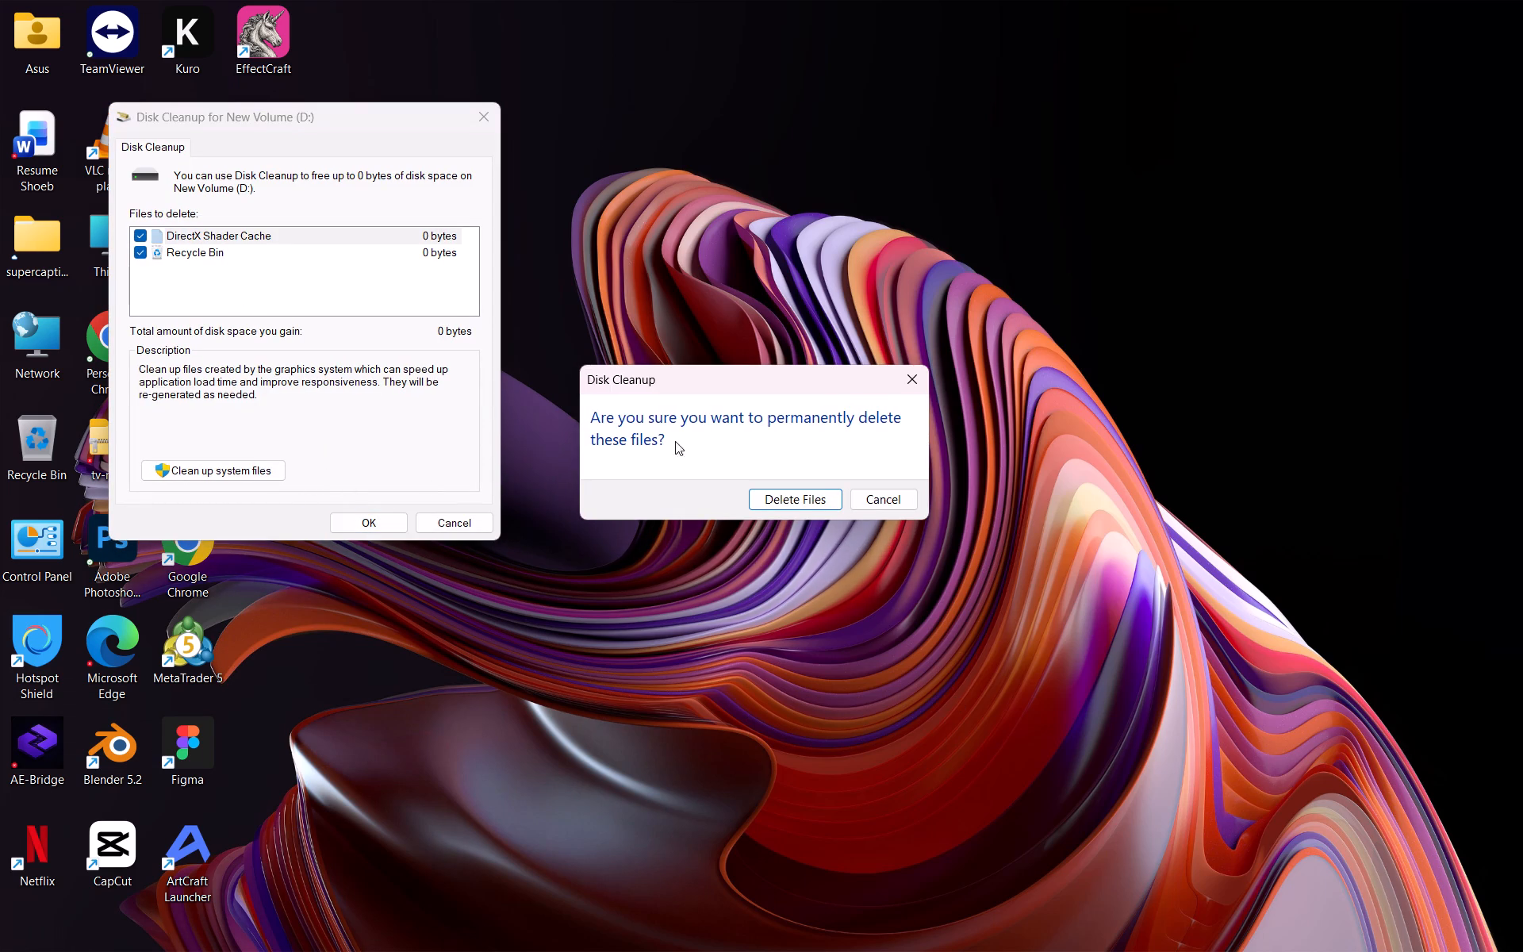
click(919, 385)
click(214, 478)
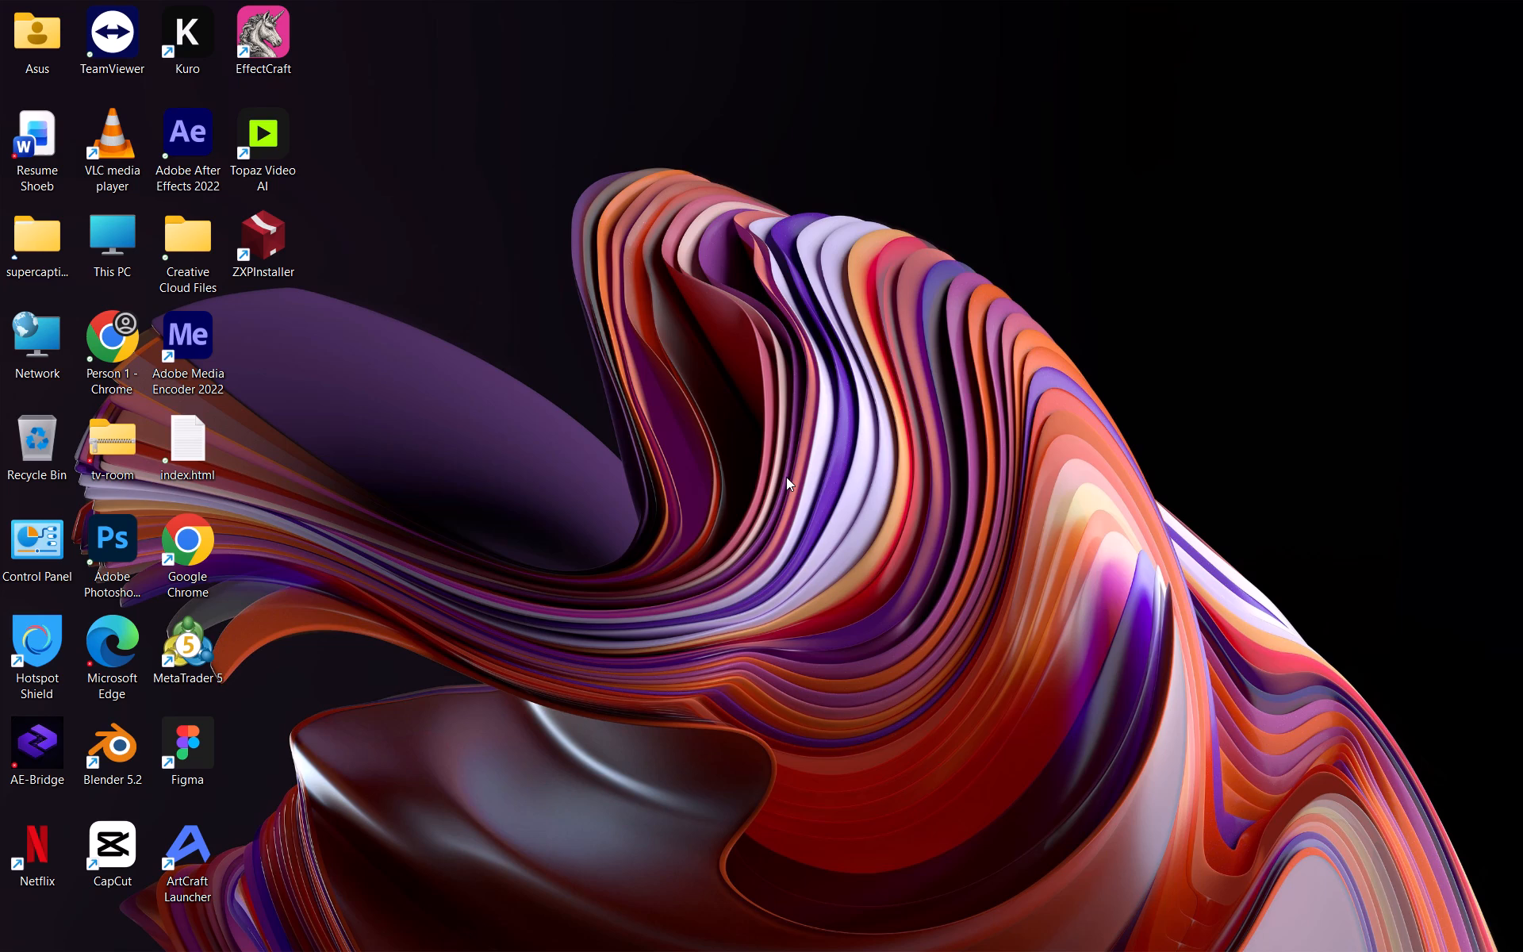
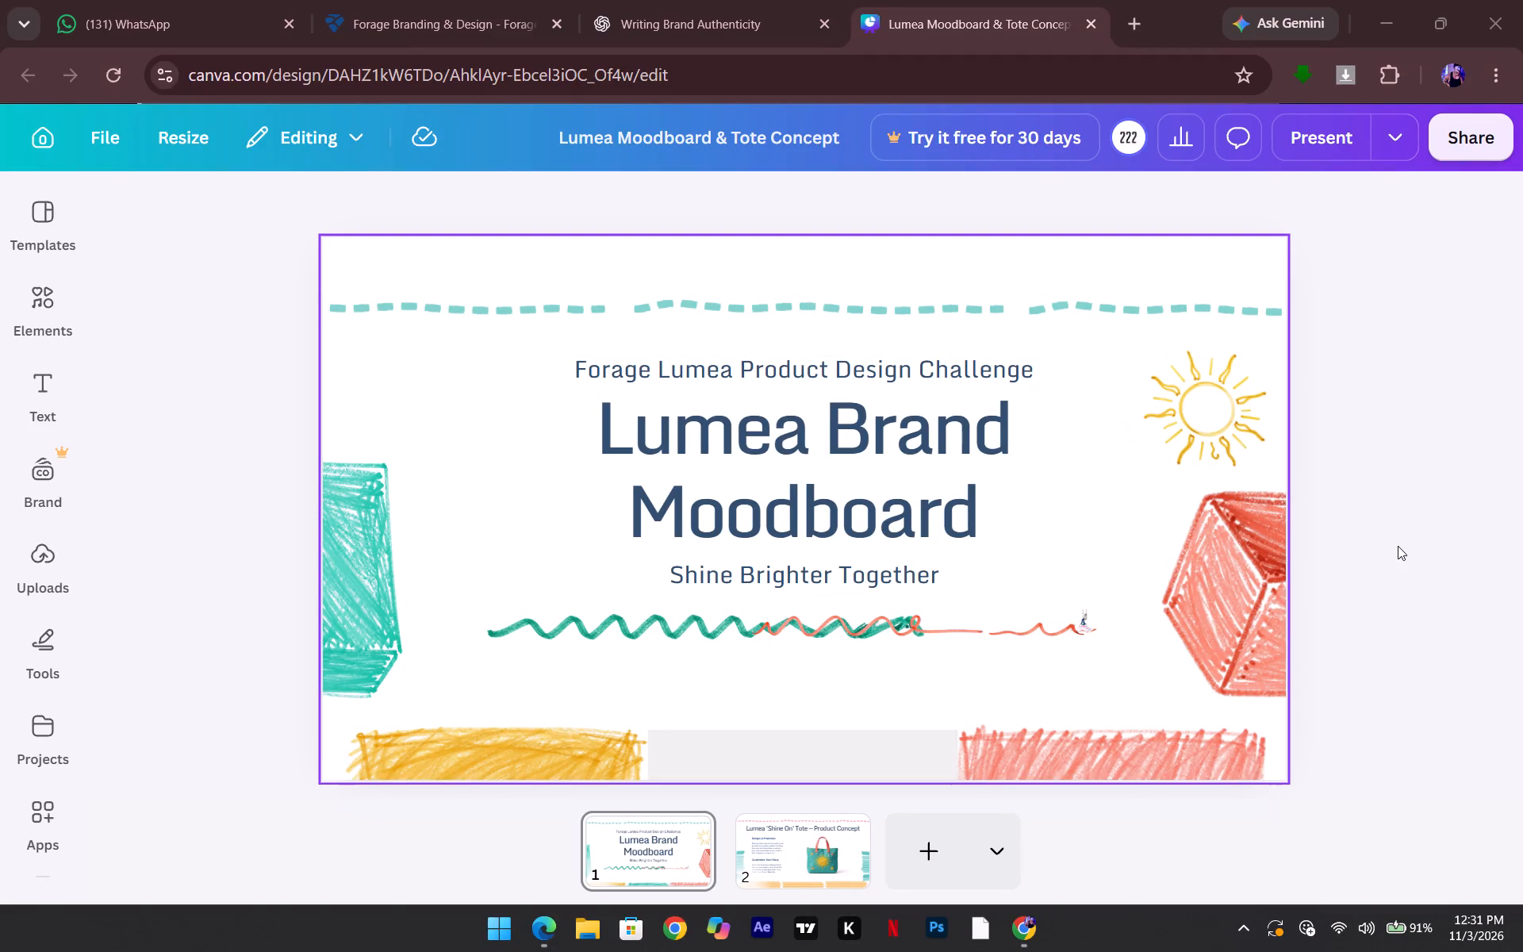
scroll(1398, 546, down, 3)
scroll(1398, 546, up, 5)
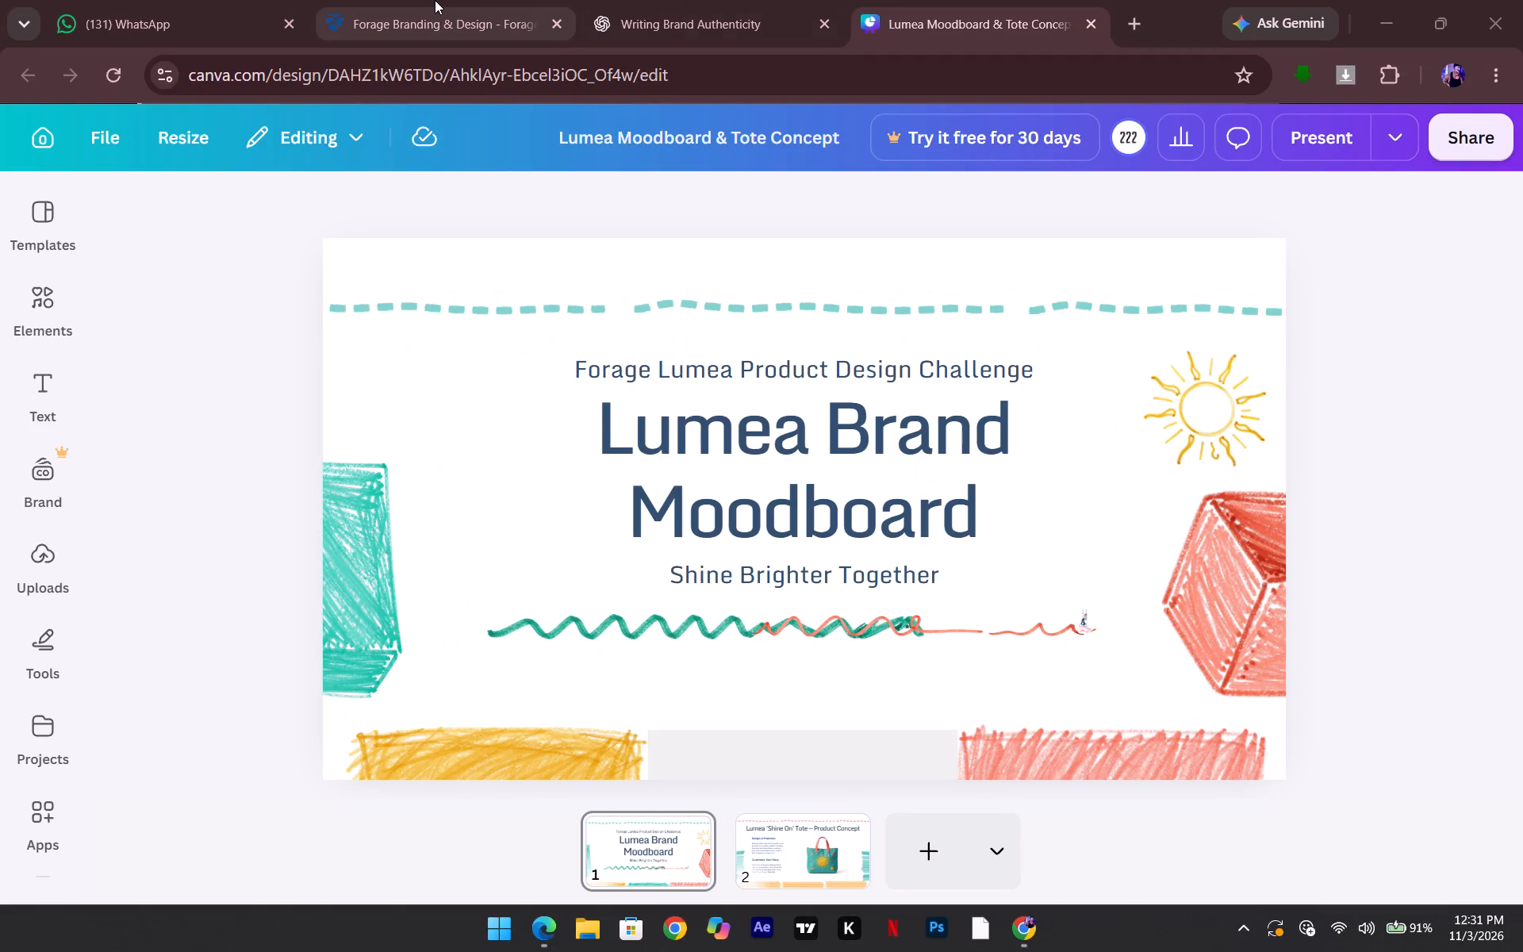
Open the Lumea Brand Guidelines PDF from the Forage task and examine its cover and logo rules.
click(435, 0)
click(671, 21)
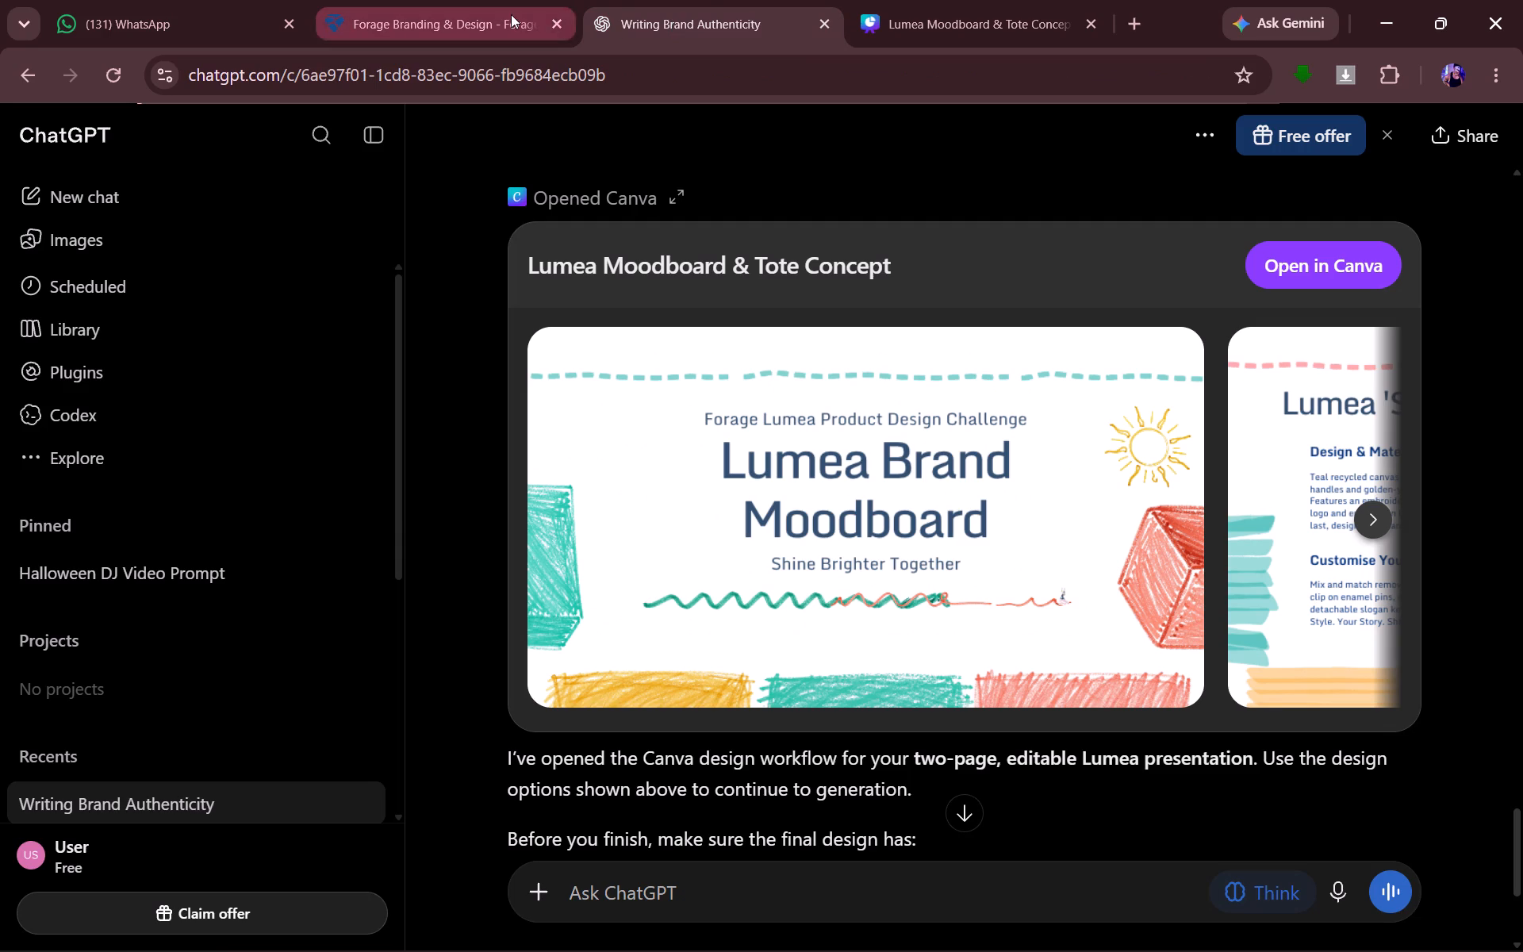
click(511, 14)
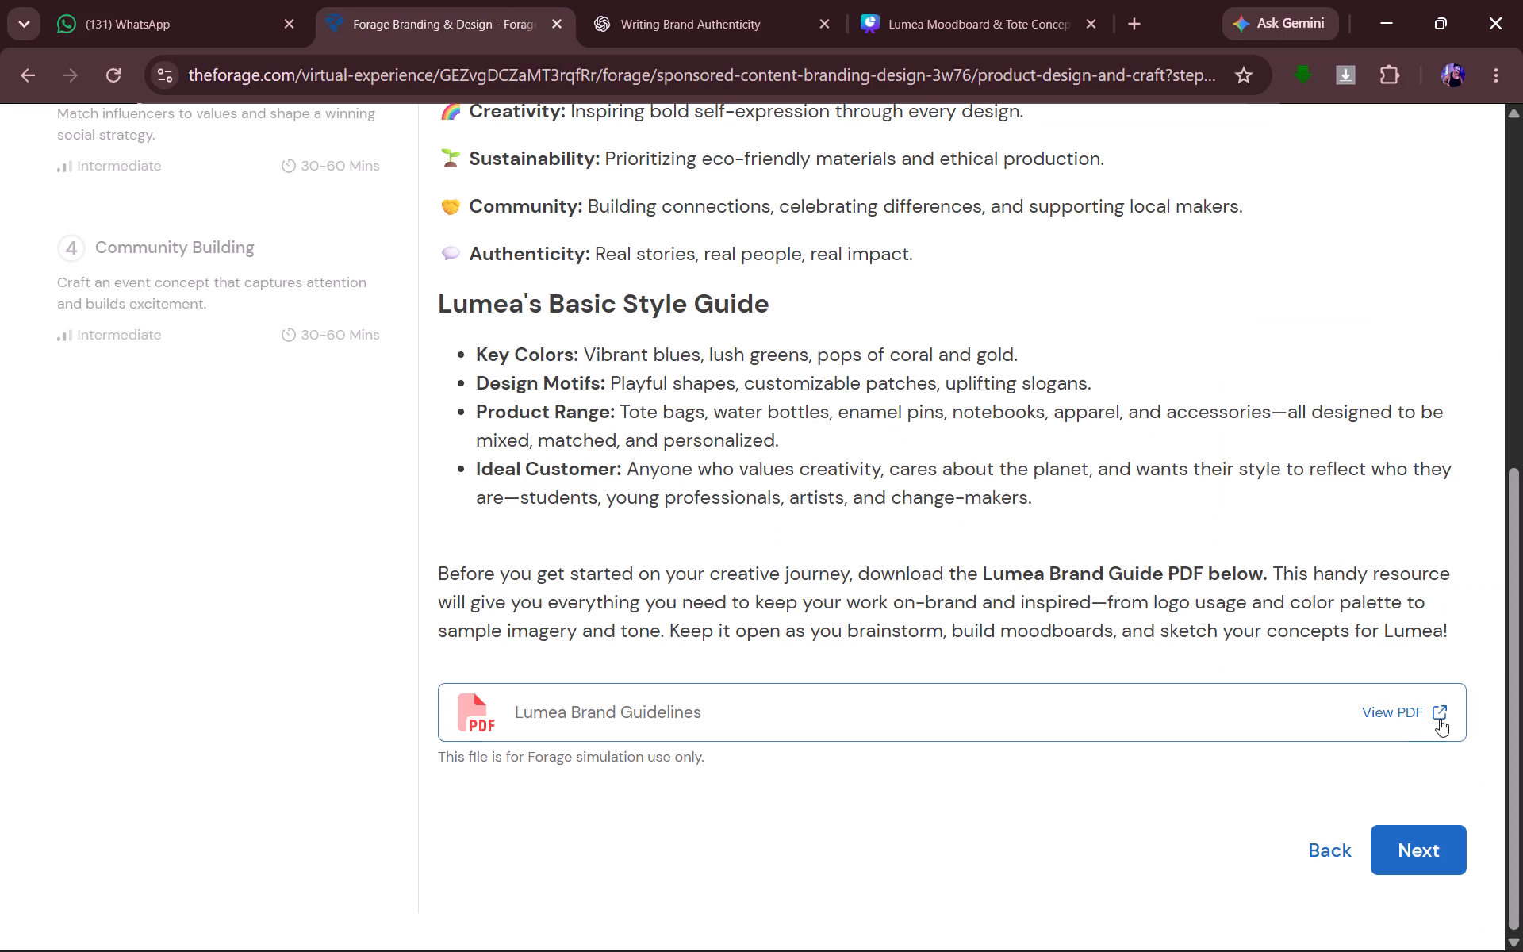
click(1412, 718)
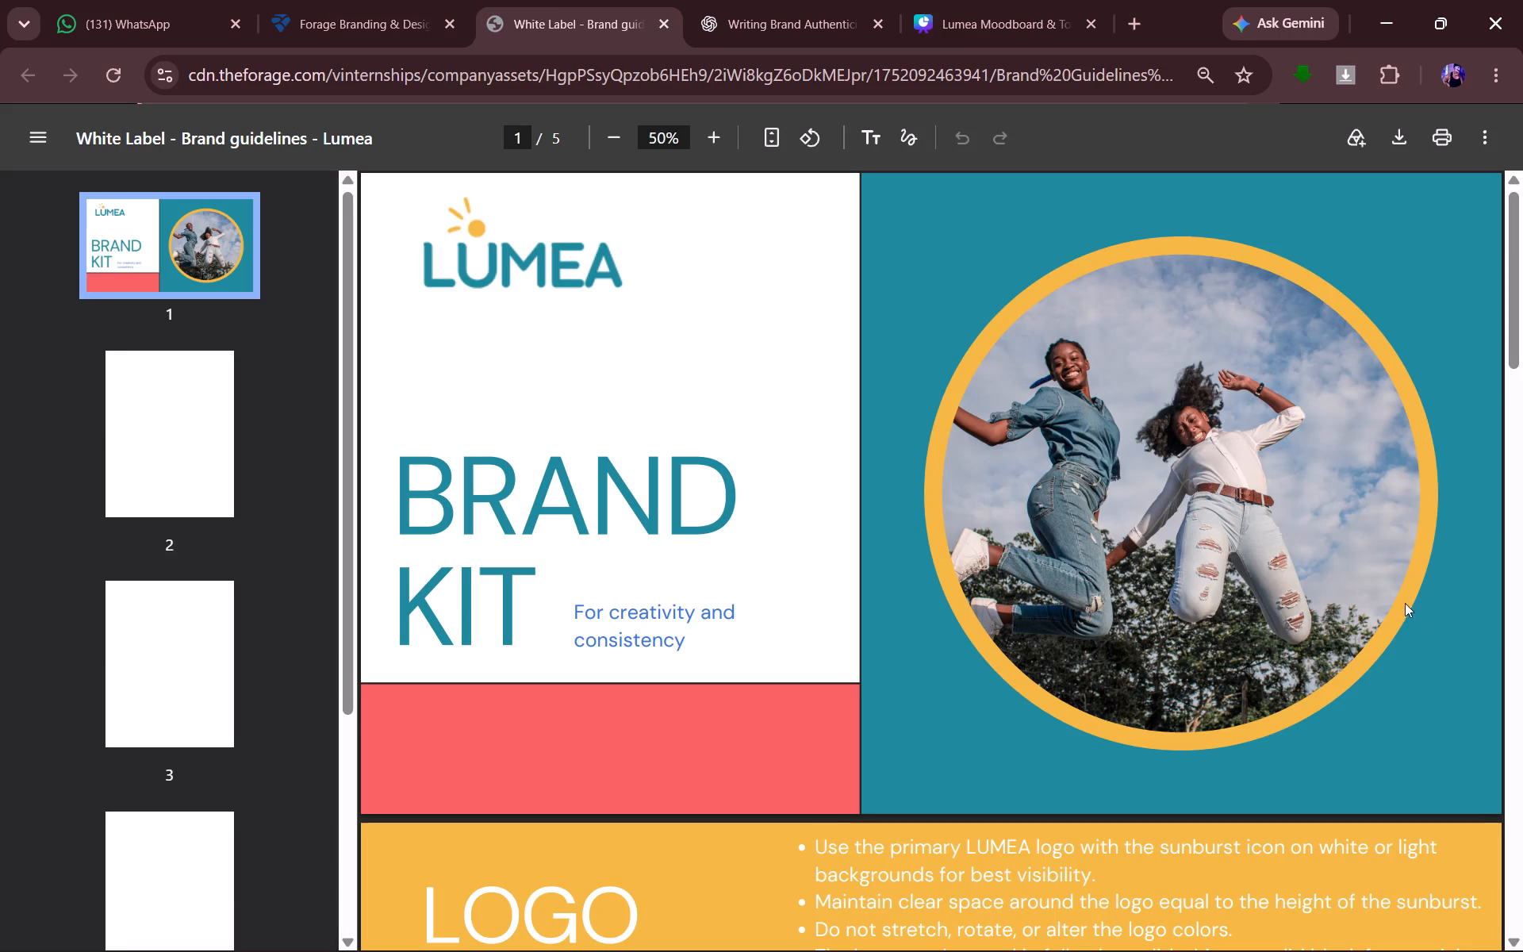
scroll(1368, 706, up, 2)
scroll(1368, 706, down, 7)
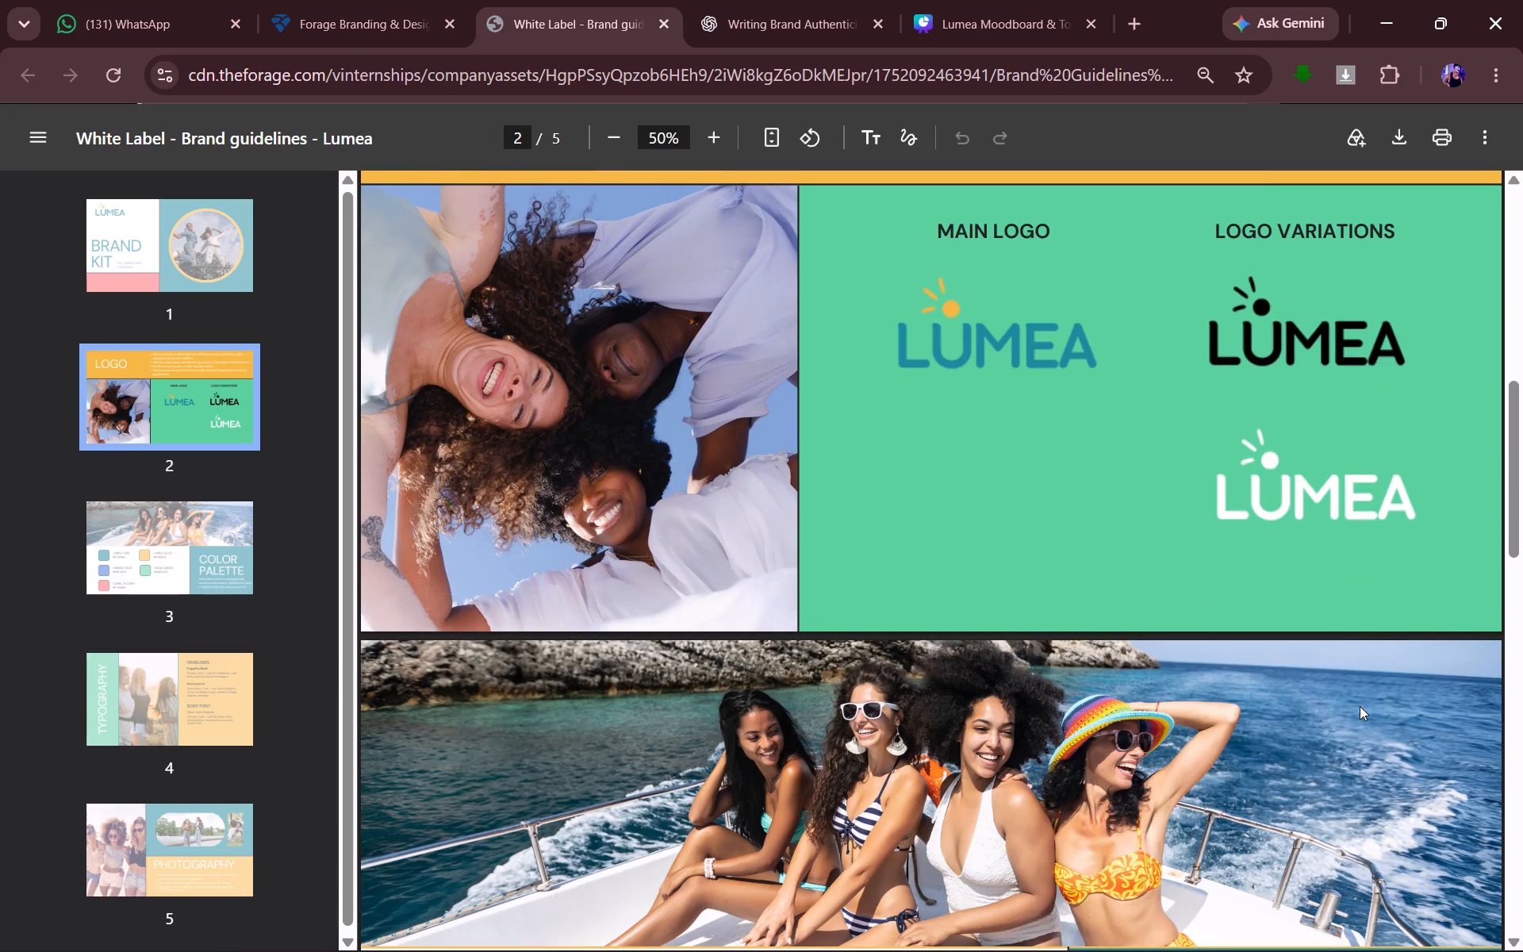
scroll(1314, 708, up, 3)
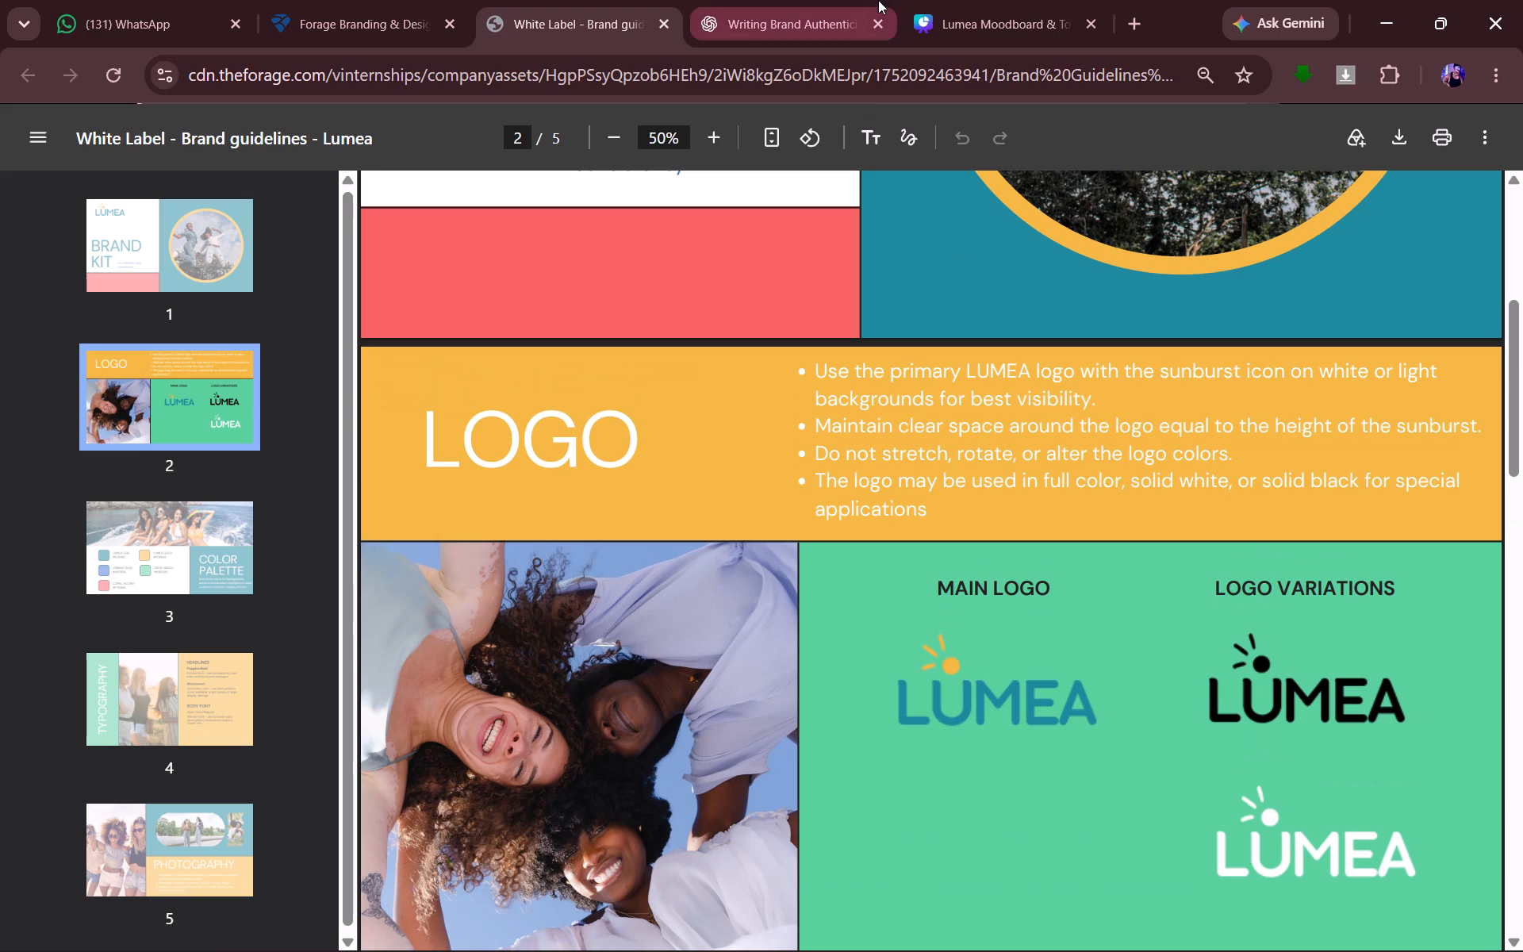
Check both pages of the Canva design against the brand guidelines.
click(1024, 0)
scroll(1049, 514, down, 5)
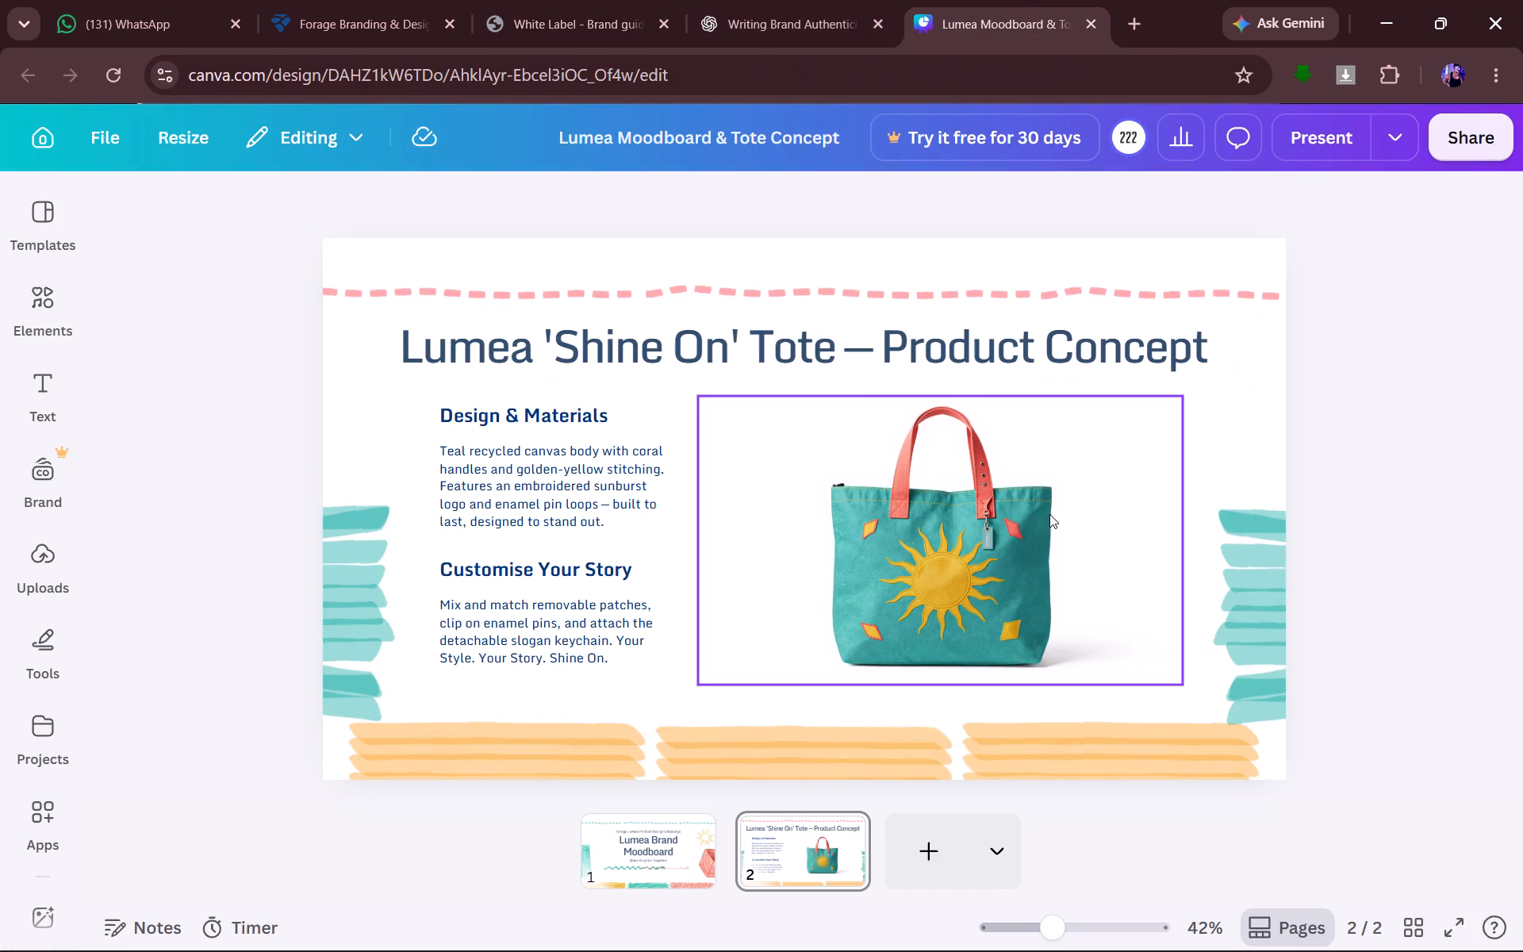
scroll(1380, 464, up, 3)
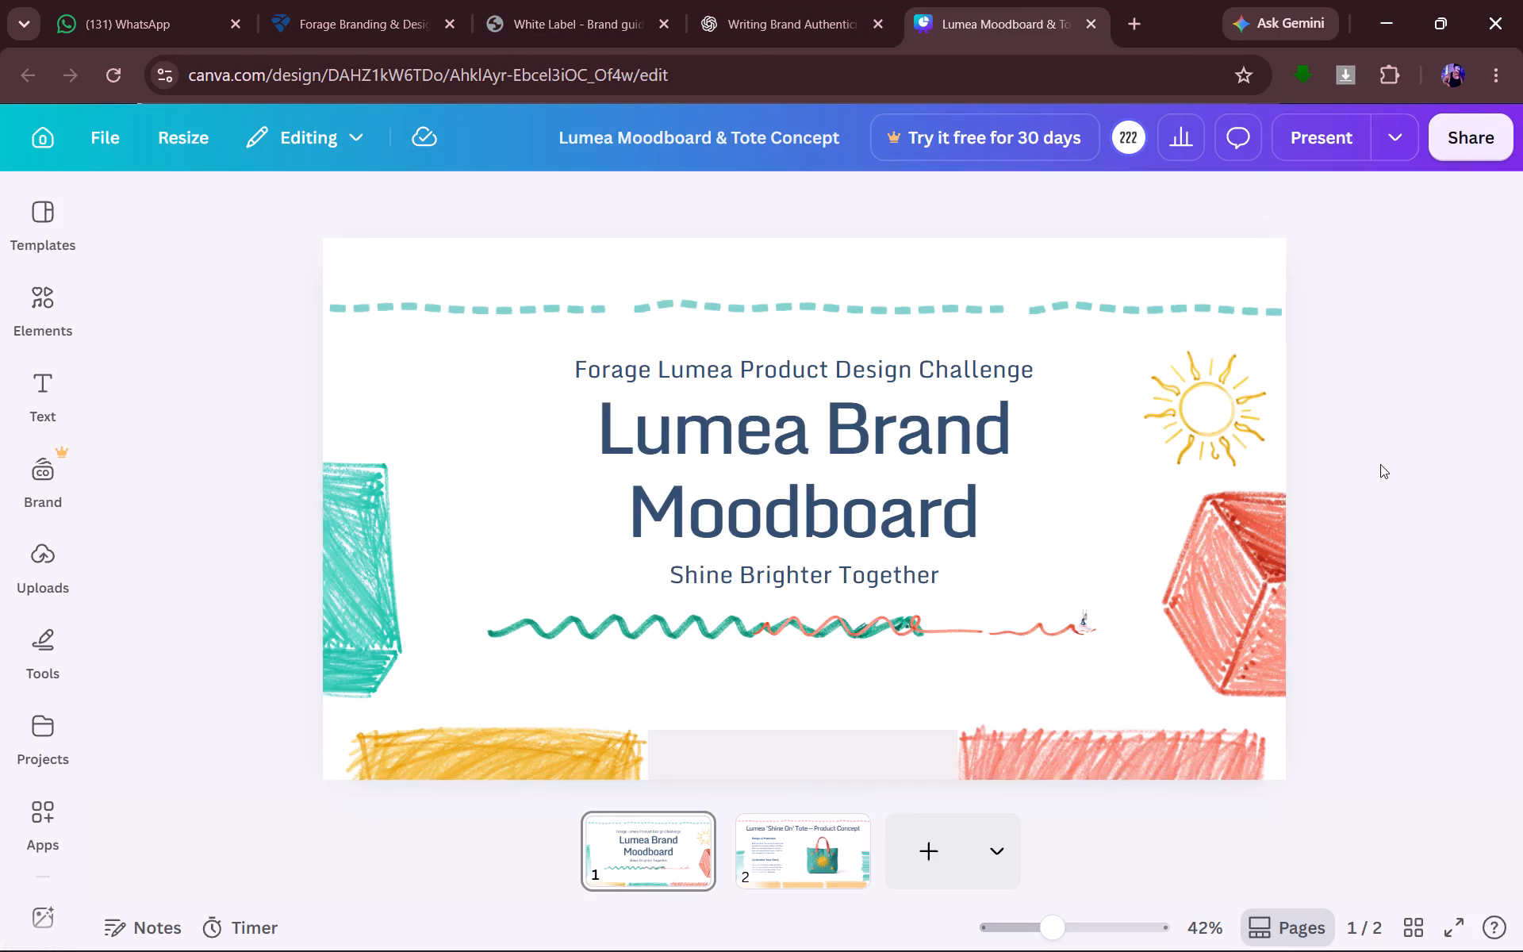
Read the brand guidelines PDF through its color palette, typography and photography pages, and close it.
click(799, 0)
click(621, 8)
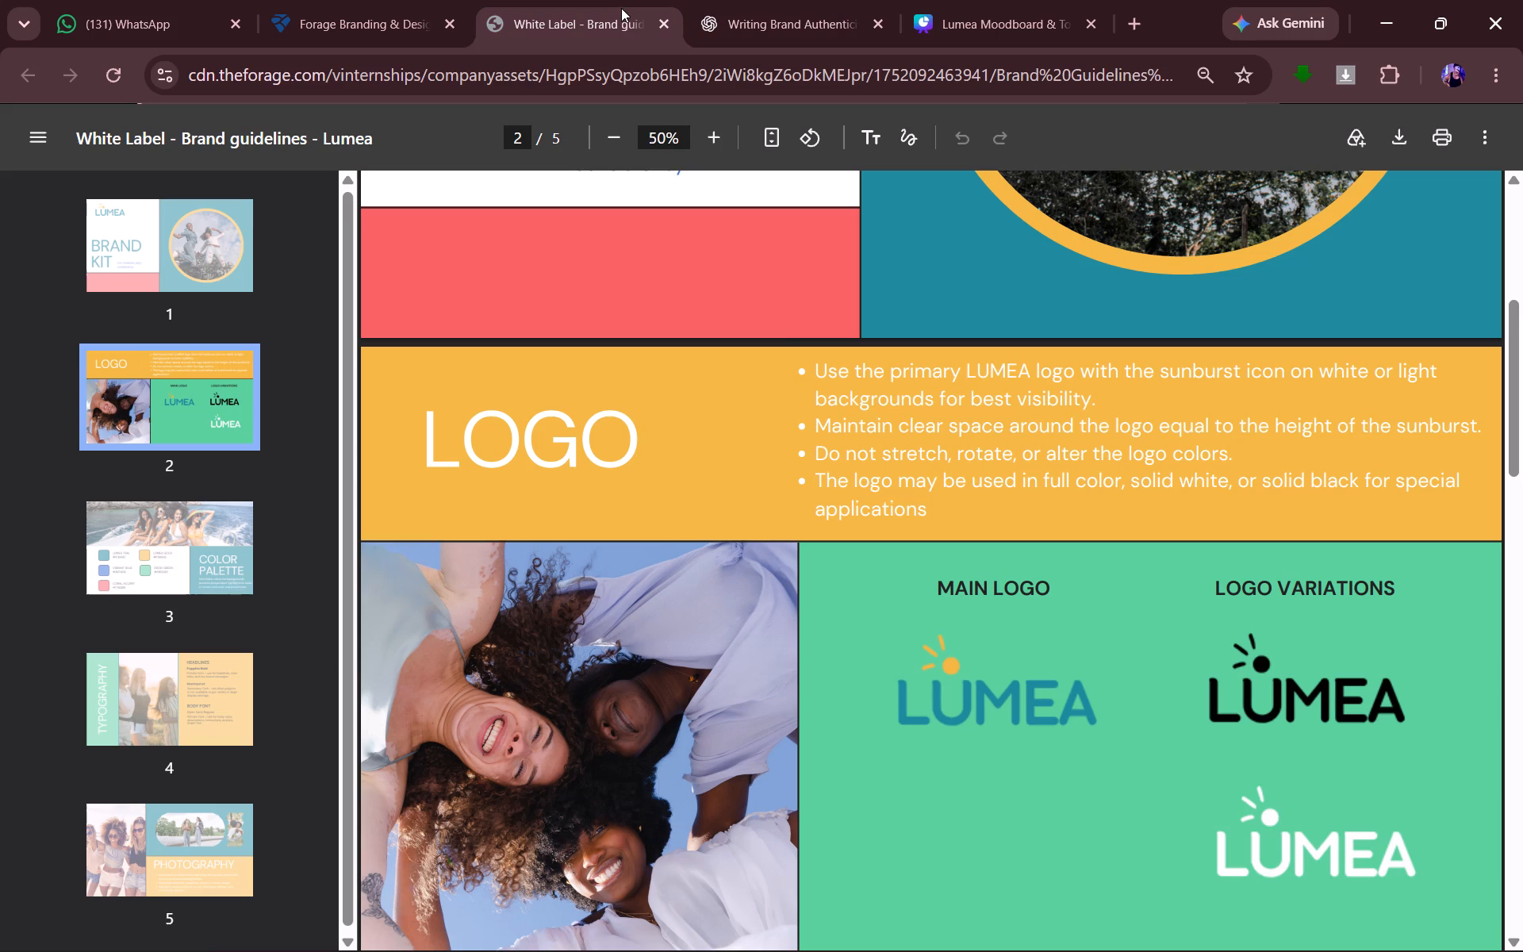
scroll(1149, 548, down, 13)
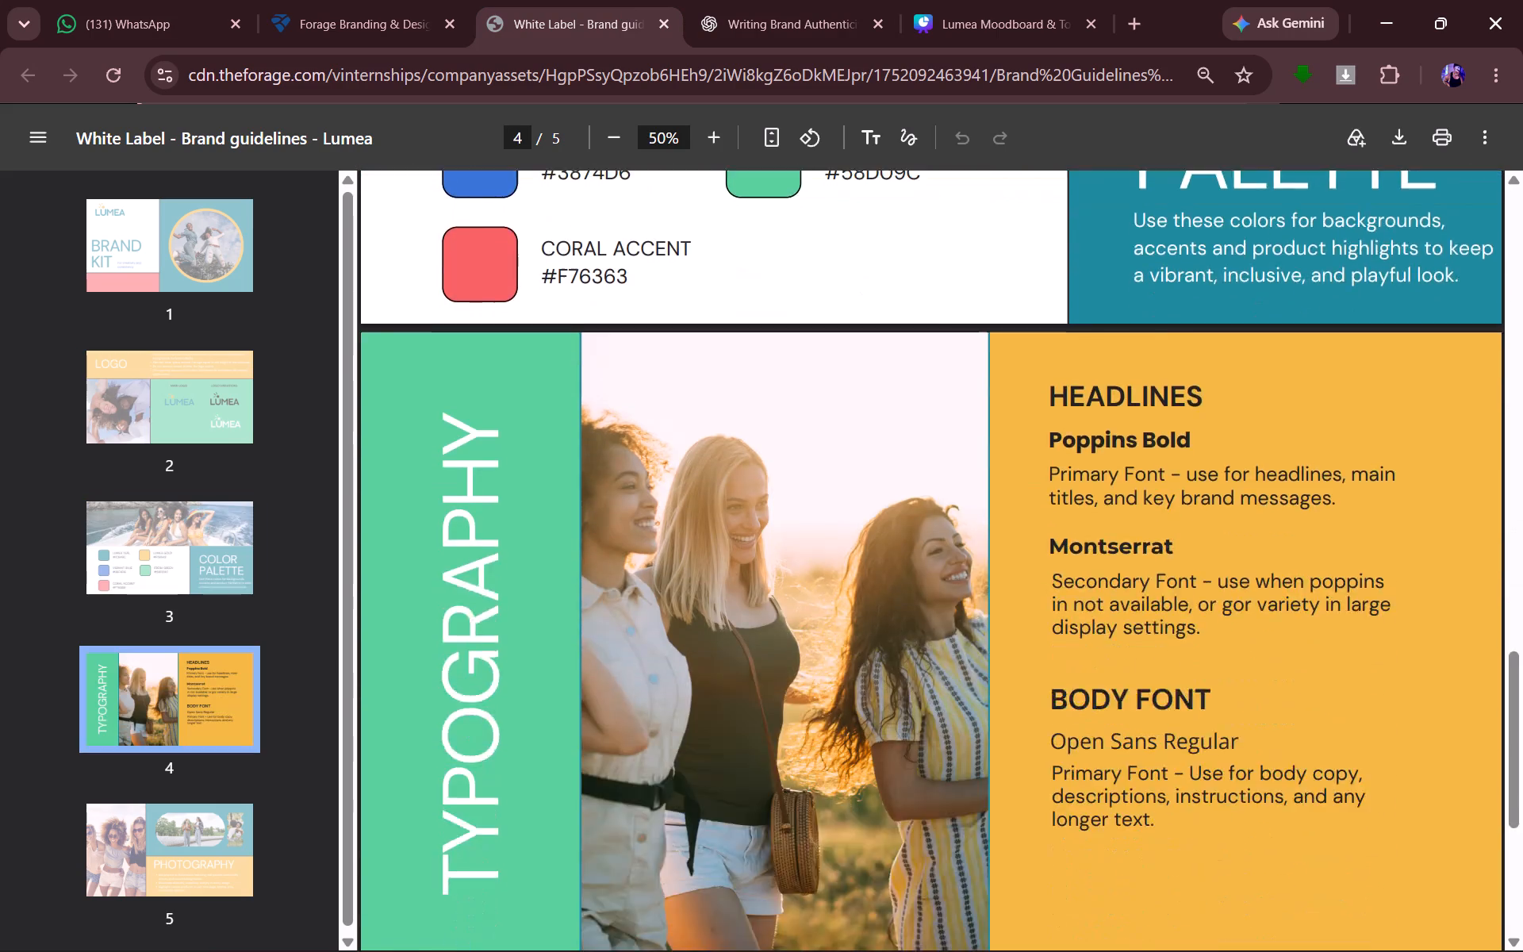
scroll(1150, 550, down, 9)
scroll(1150, 550, up, 1)
scroll(1150, 550, down, 1)
scroll(1150, 550, up, 6)
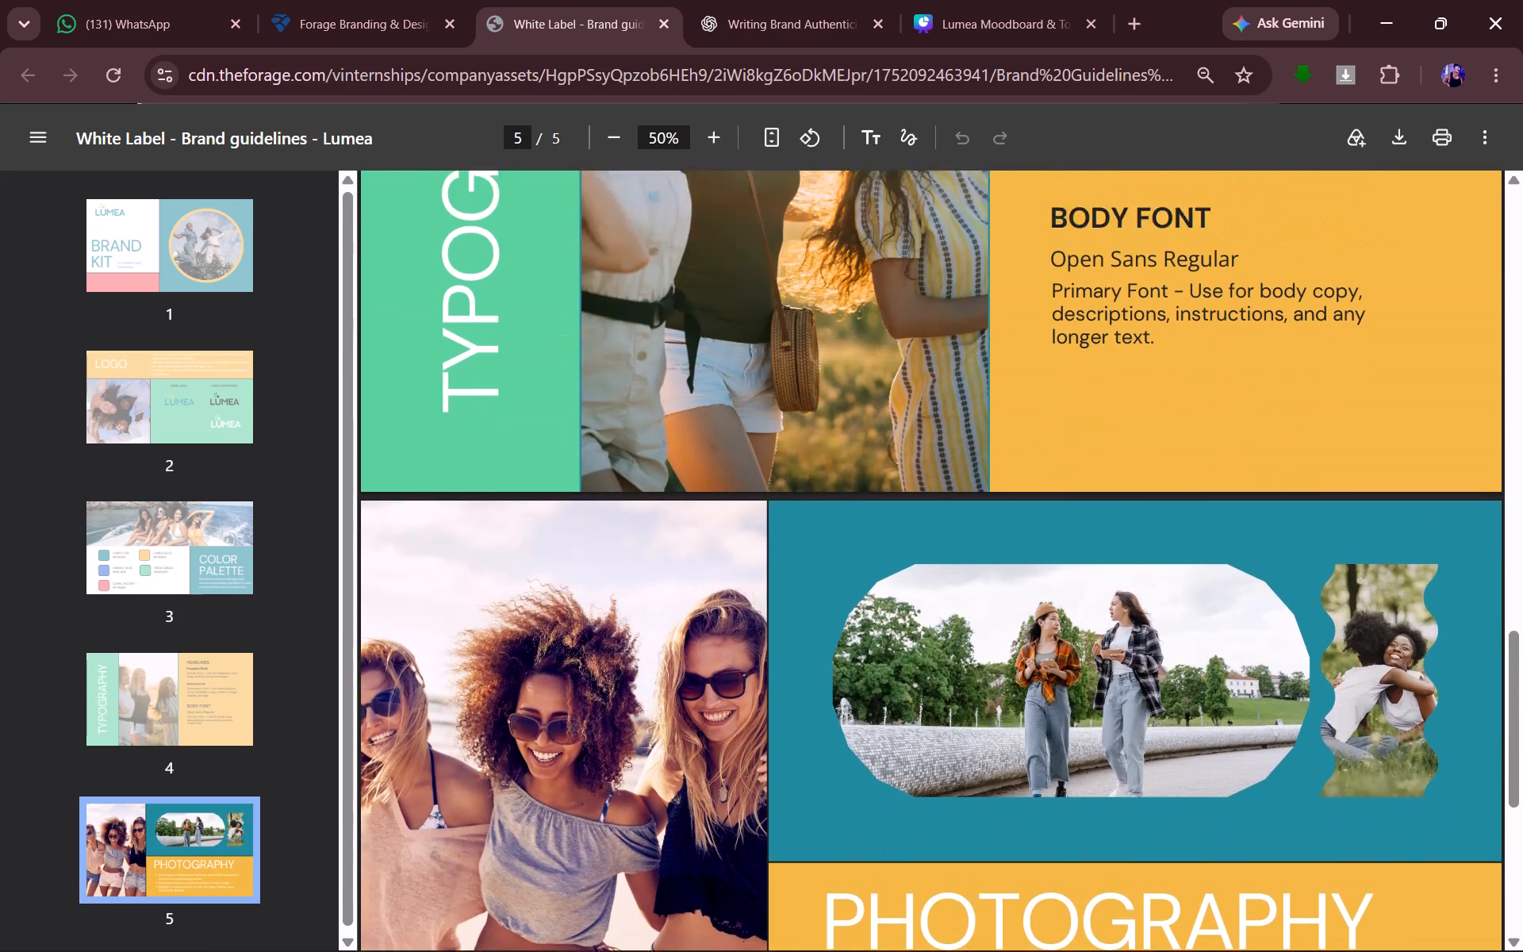
scroll(1150, 550, up, 17)
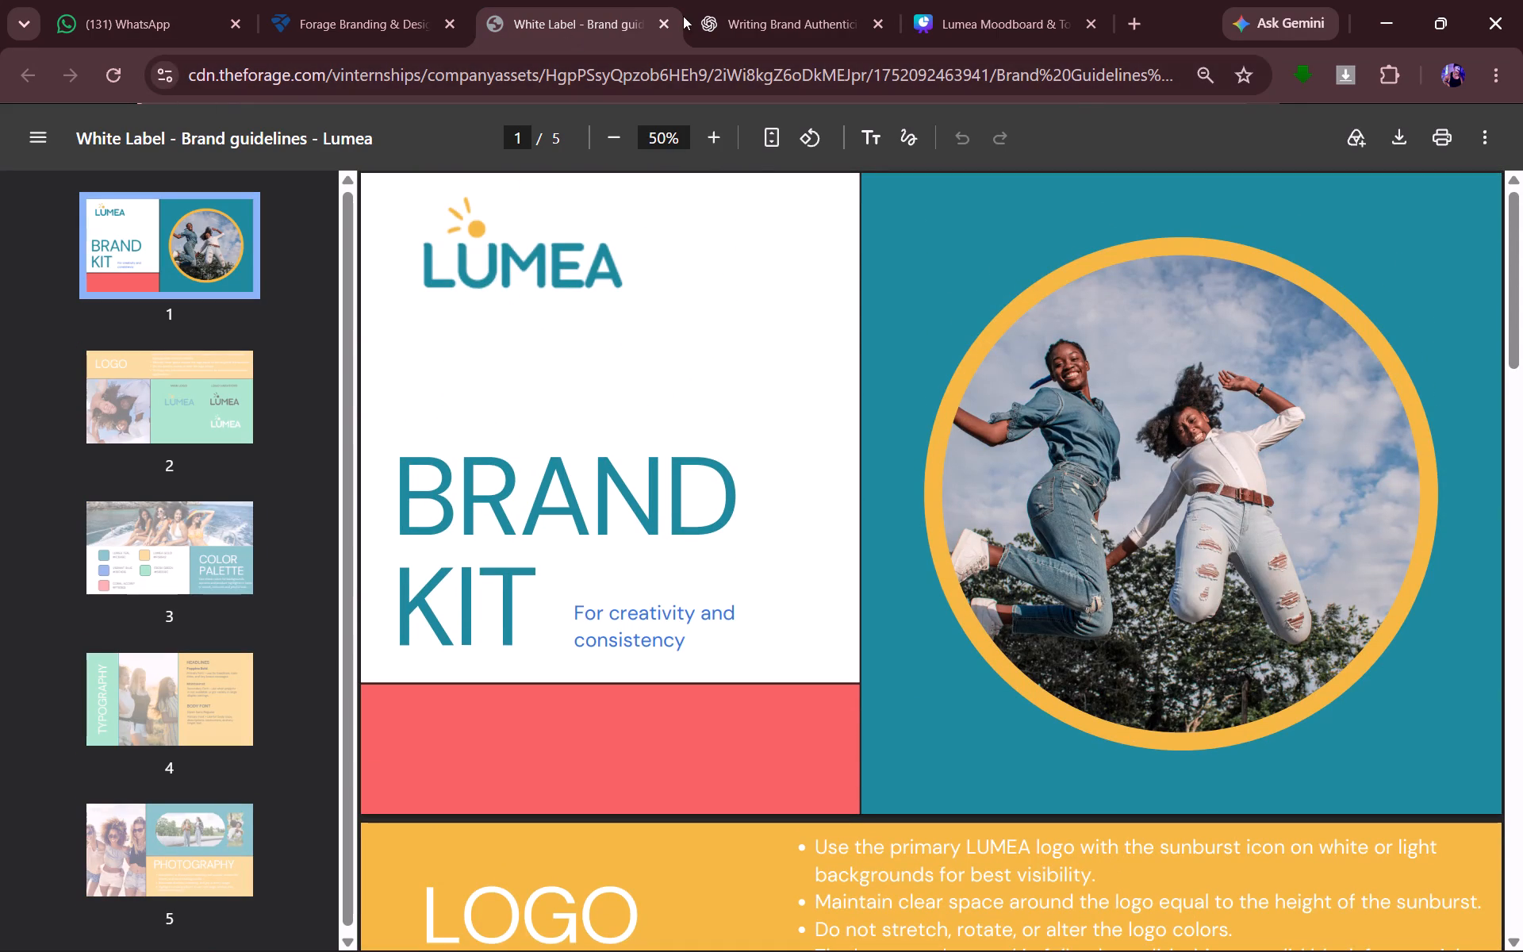
click(666, 16)
Open page 4 of Forage's Product Design and Craft task and compare its brief with the Canva tote concept page.
click(371, 10)
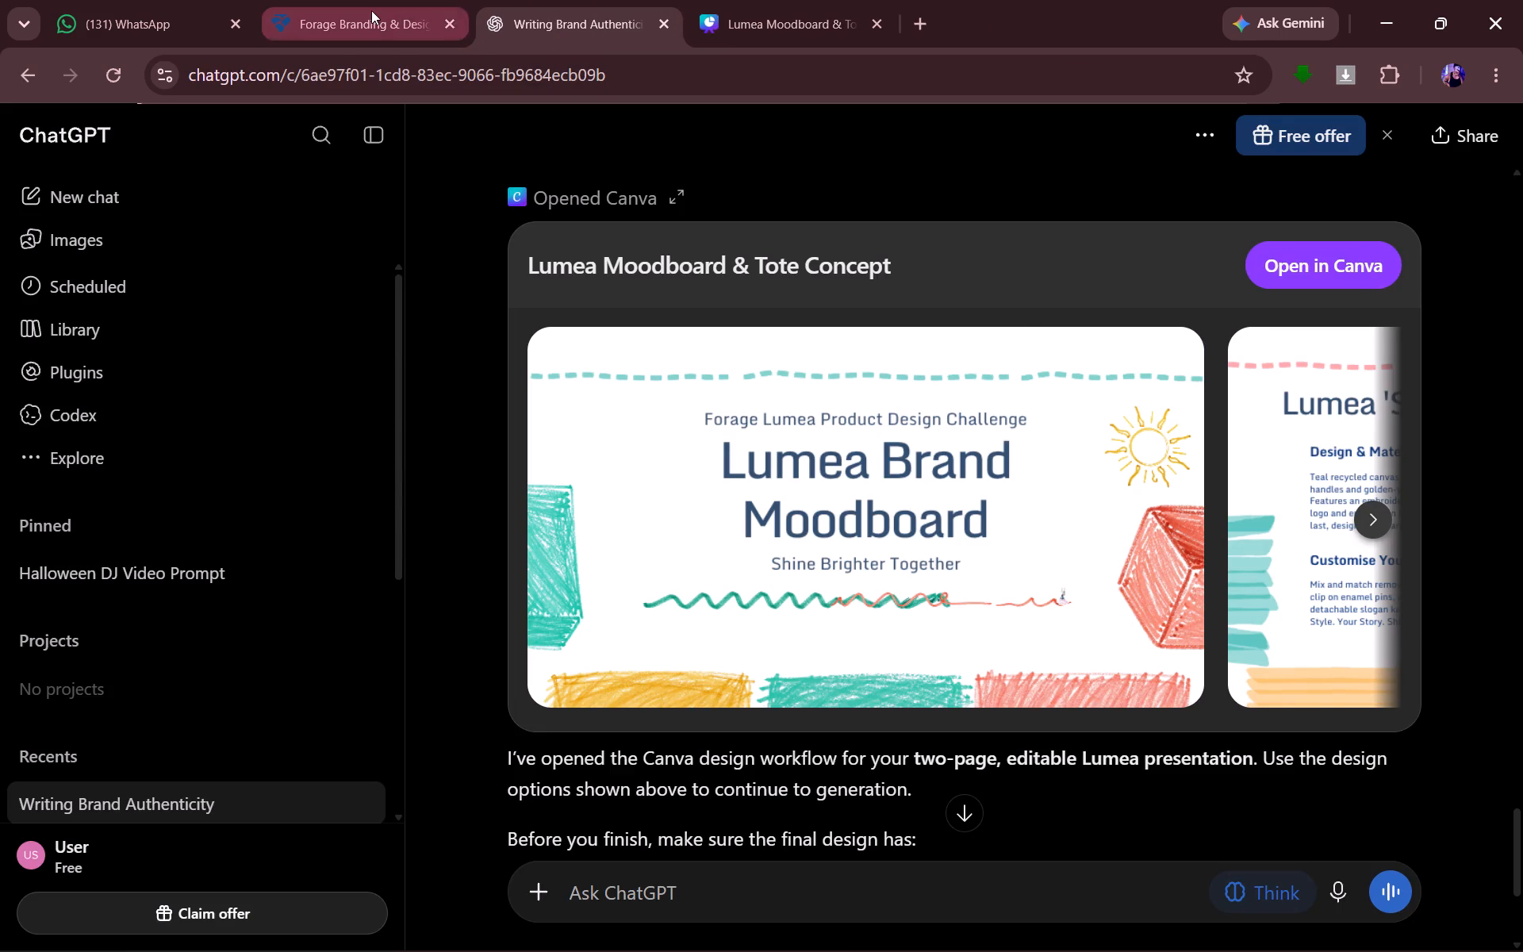
scroll(623, 294, up, 2)
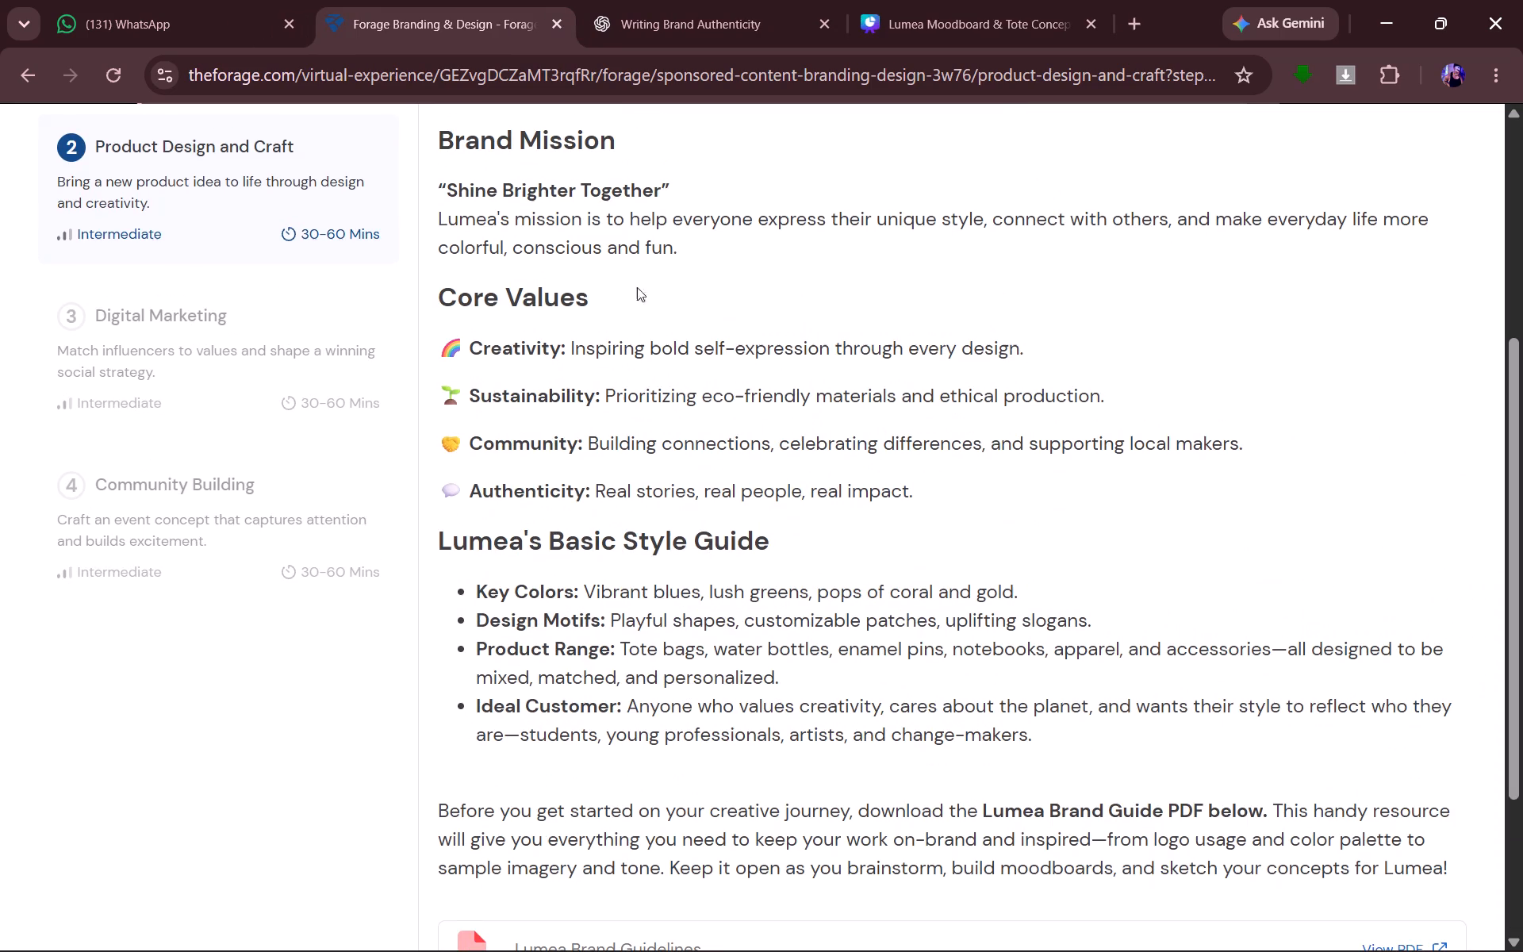
scroll(658, 287, up, 5)
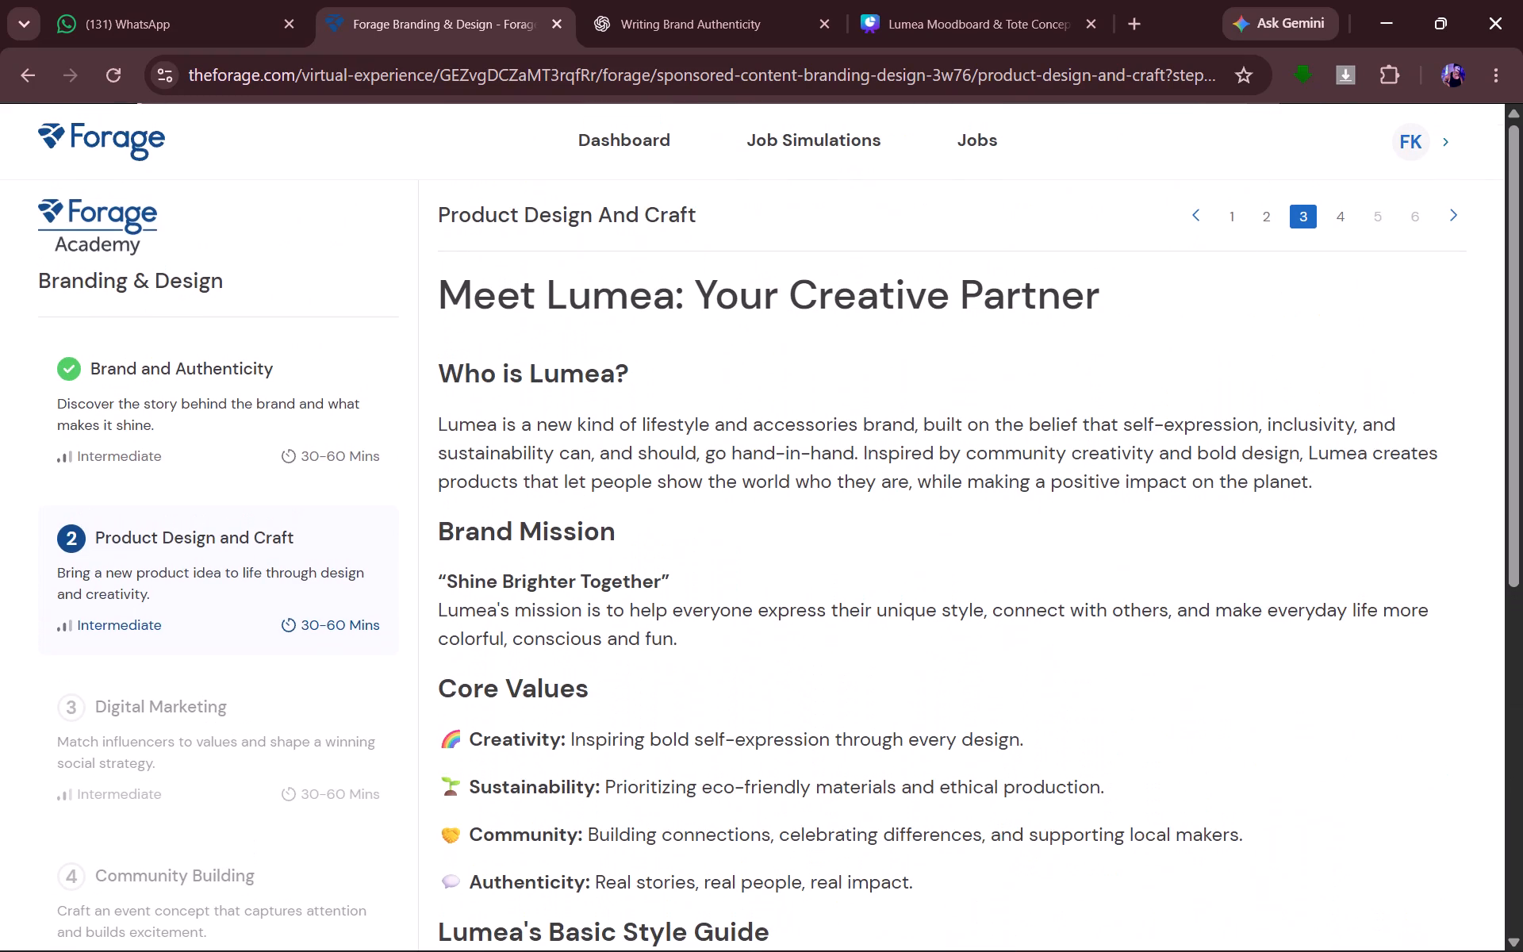
click(1346, 213)
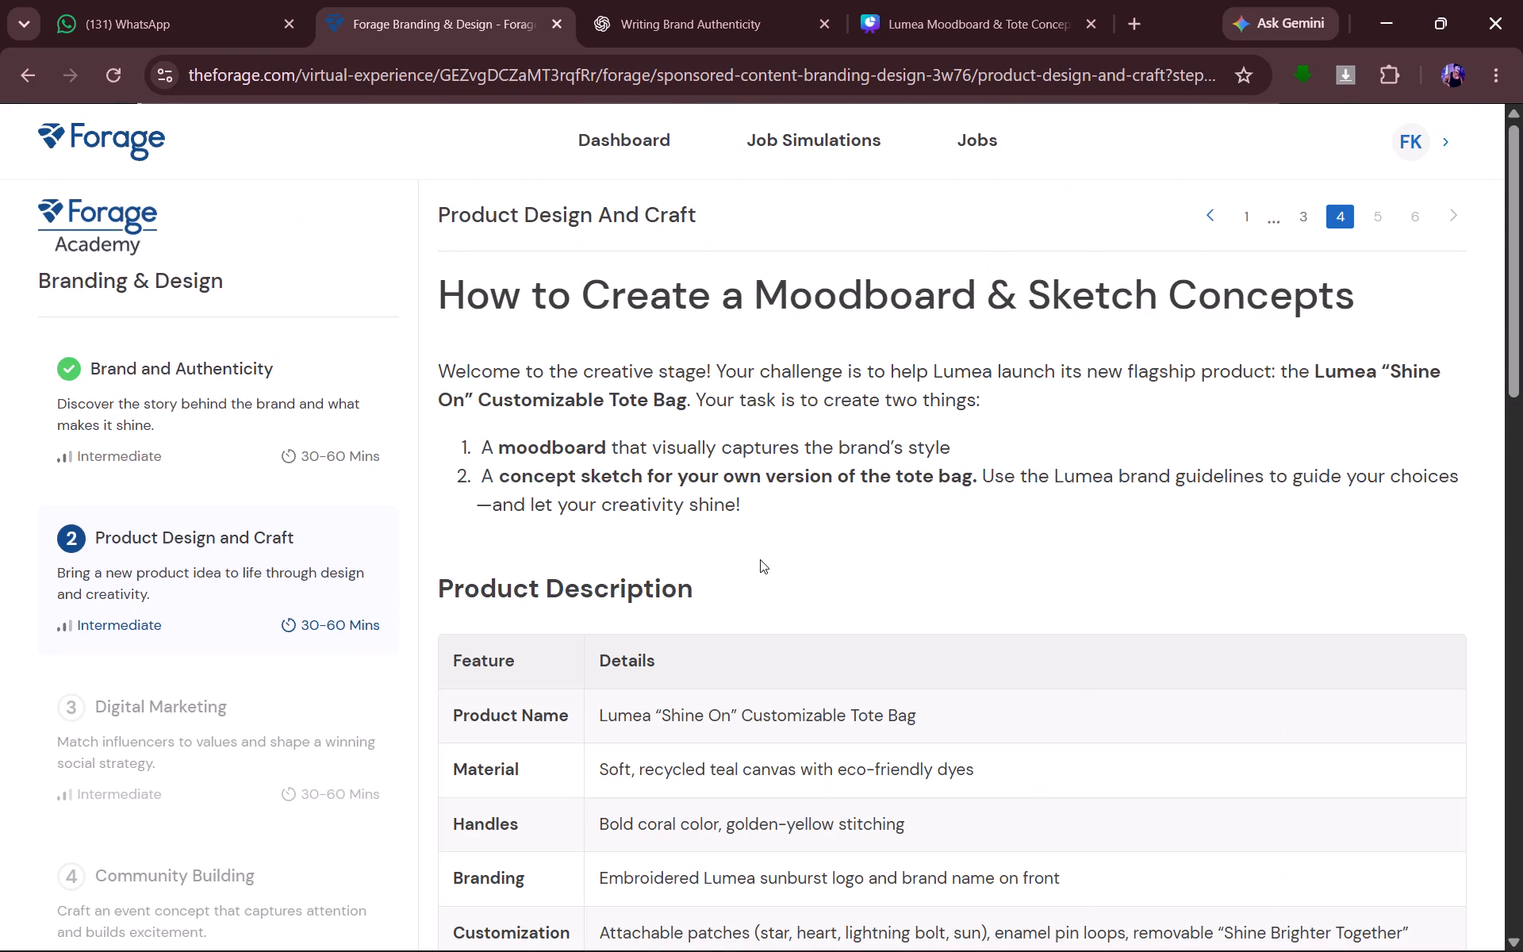
scroll(760, 559, down, 1)
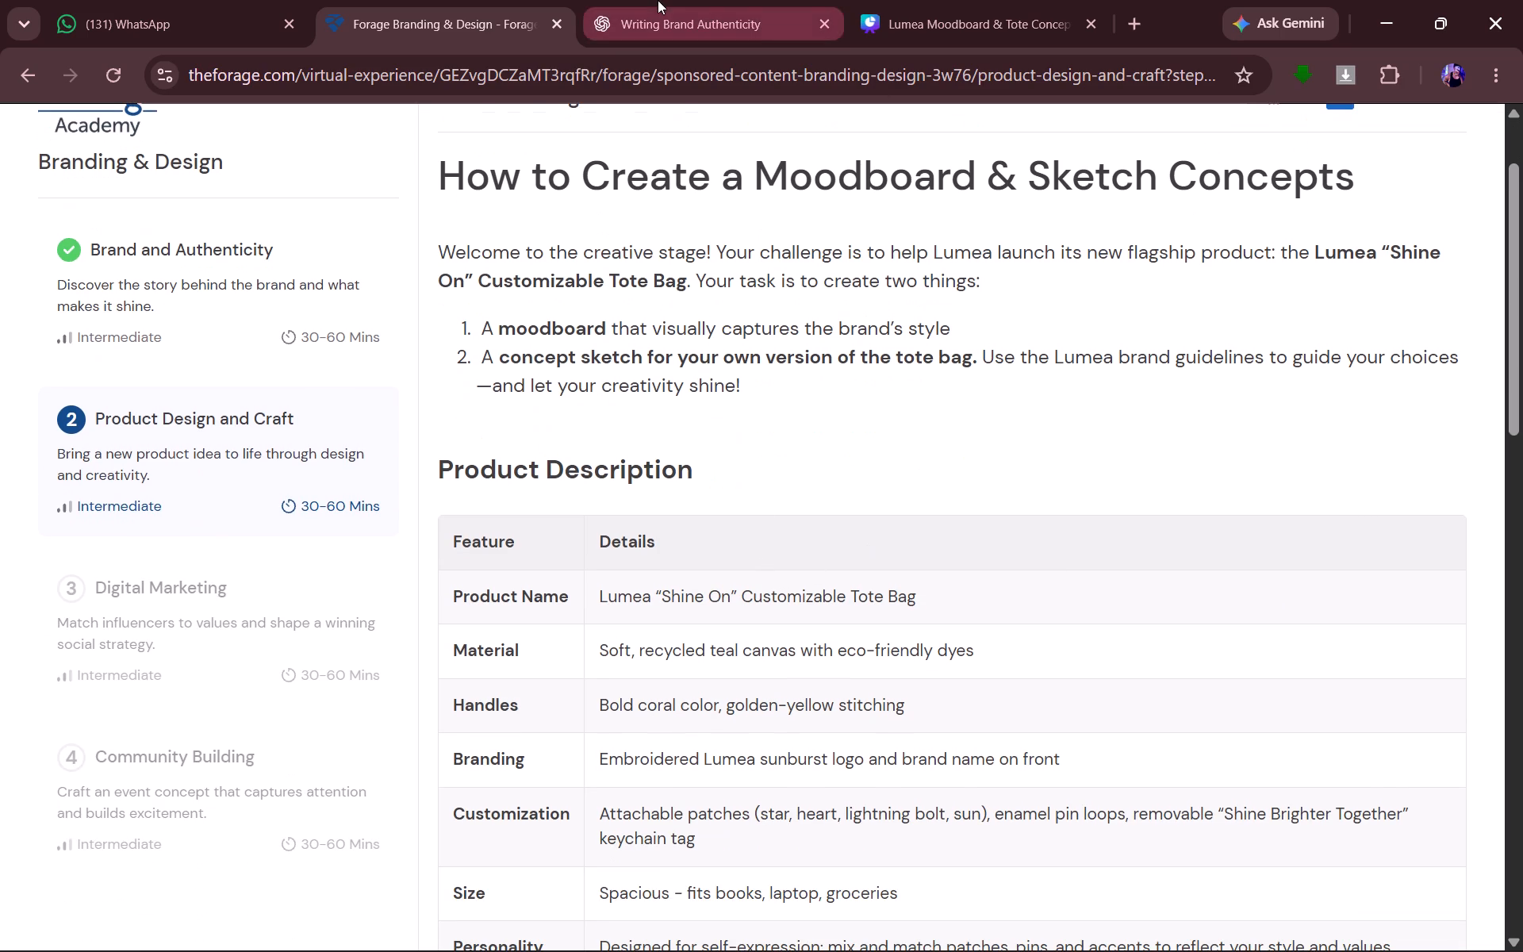
click(980, 0)
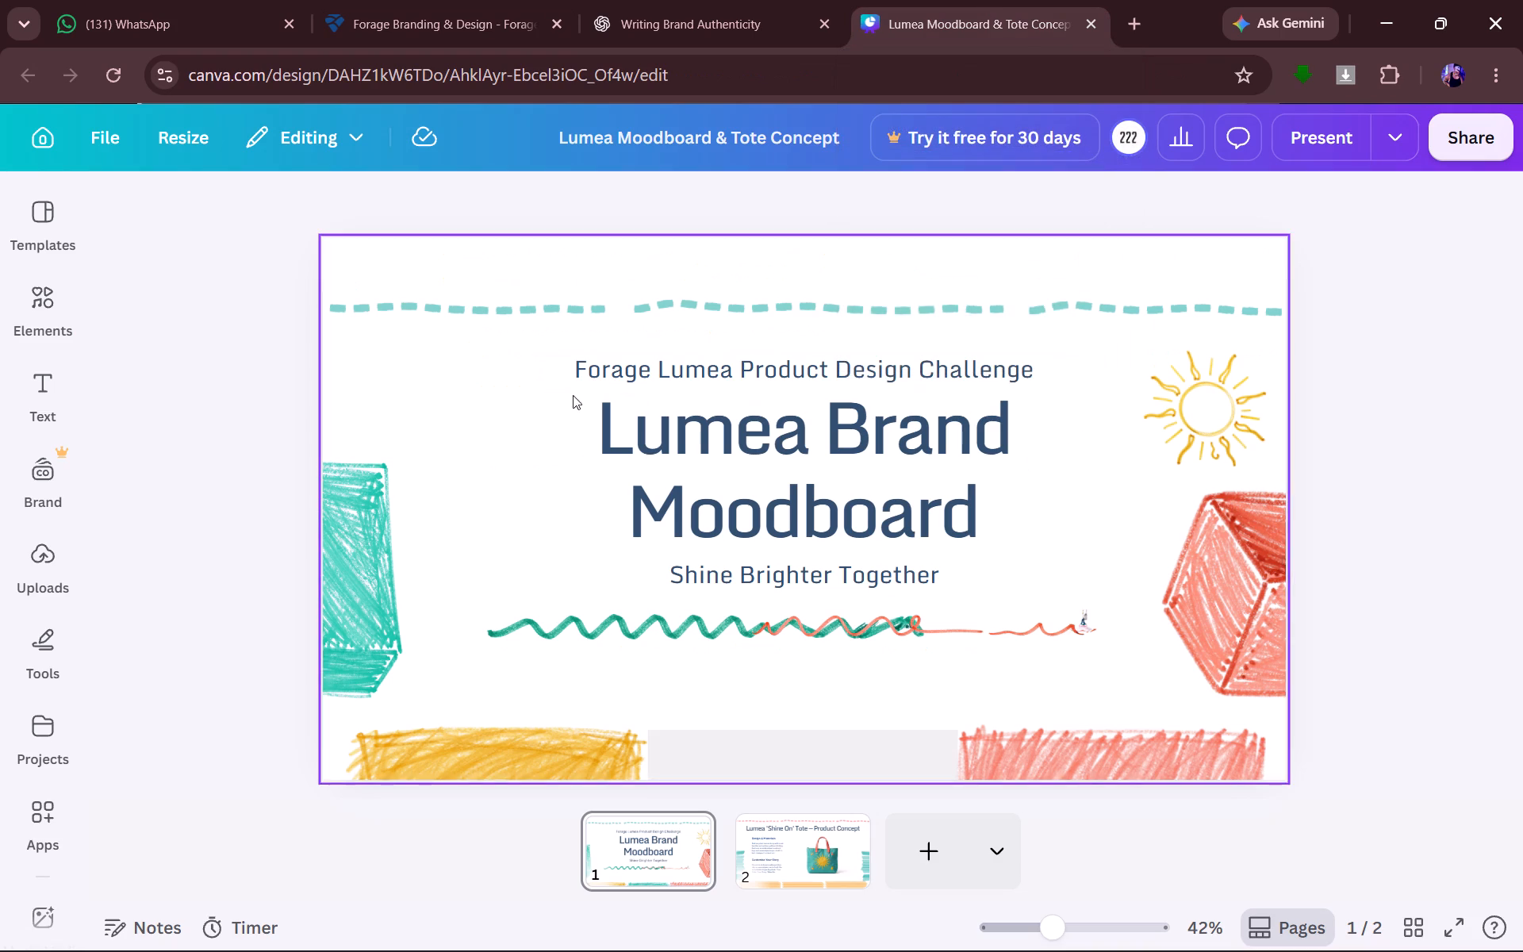
scroll(880, 598, down, 3)
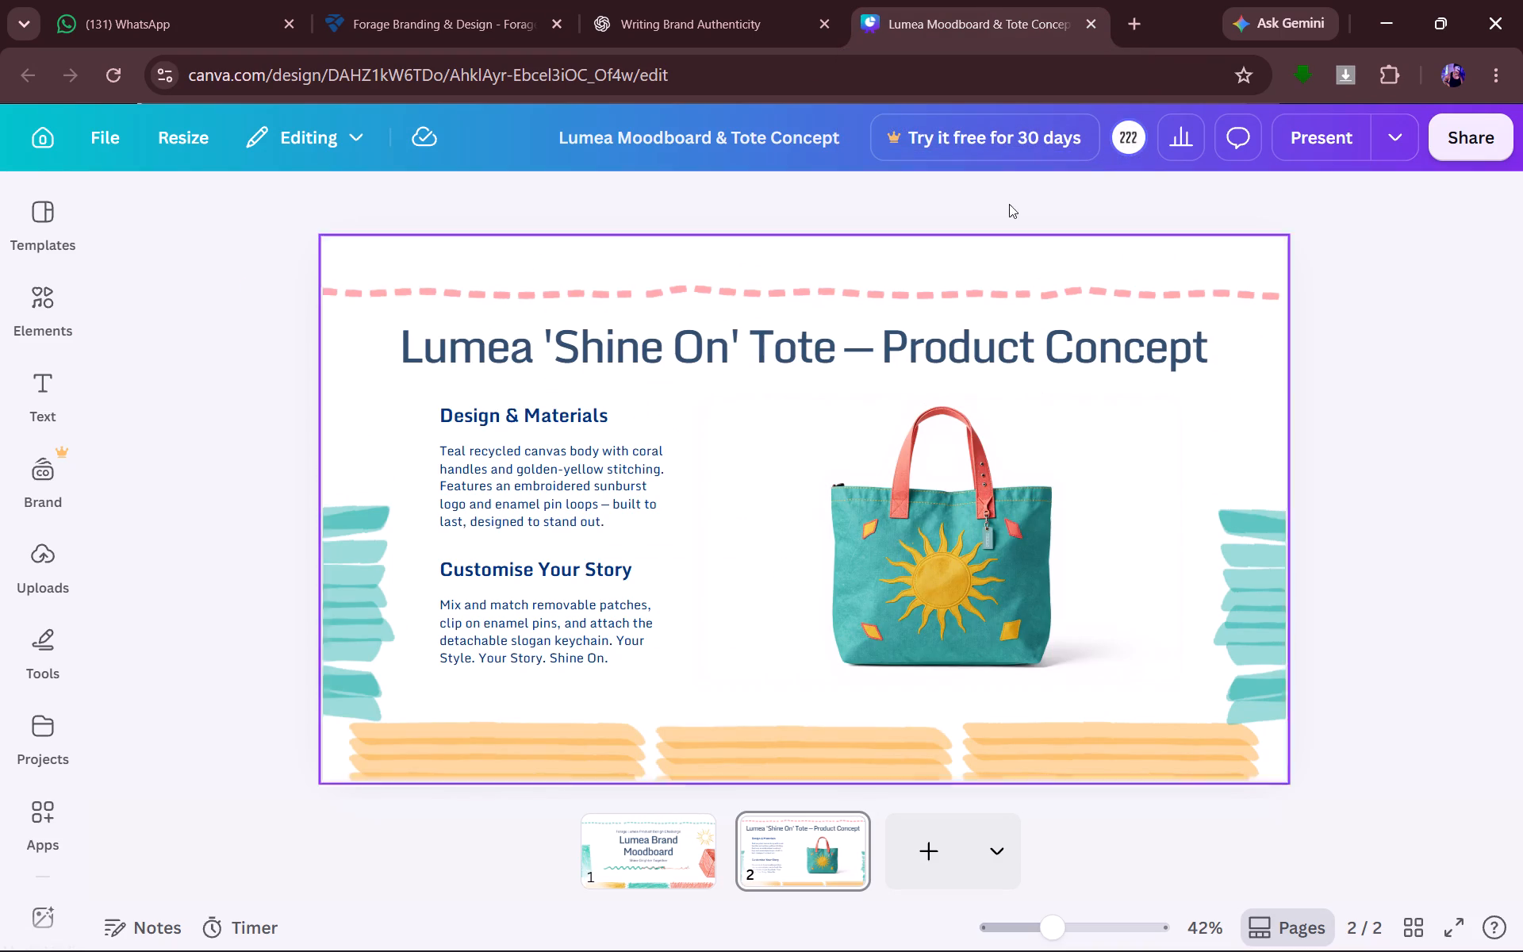
Read the Forage task's product description, moodboard and sketch guidance, creative checklist and file upload requirements.
click(662, 0)
click(399, 0)
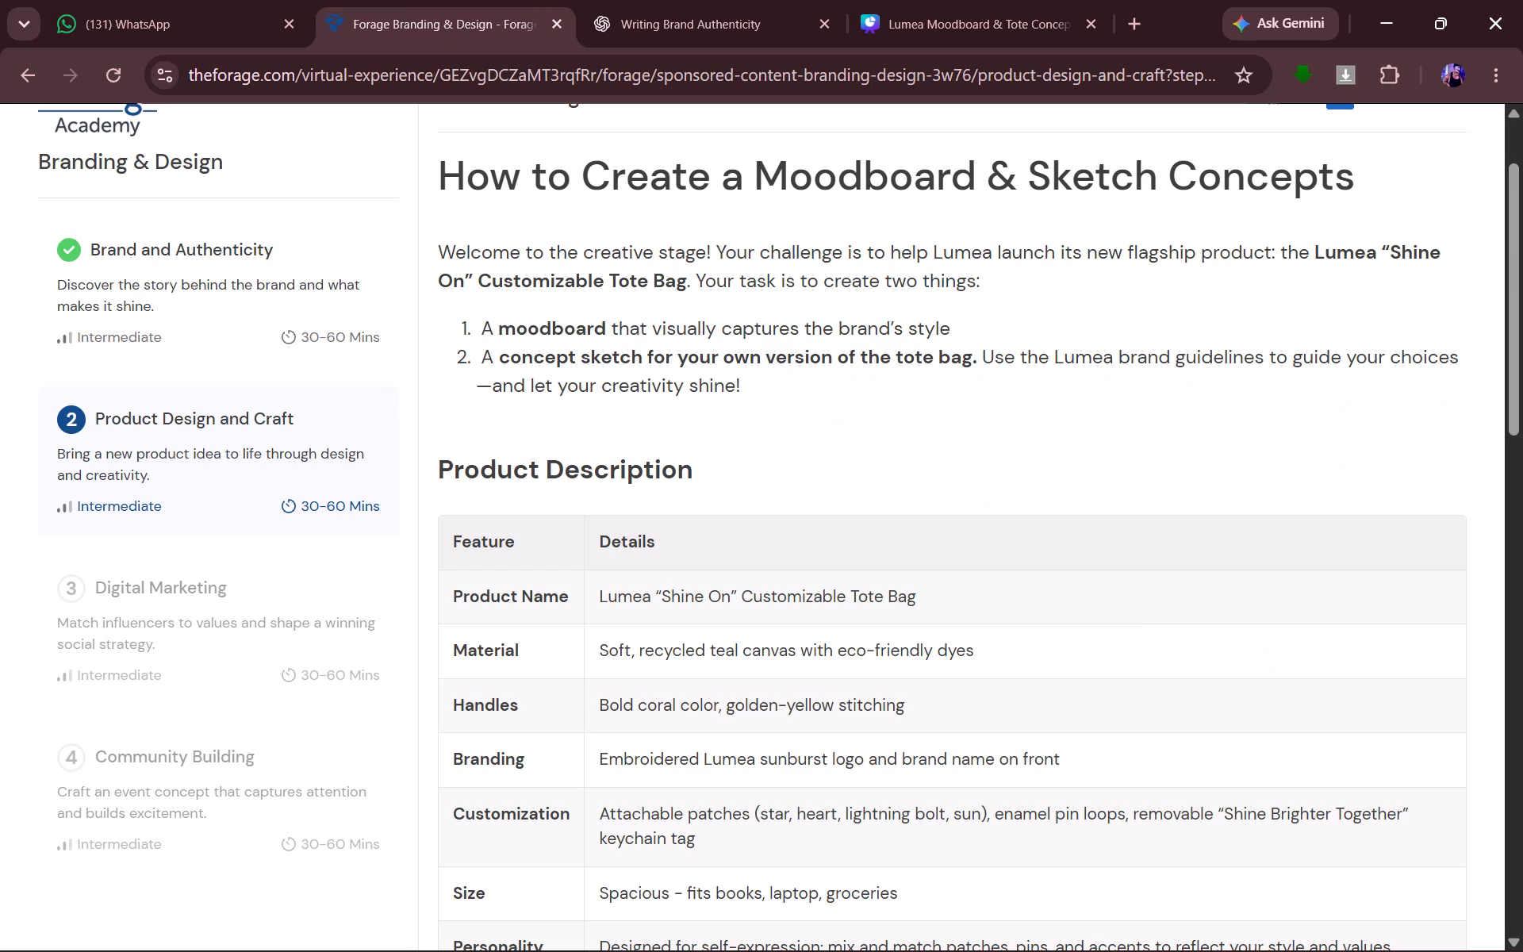
scroll(764, 512, down, 2)
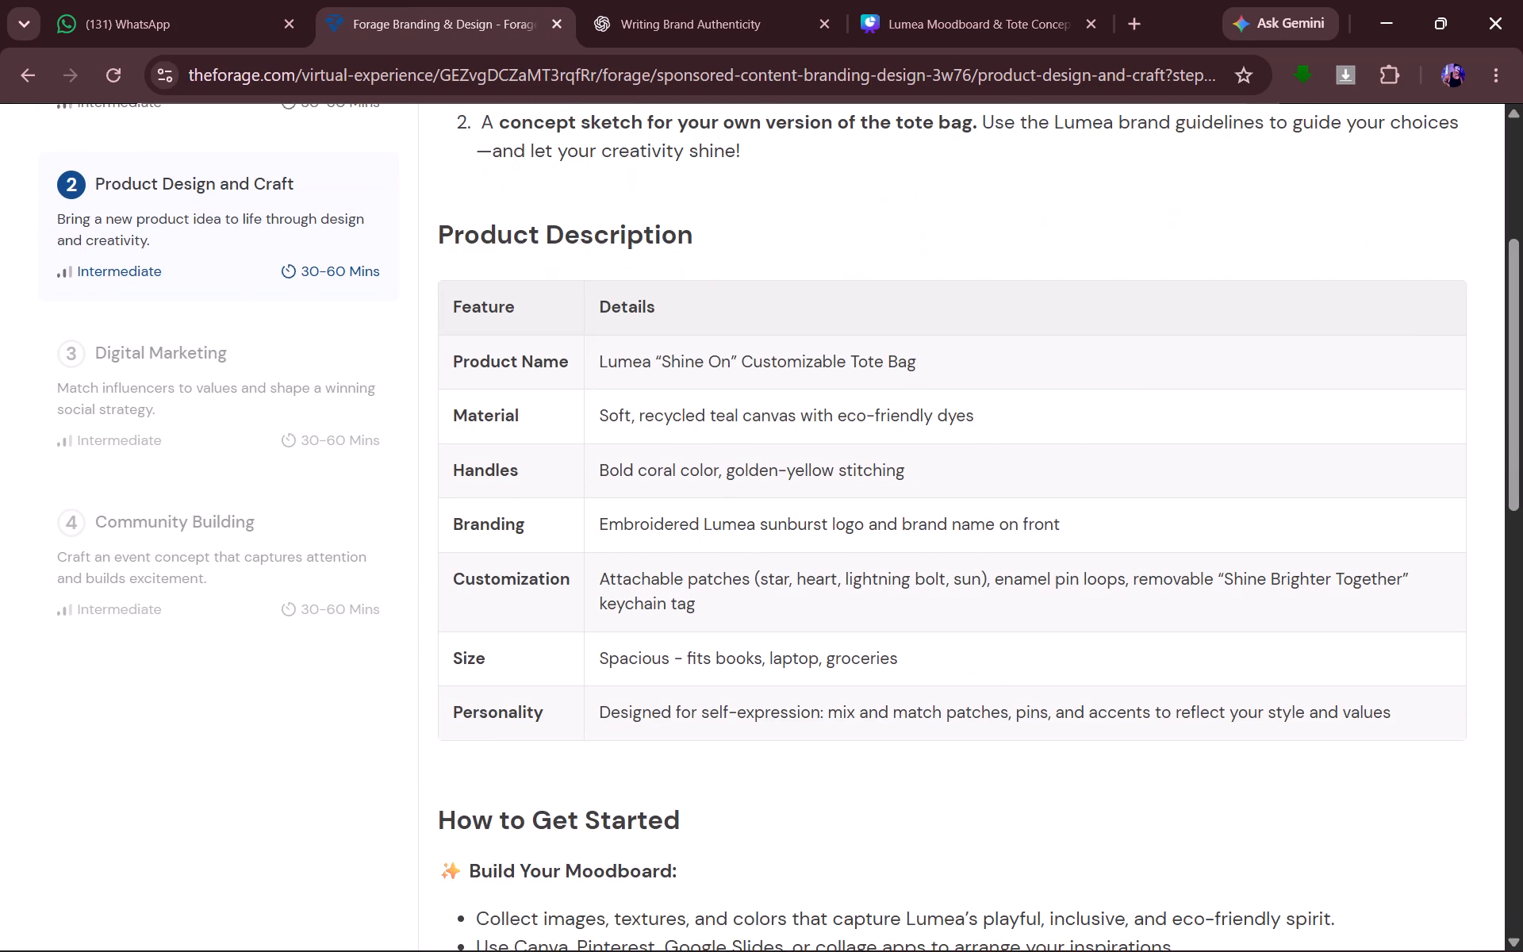
scroll(854, 647, down, 3)
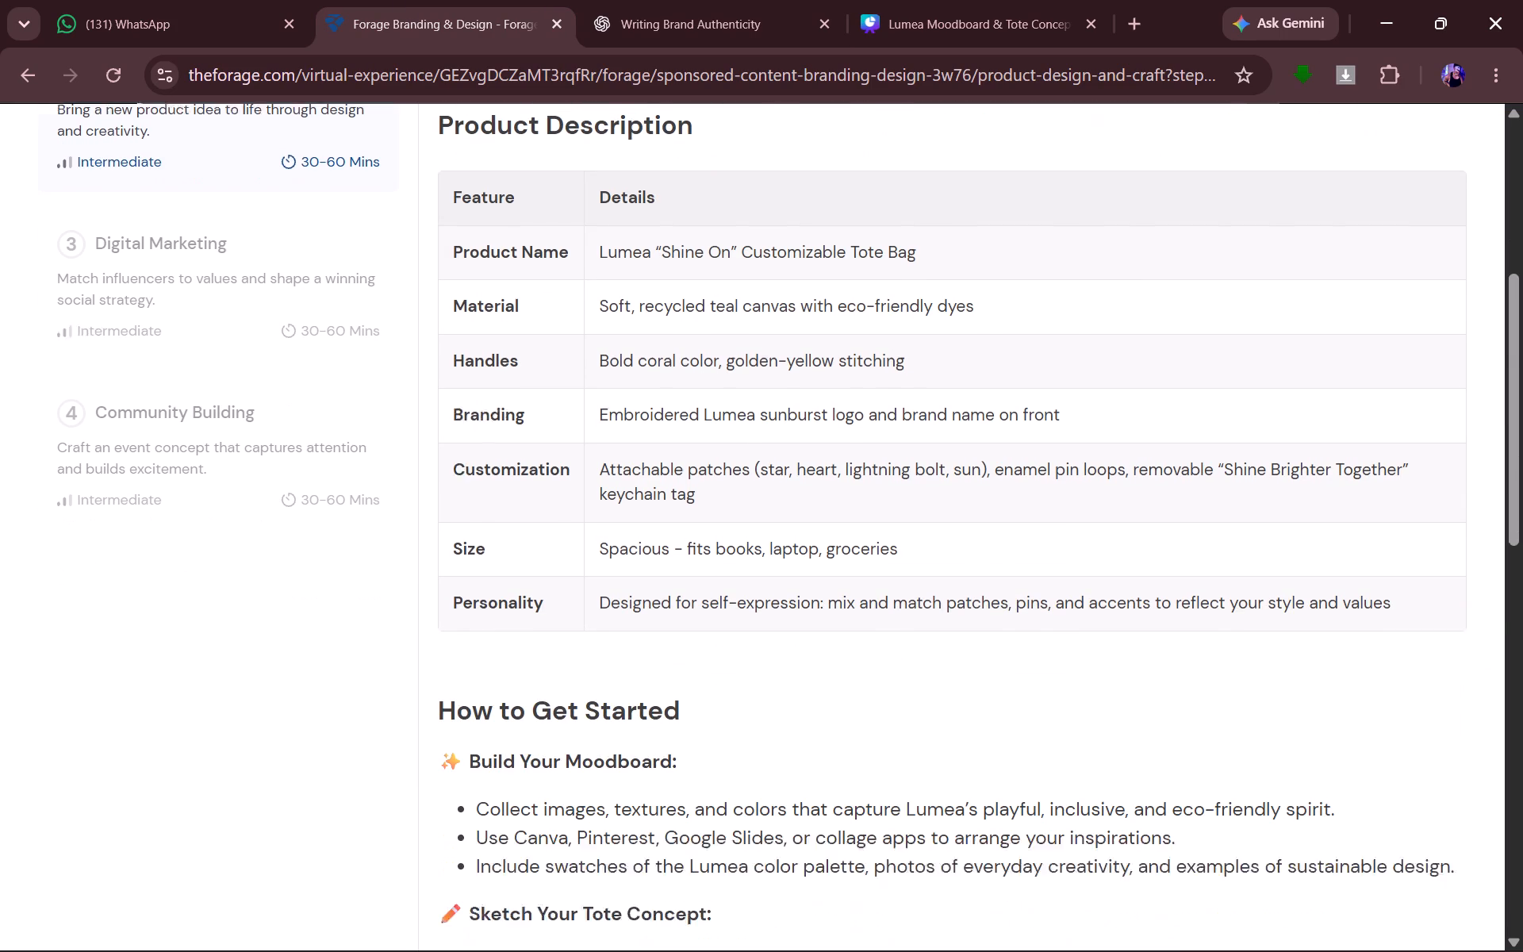
scroll(854, 647, down, 4)
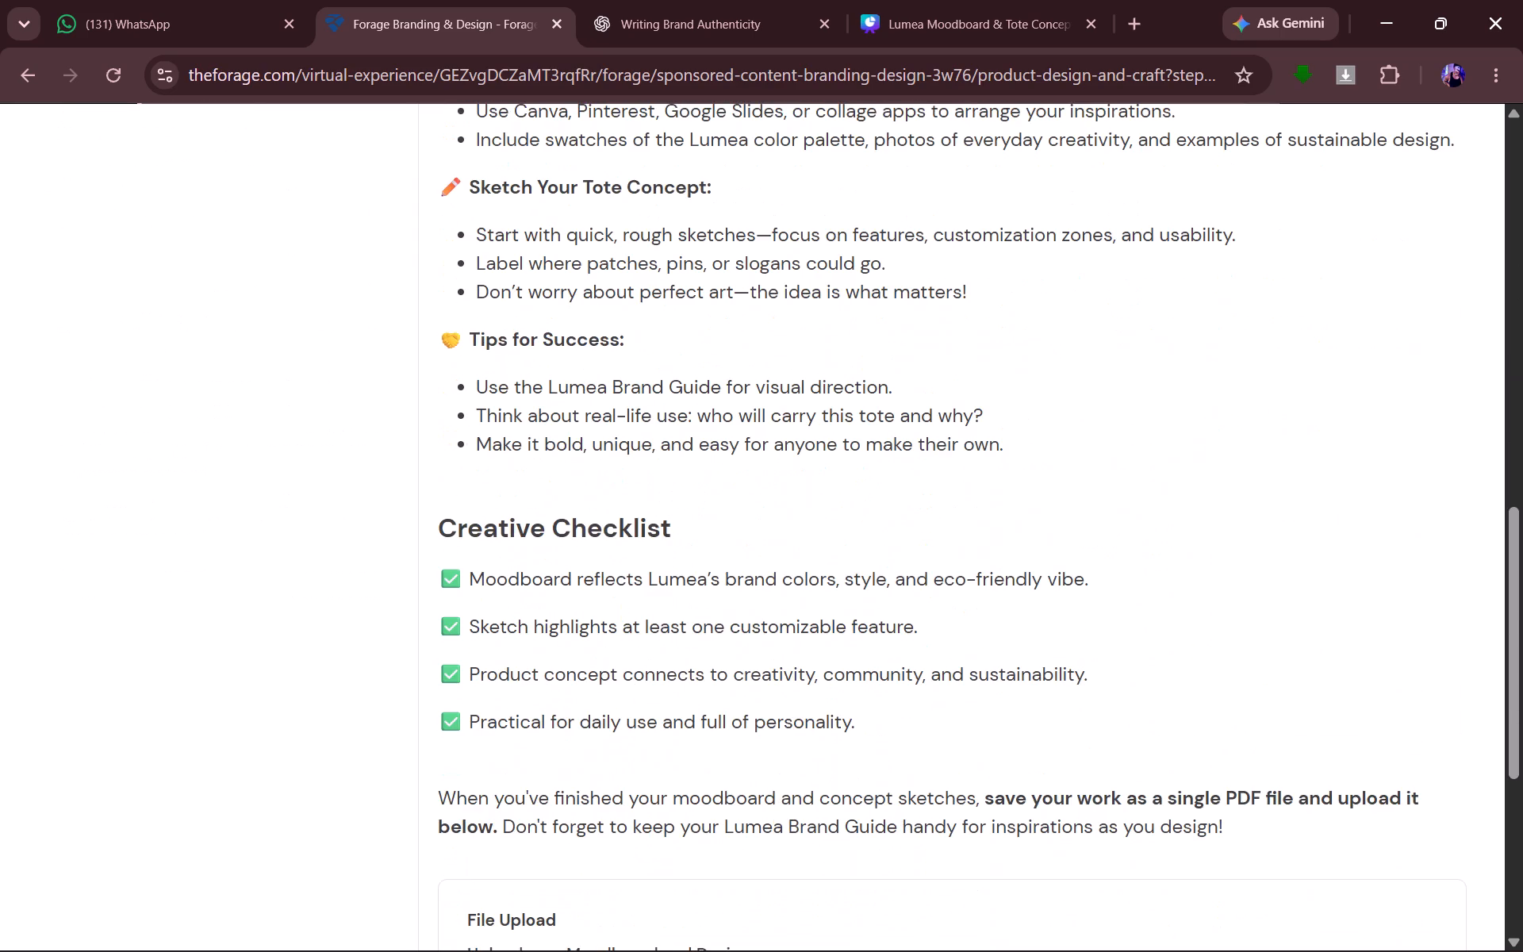
scroll(854, 647, down, 3)
scroll(1028, 816, down, 3)
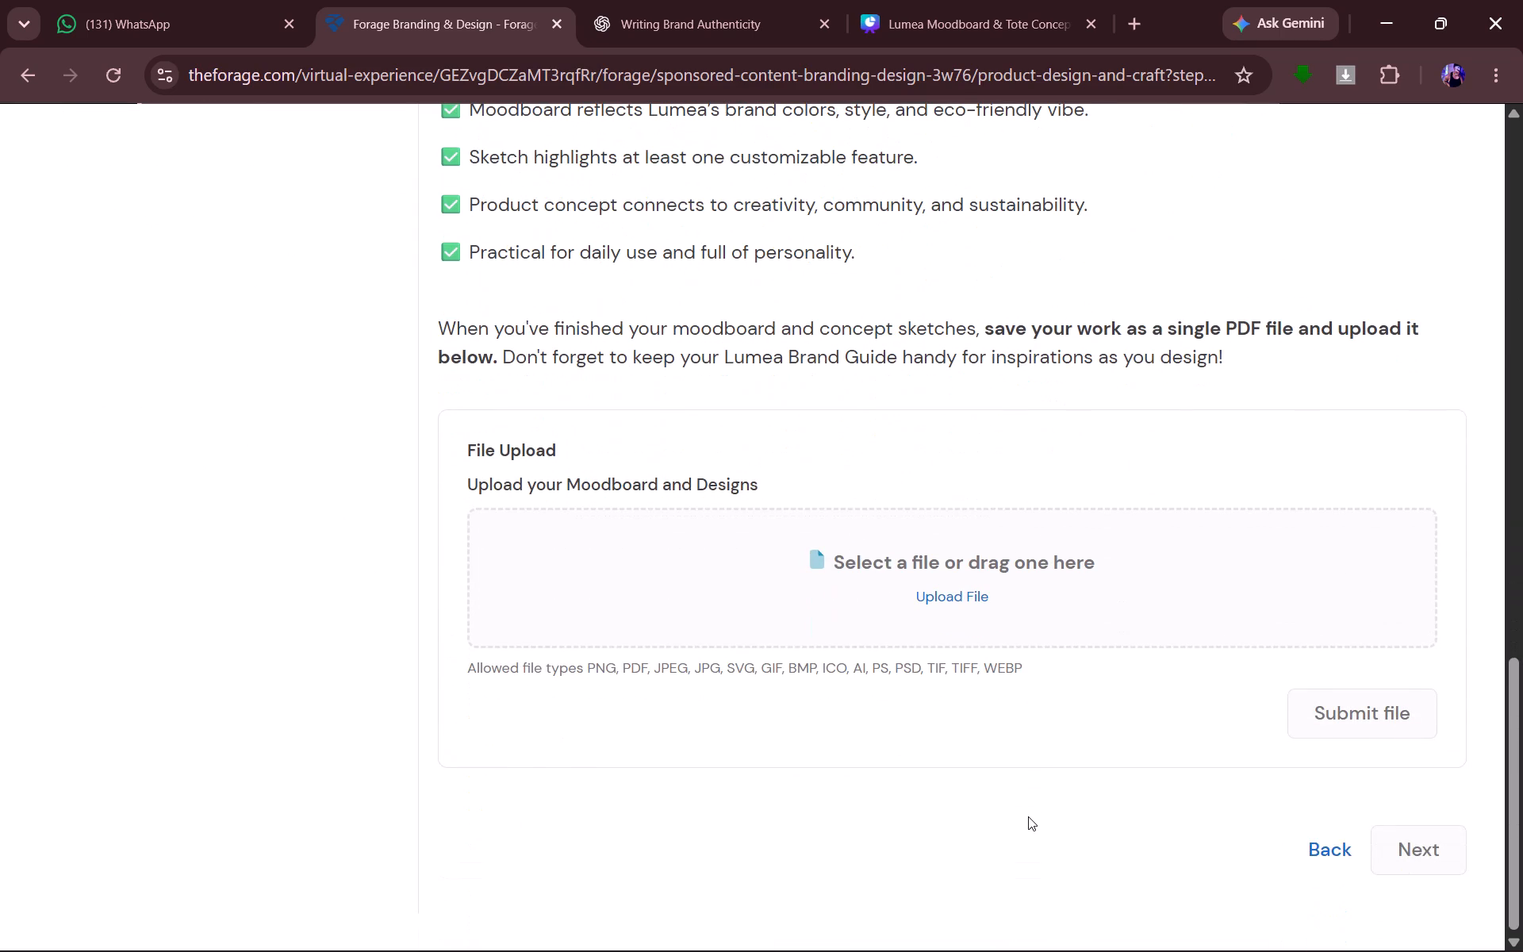
scroll(1028, 816, up, 11)
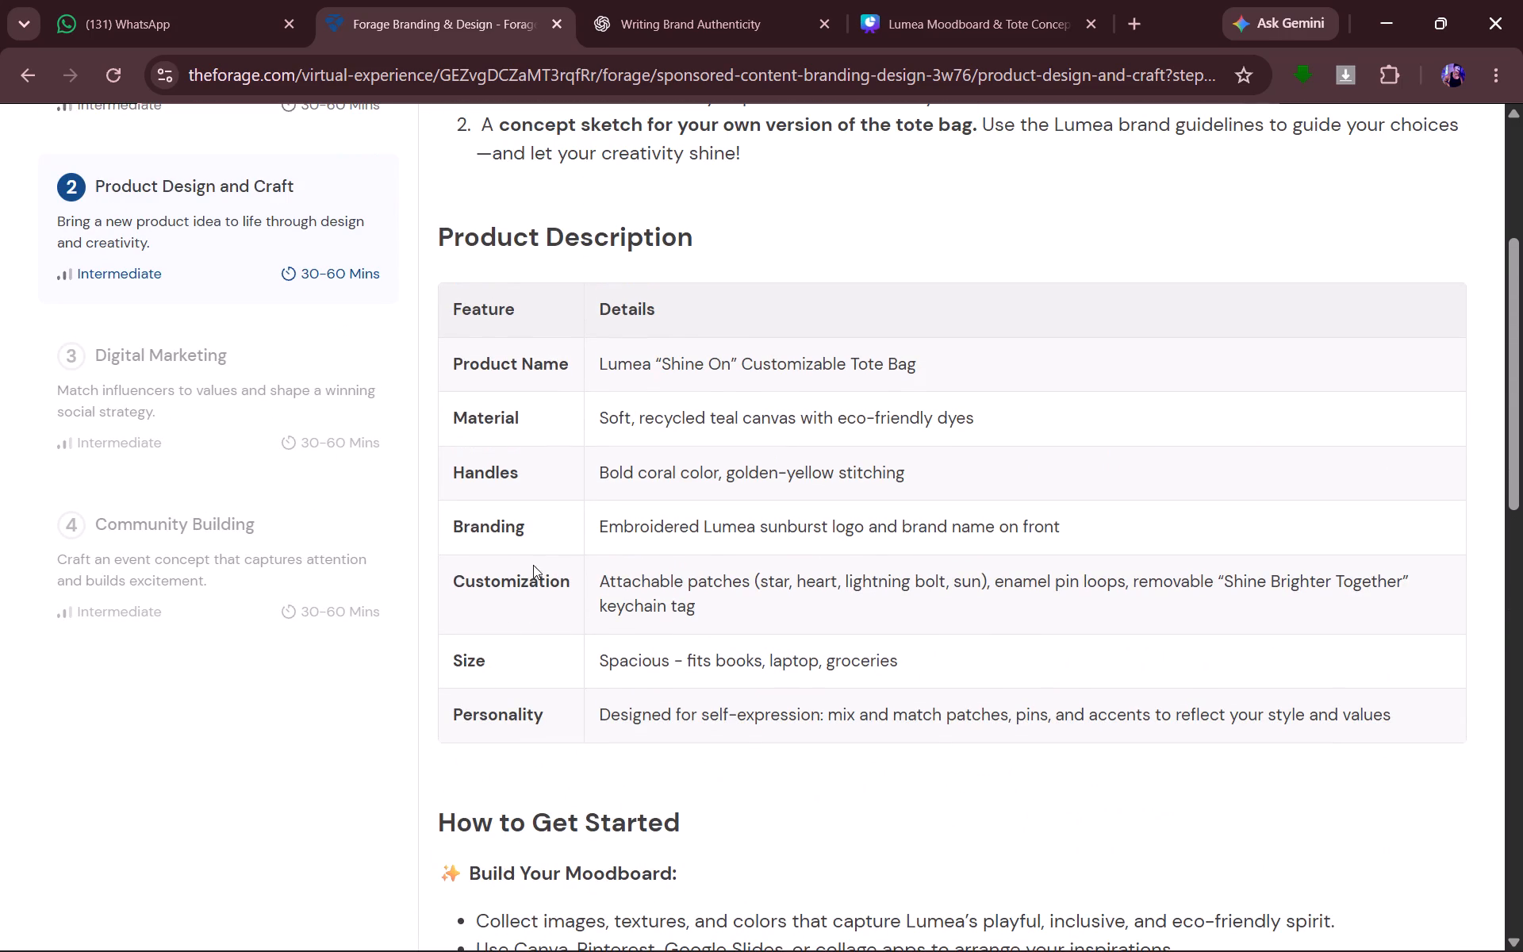
Review the tote concept and moodboard pages in Canva against the Forage brief.
click(1013, 0)
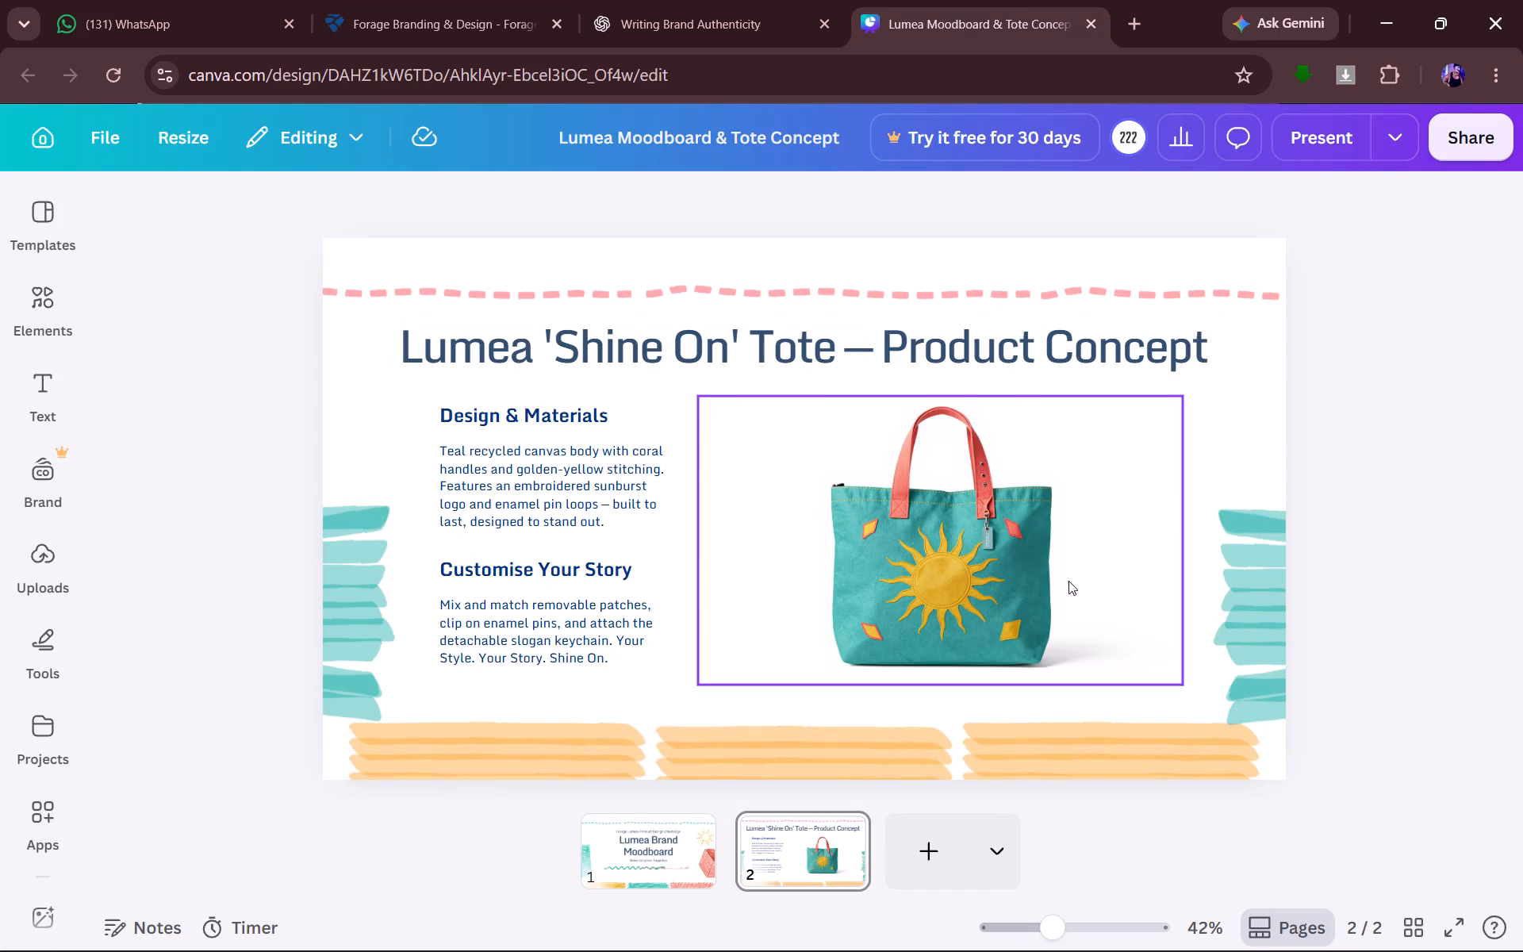
scroll(1271, 574, down, 1)
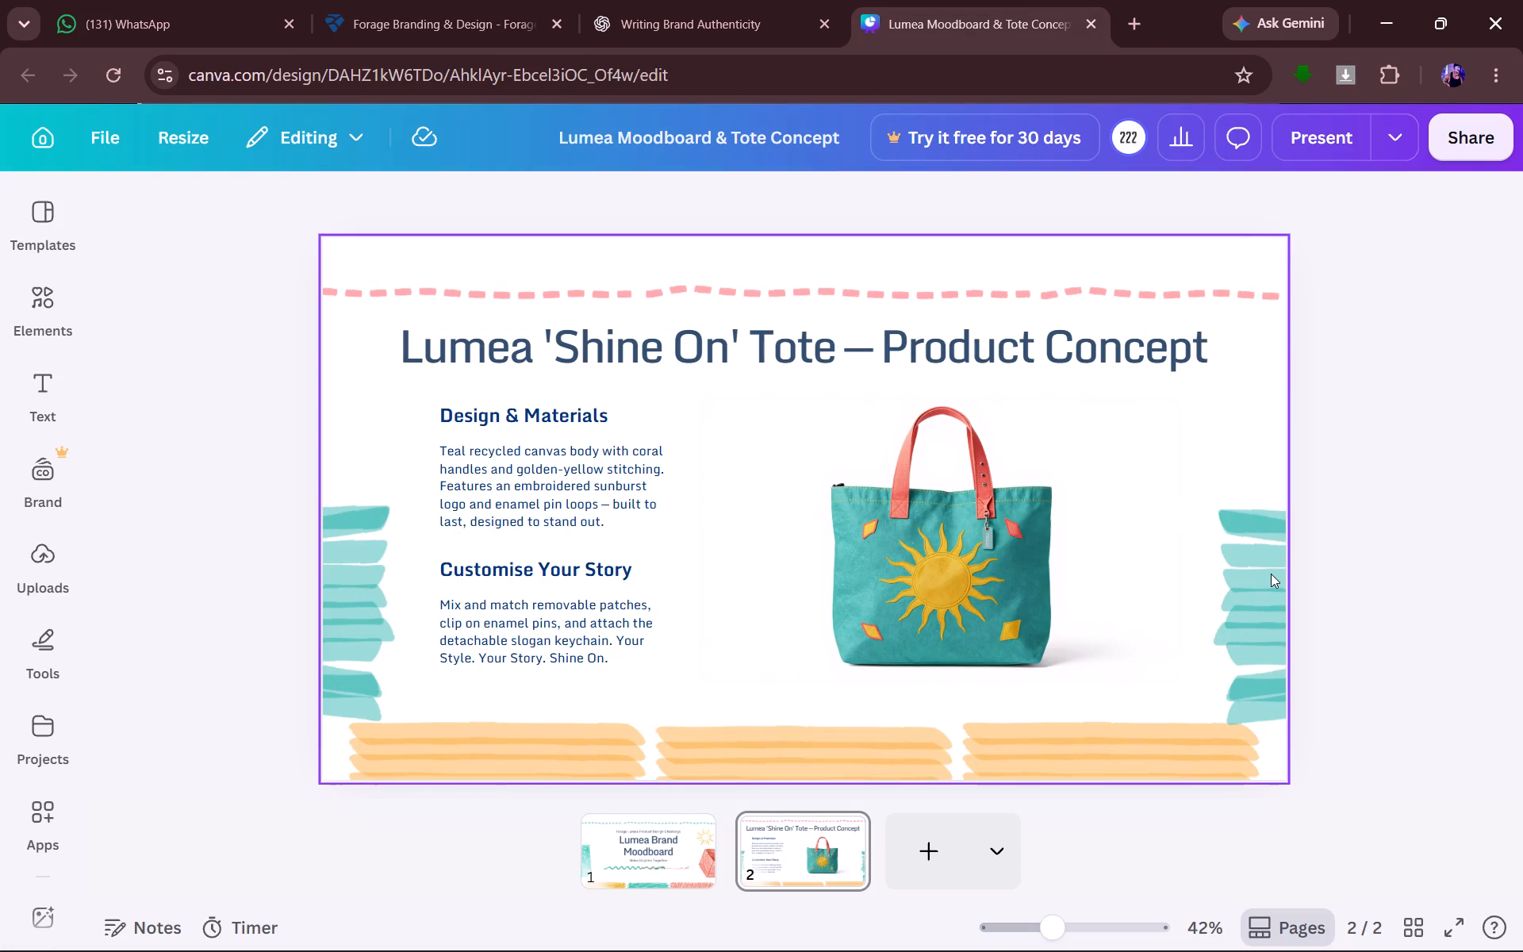
scroll(1075, 638, down, 4)
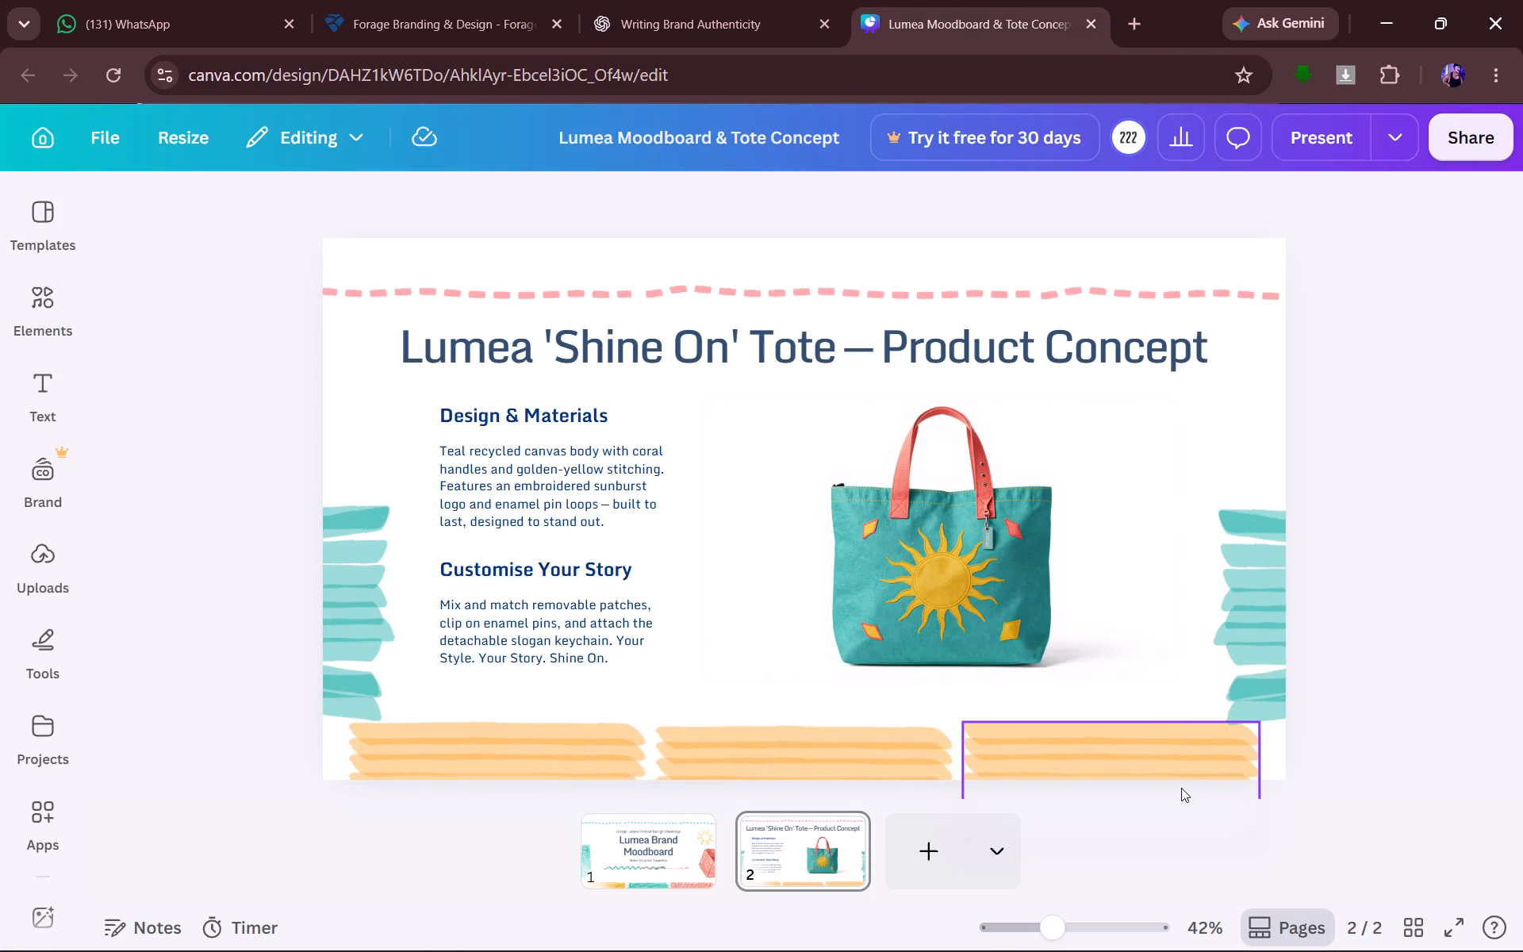
scroll(1182, 788, up, 3)
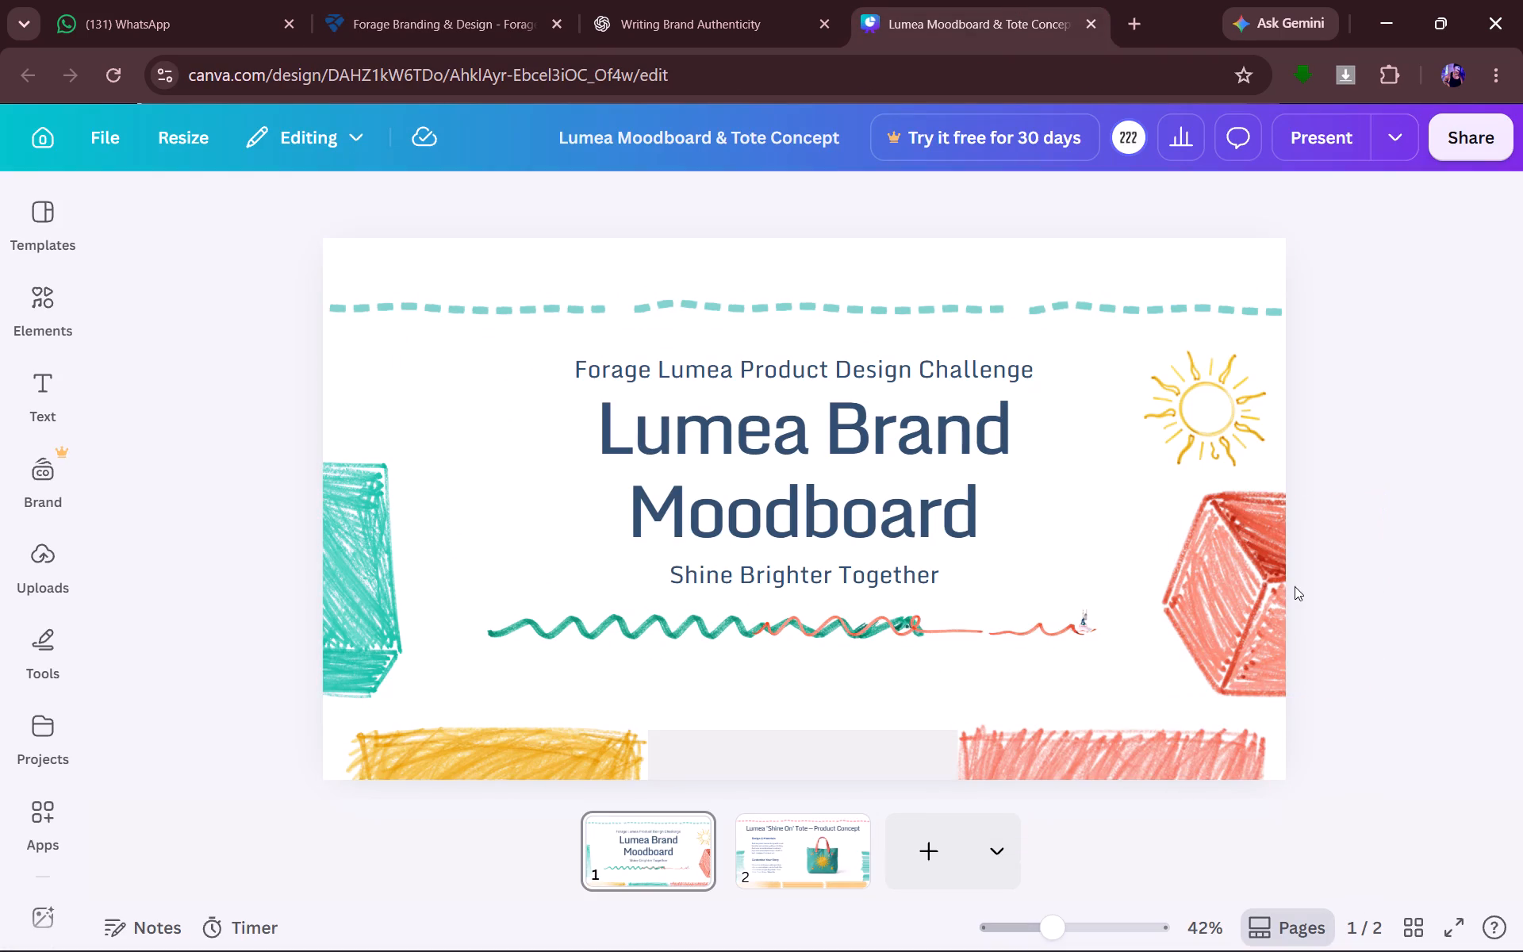
Open the color options for the coral gem-shaped drawing on the moodboard page.
click(1243, 609)
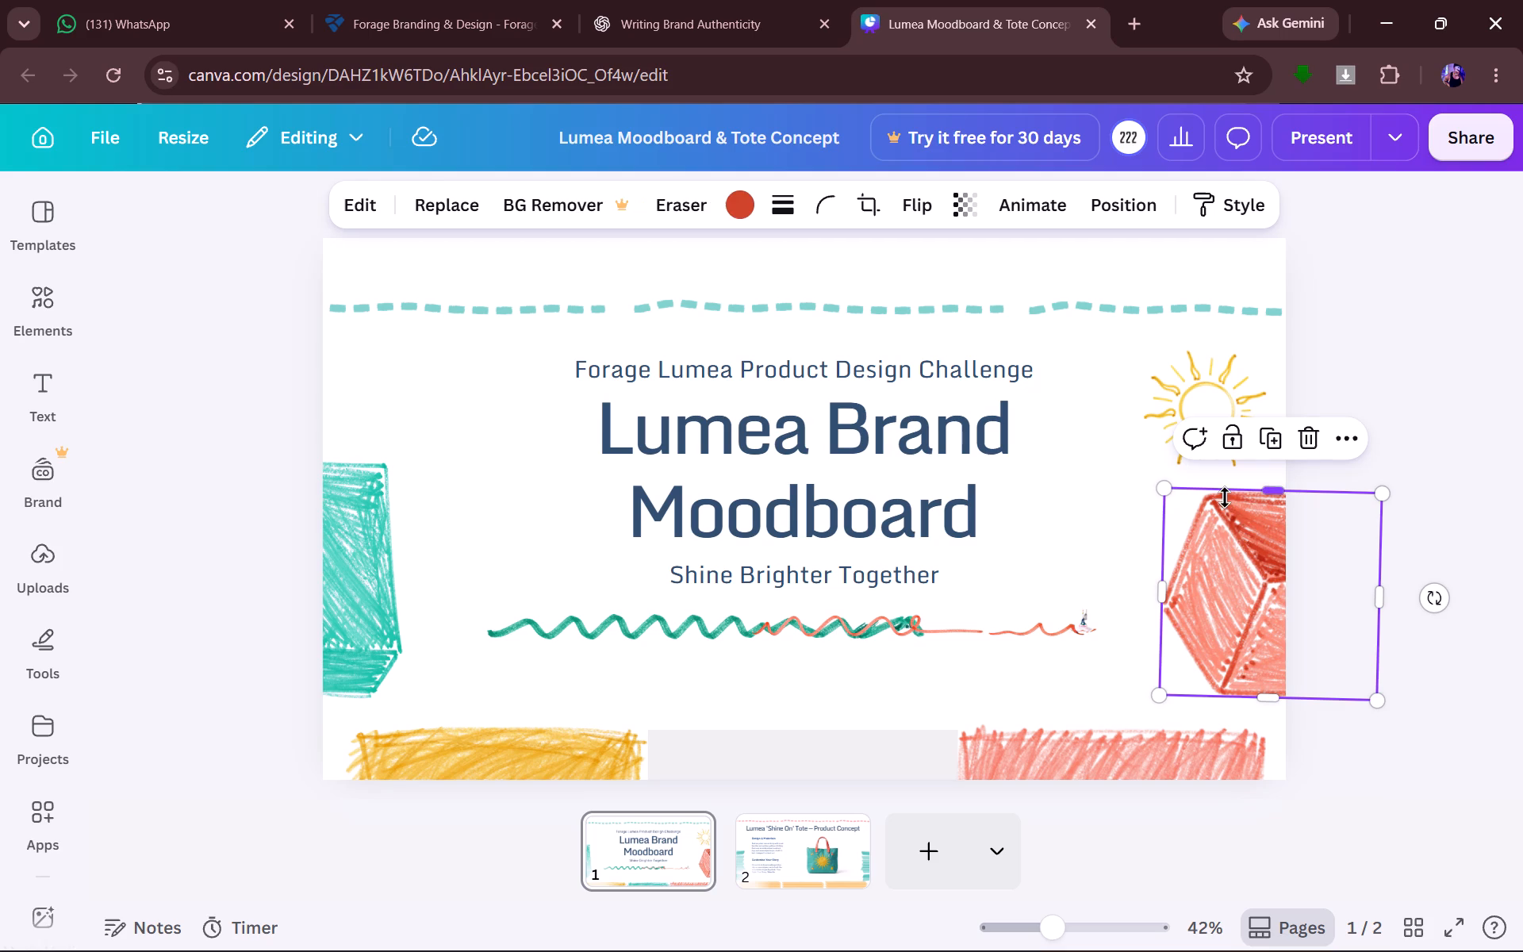
click(728, 214)
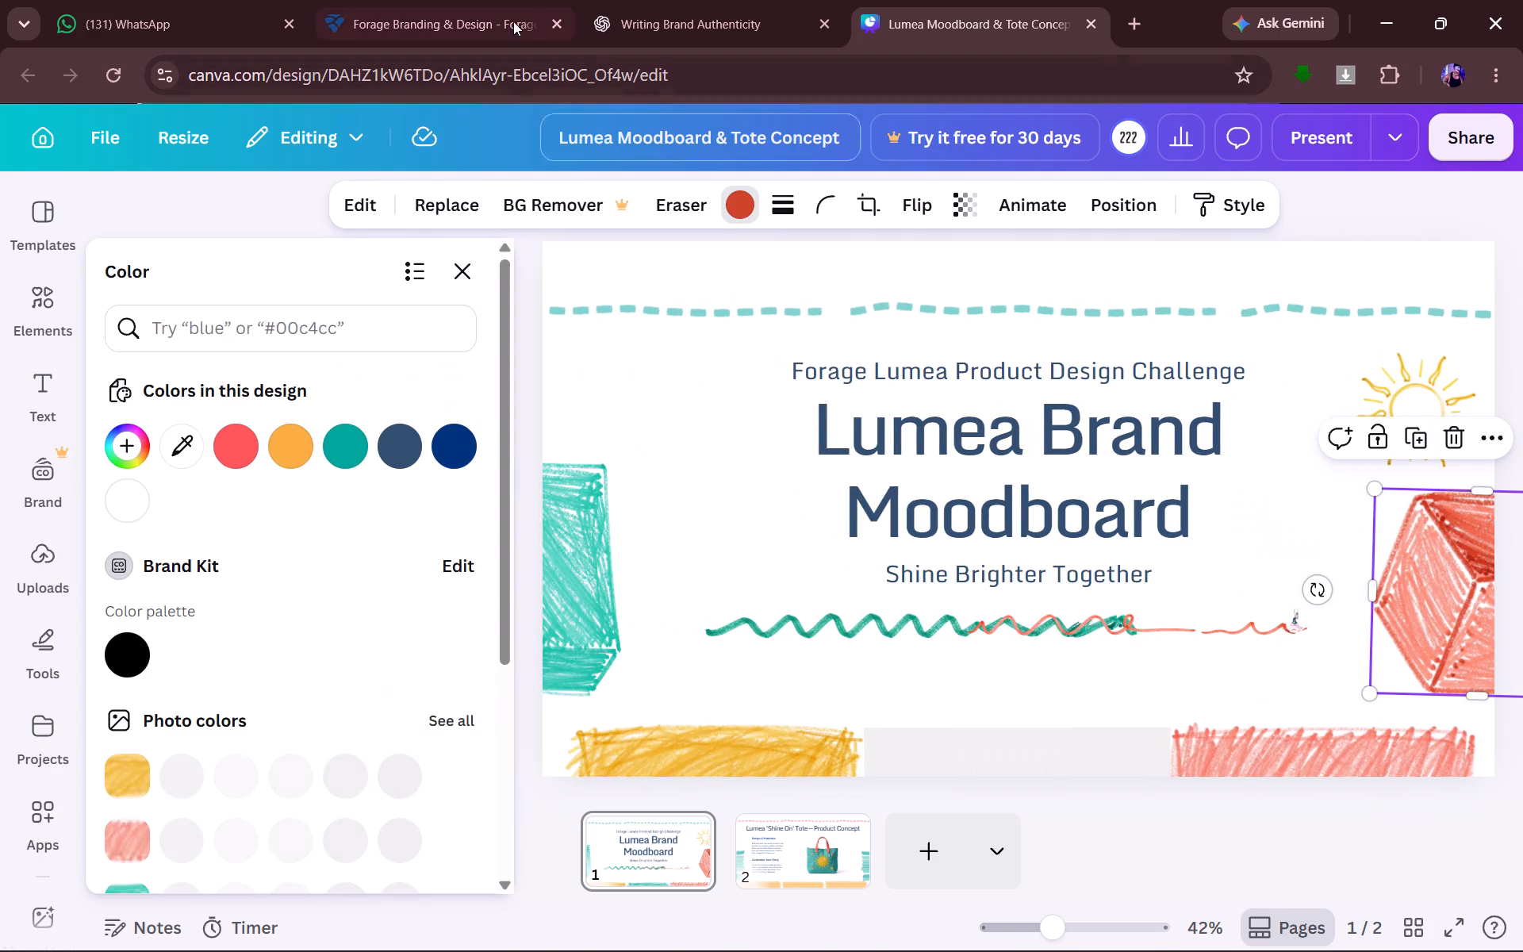
Open the Lumea Brand Guidelines PDF from page 3 of the Forage task and review its logo and color palette sections.
click(502, 17)
scroll(865, 593, up, 4)
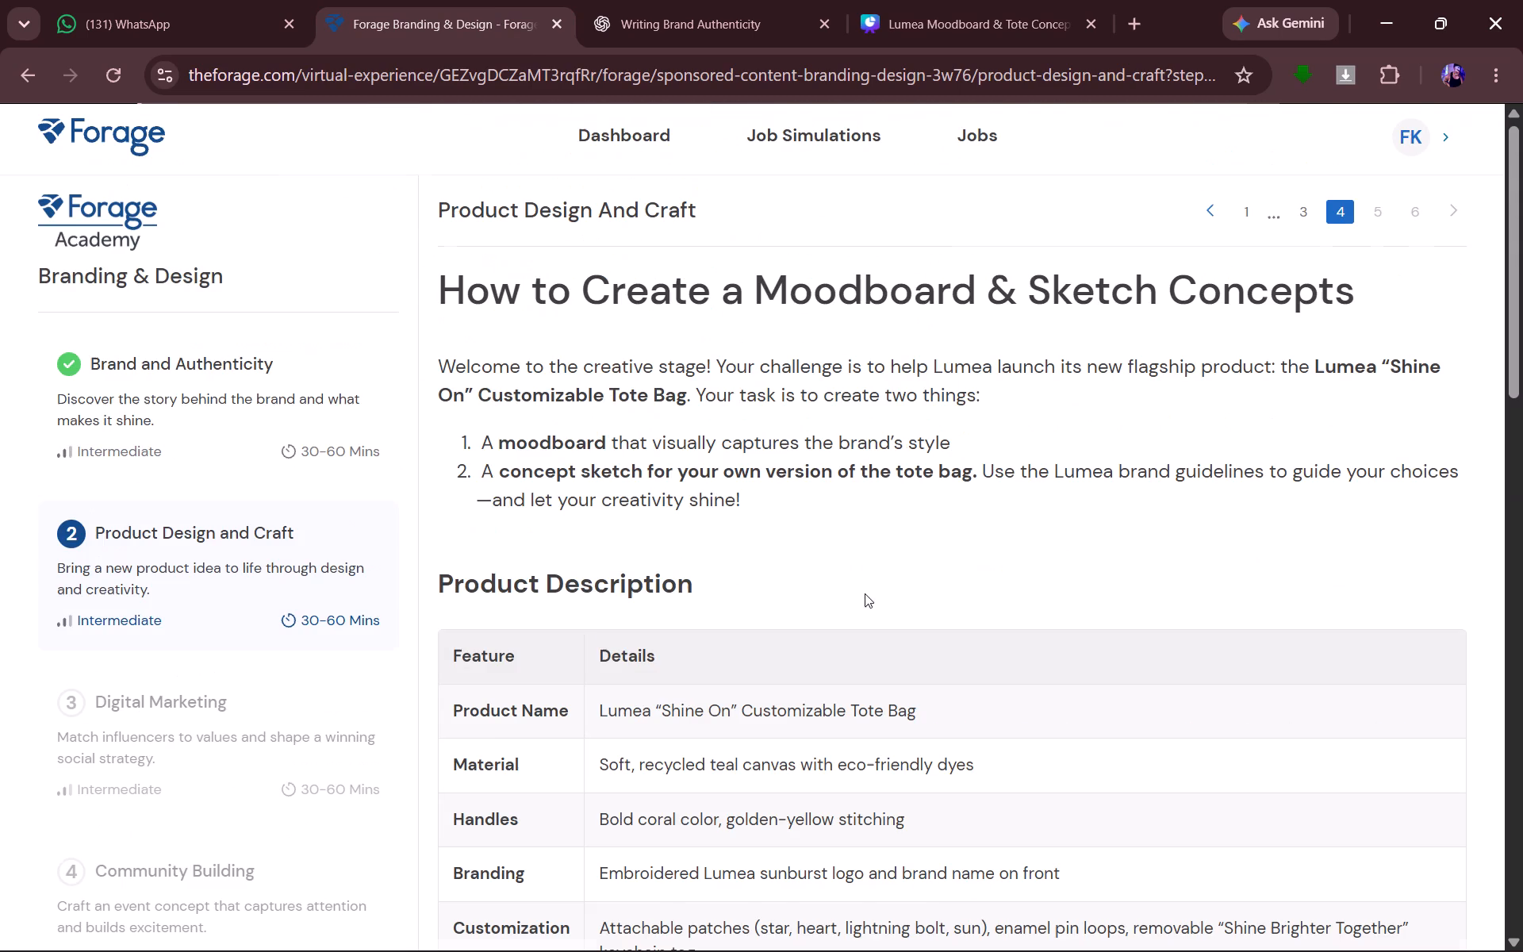
scroll(865, 593, up, 2)
click(1290, 215)
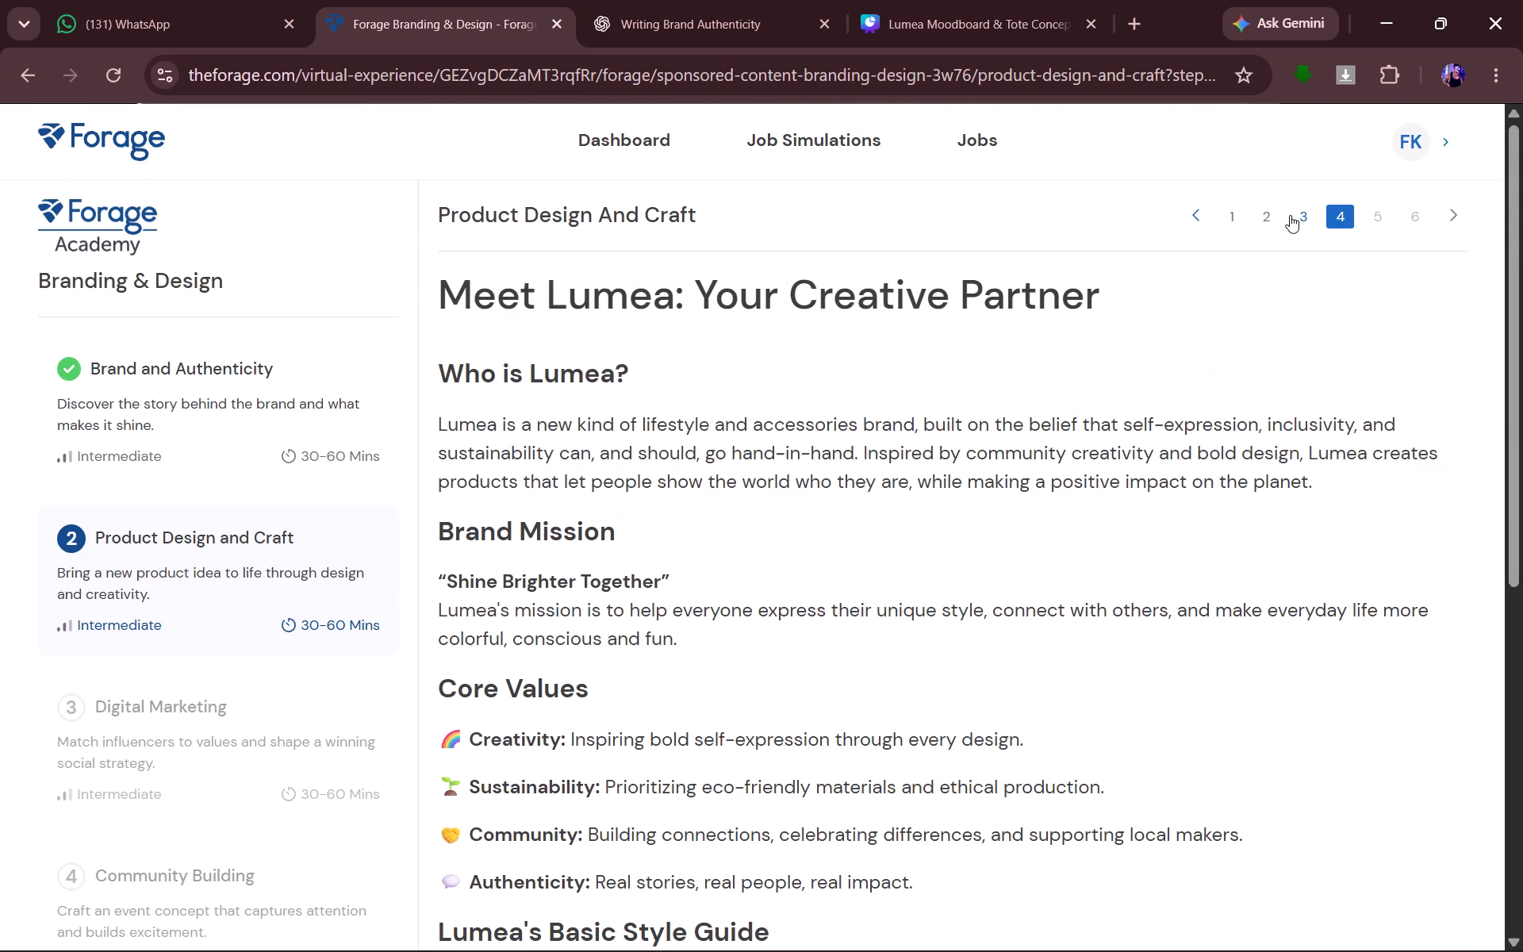
scroll(1169, 758, down, 8)
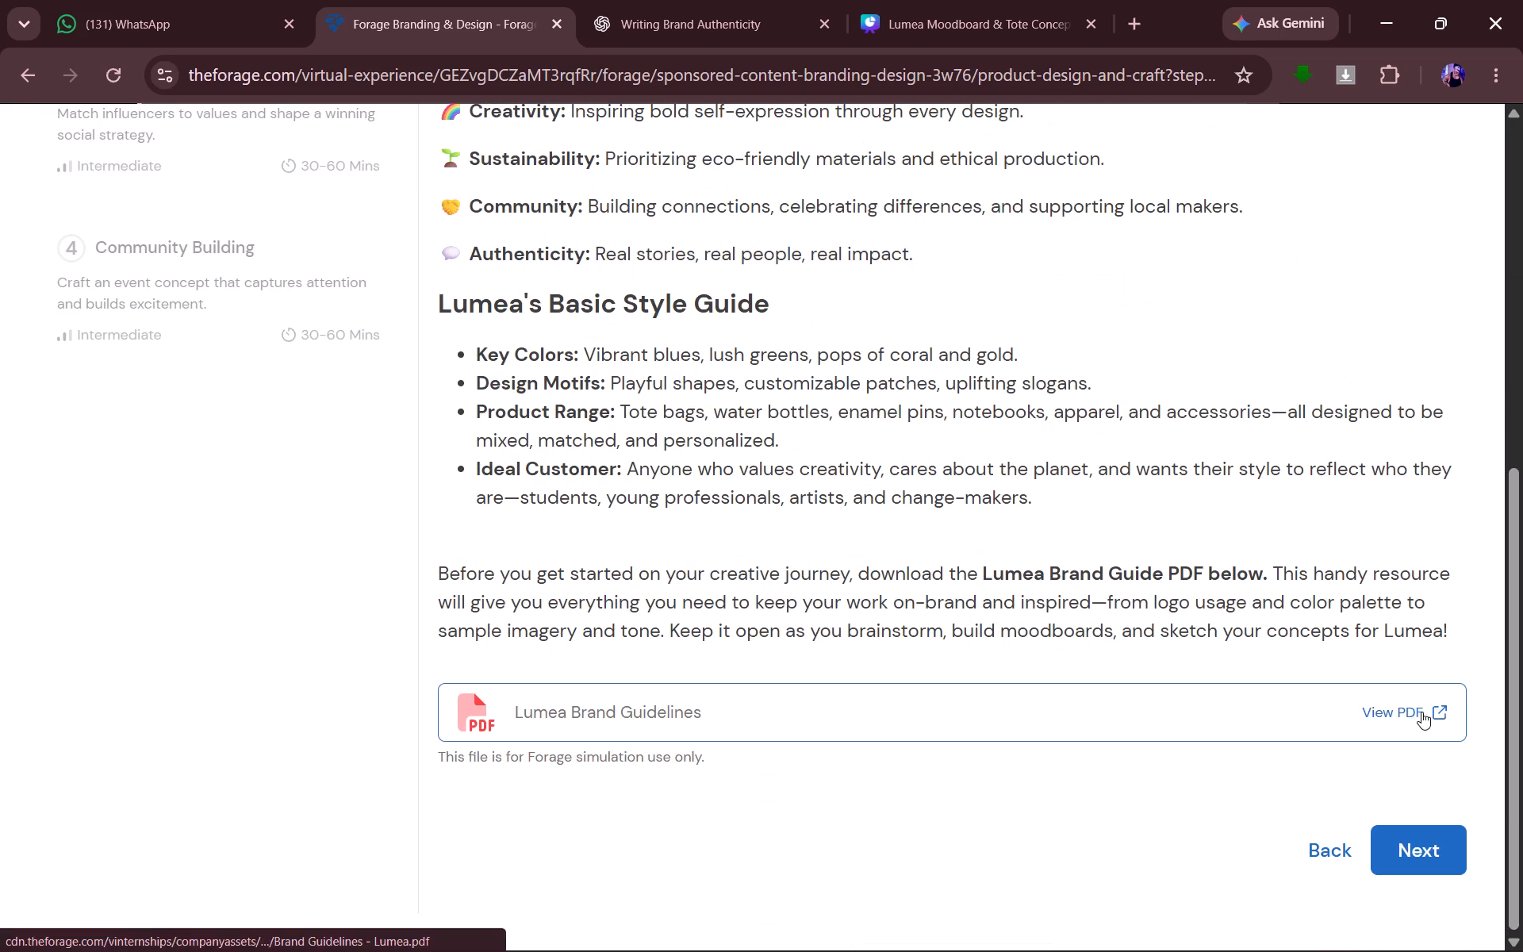
click(1421, 712)
scroll(938, 750, down, 6)
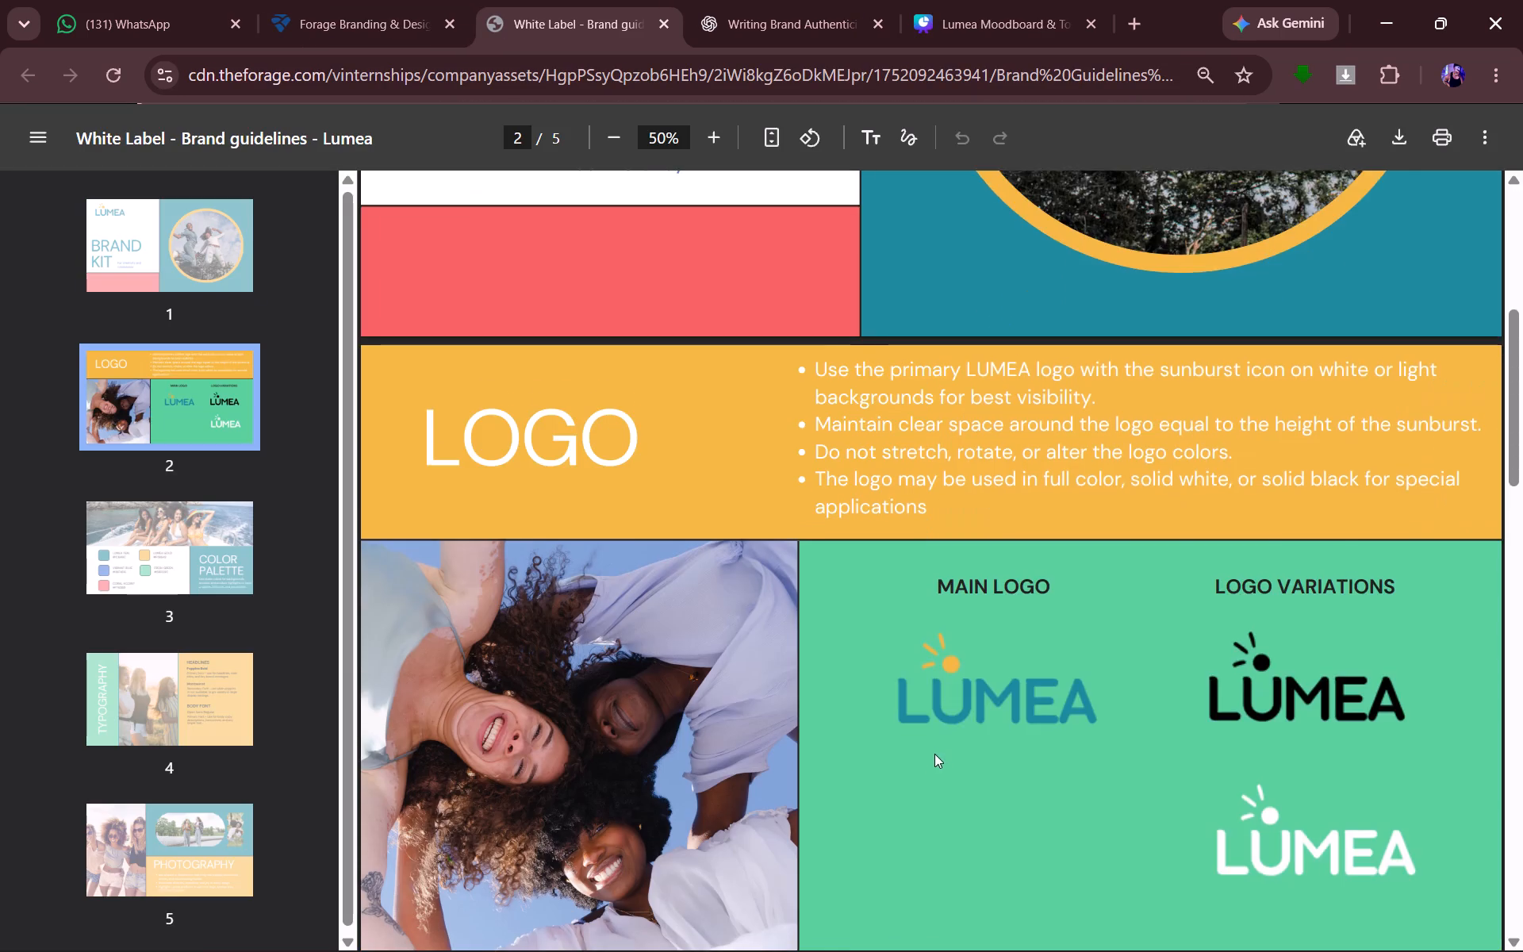
scroll(948, 724, down, 7)
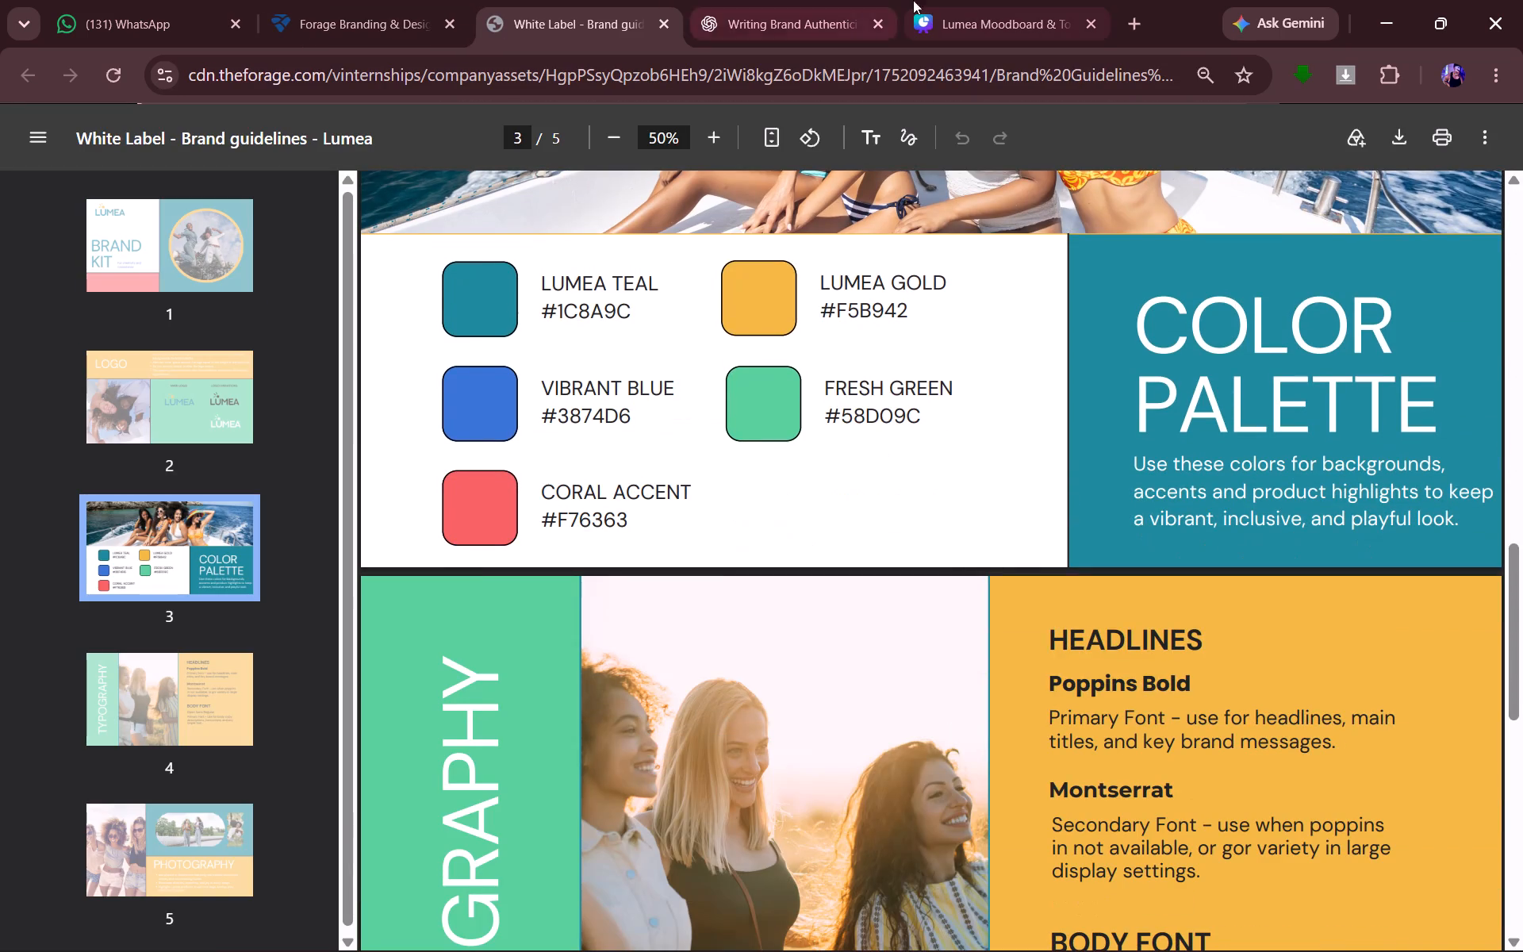
Recolor the coral gem drawing on the Canva moodboard page to the guidelines' Coral Accent, #F76363.
click(1007, 16)
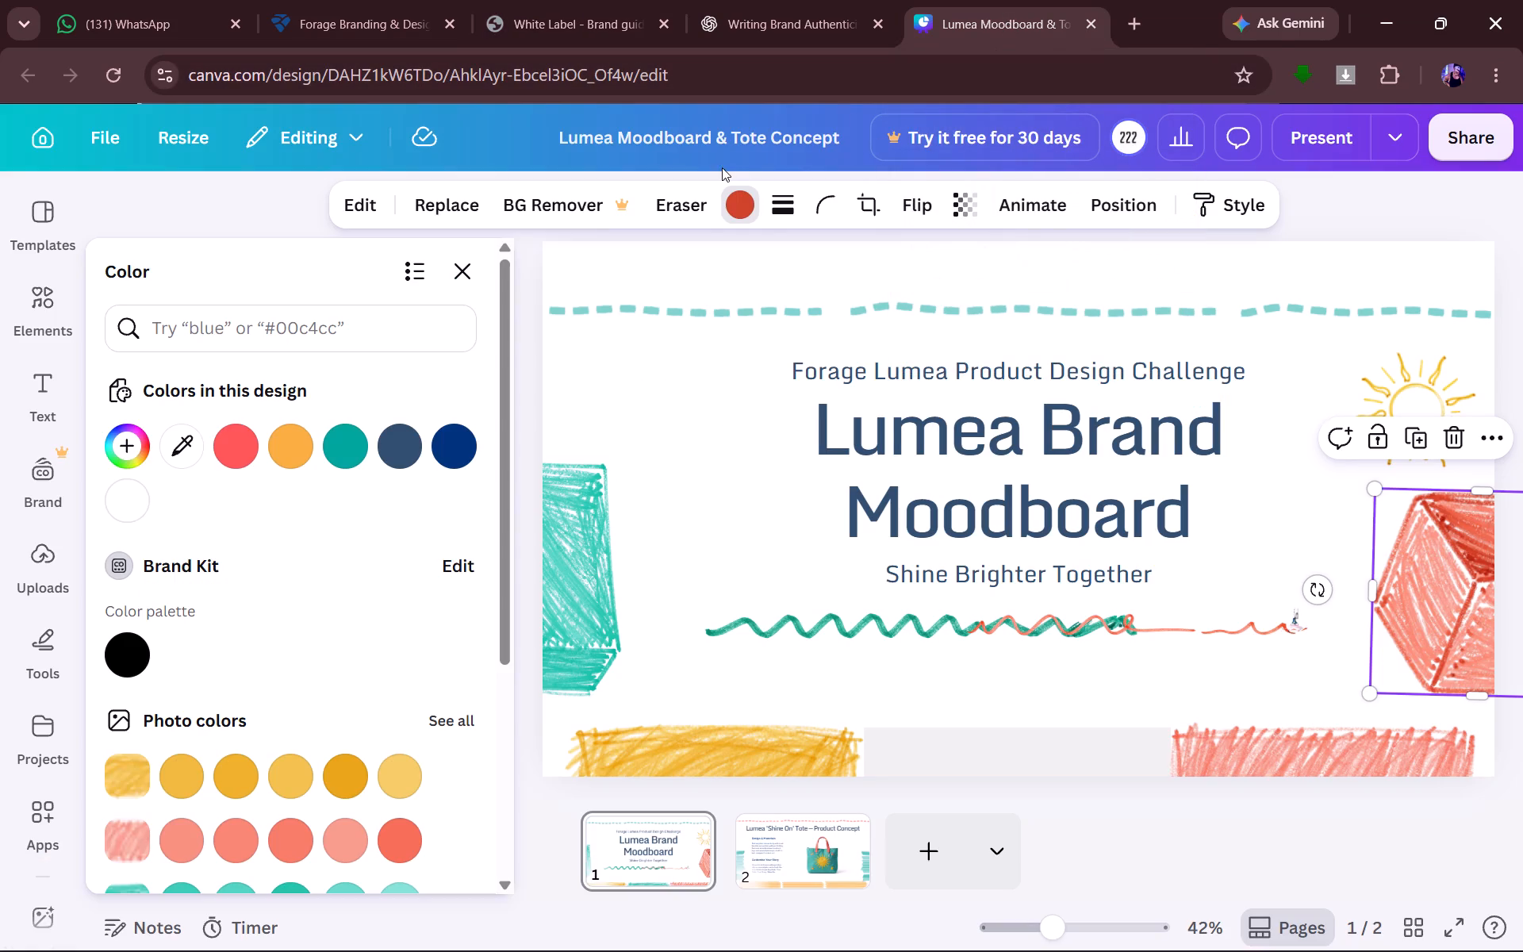
click(735, 213)
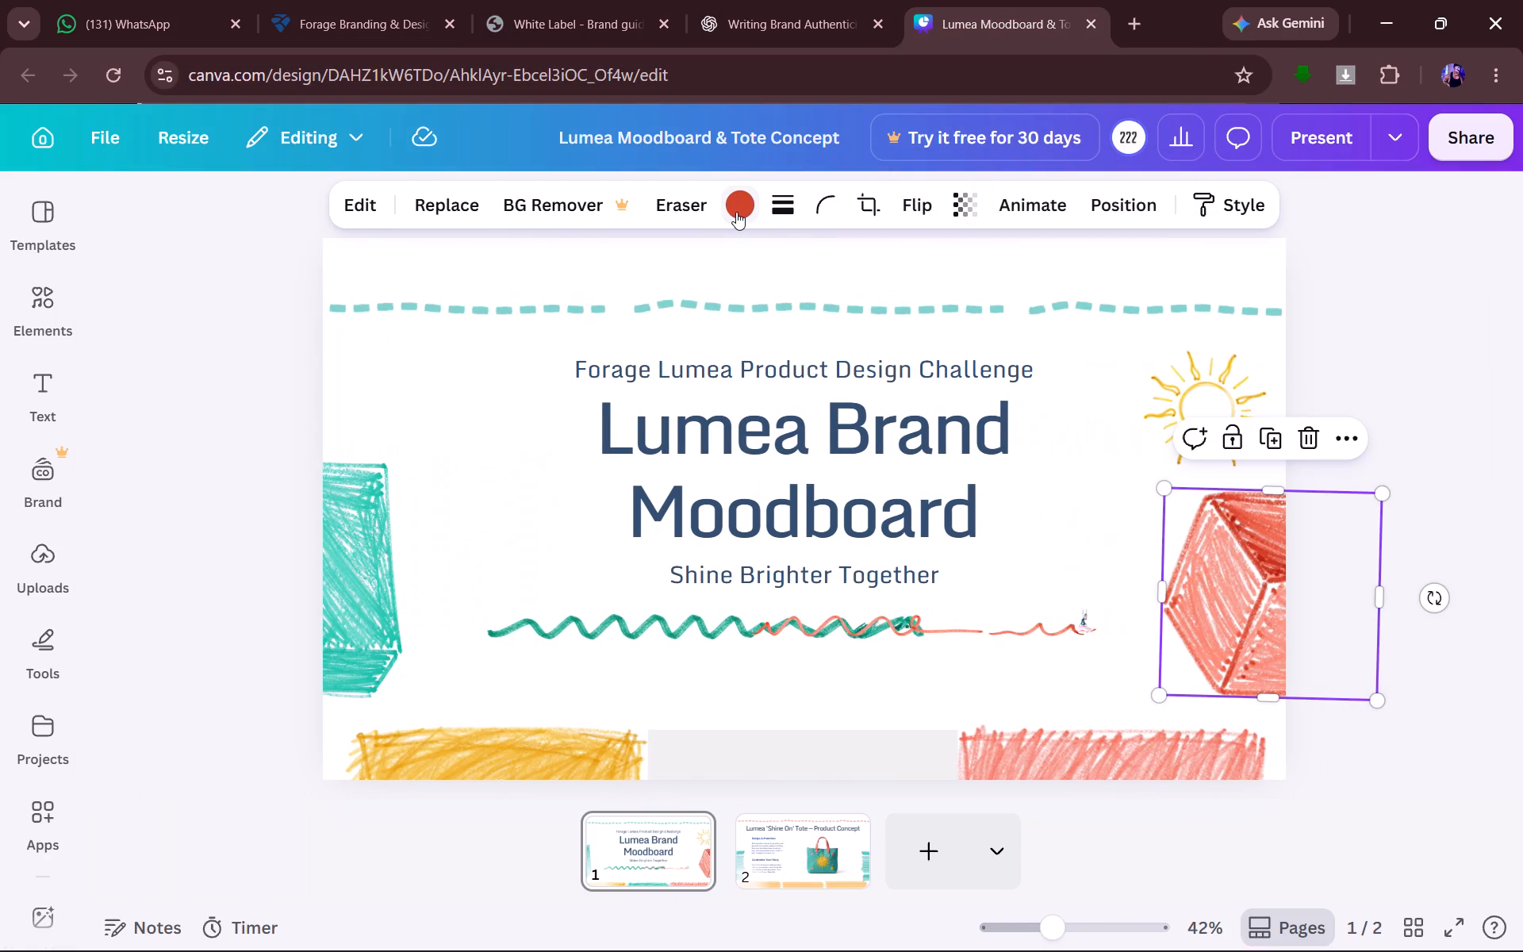
click(727, 195)
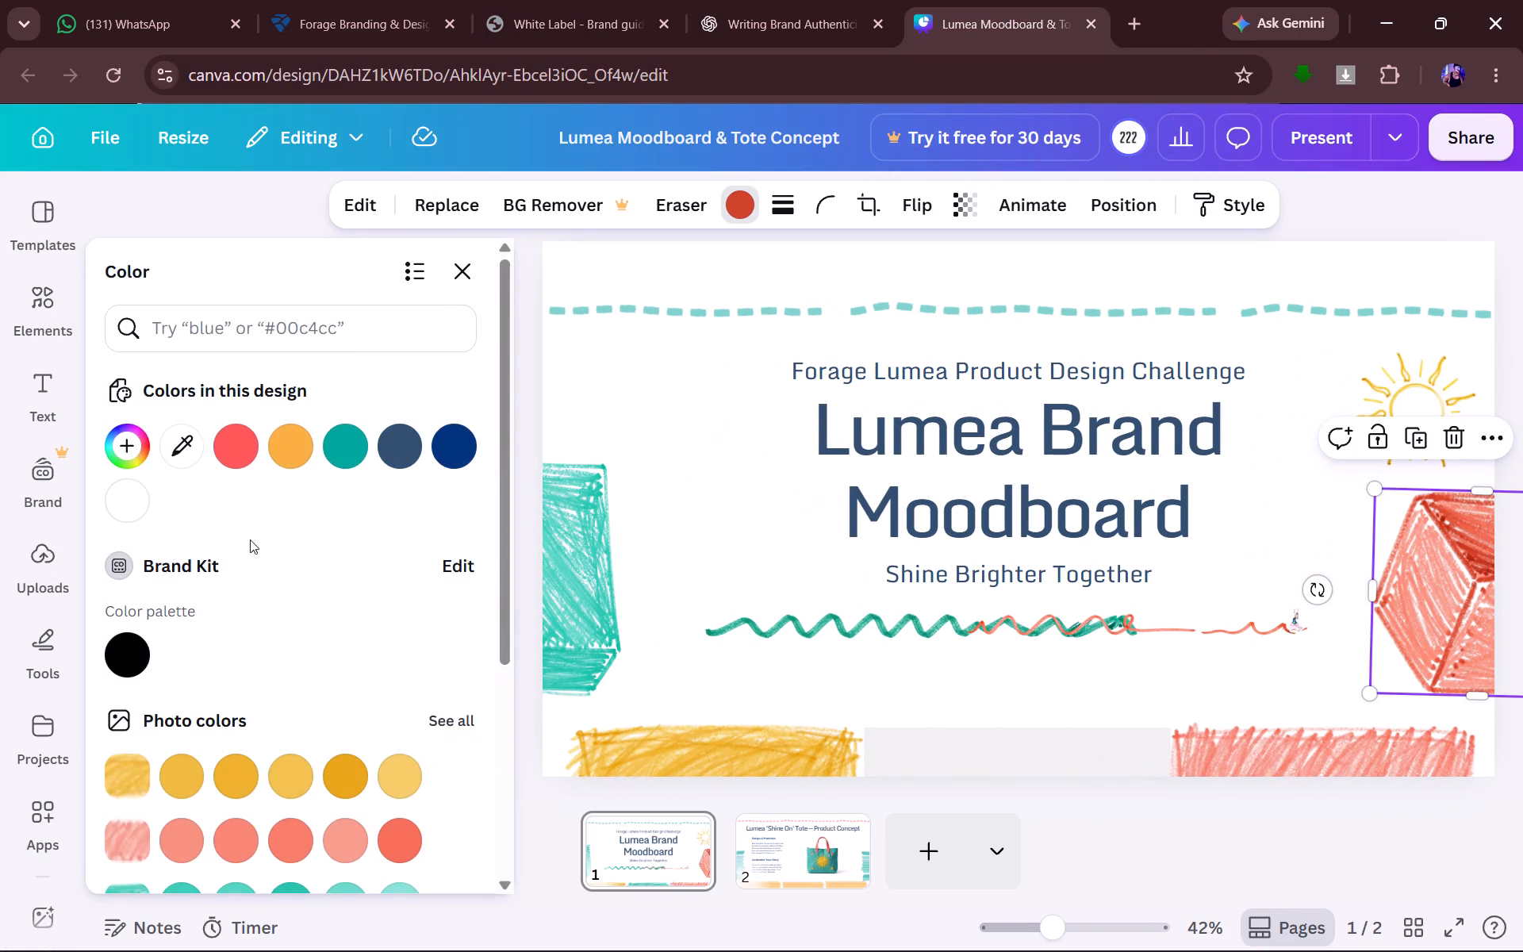
click(140, 437)
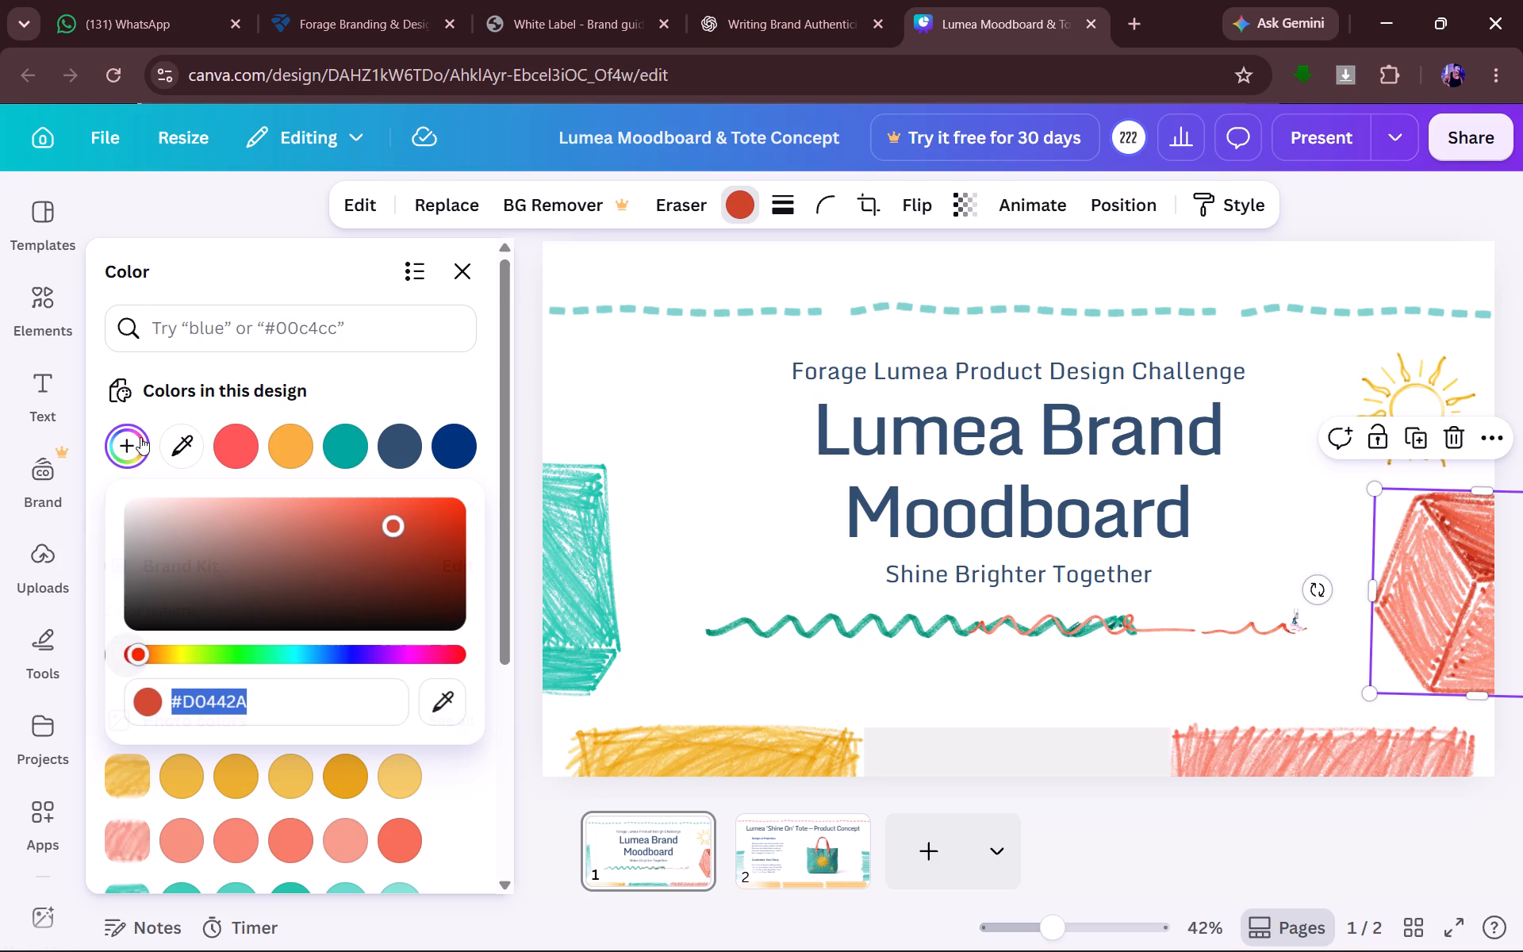
click(624, 36)
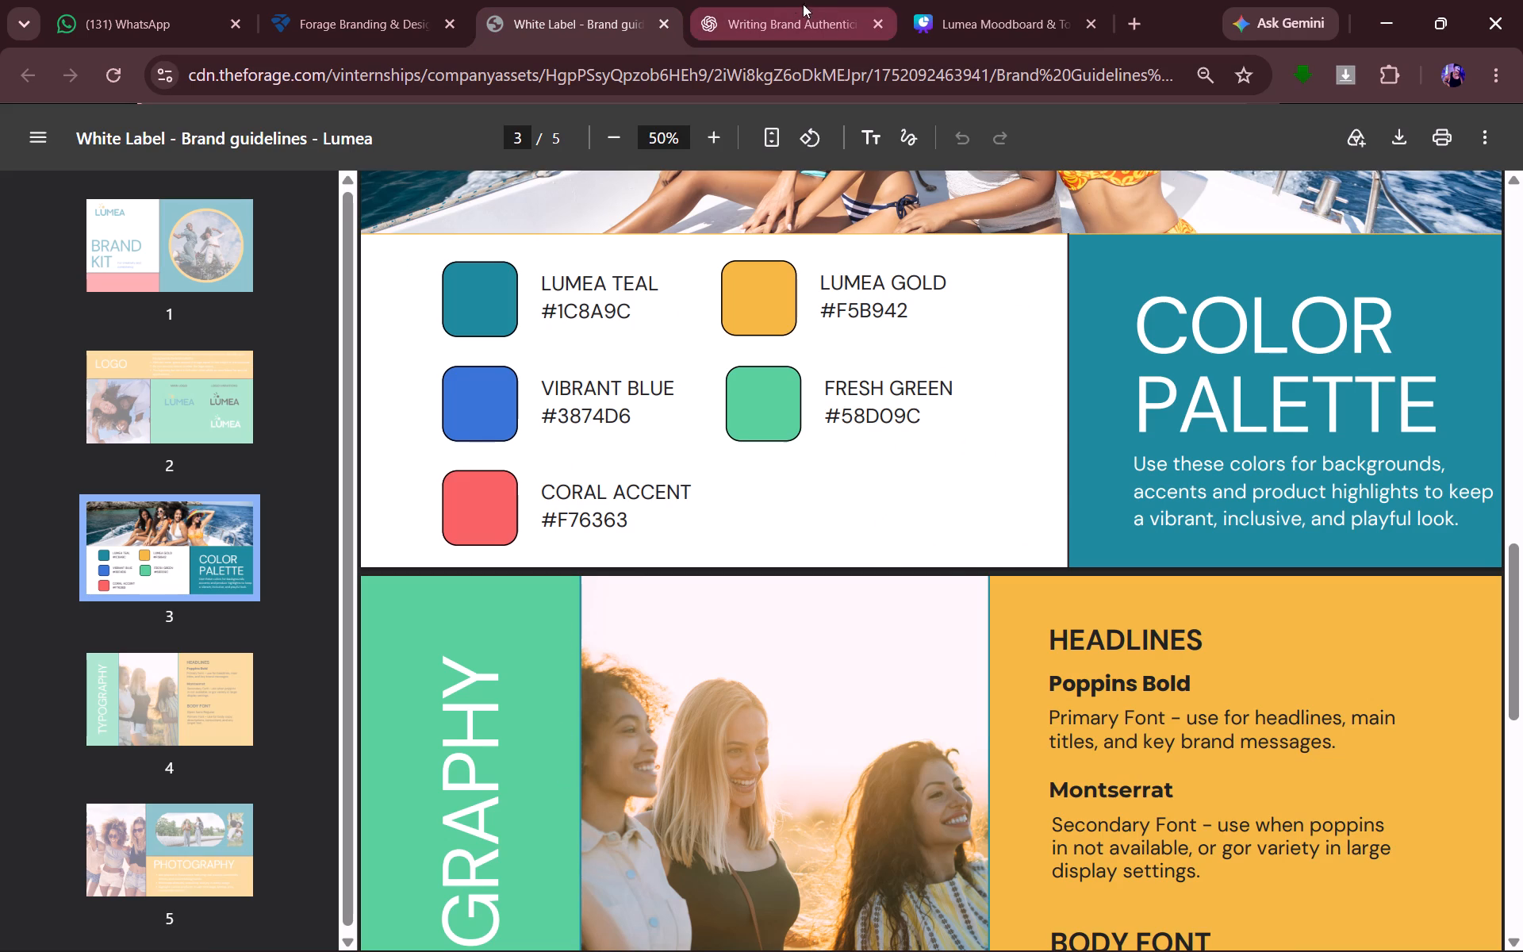
click(996, 0)
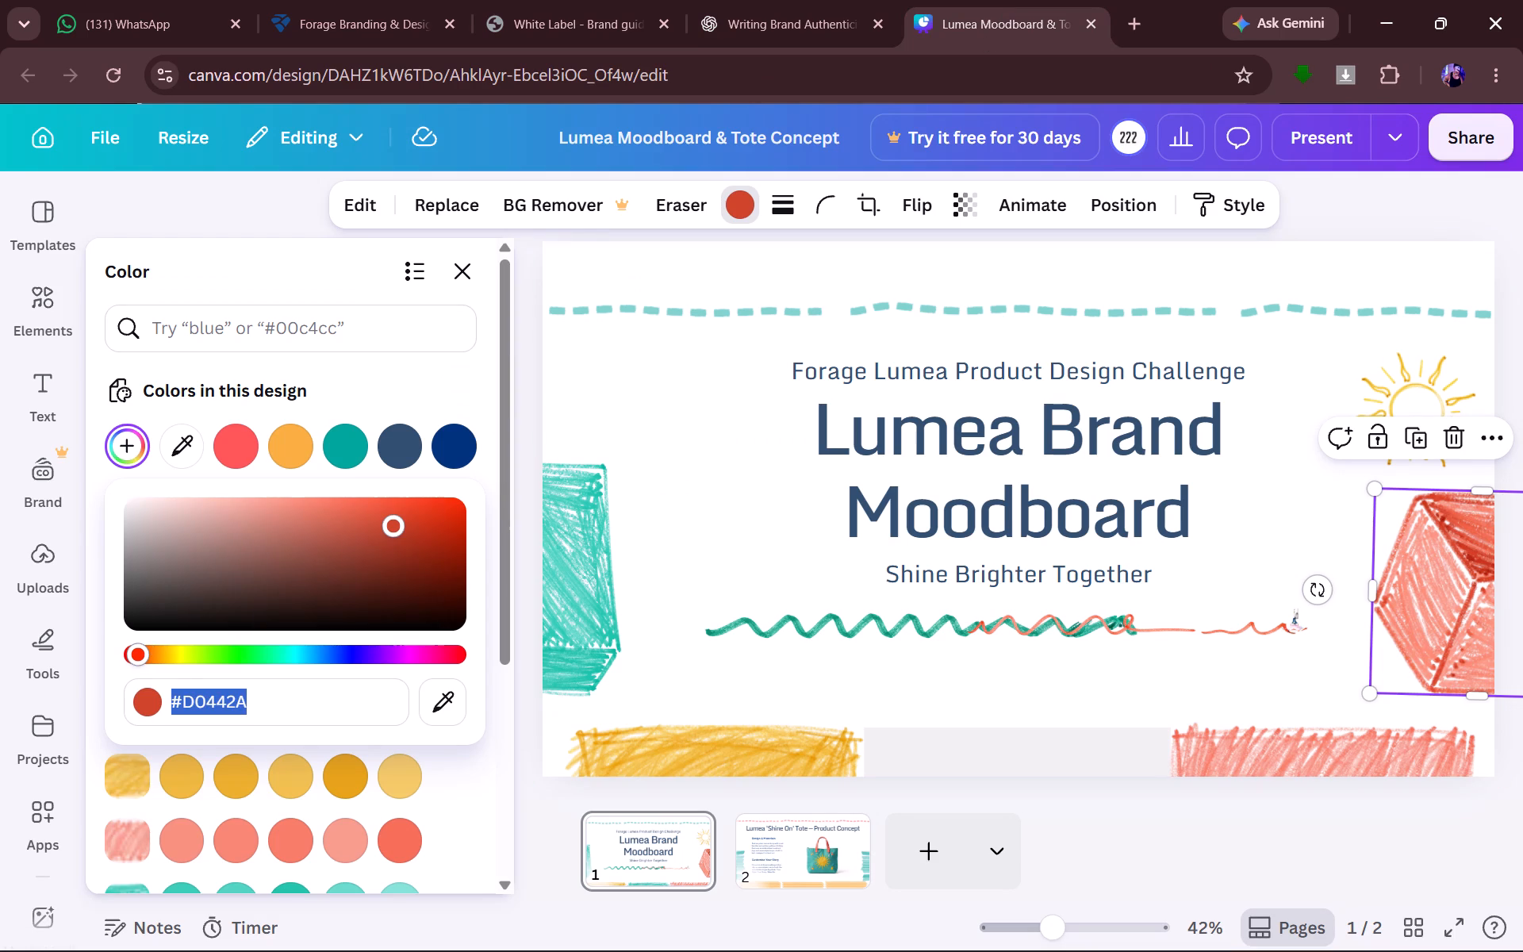
text(f76363)
key(Return)
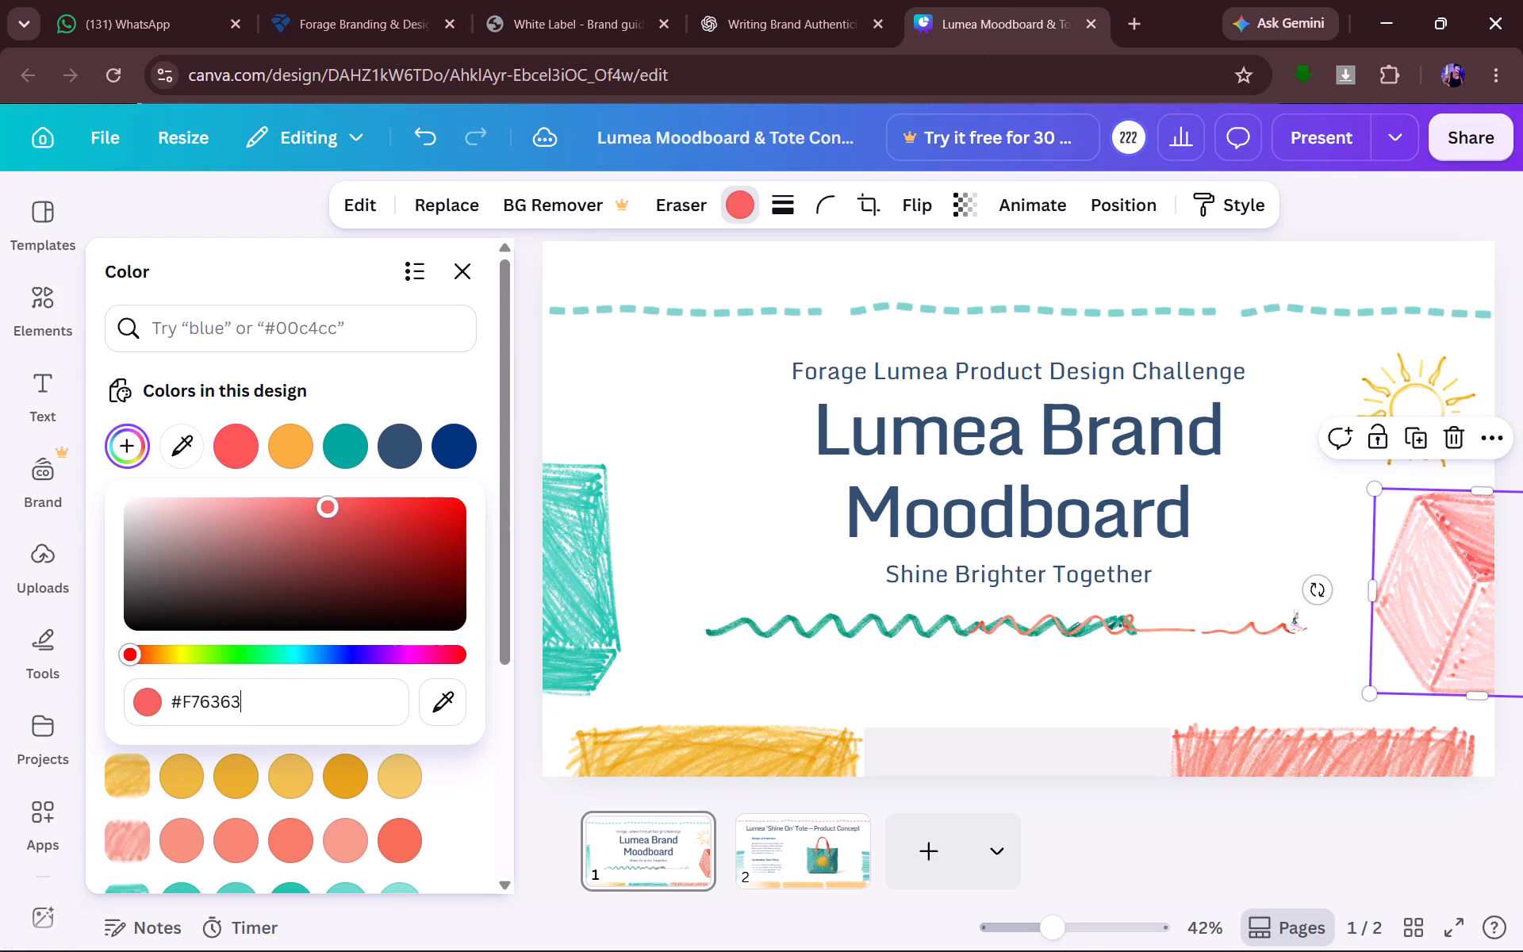
Recolor the coral scribbled block at the bottom of the moodboard page to #F76363.
click(1222, 774)
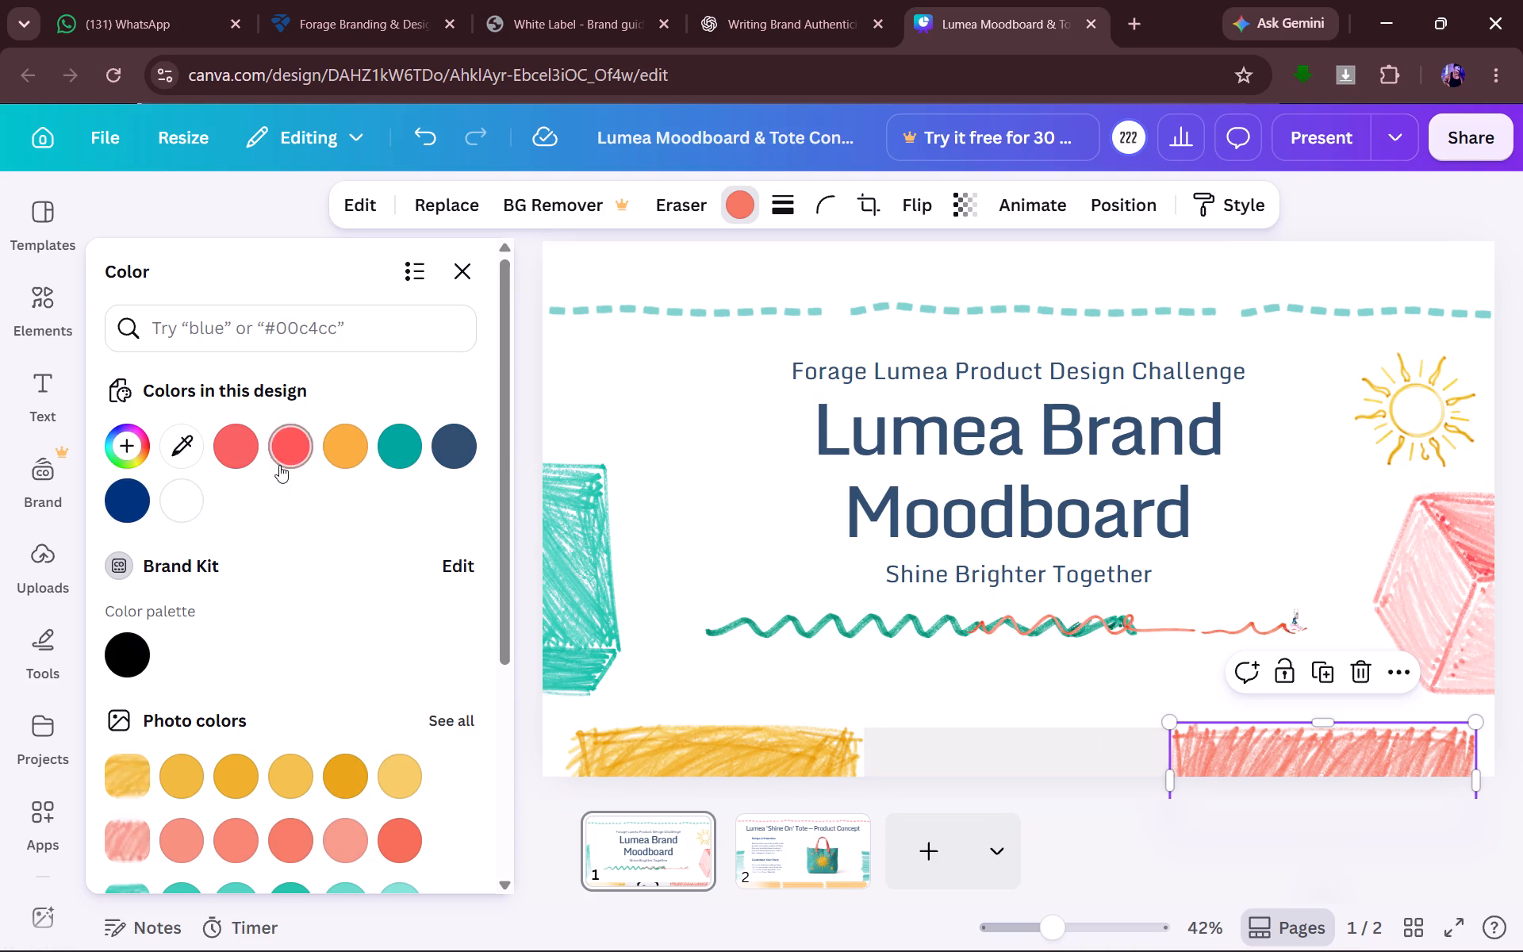
click(244, 459)
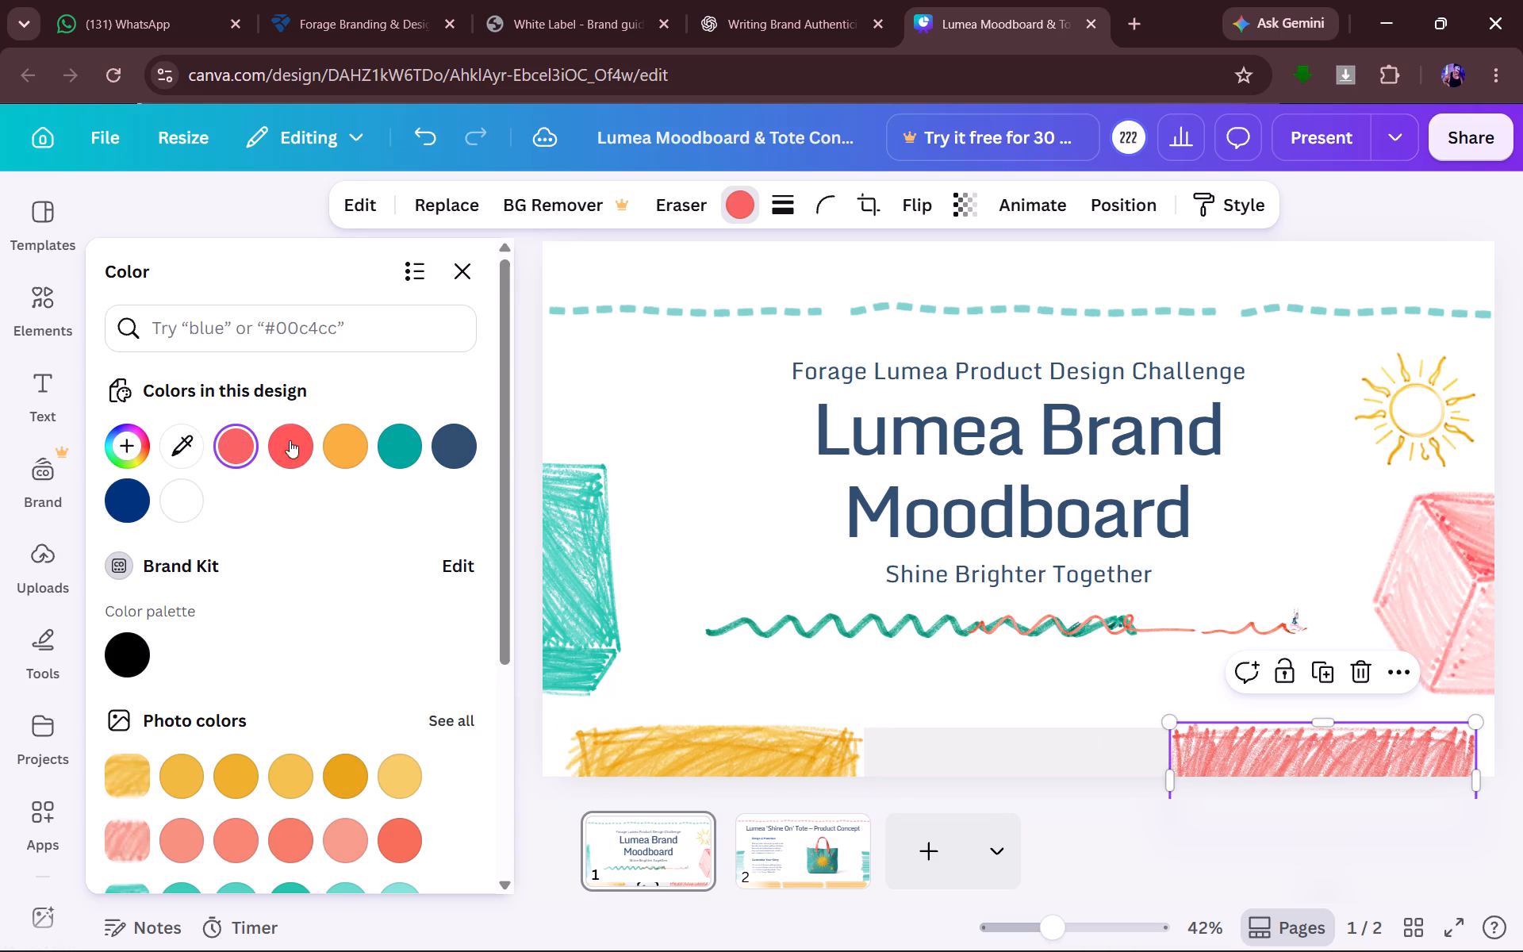
click(239, 440)
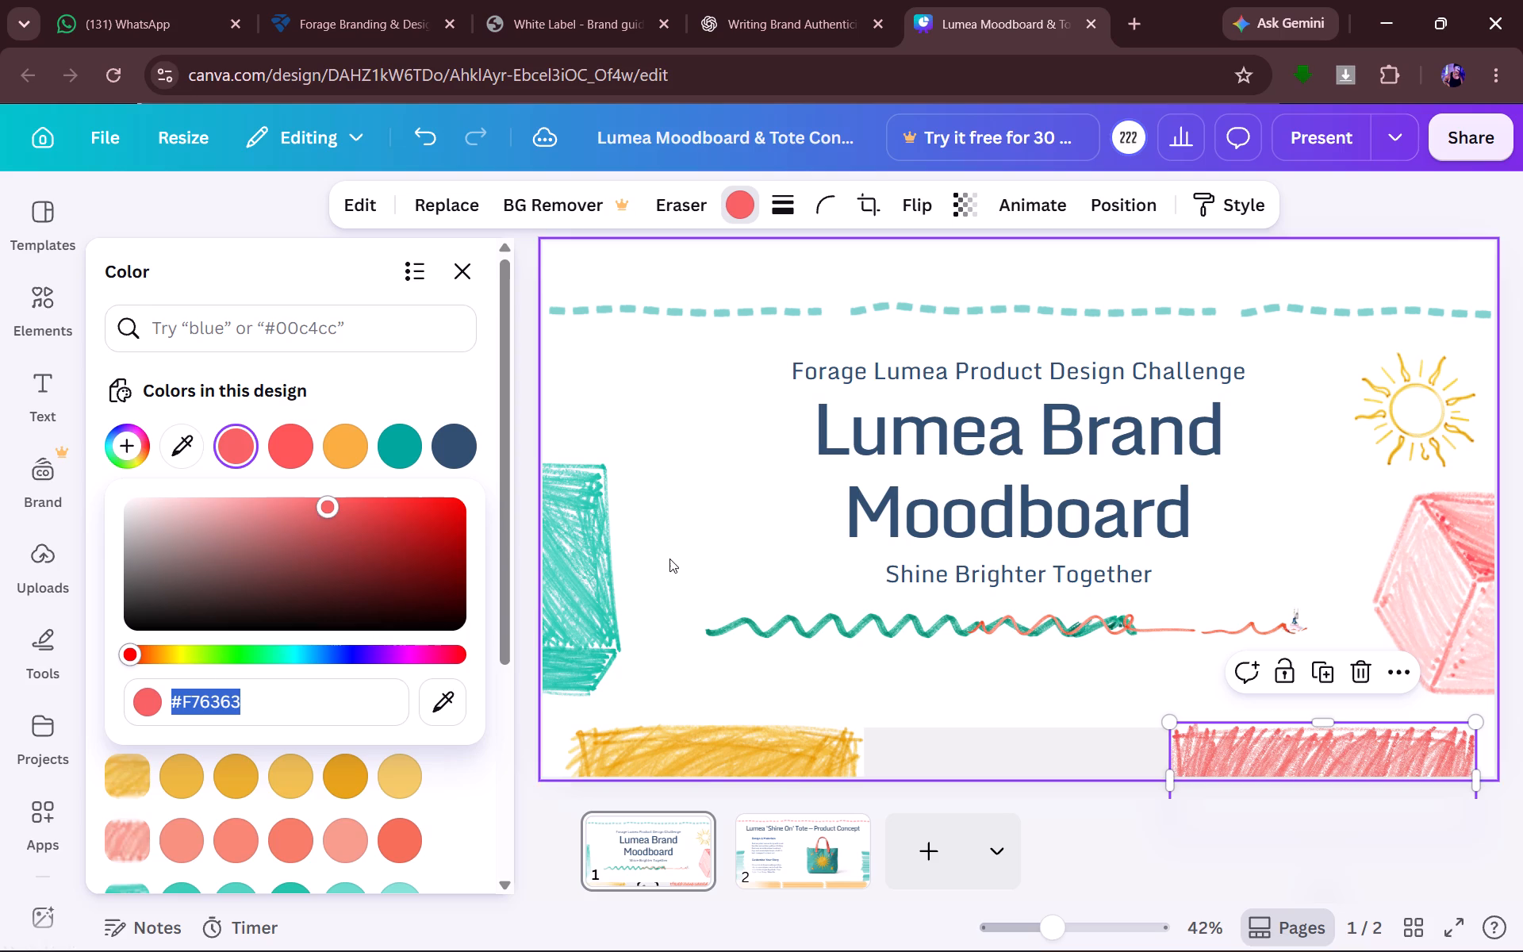
Recolor the teal gem drawing at the moodboard page's left edge to the guidelines' Fresh Green, #58D09C.
click(604, 583)
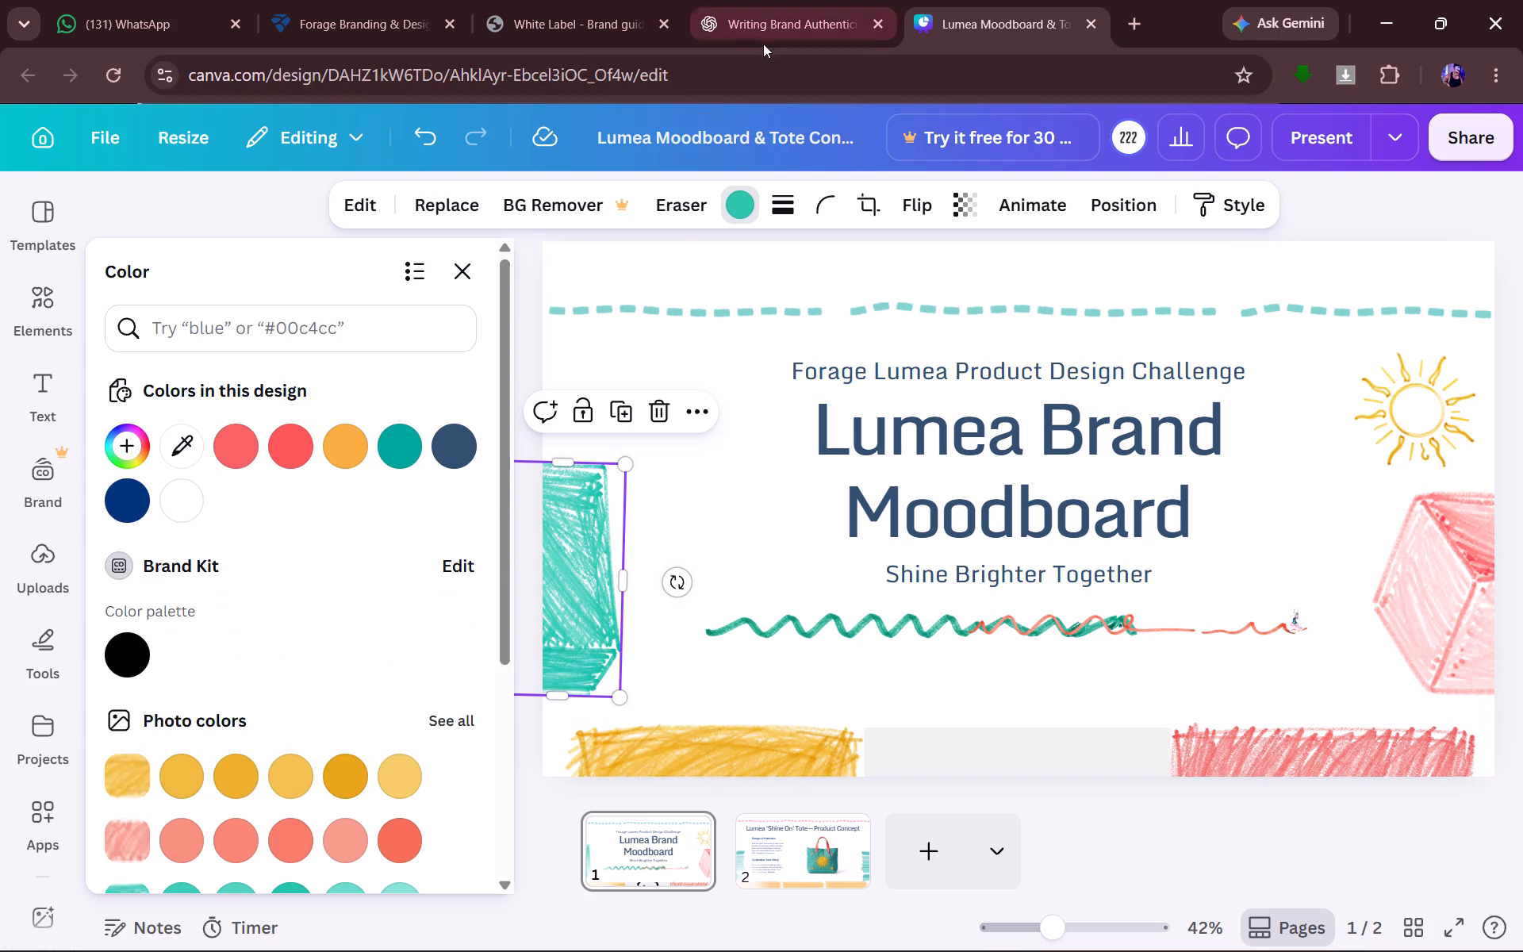
click(579, 34)
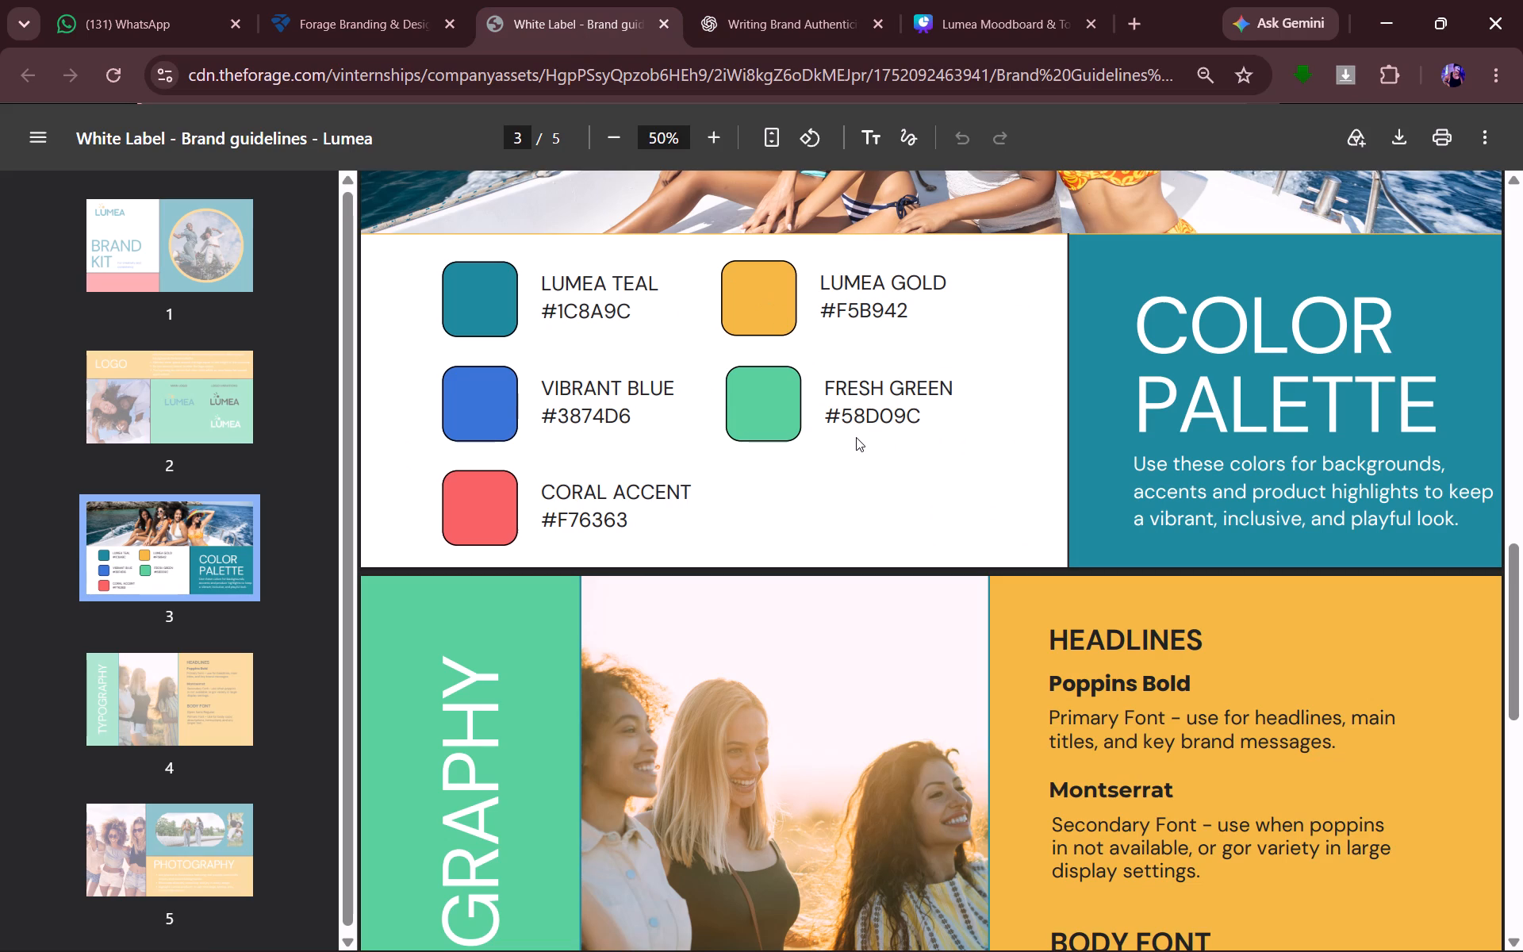
click(952, 19)
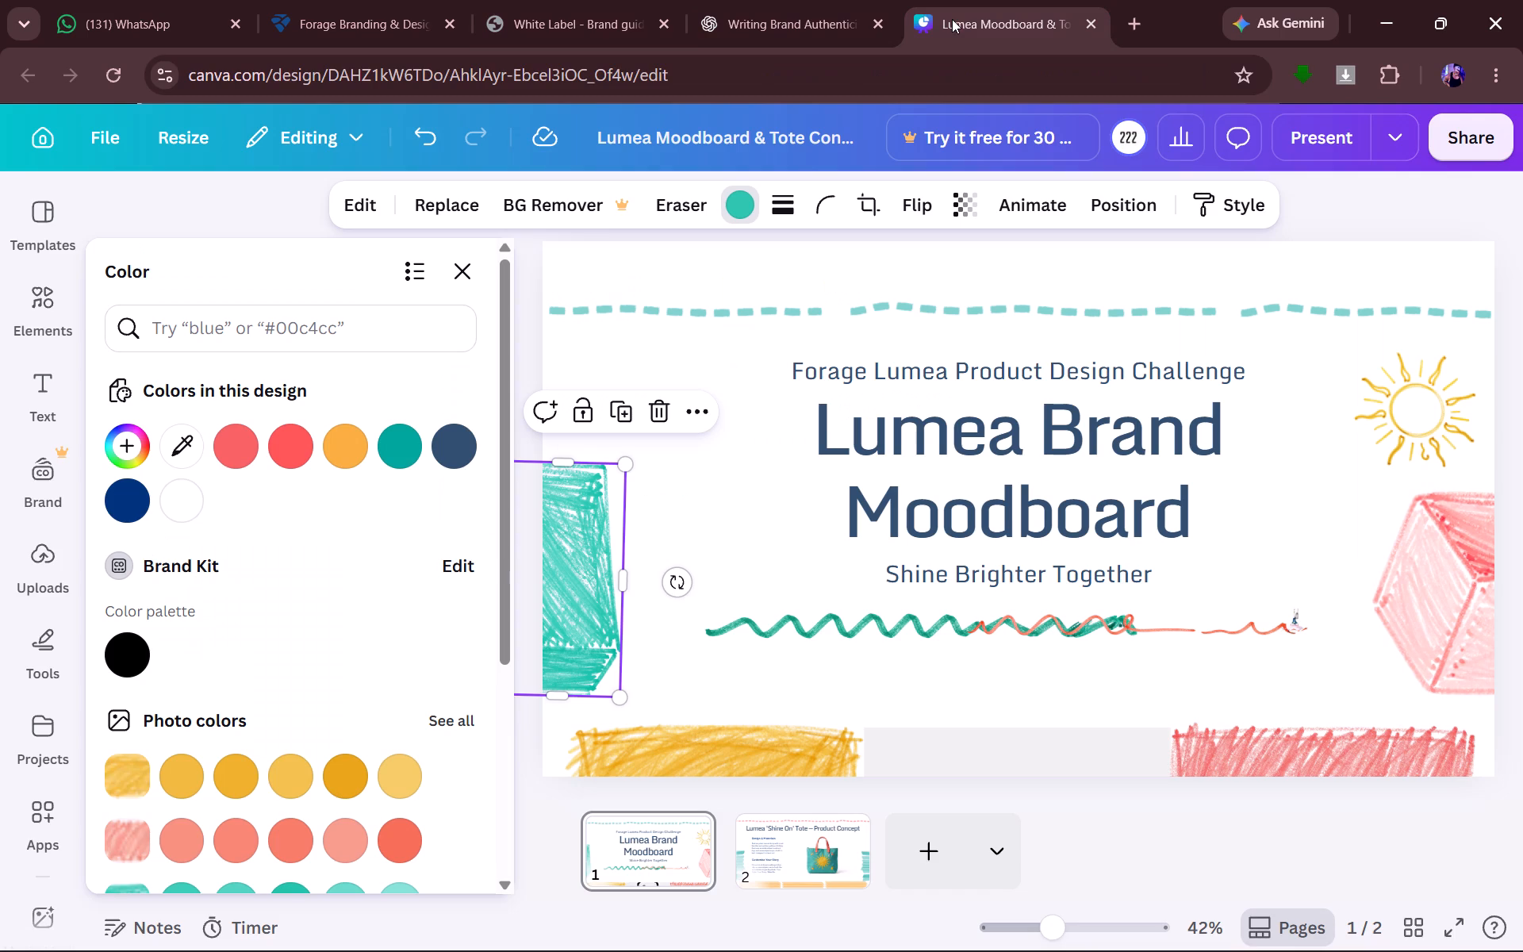
click(401, 468)
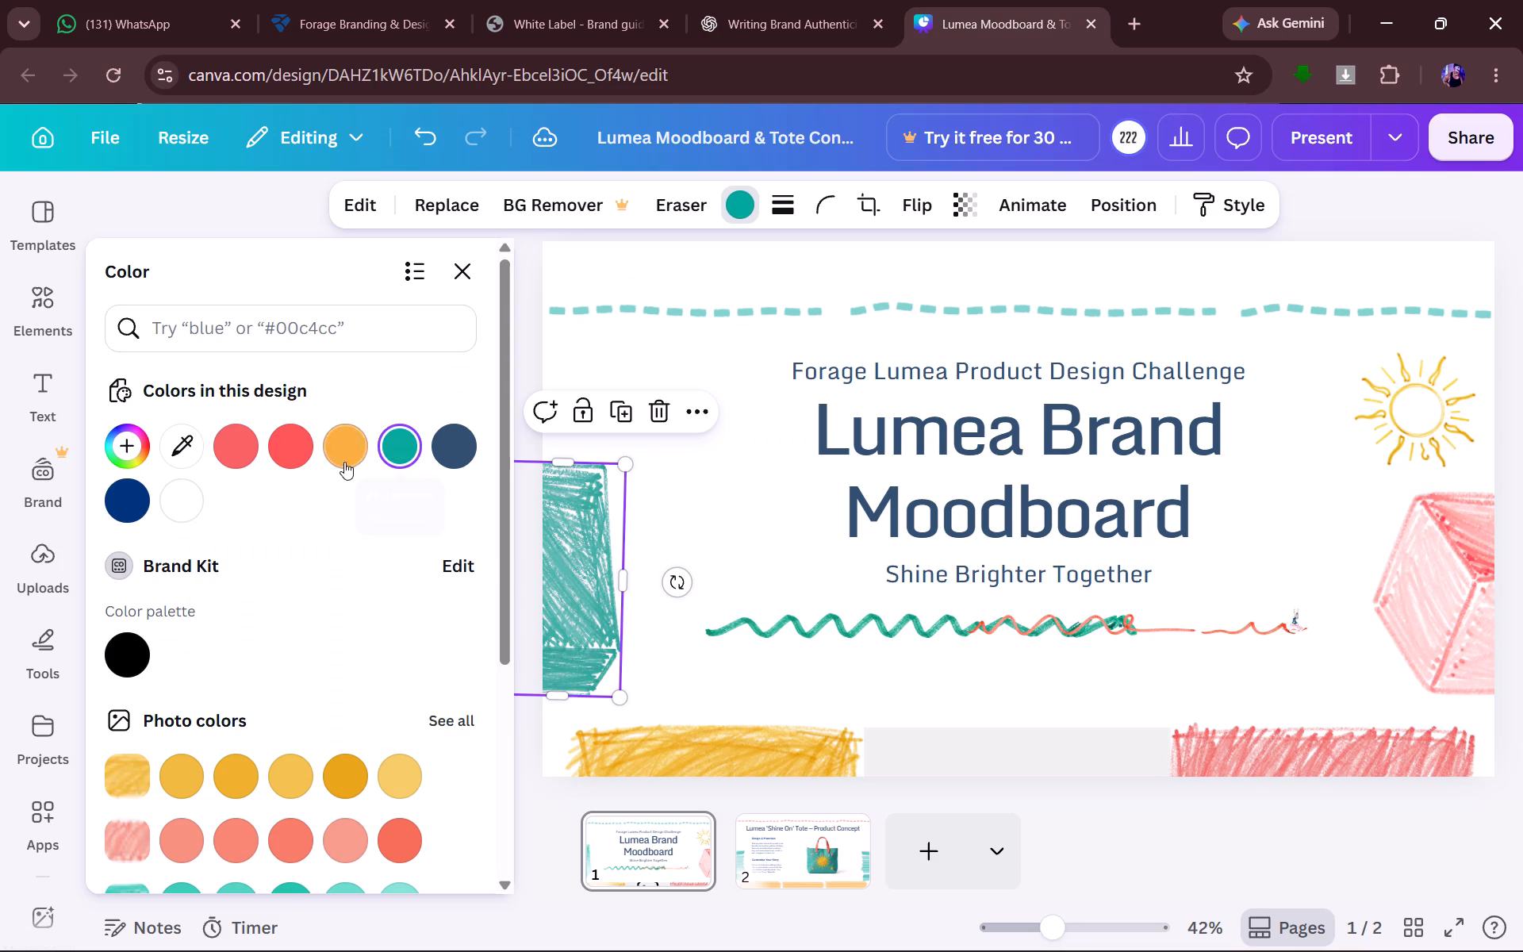
click(117, 448)
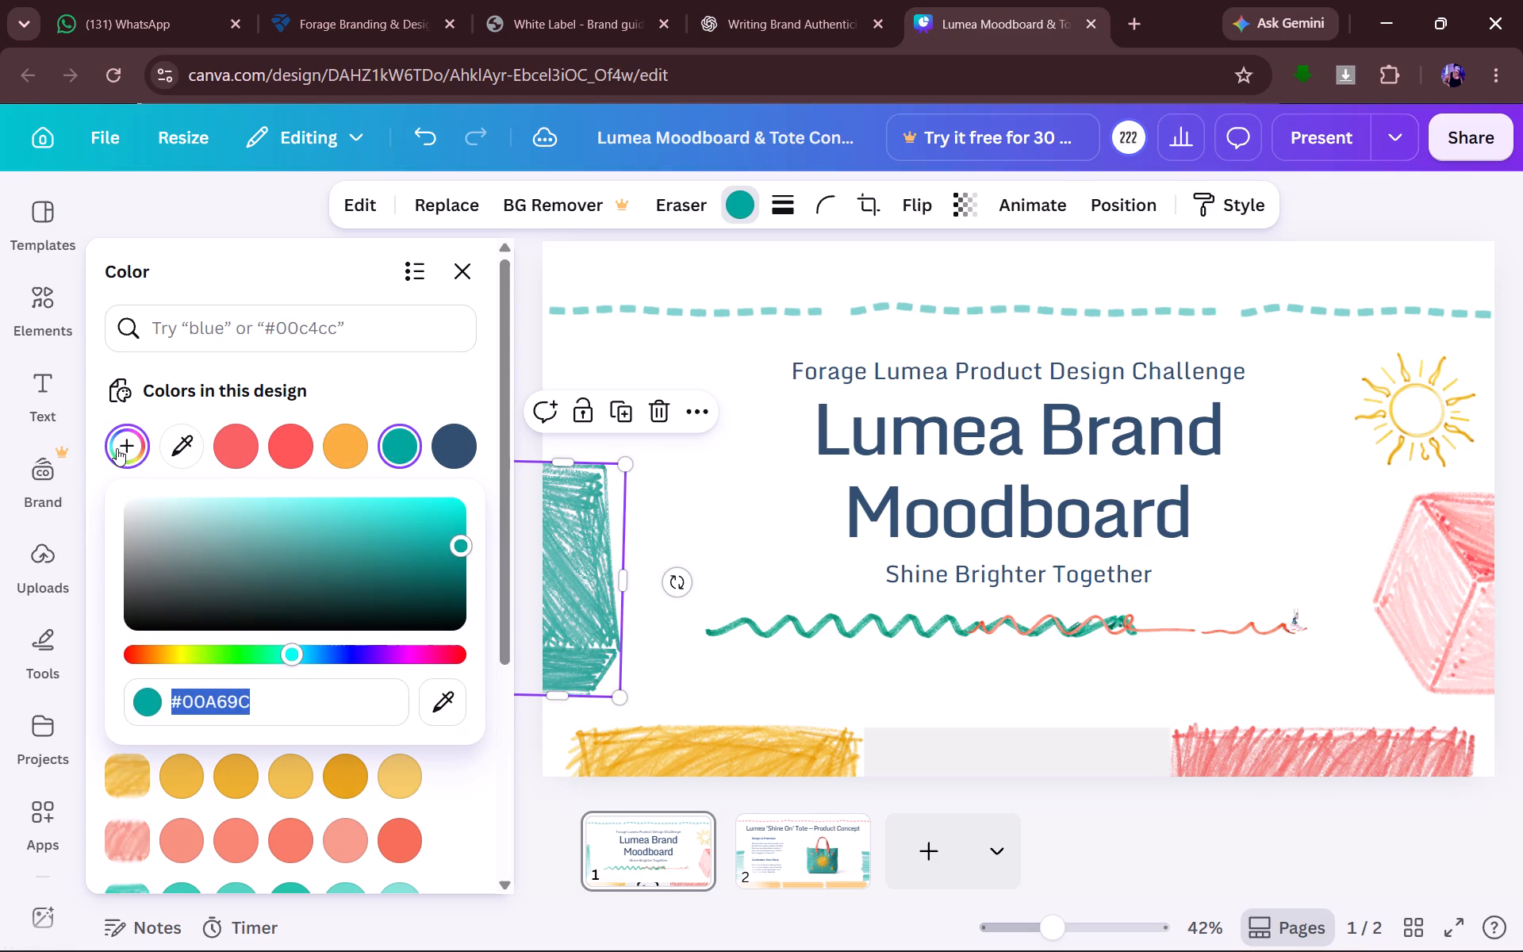
text(58)
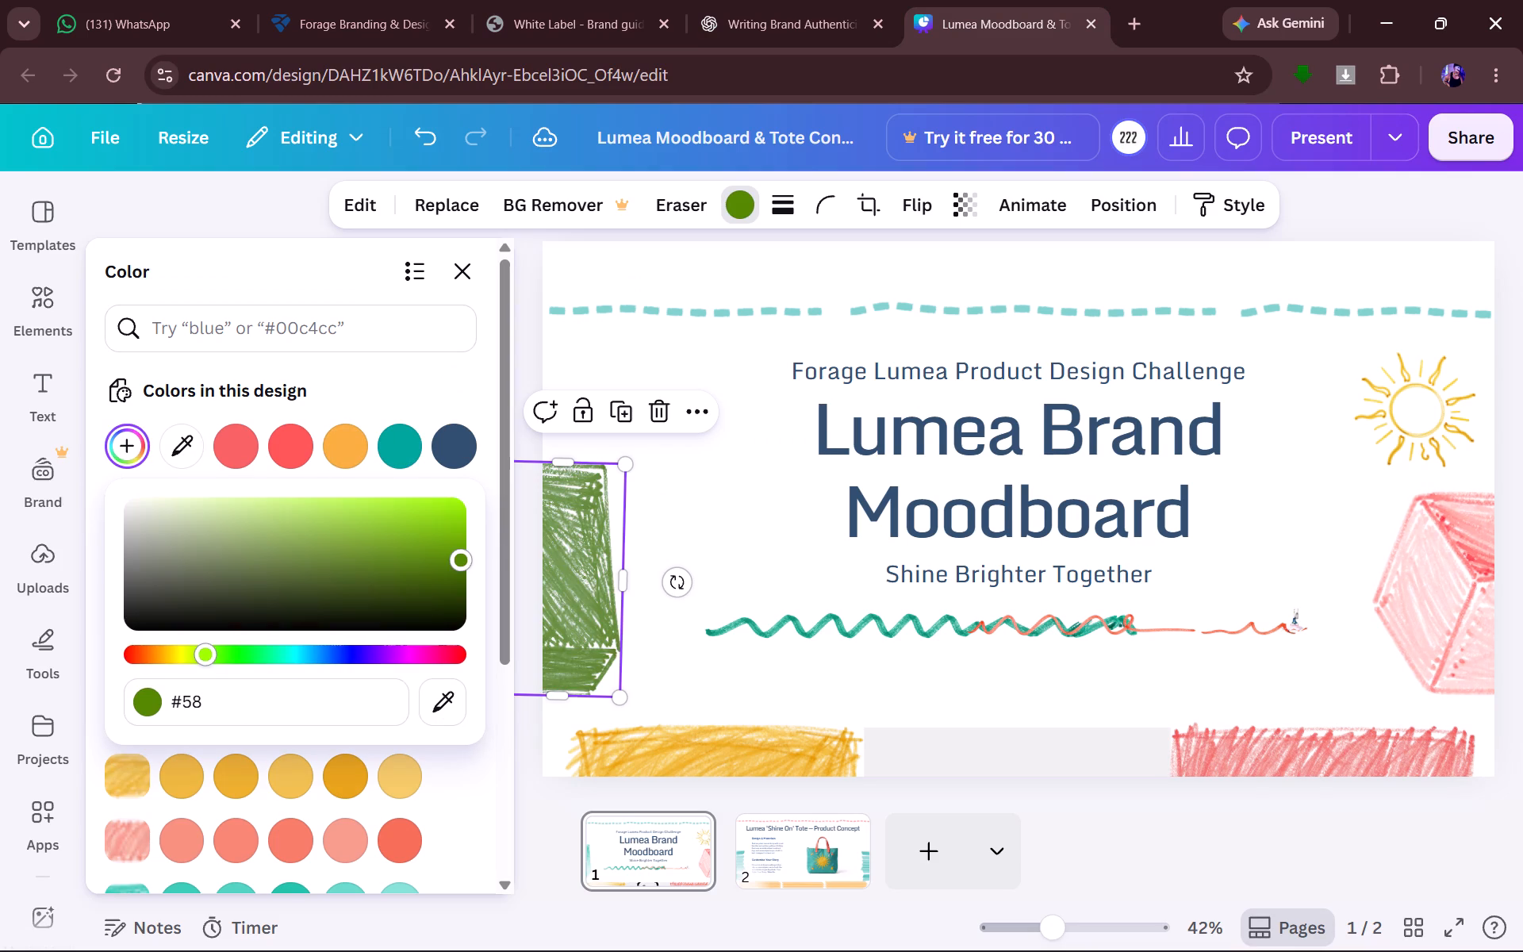
key(d)
text(09c)
key(Return)
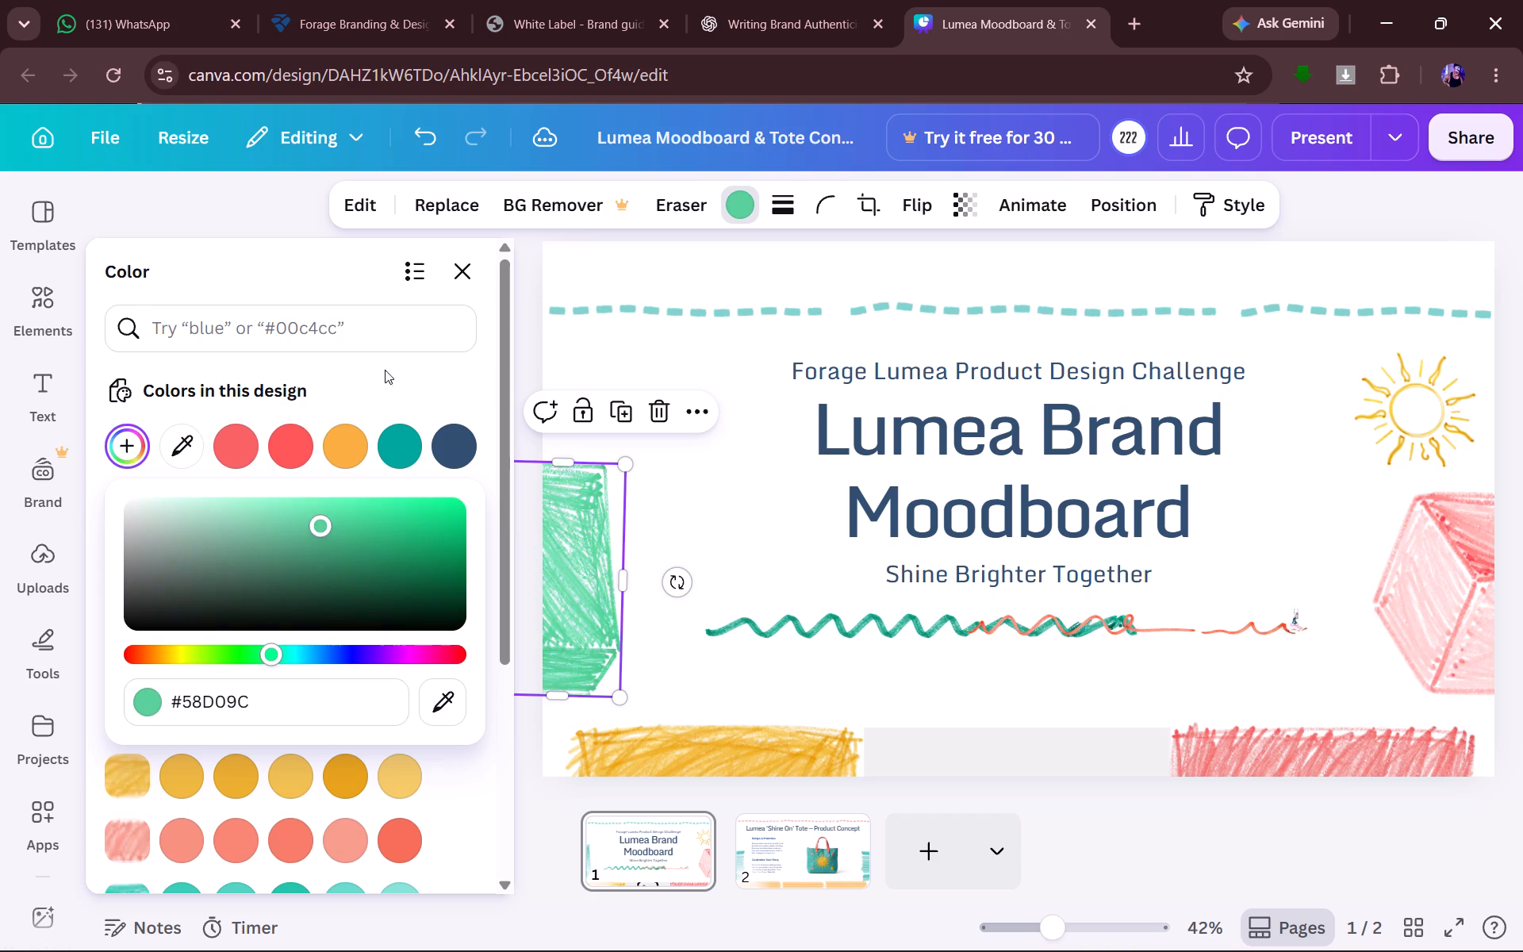
click(468, 282)
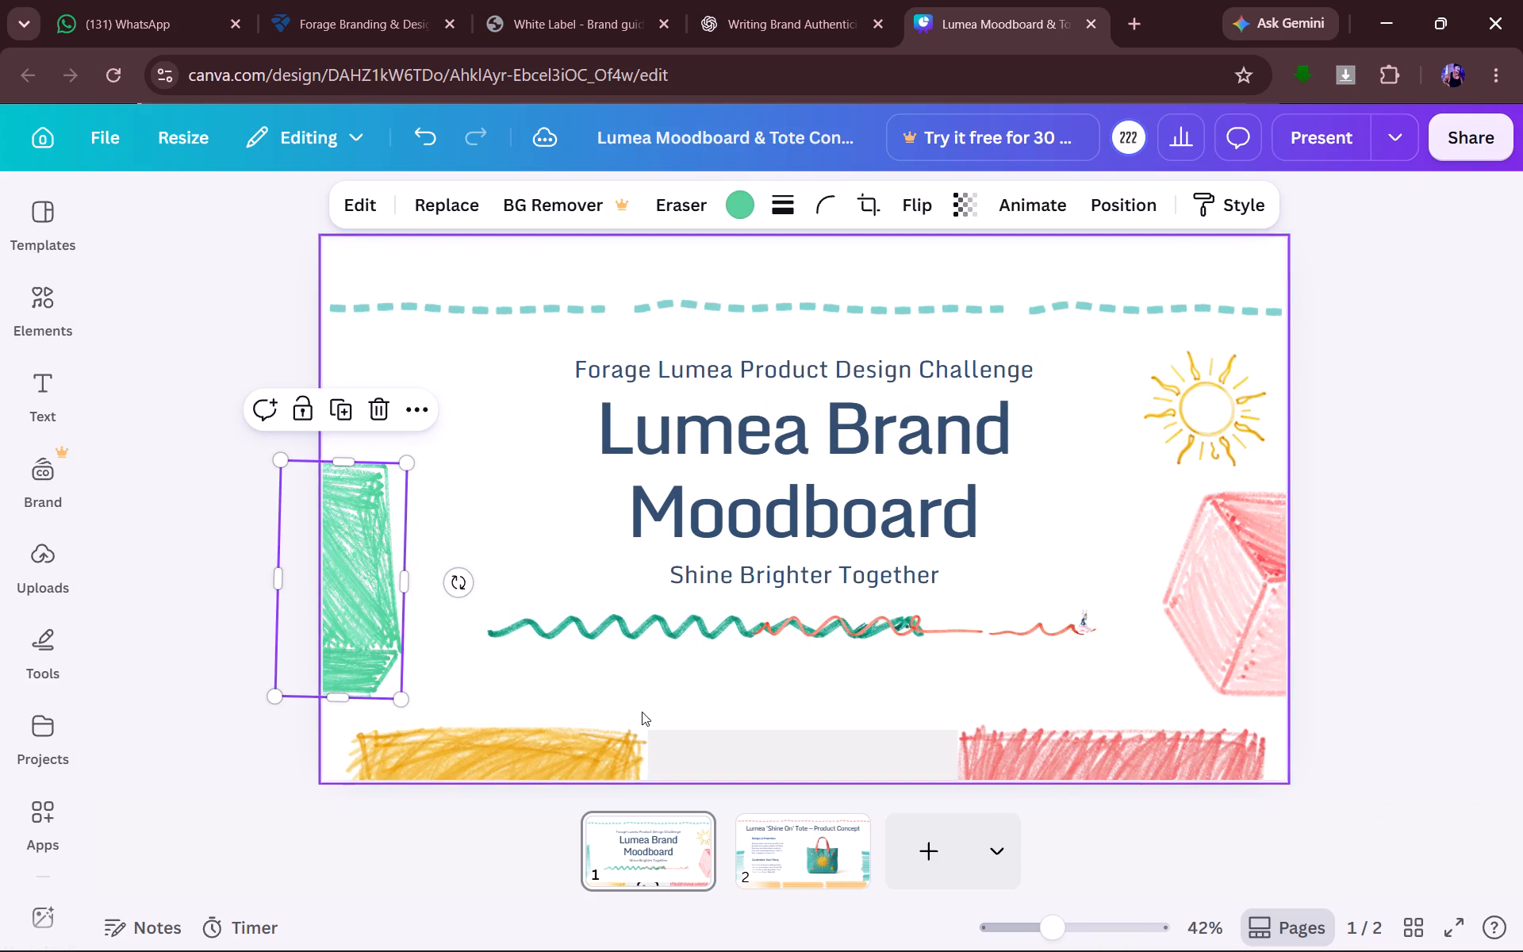
click(626, 761)
click(524, 11)
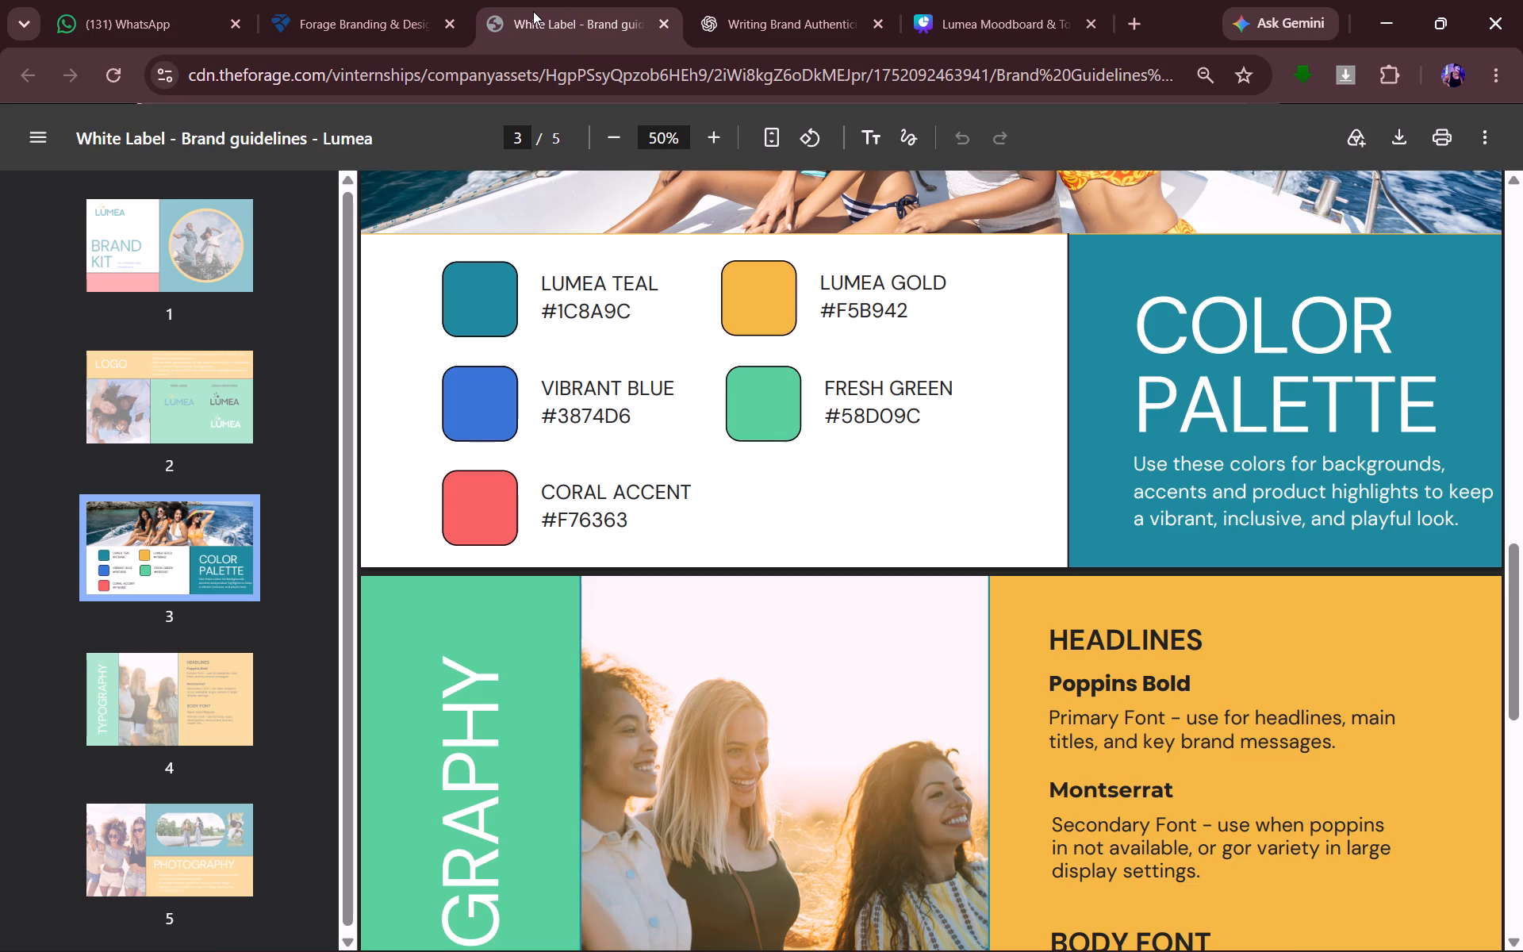
click(937, 13)
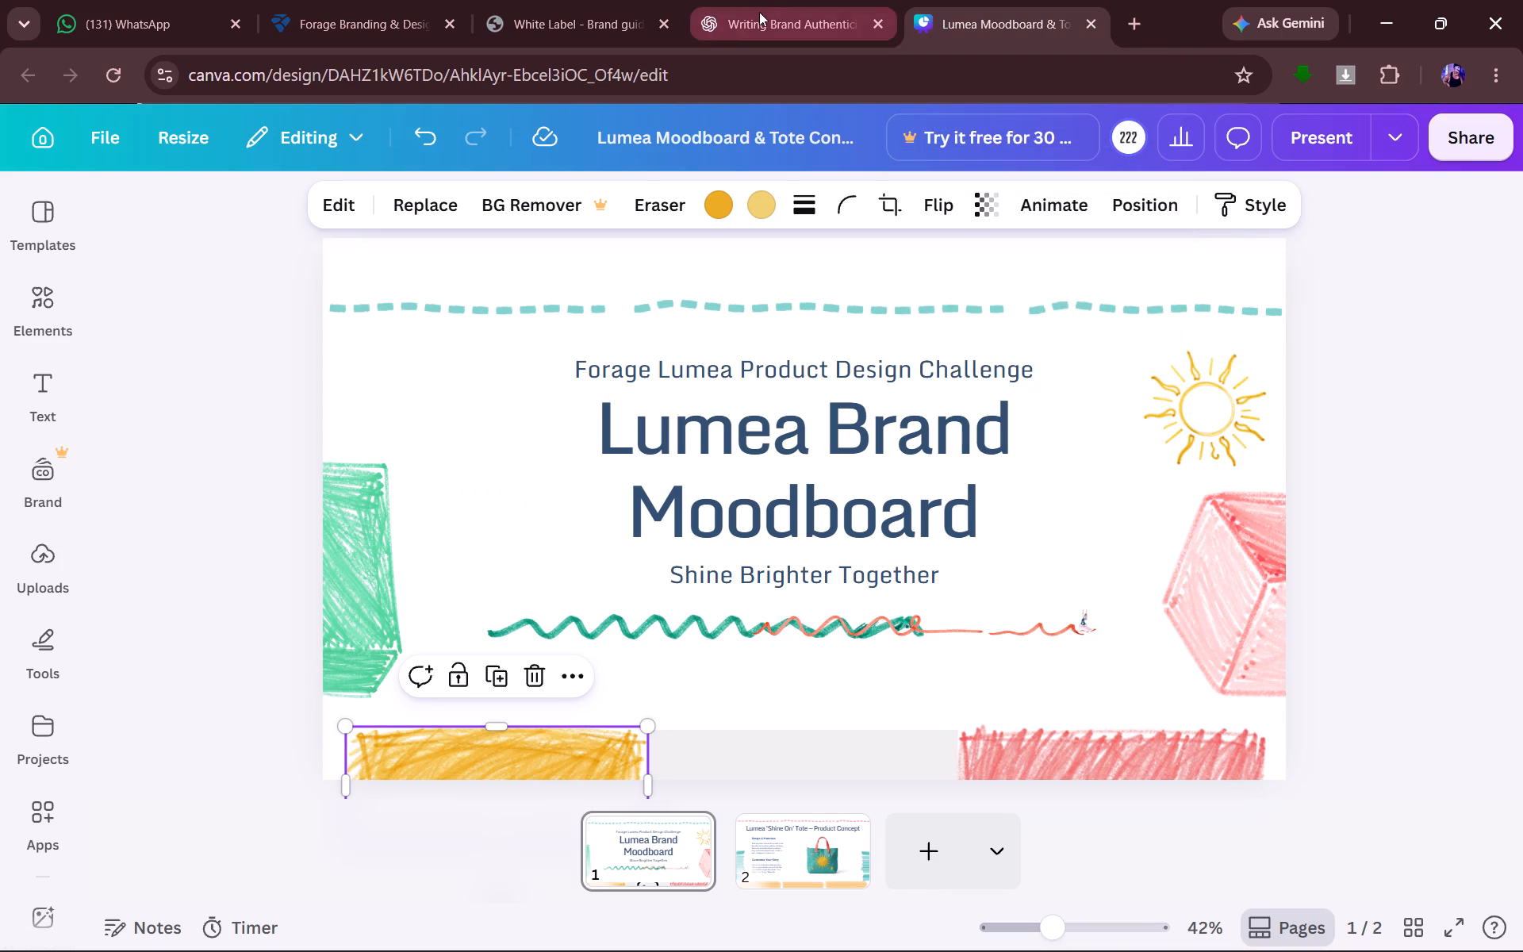
click(575, 759)
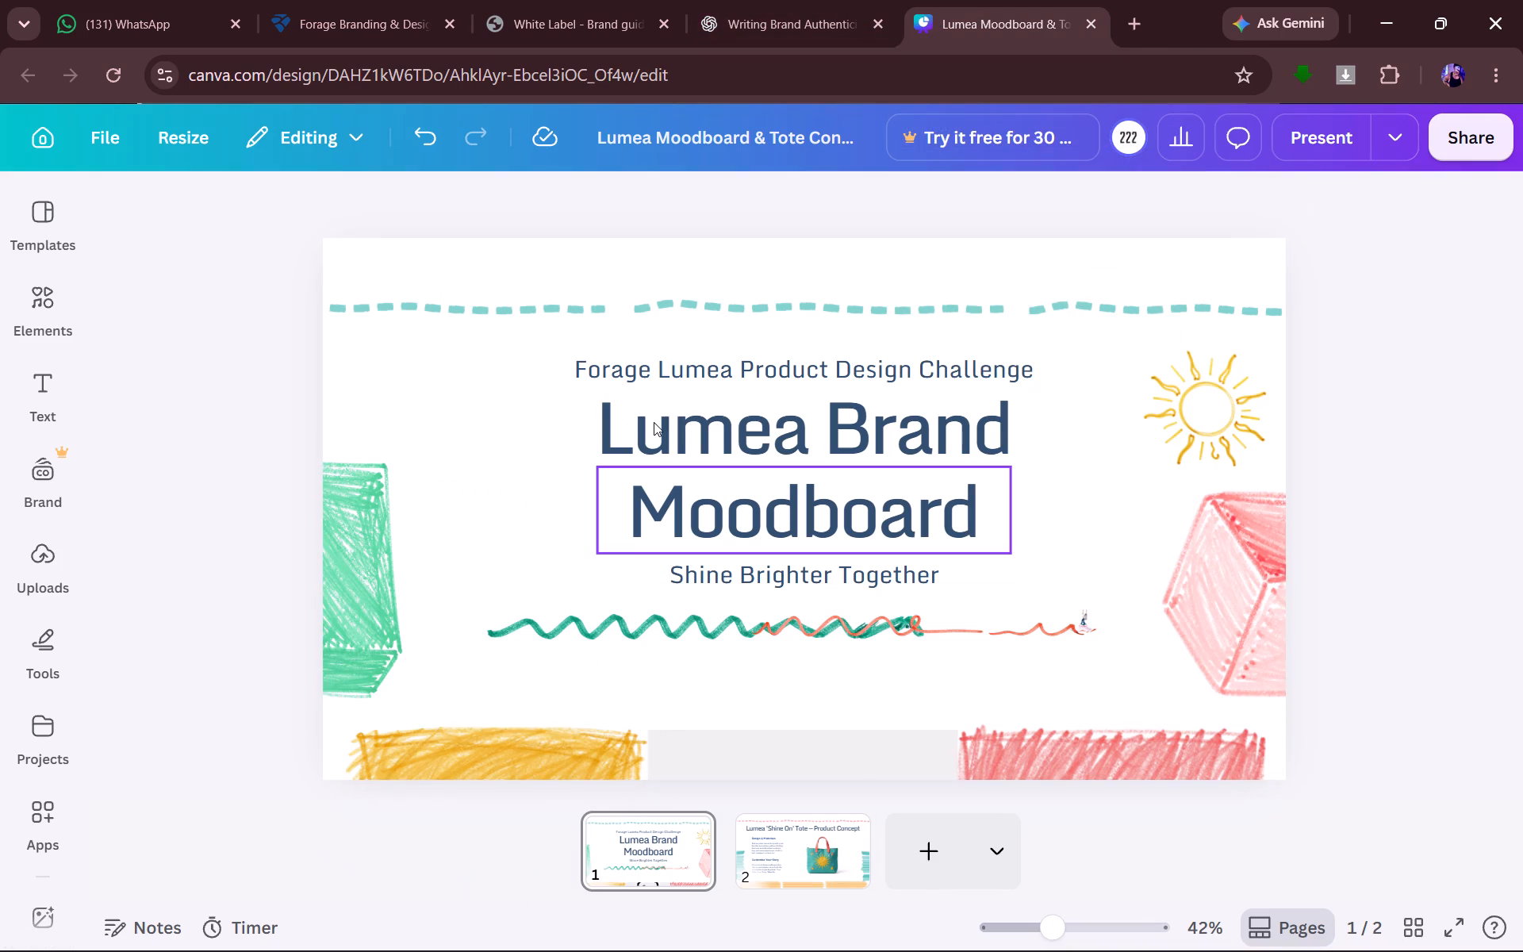
click(562, 777)
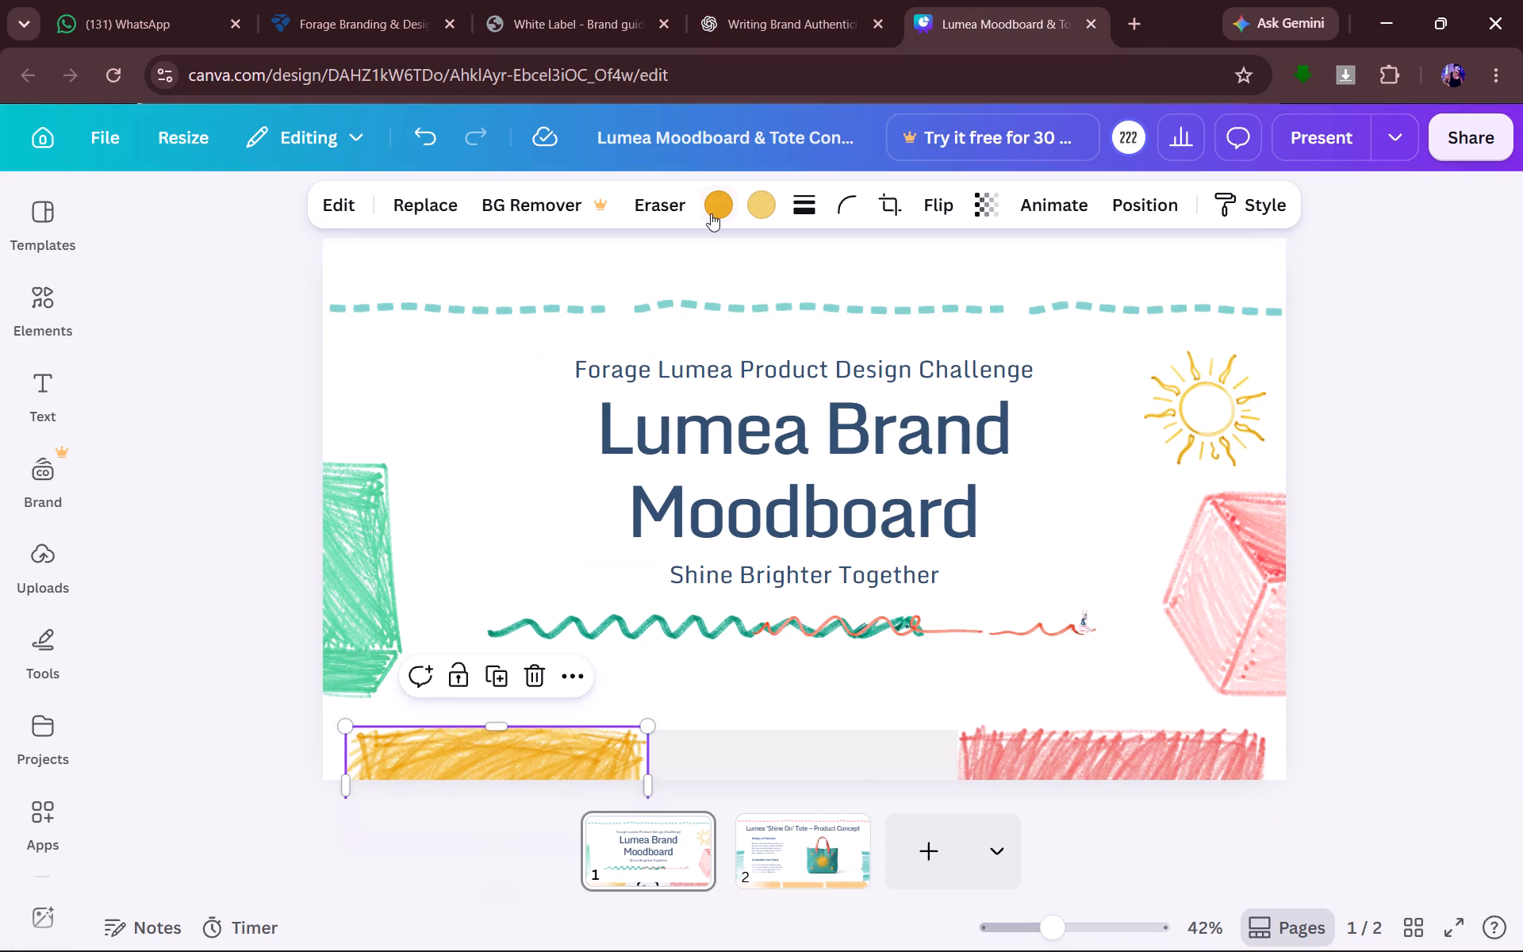
click(711, 213)
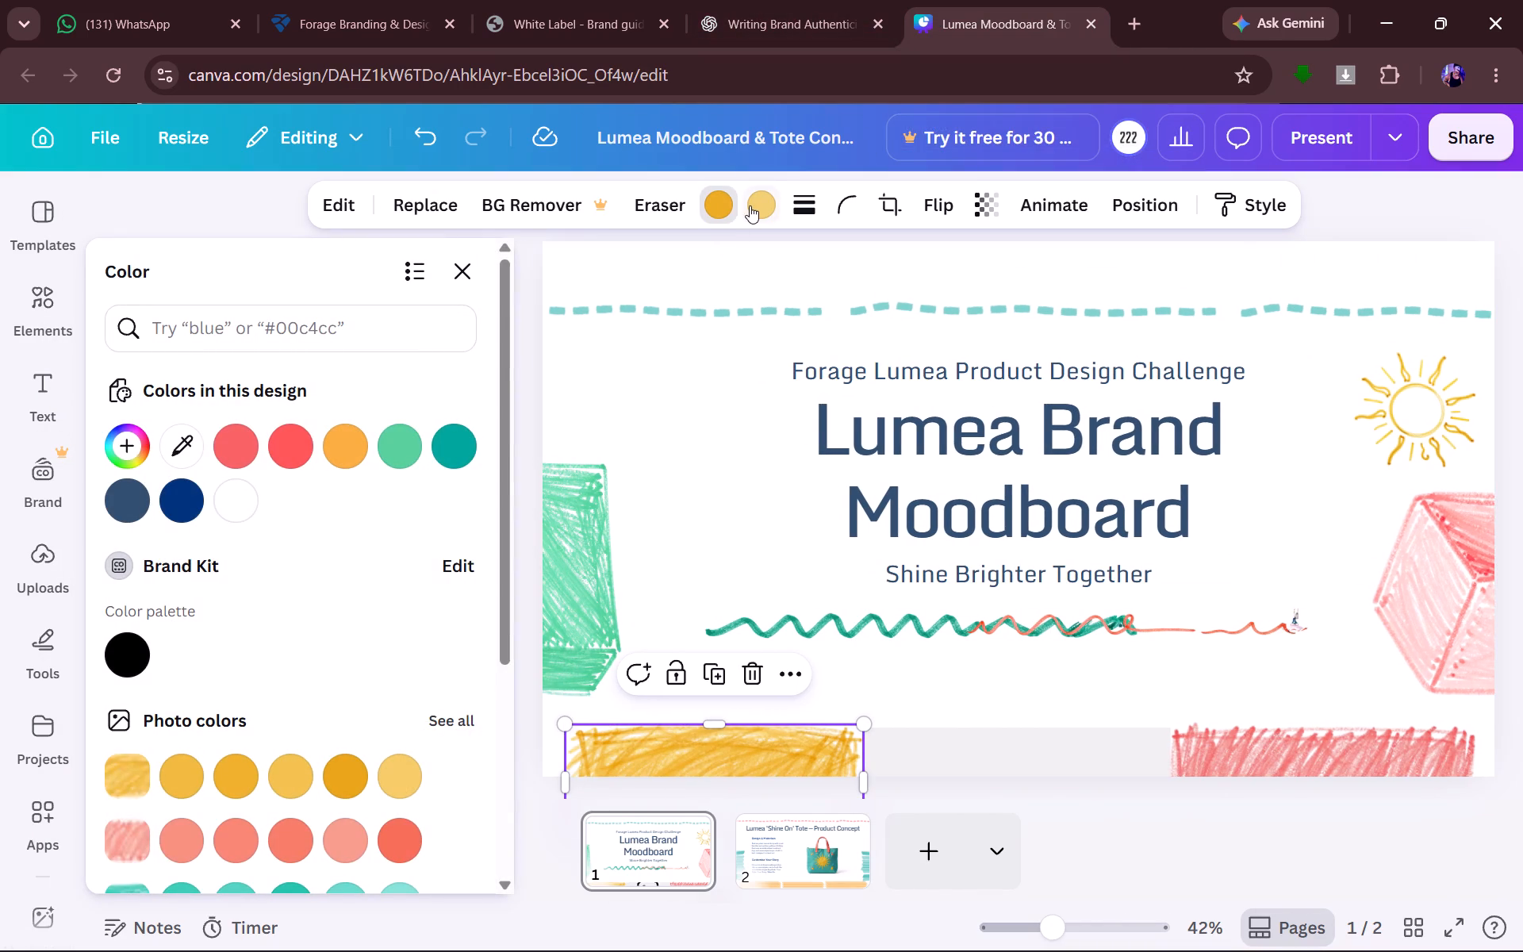
click(752, 205)
click(125, 453)
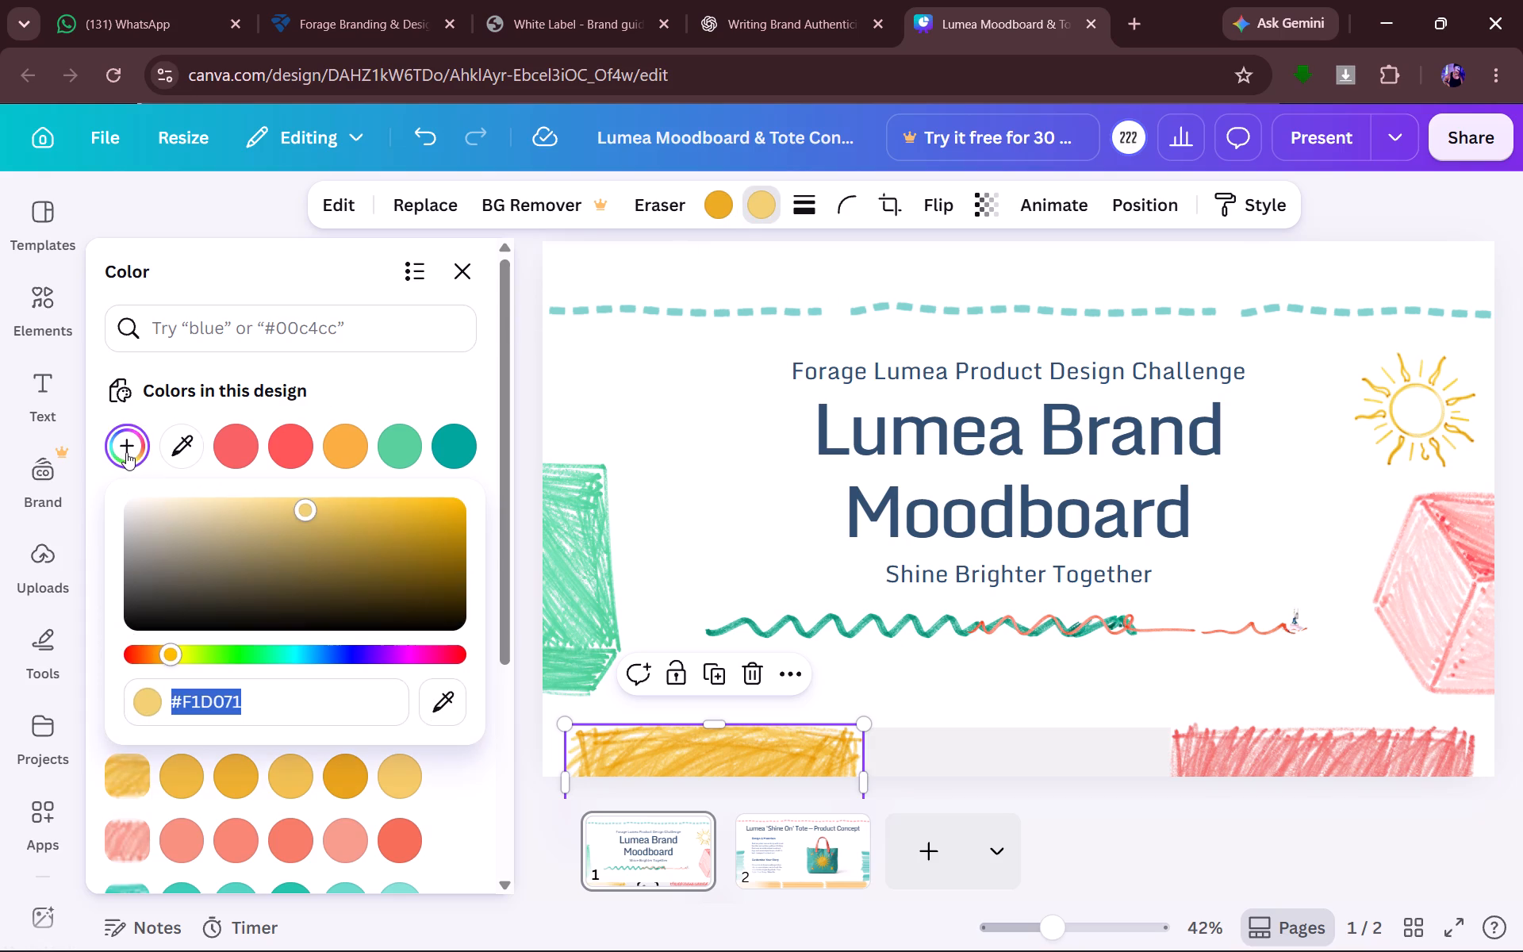
text(f5)
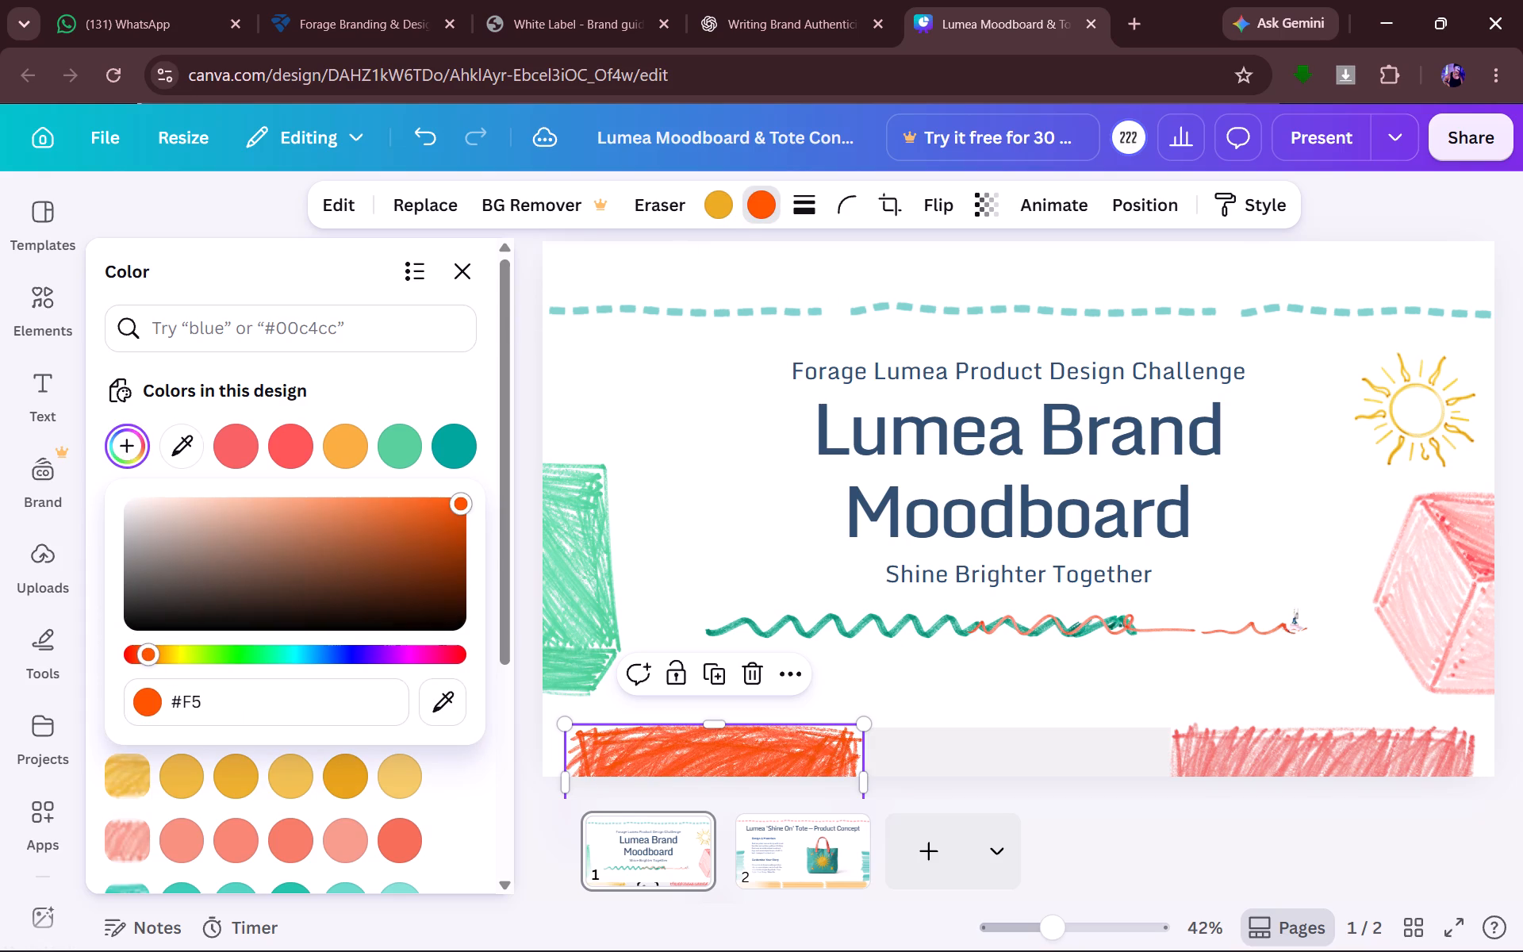
text(b942)
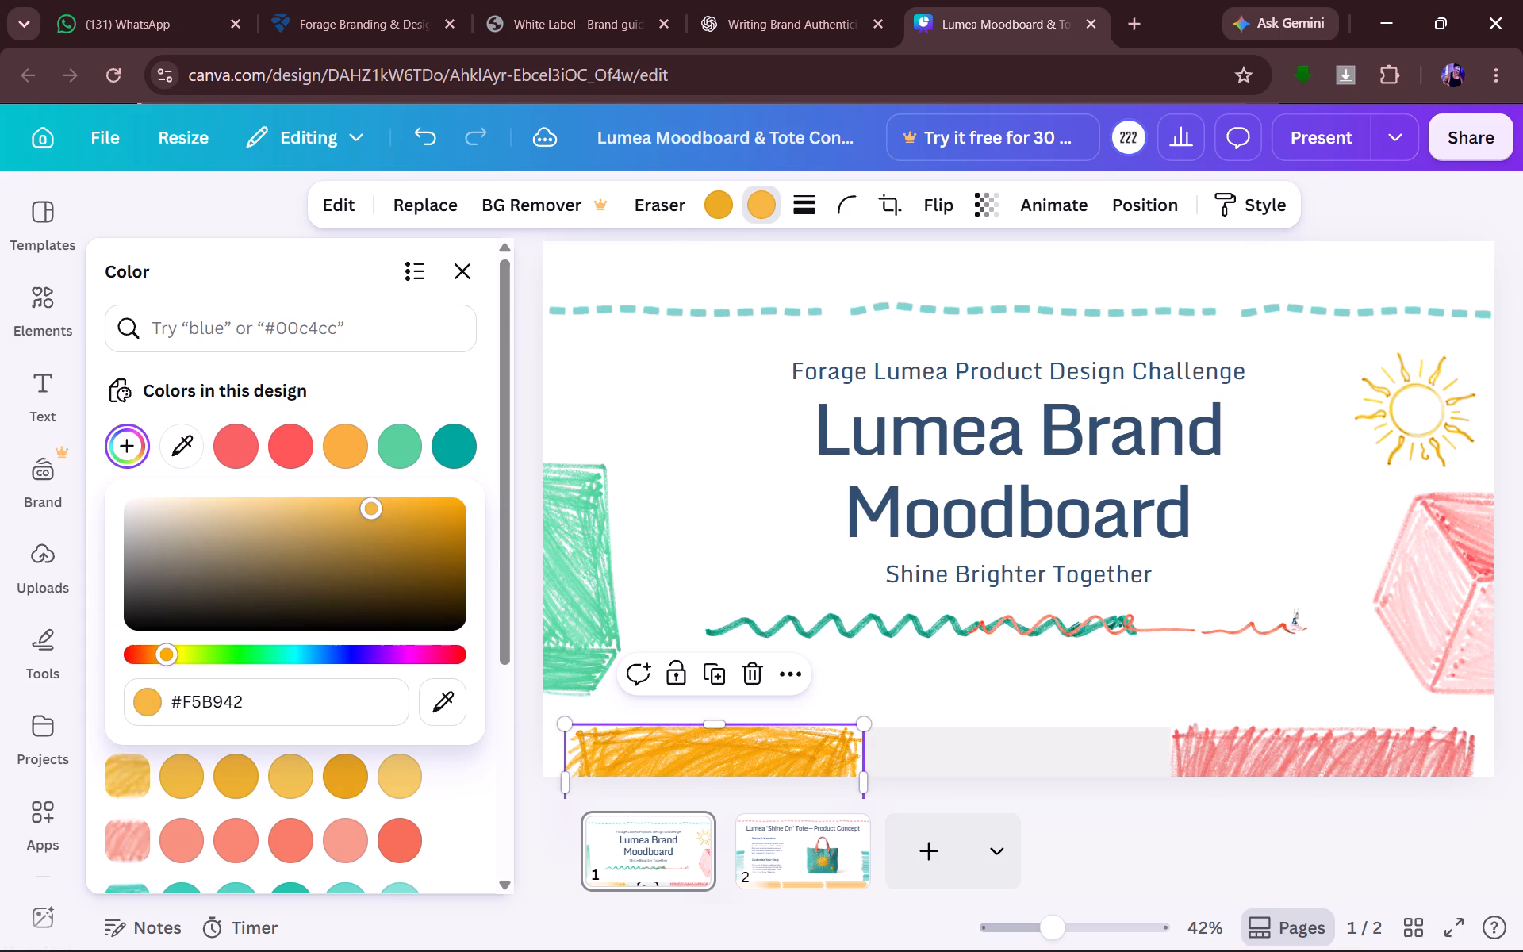
key(Return)
key(Return)
click(466, 272)
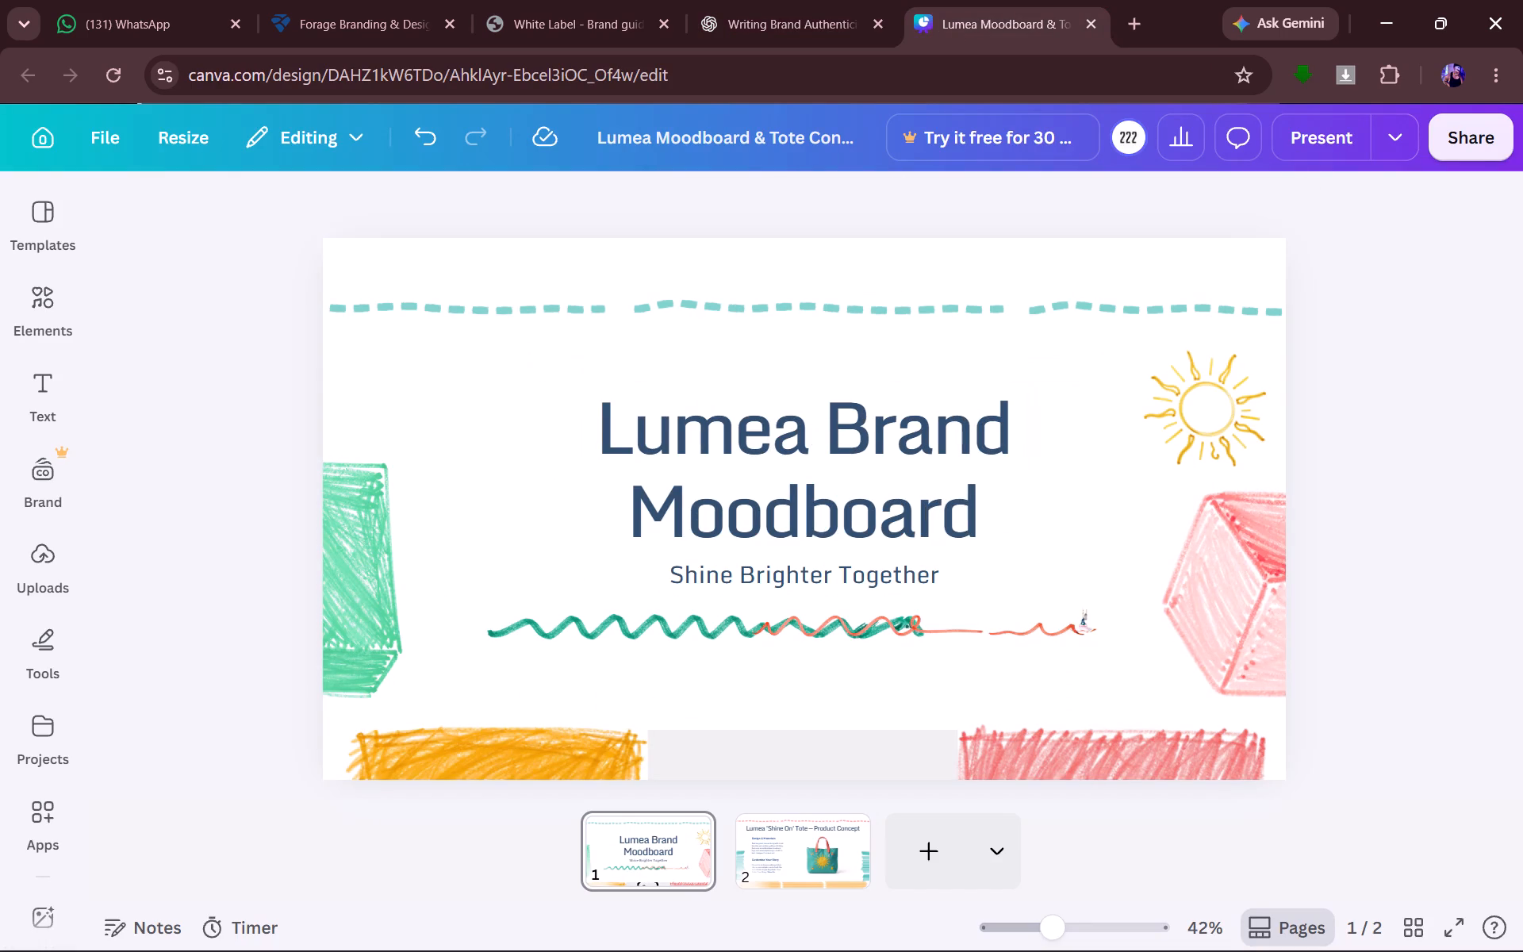
Move the title lines "Lumea Brand" and "Moodboard" up towards the dashed line on the moodboard page.
click(894, 431)
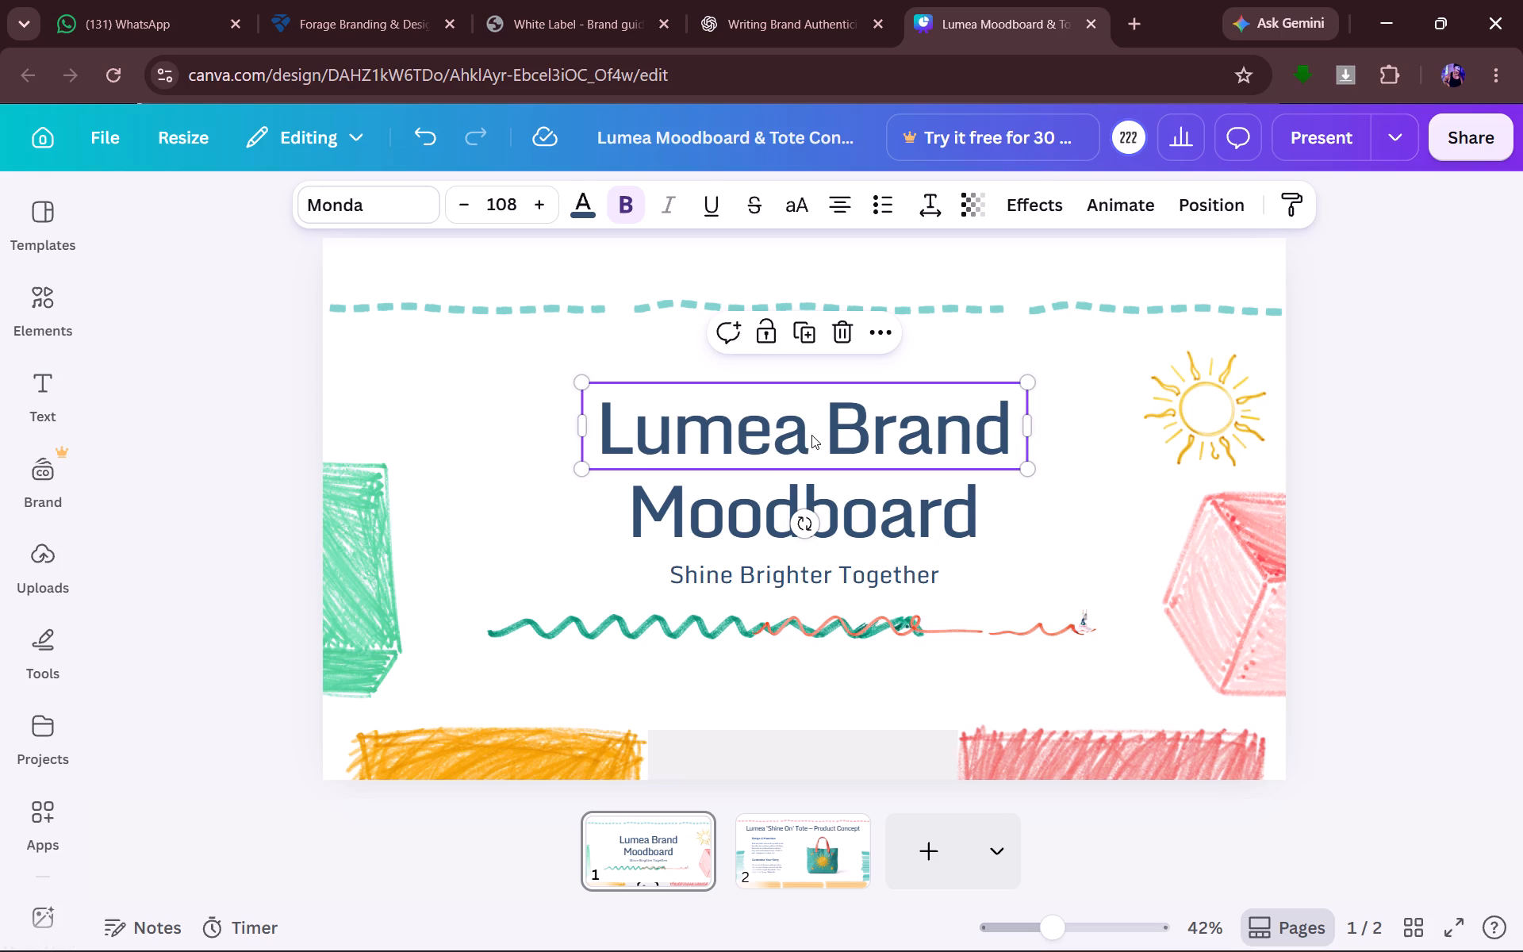
drag(811, 435, 818, 394)
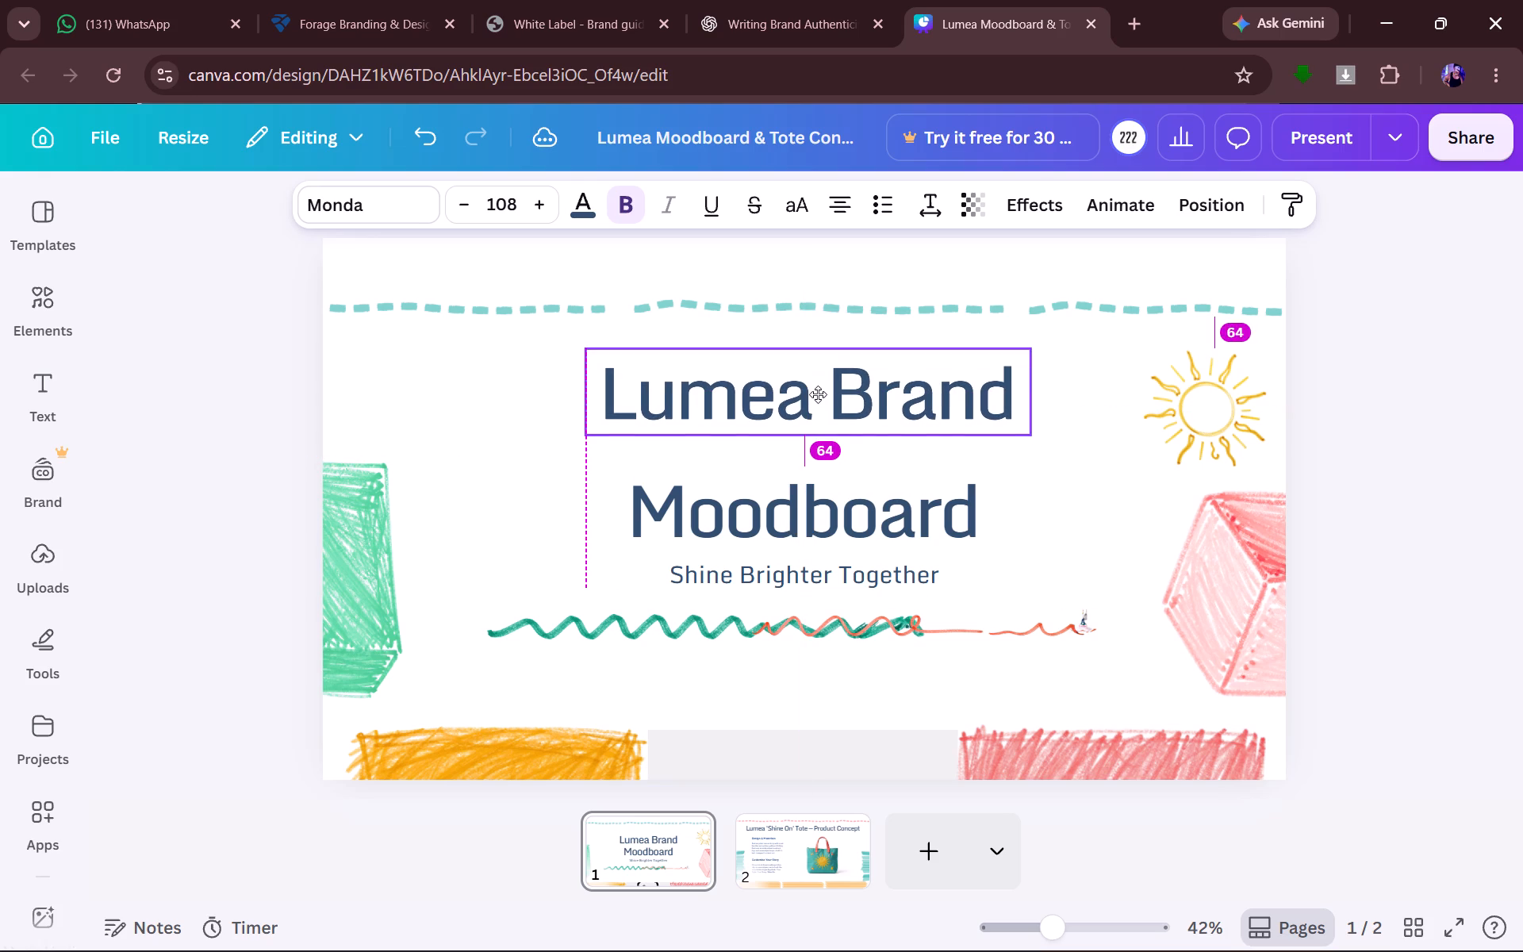
drag(818, 394, 821, 388)
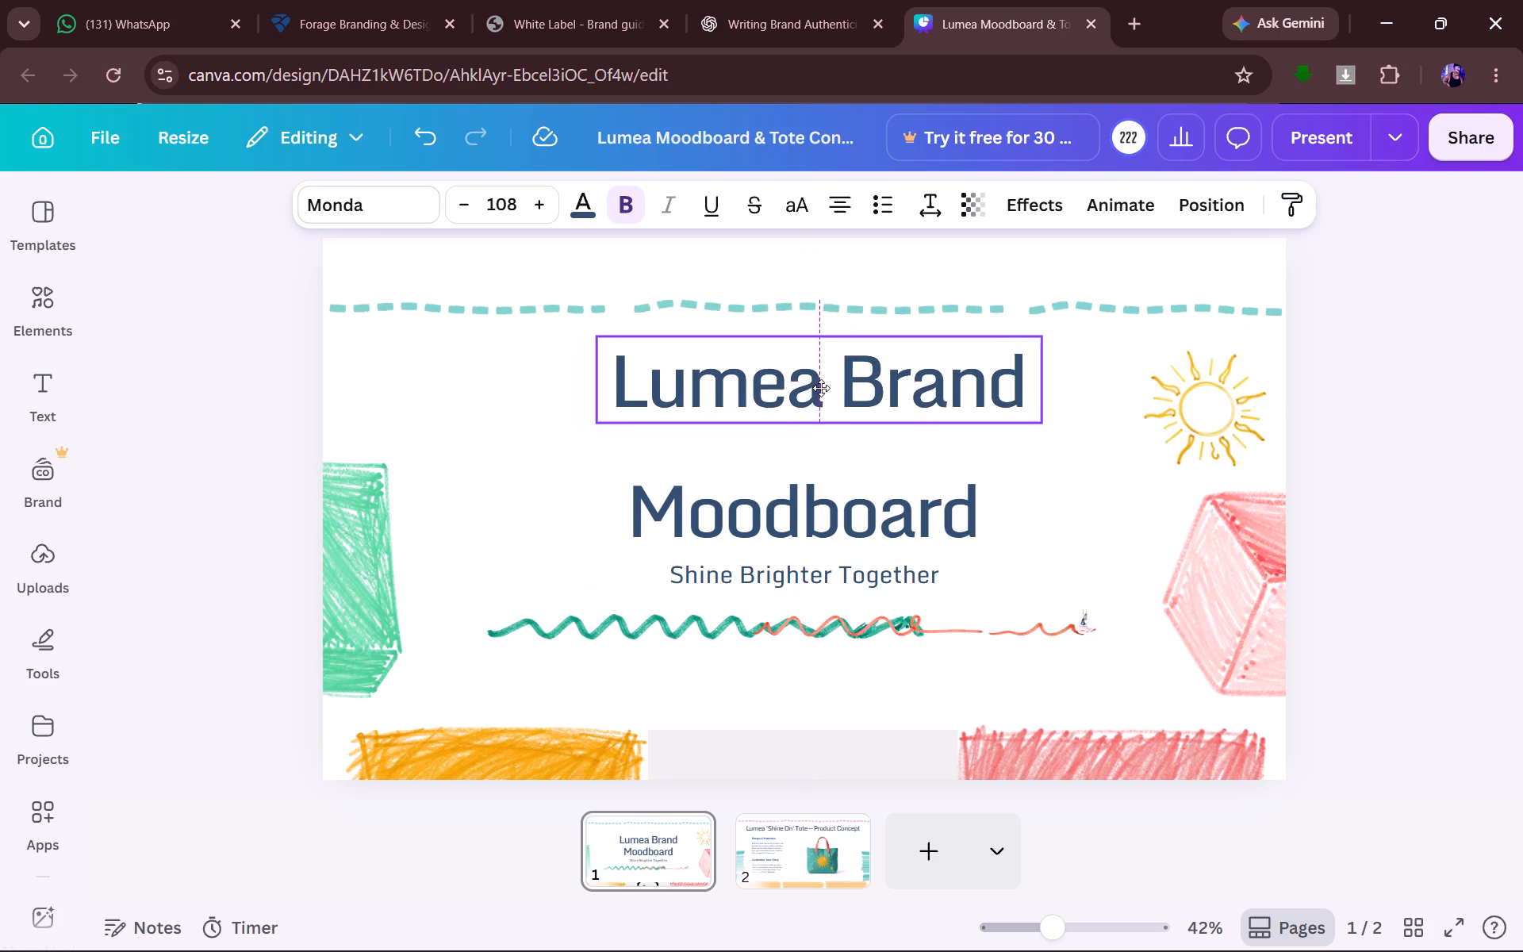
drag(821, 388, 823, 387)
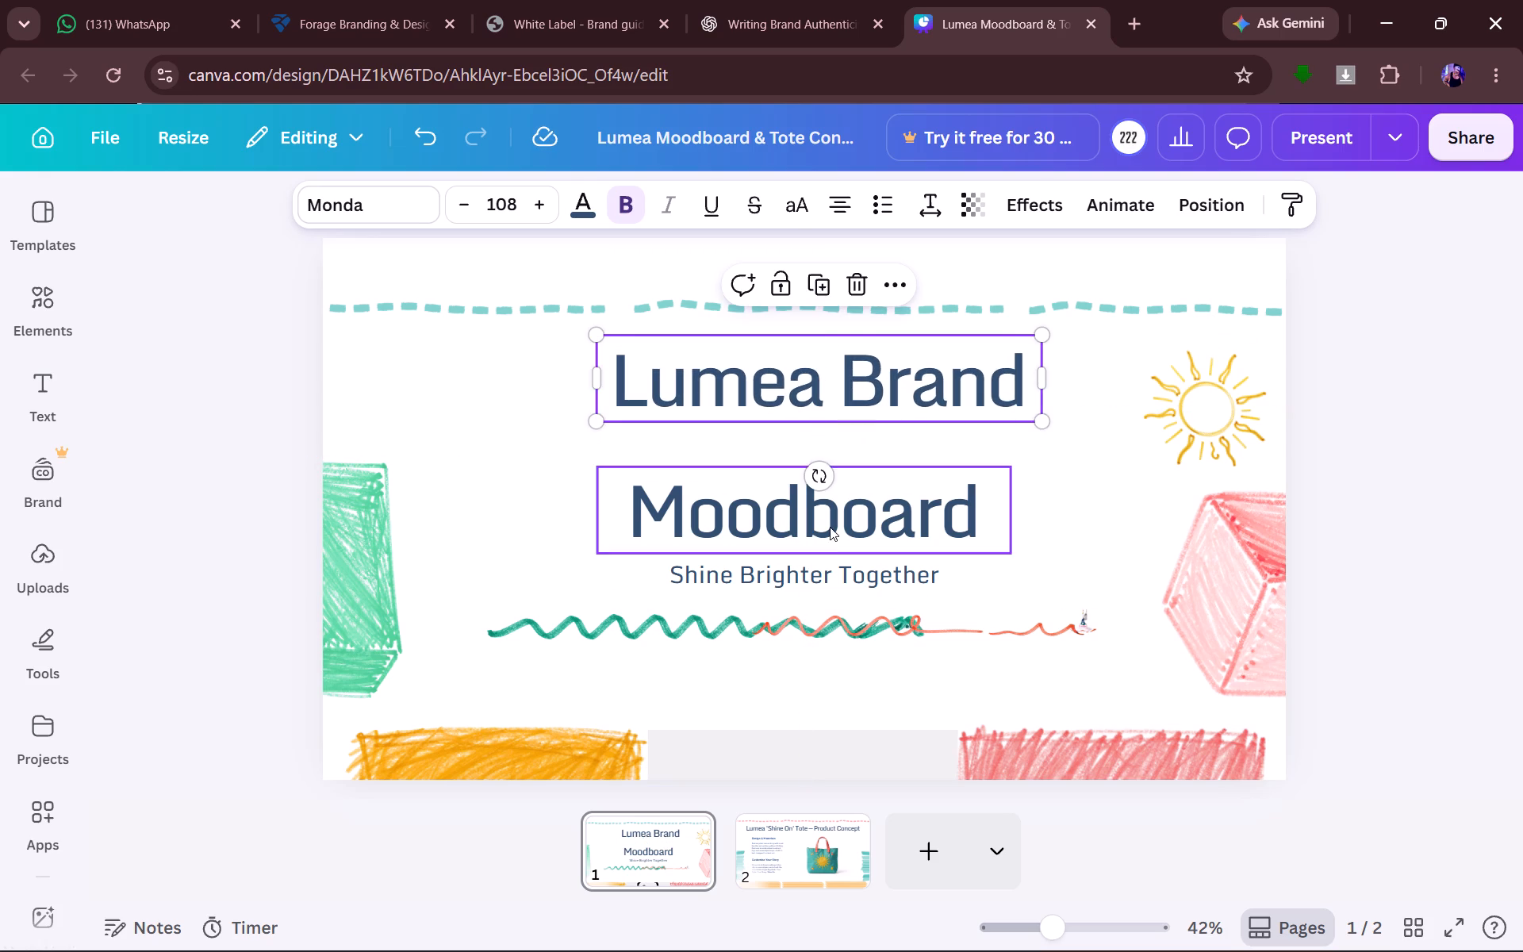
drag(861, 534, 865, 506)
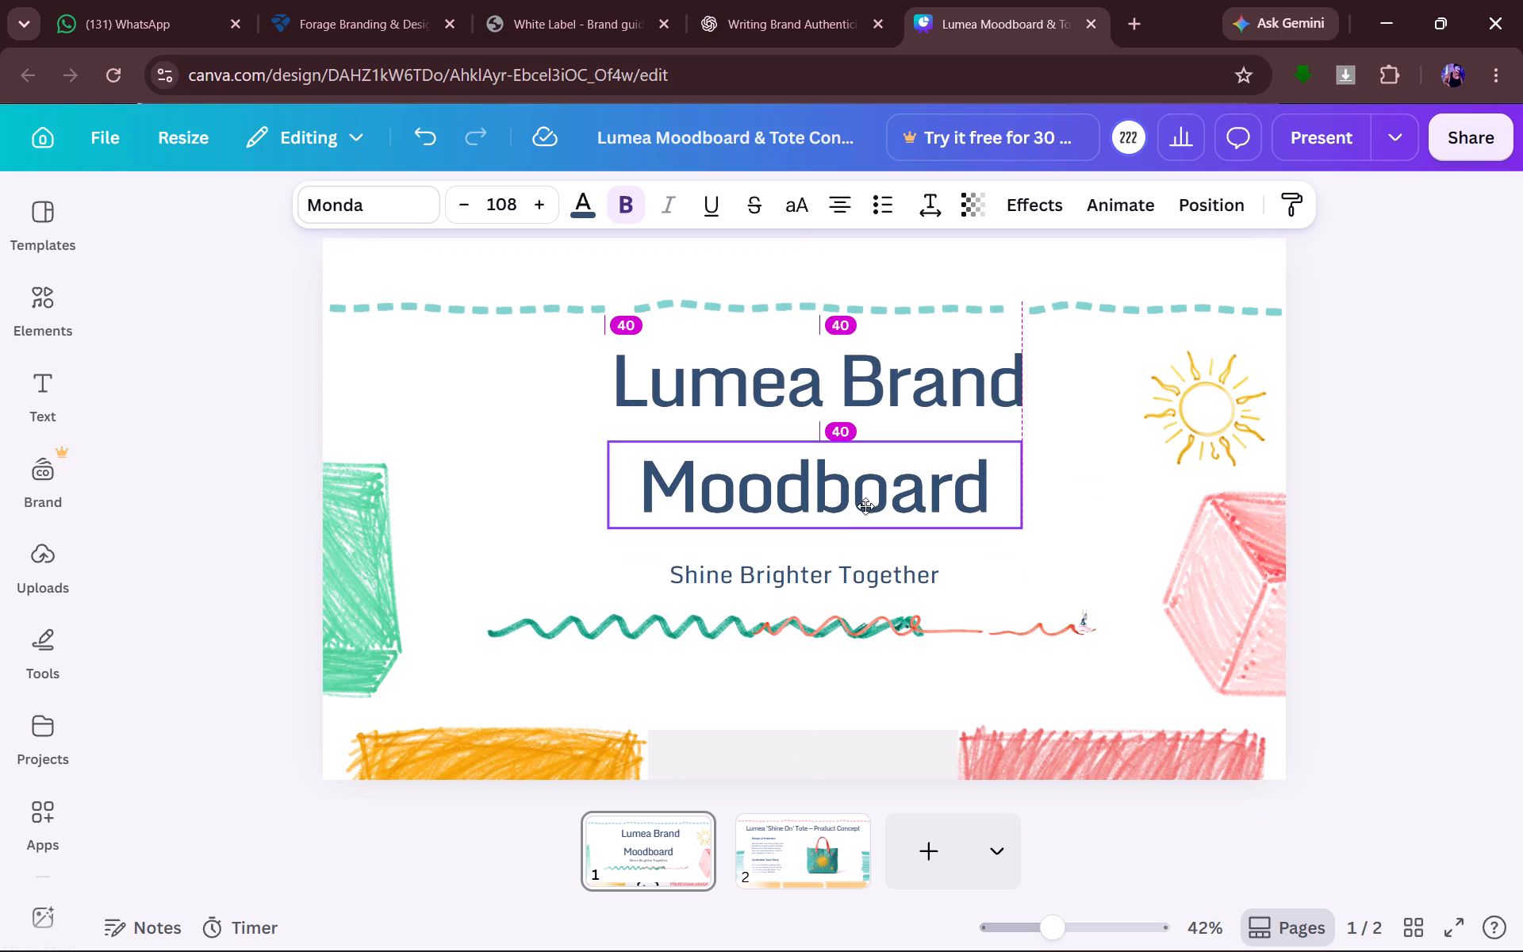
drag(865, 506, 875, 505)
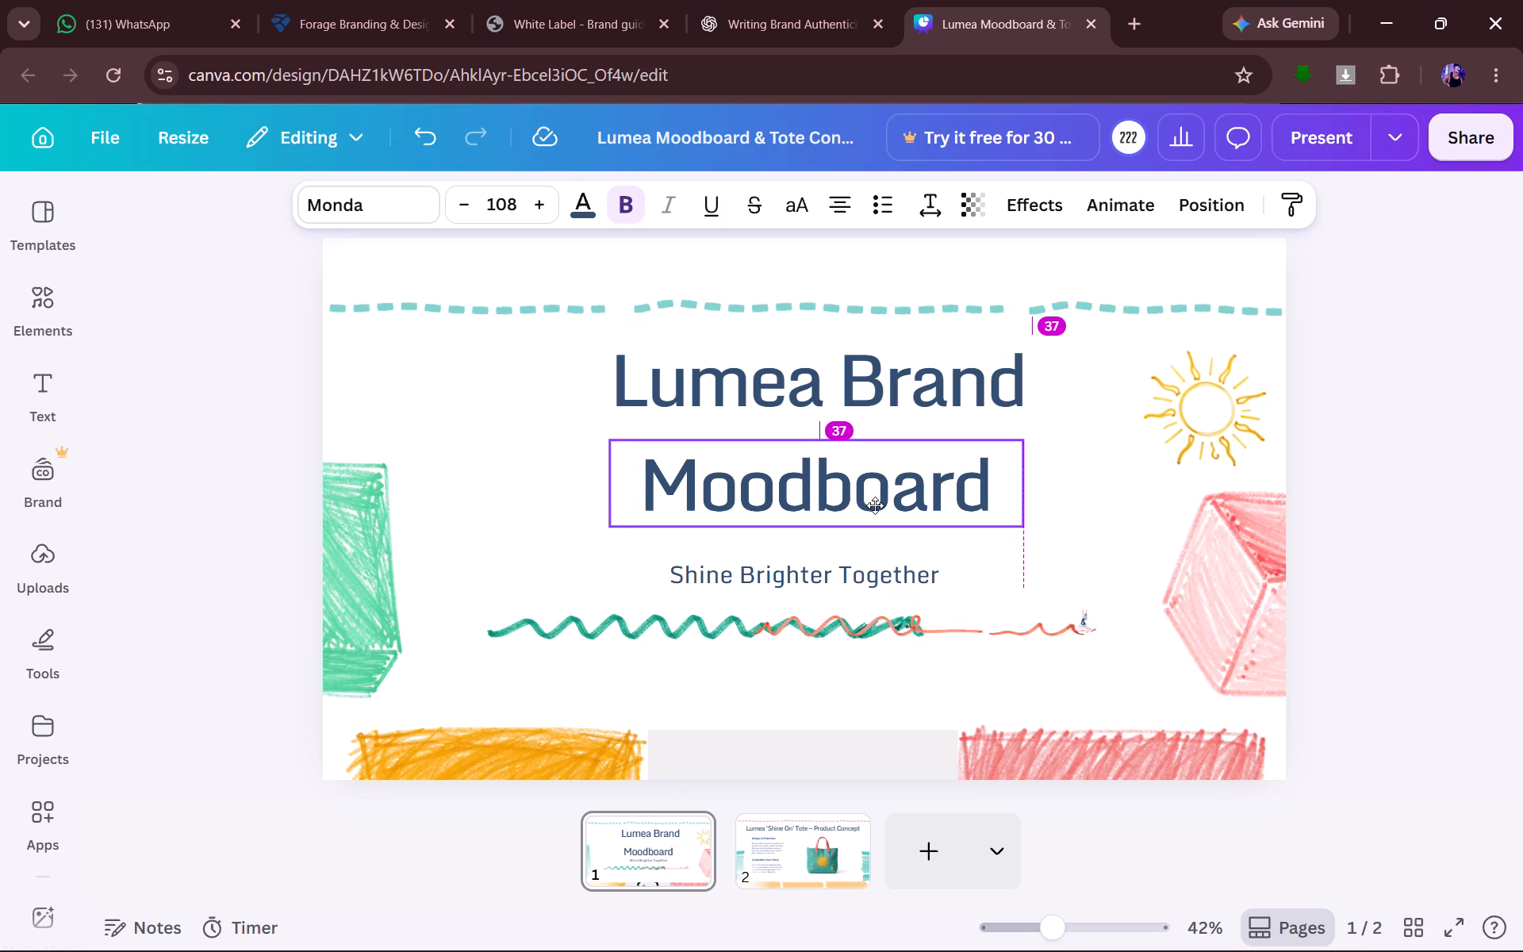
drag(875, 505, 871, 505)
click(1437, 480)
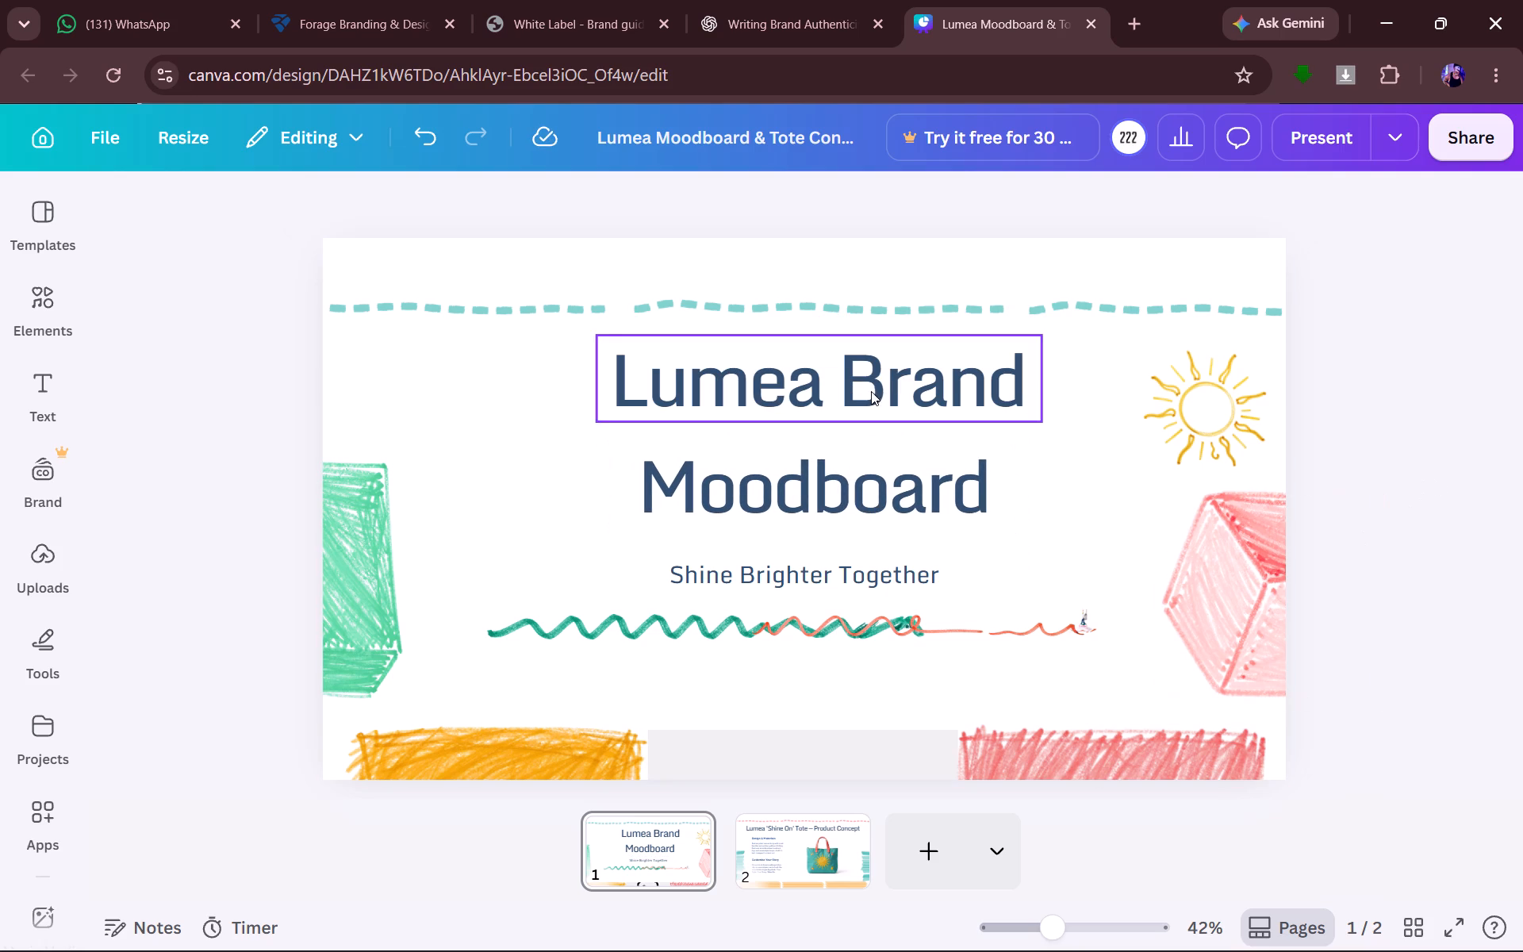
Set the font of the "Lumea Brand" title line to Poppins Bold.
click(838, 362)
click(441, 218)
click(426, 215)
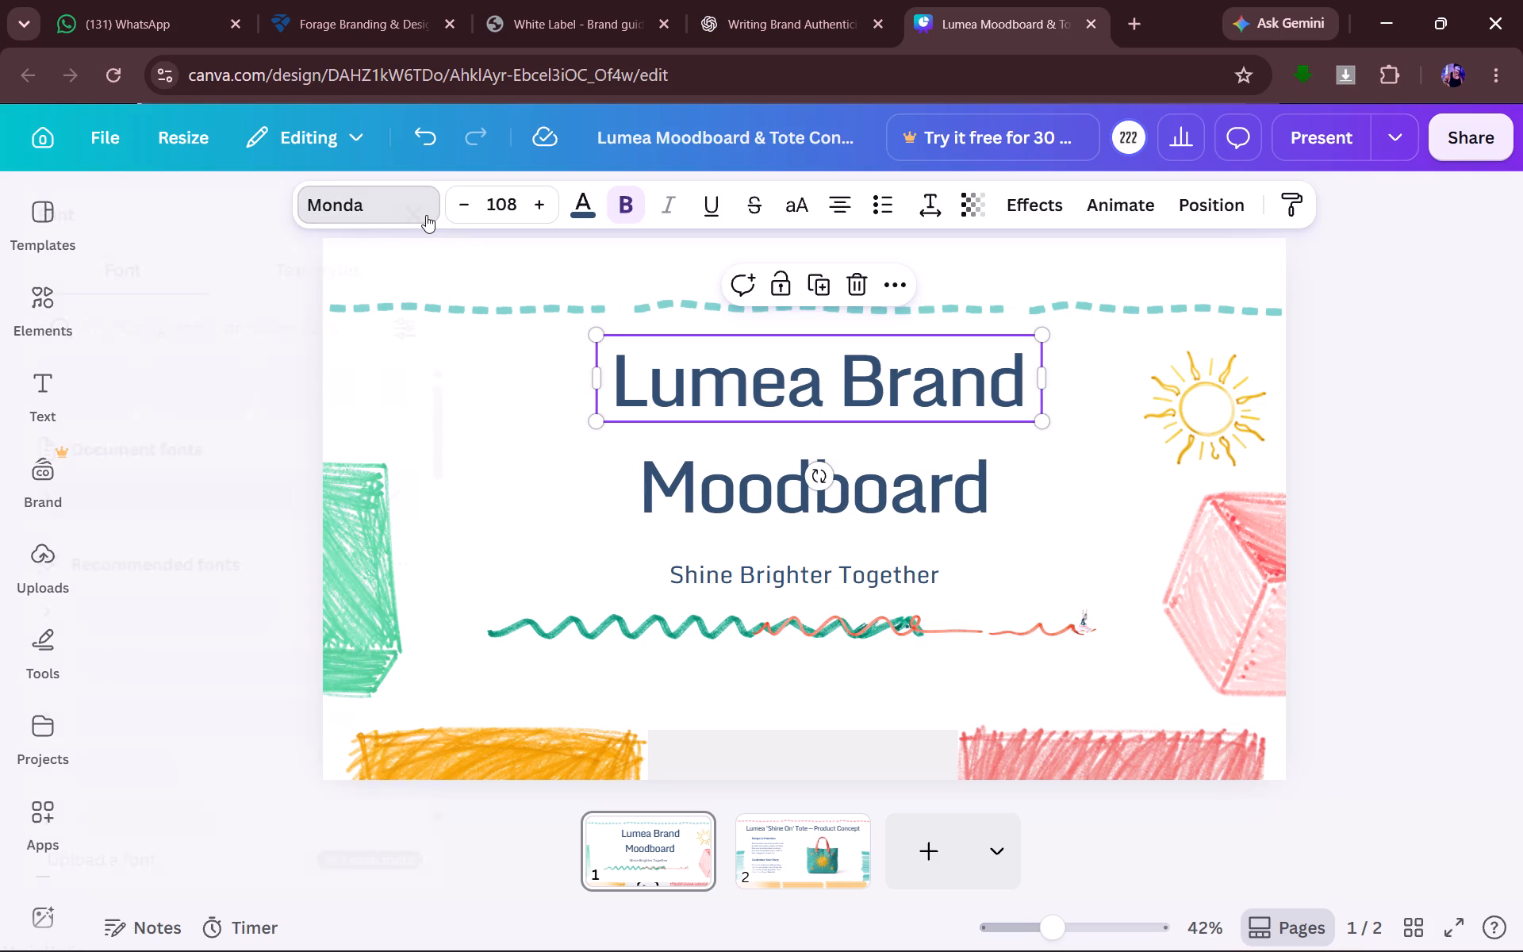
text(popp)
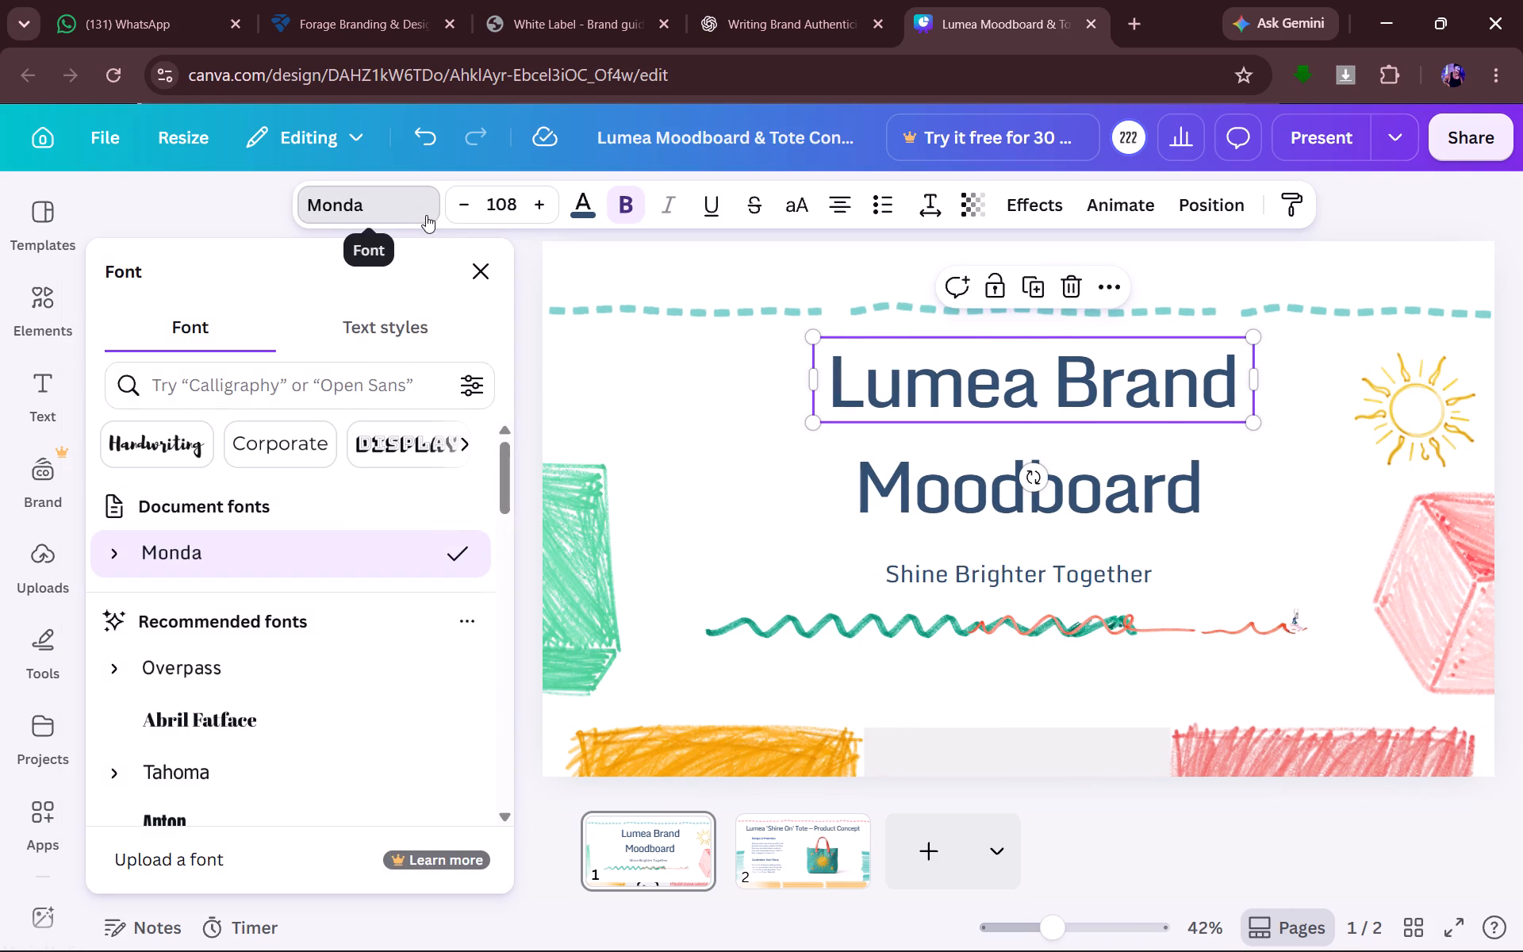
double_click(426, 215)
double_click(411, 207)
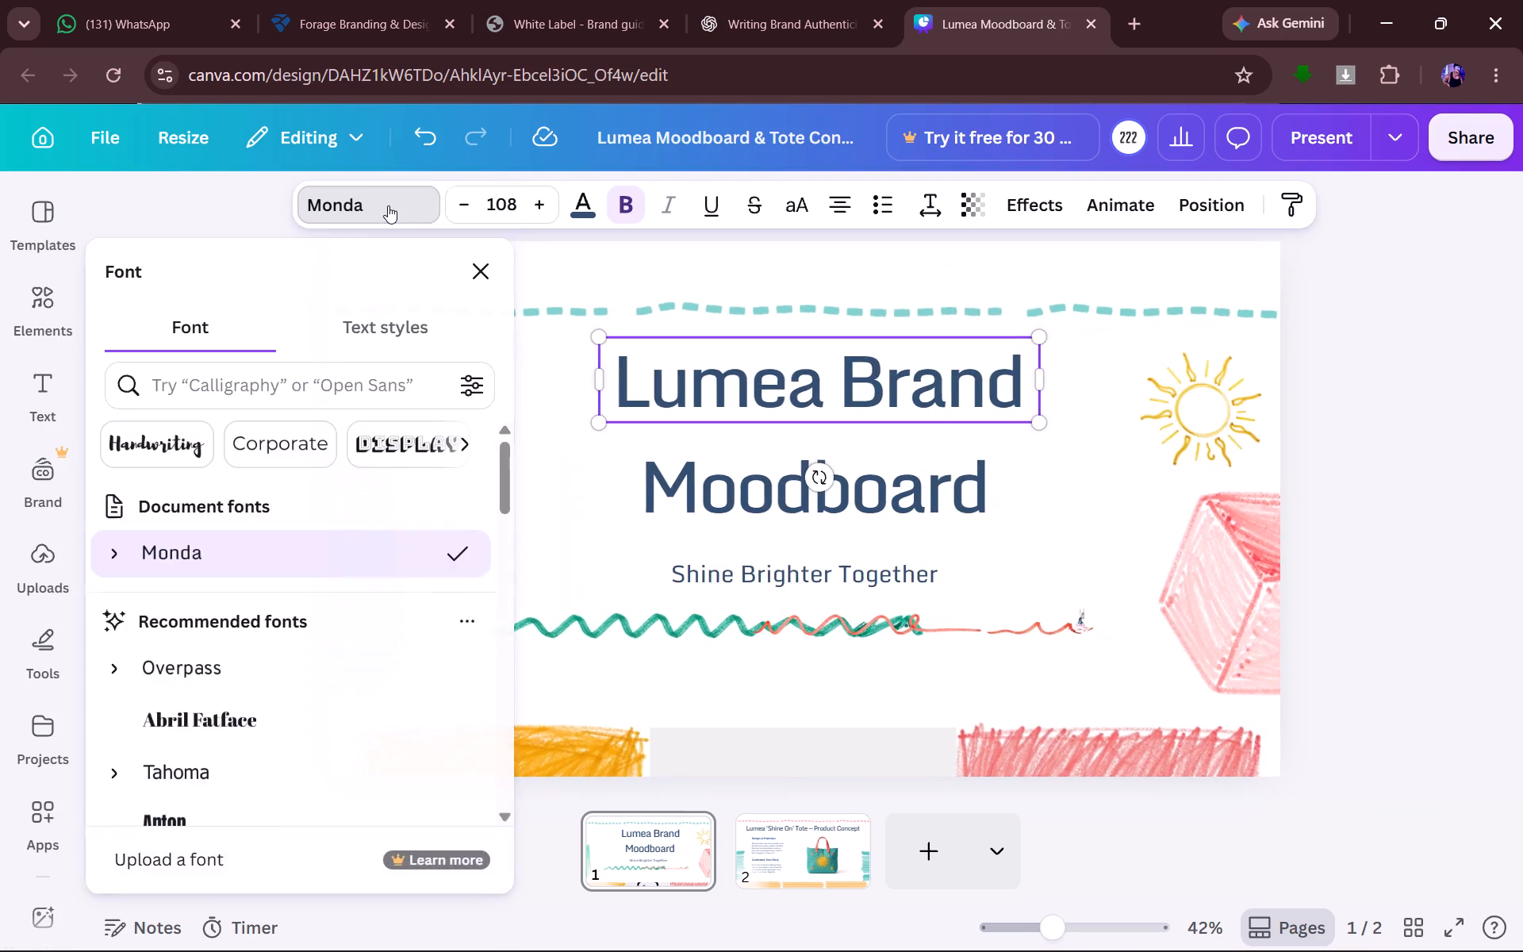
click(388, 205)
click(387, 205)
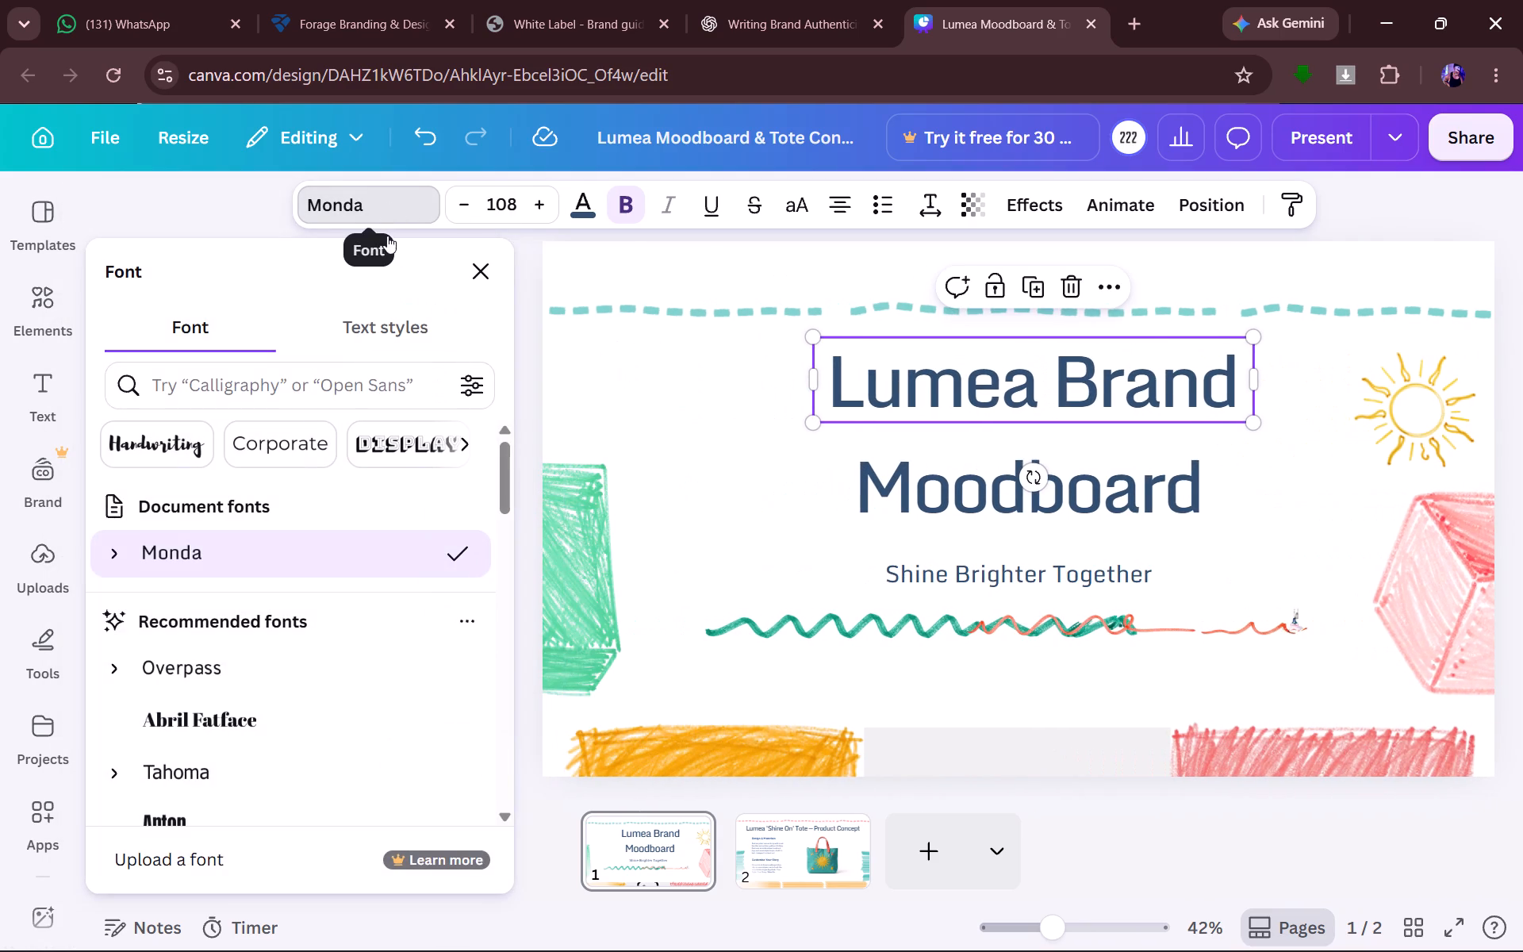
click(370, 376)
text(poppom)
key(BackSpace)
key(BackSpace)
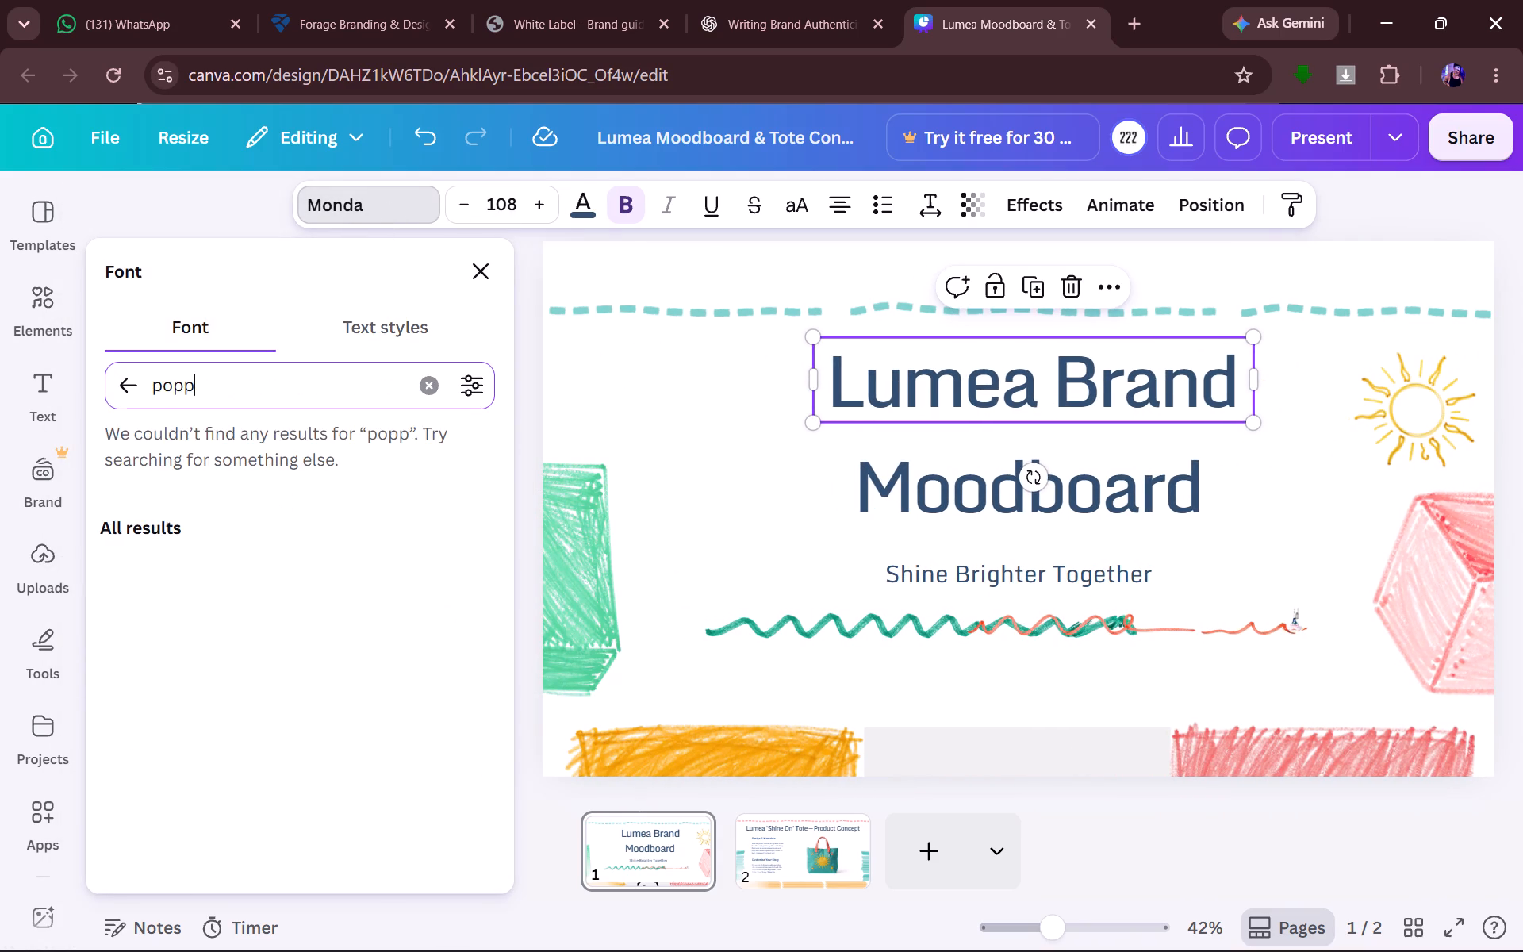
key(i)
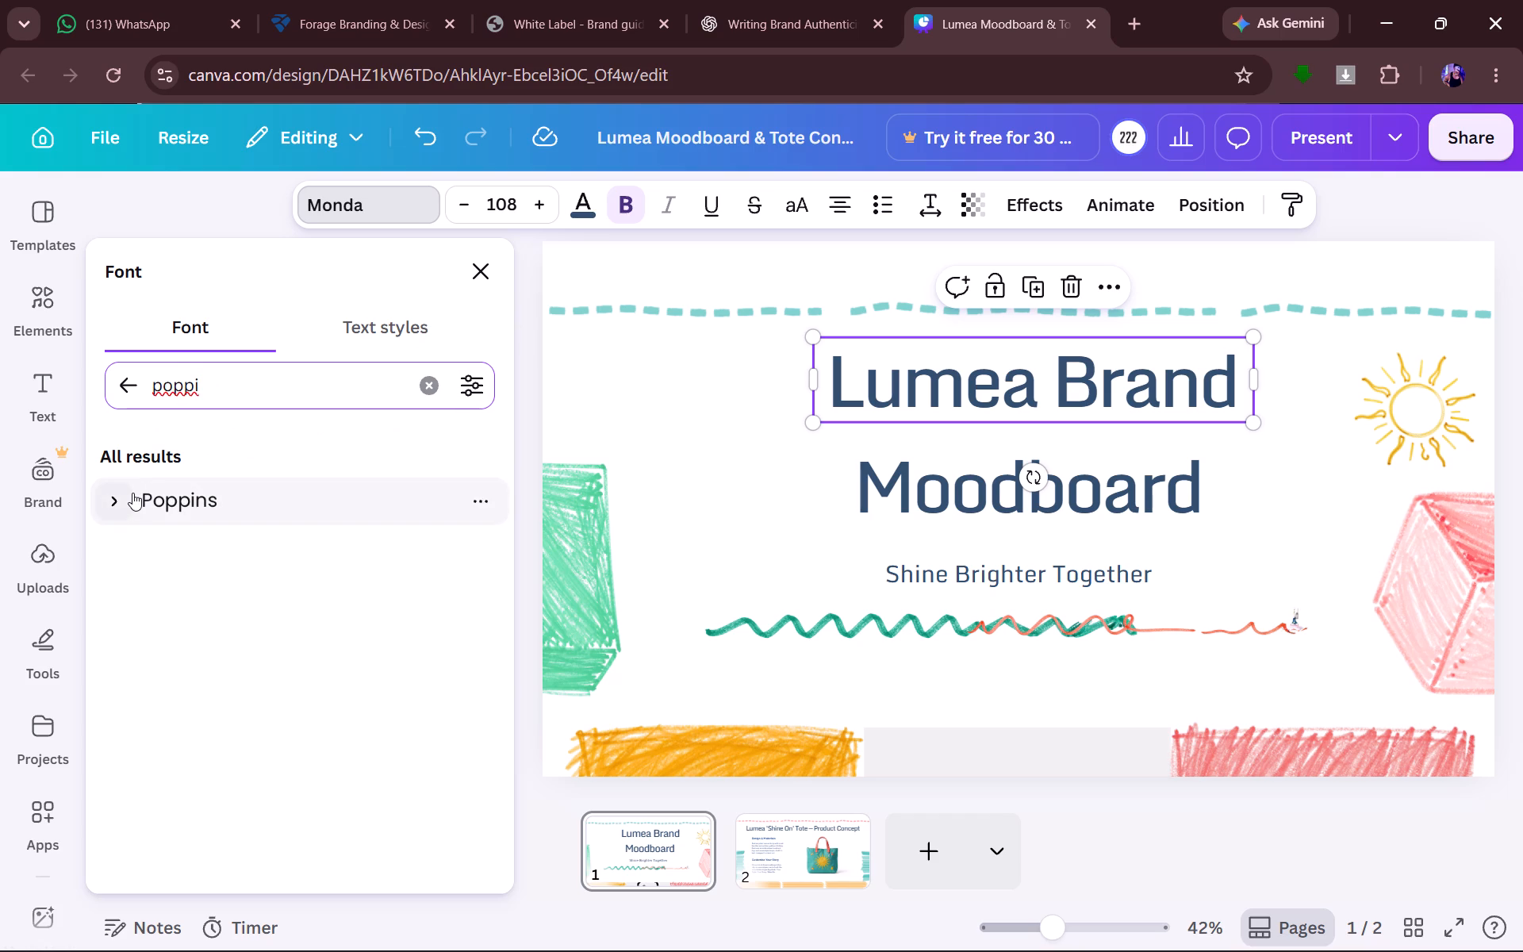
click(132, 493)
click(242, 861)
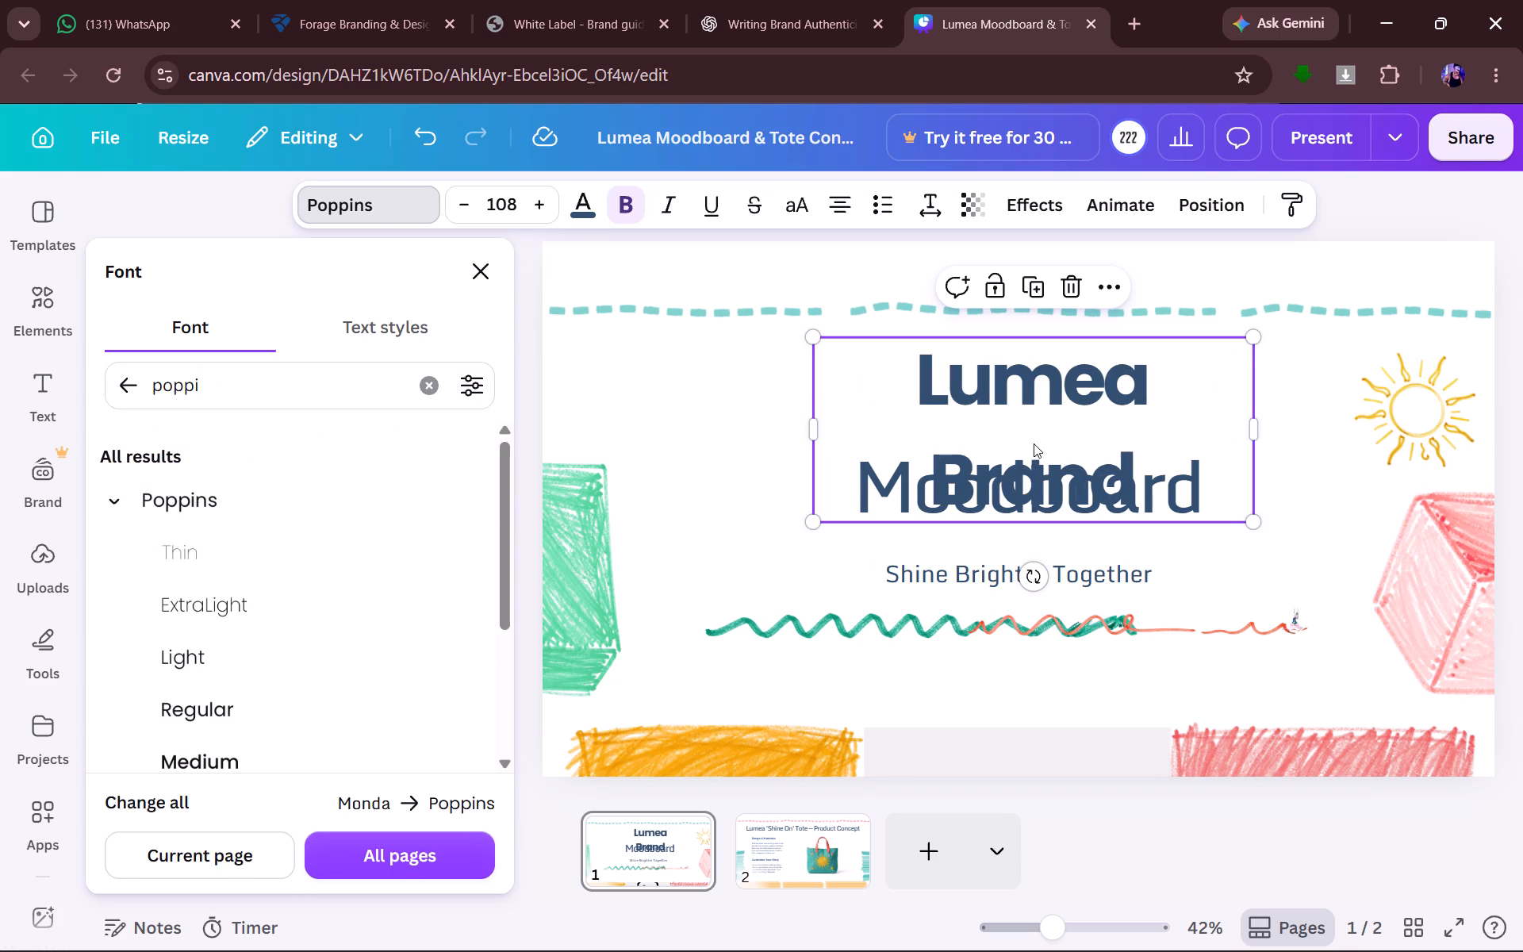
Widen the "Lumea Brand" text box so it fits on one line, and center it horizontally on the page.
drag(1257, 436, 1364, 420)
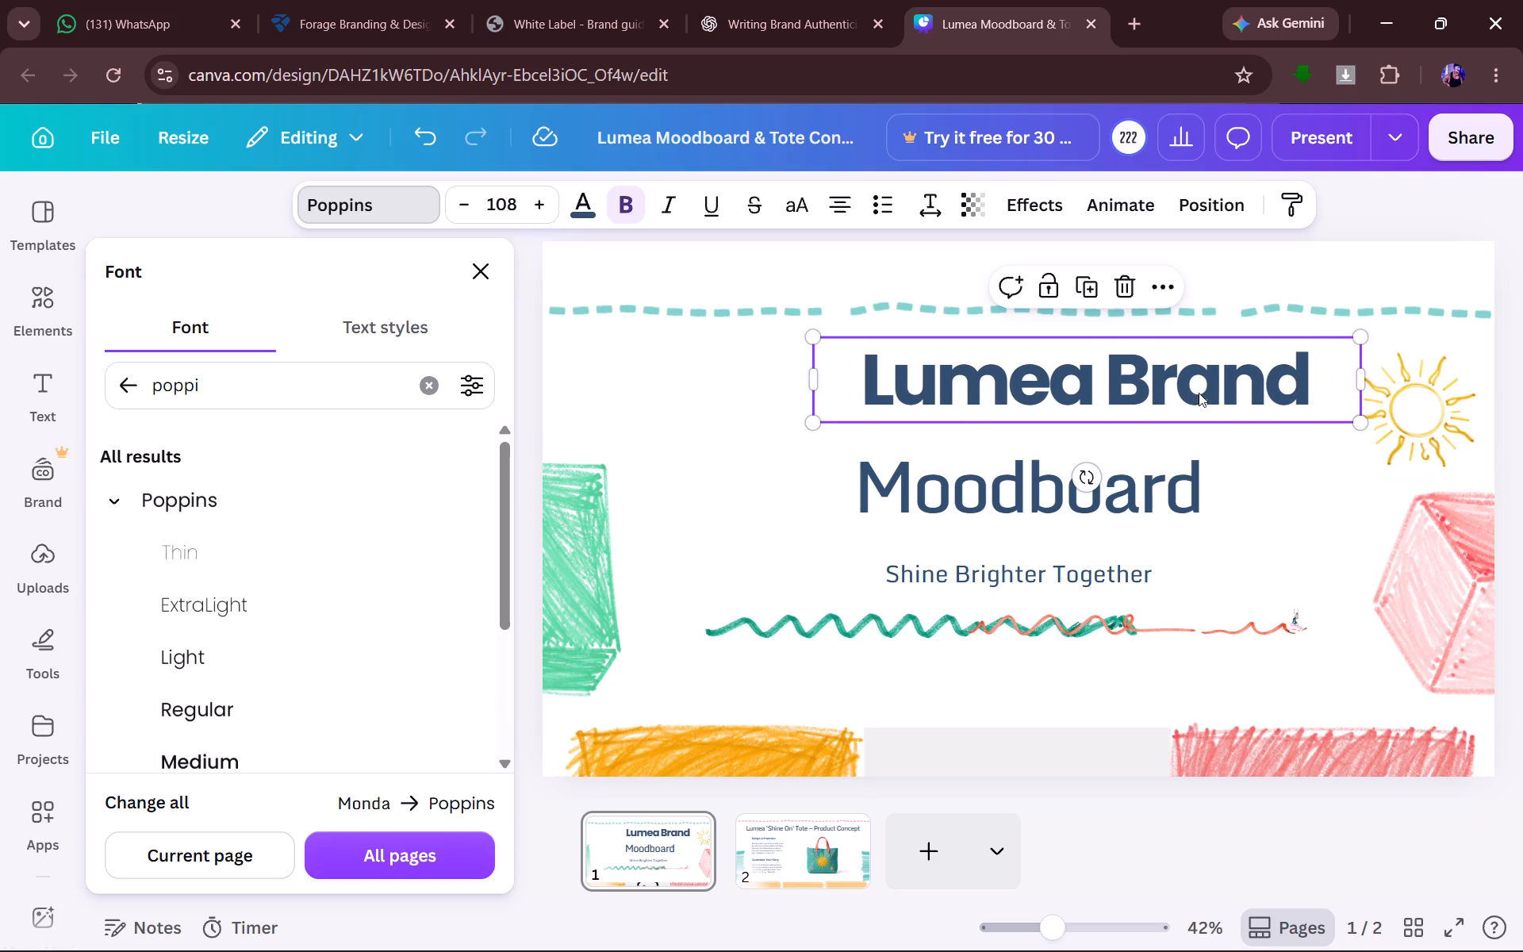
drag(1076, 390, 976, 393)
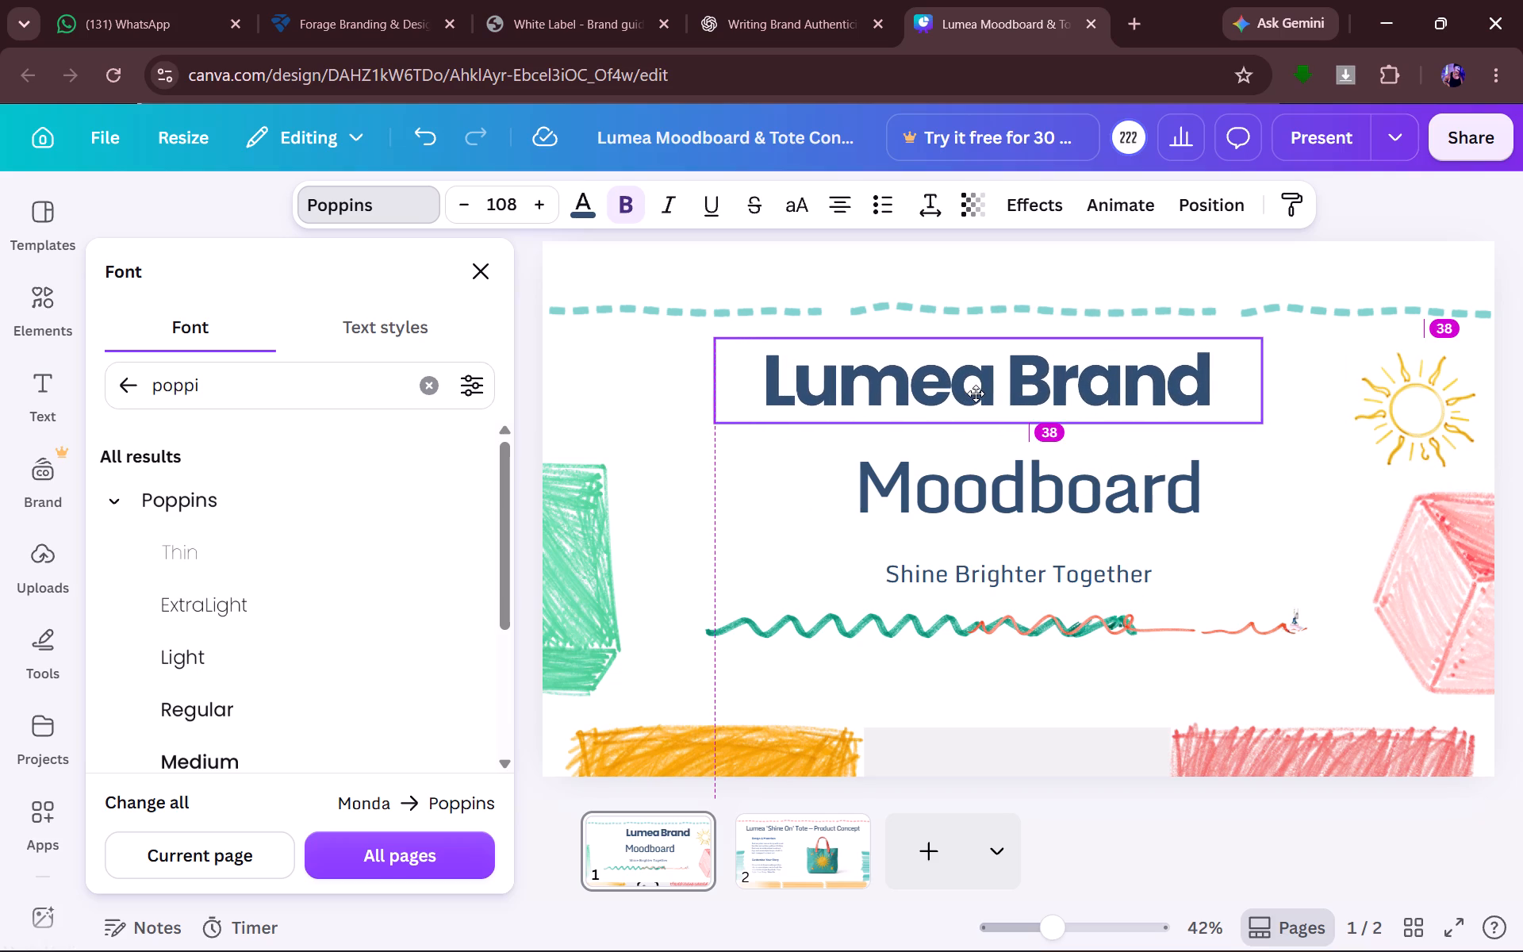
drag(976, 393, 999, 393)
click(1199, 215)
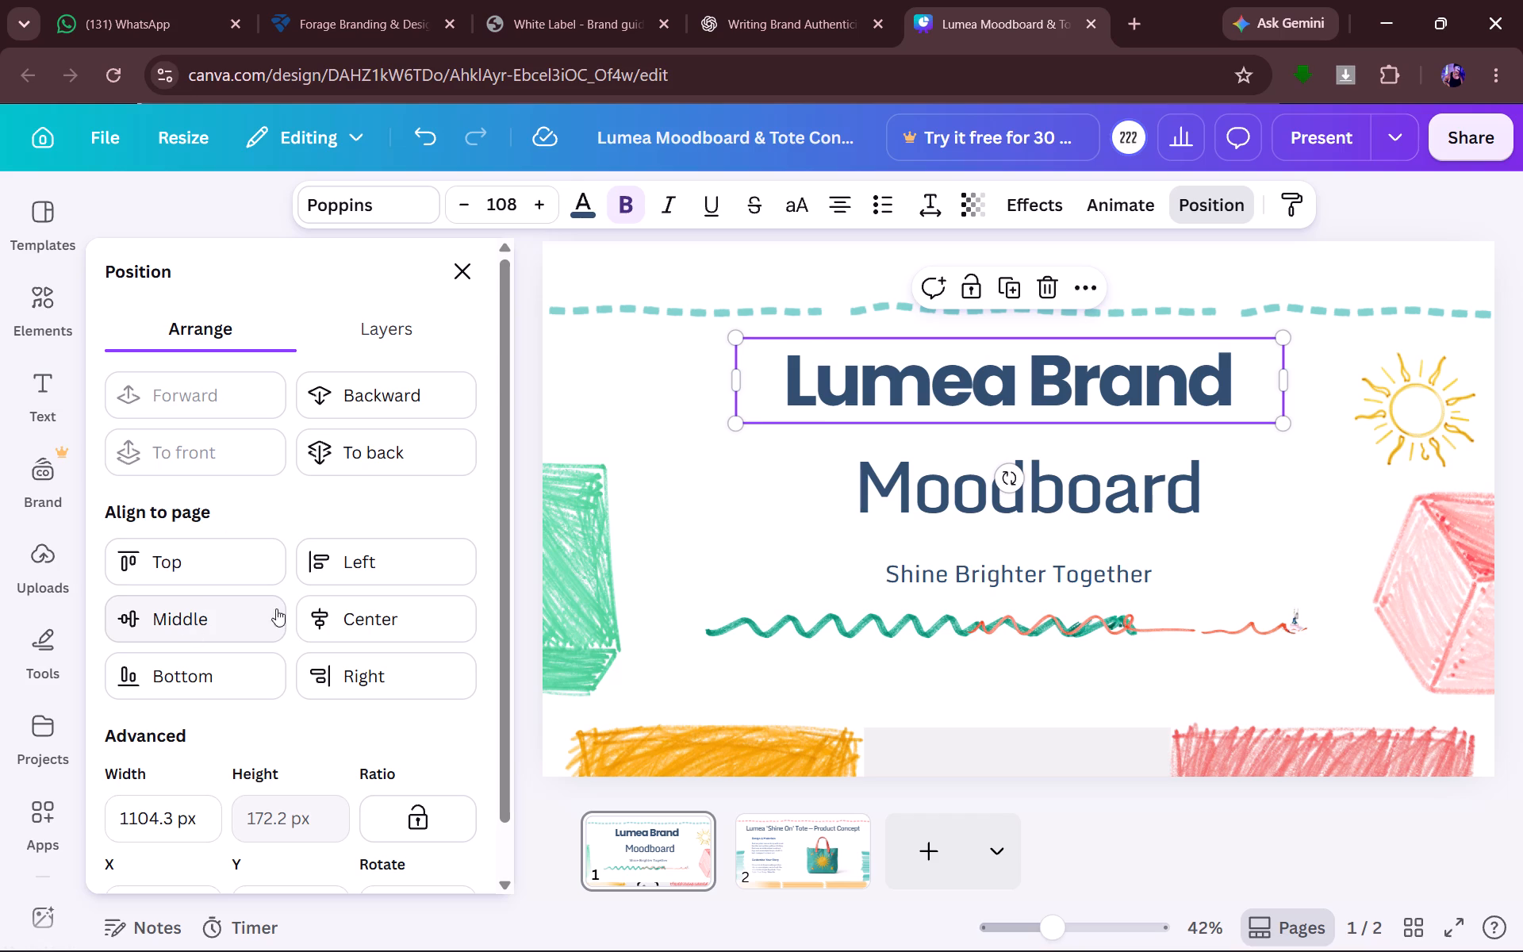
click(344, 624)
click(454, 271)
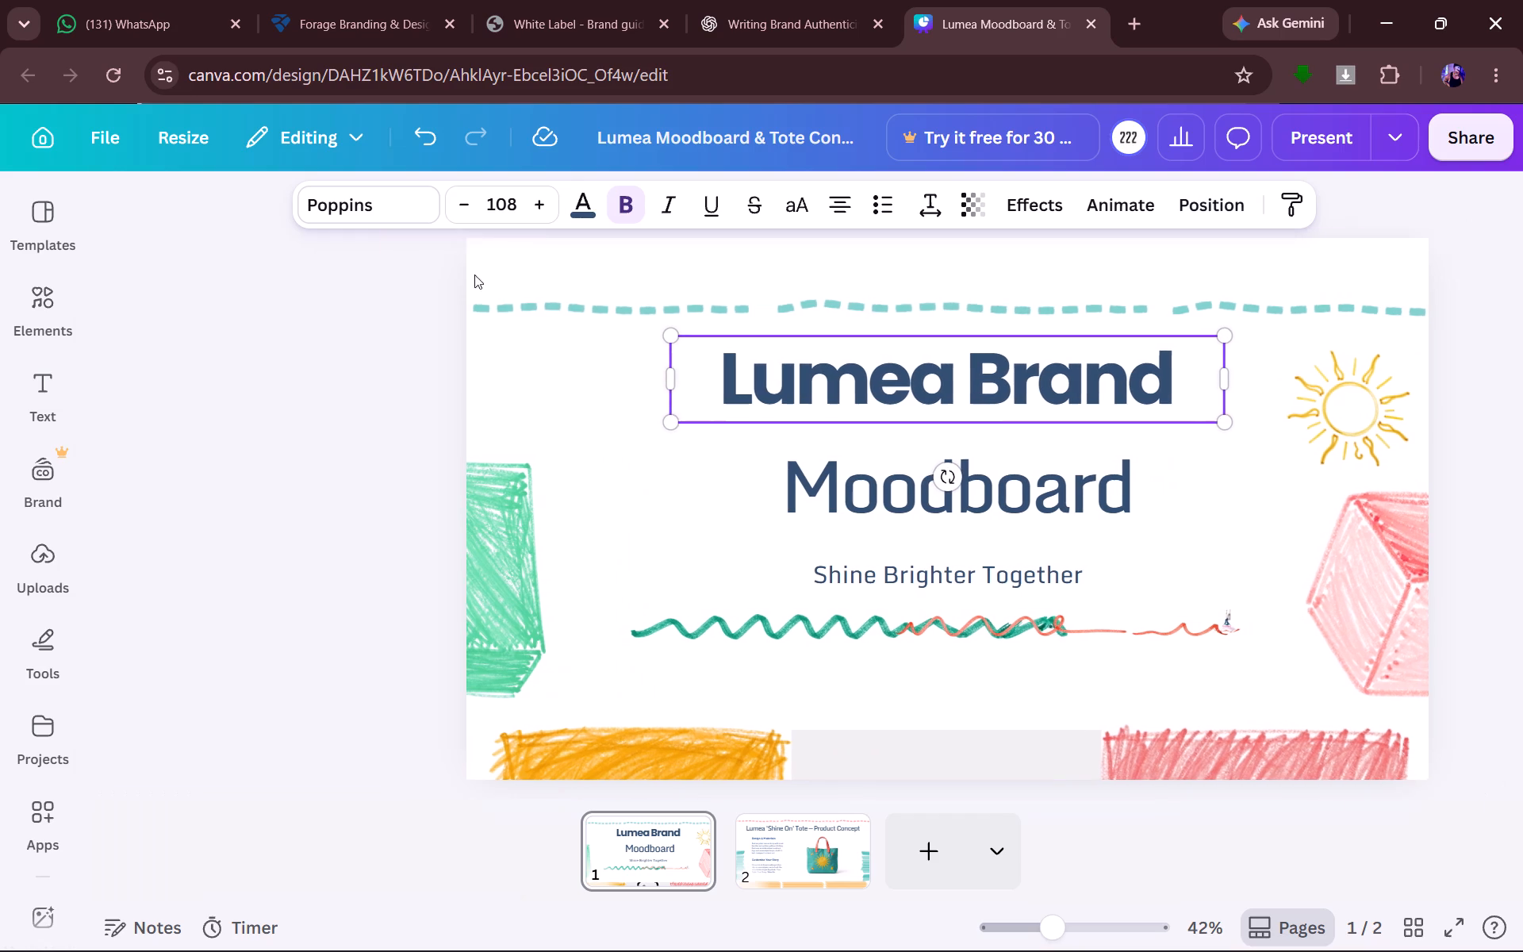
Center the "Moodboard" title line horizontally on the page.
click(784, 457)
click(1182, 209)
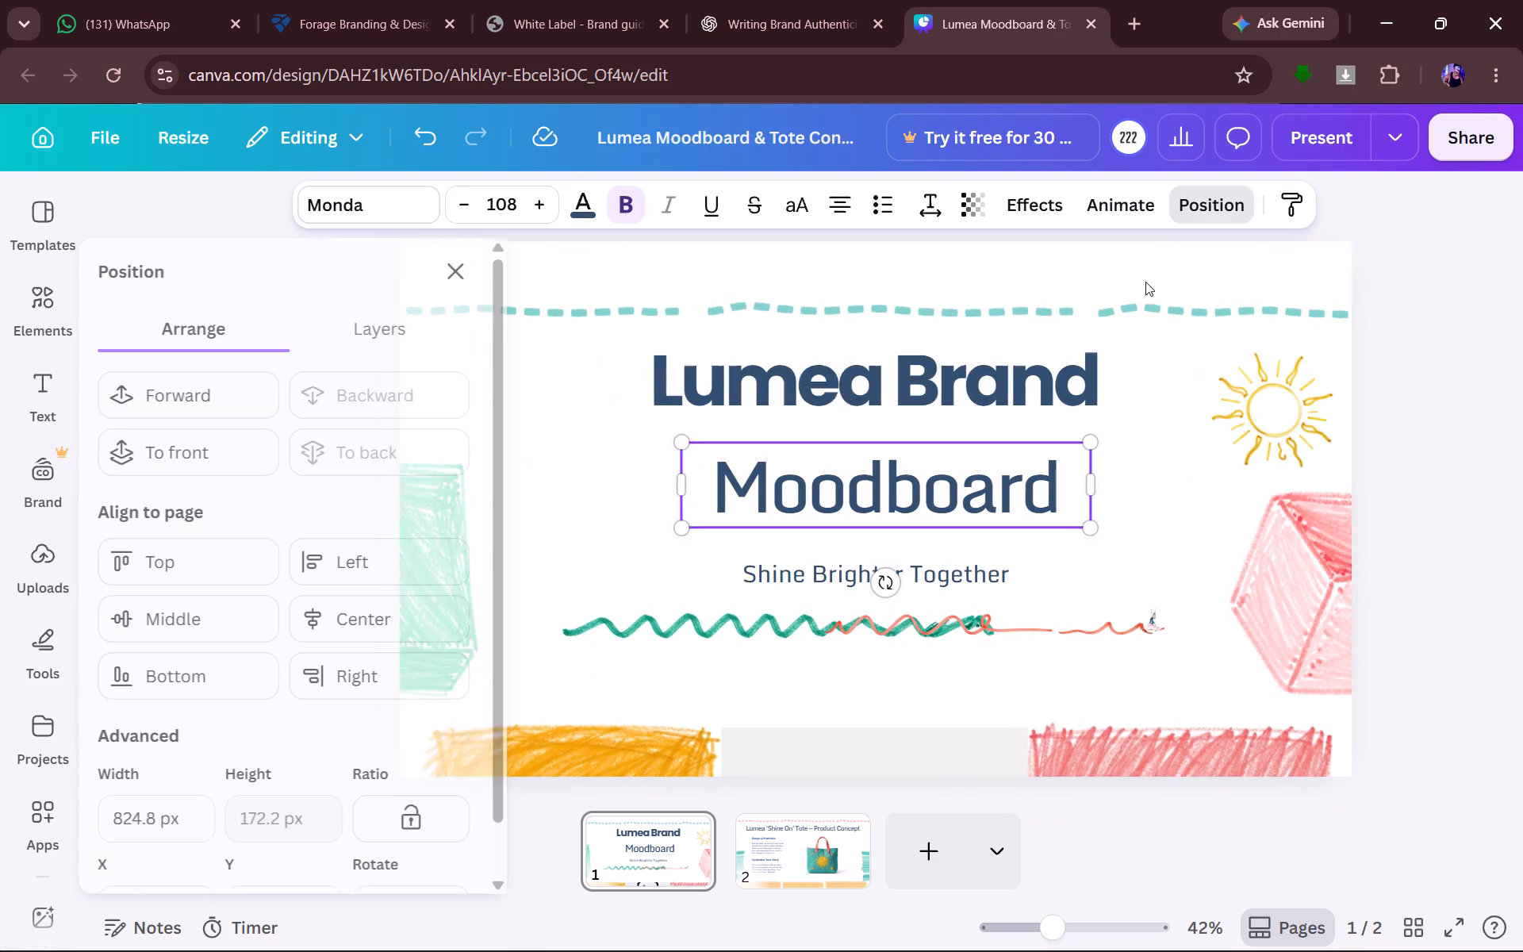
click(364, 626)
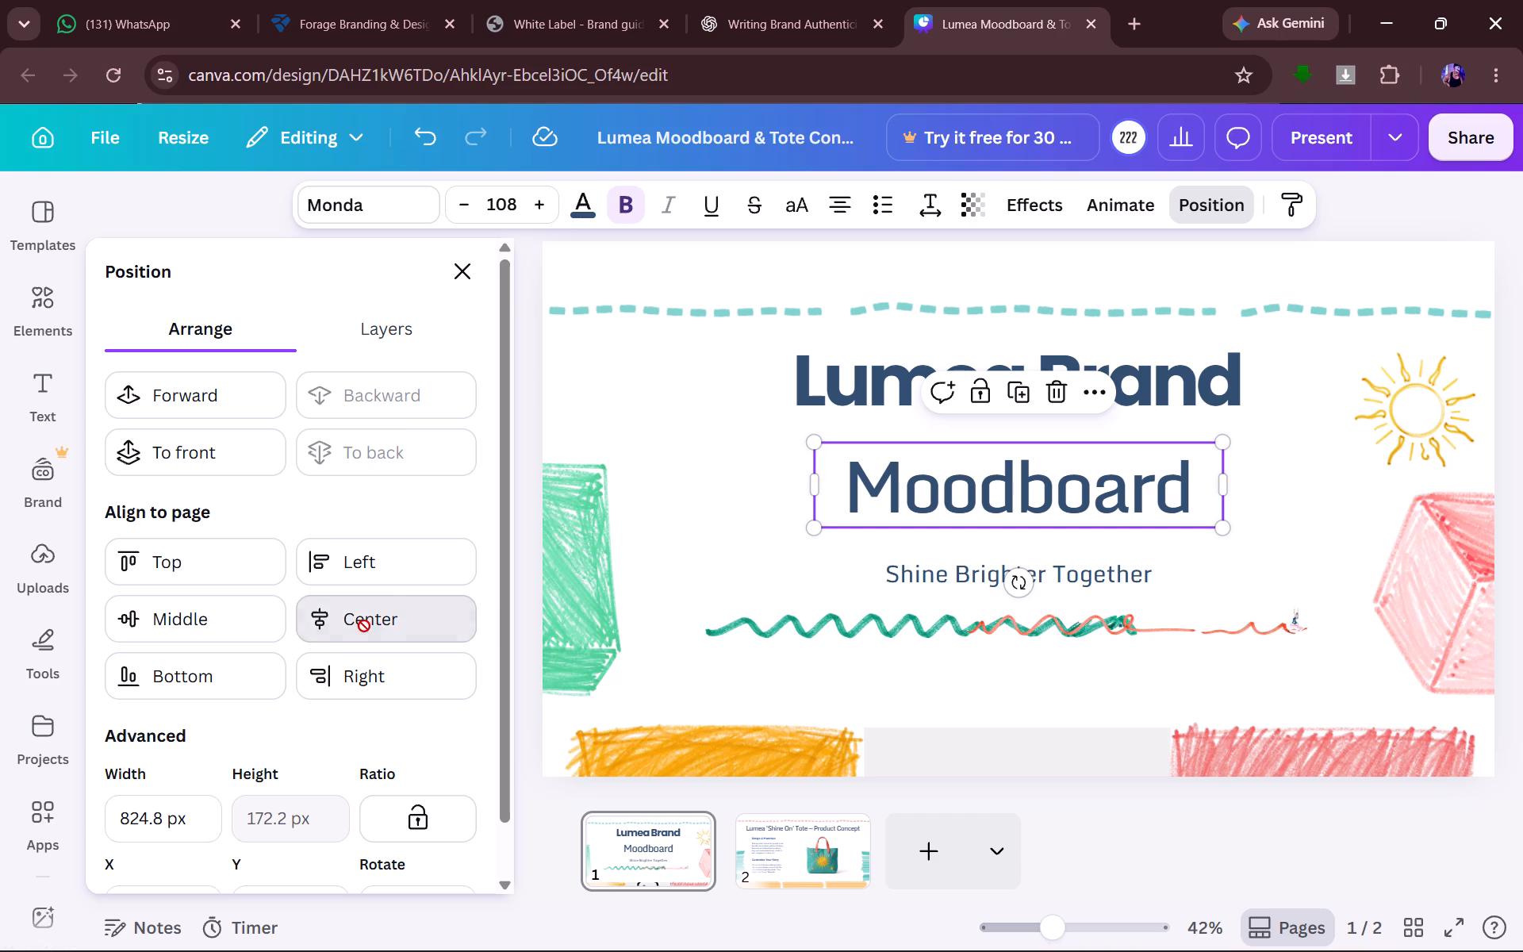
click(462, 281)
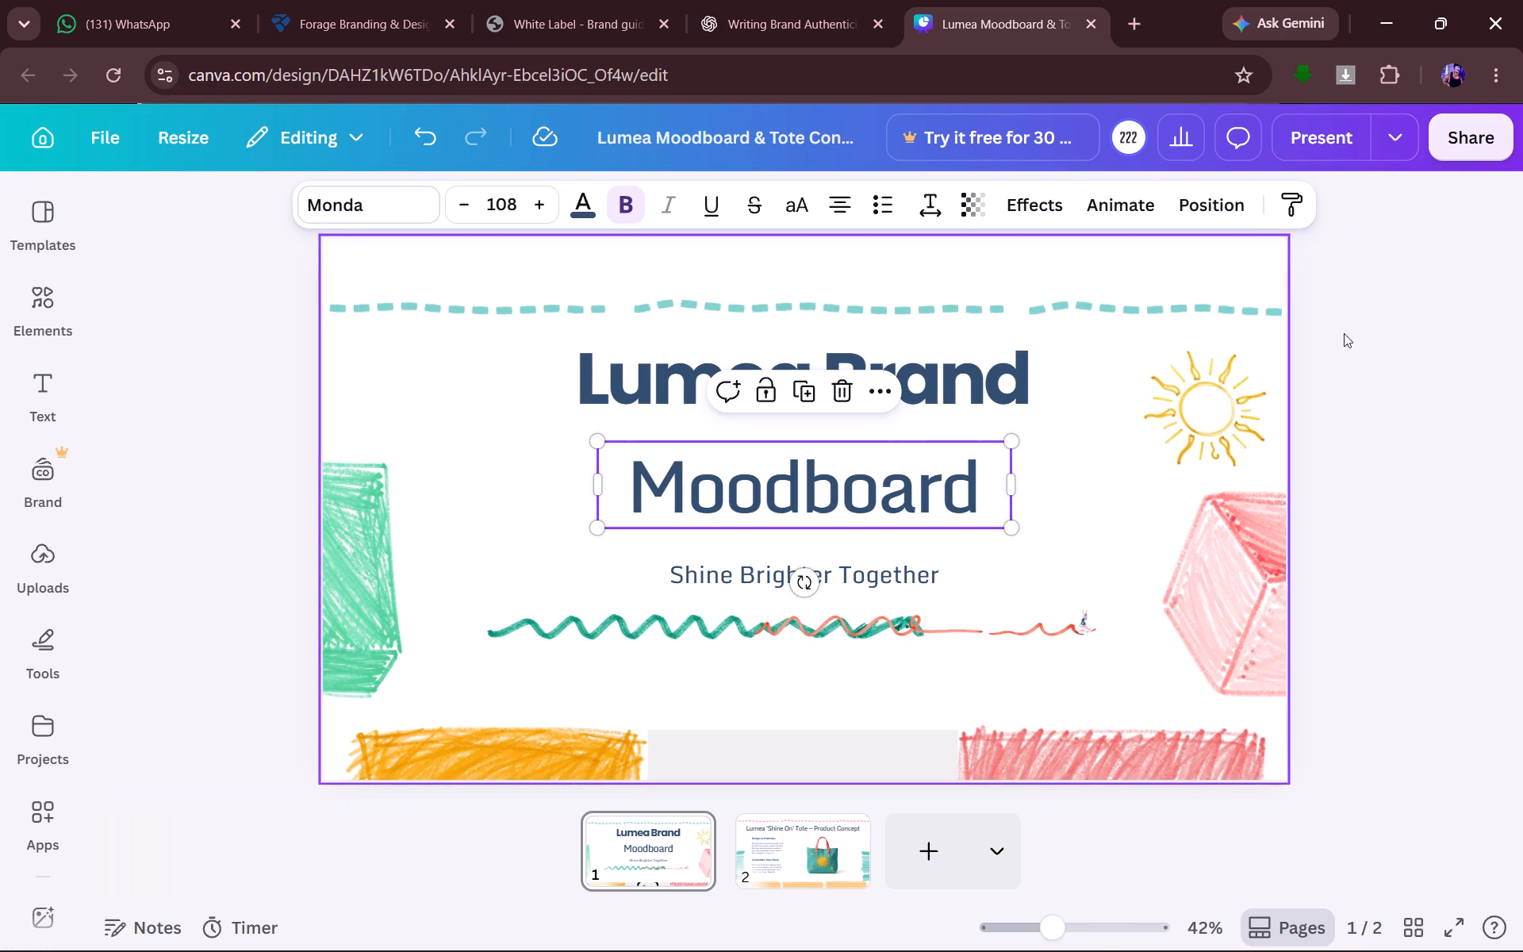
click(1379, 469)
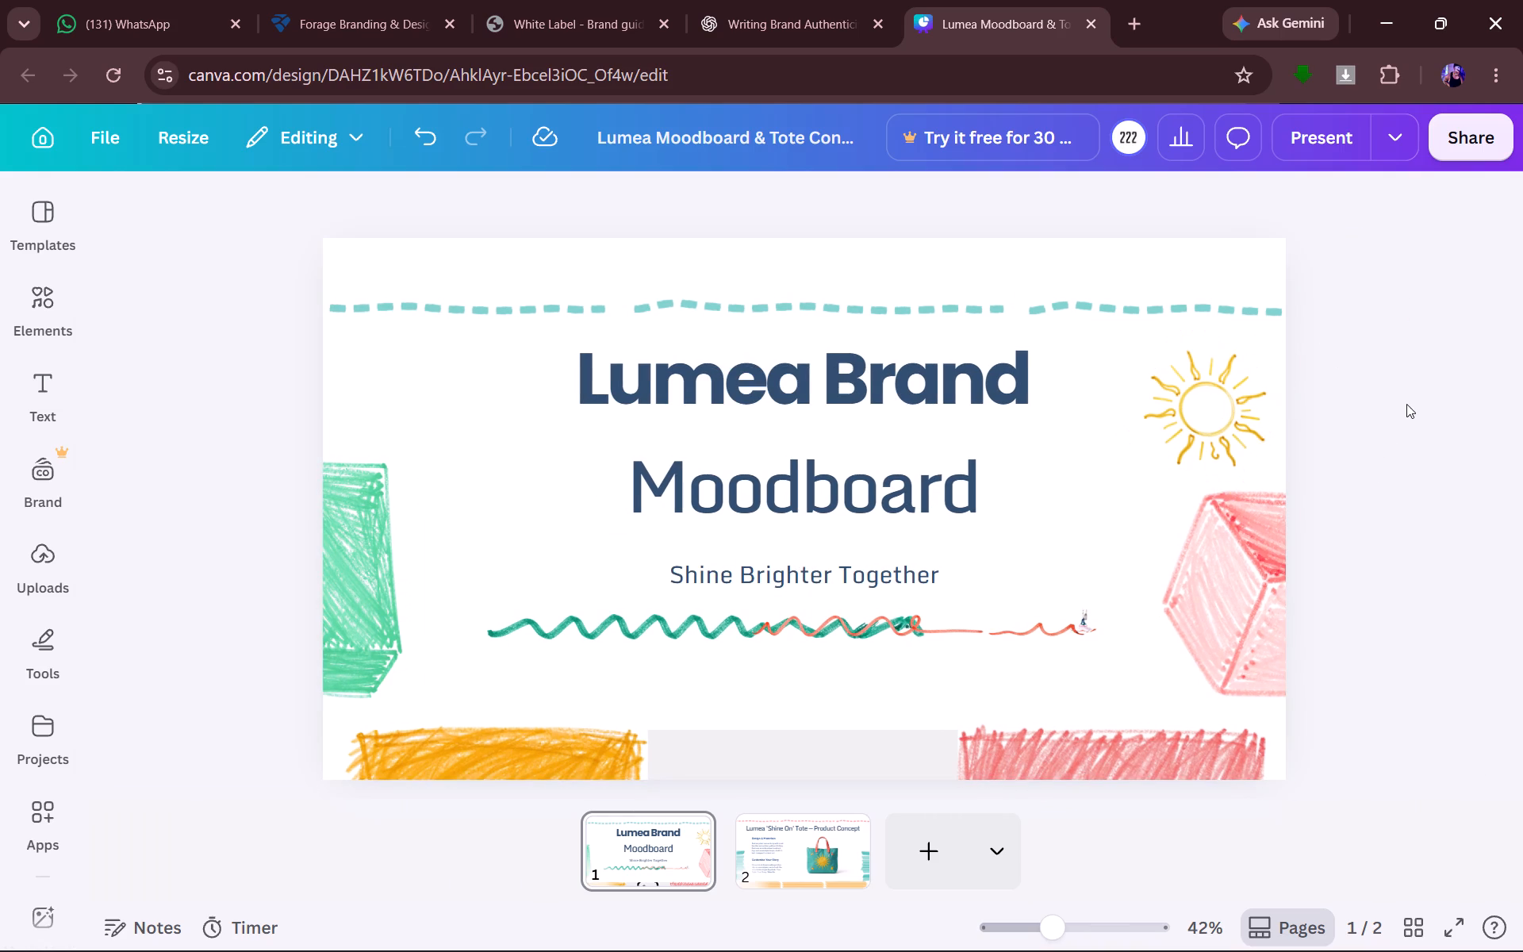
Recolor the two outer segments of the dashed line above the title to Fresh Green, #58D09C.
click(1159, 301)
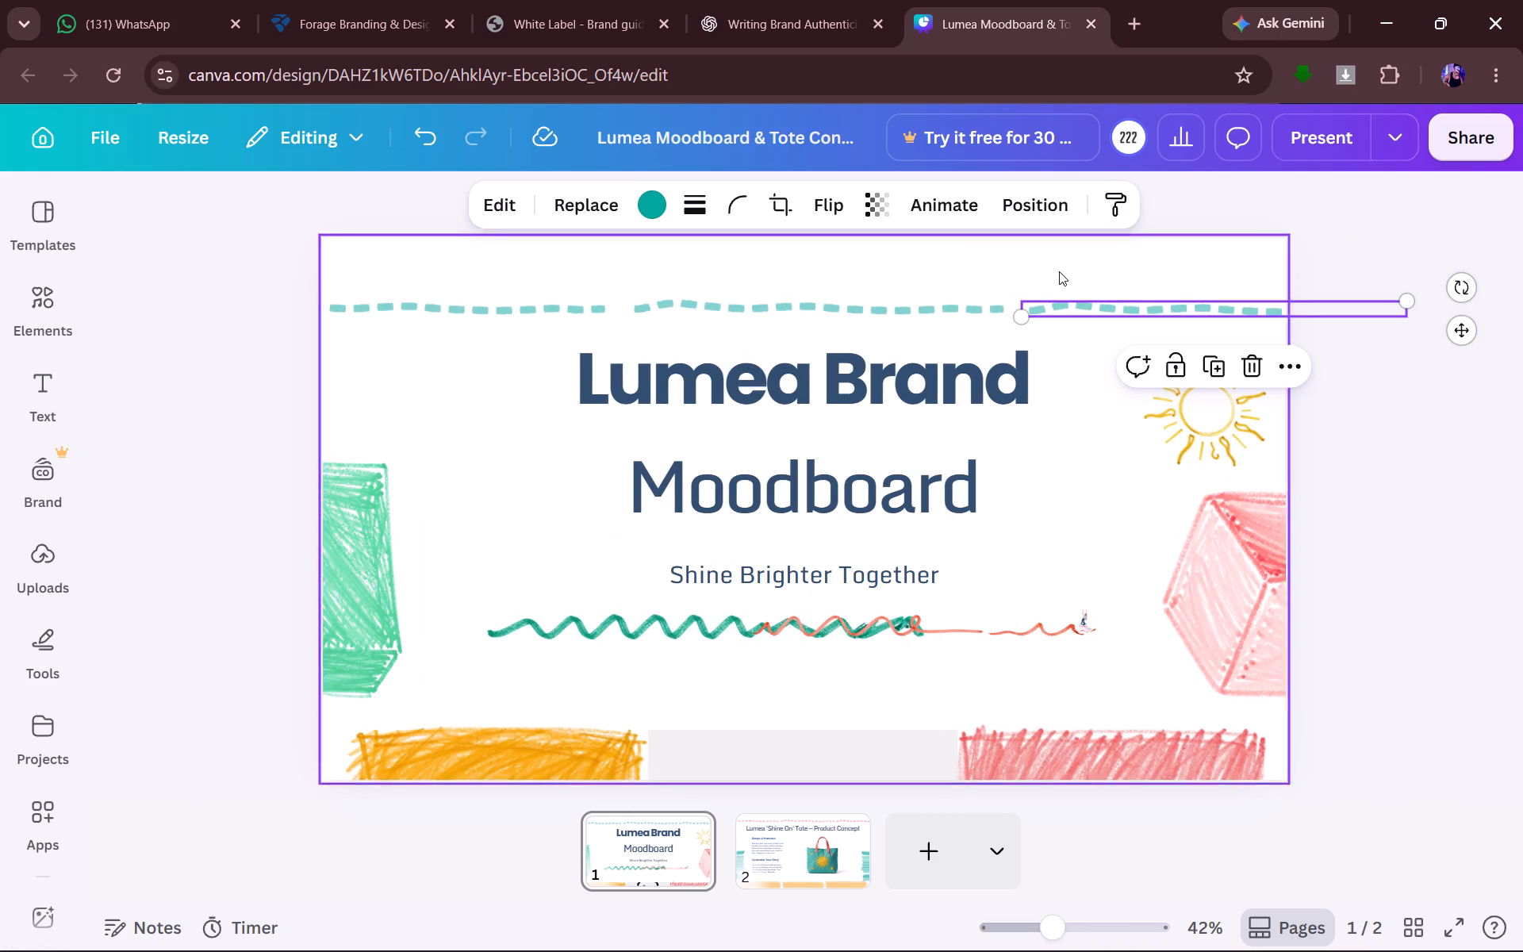
click(638, 209)
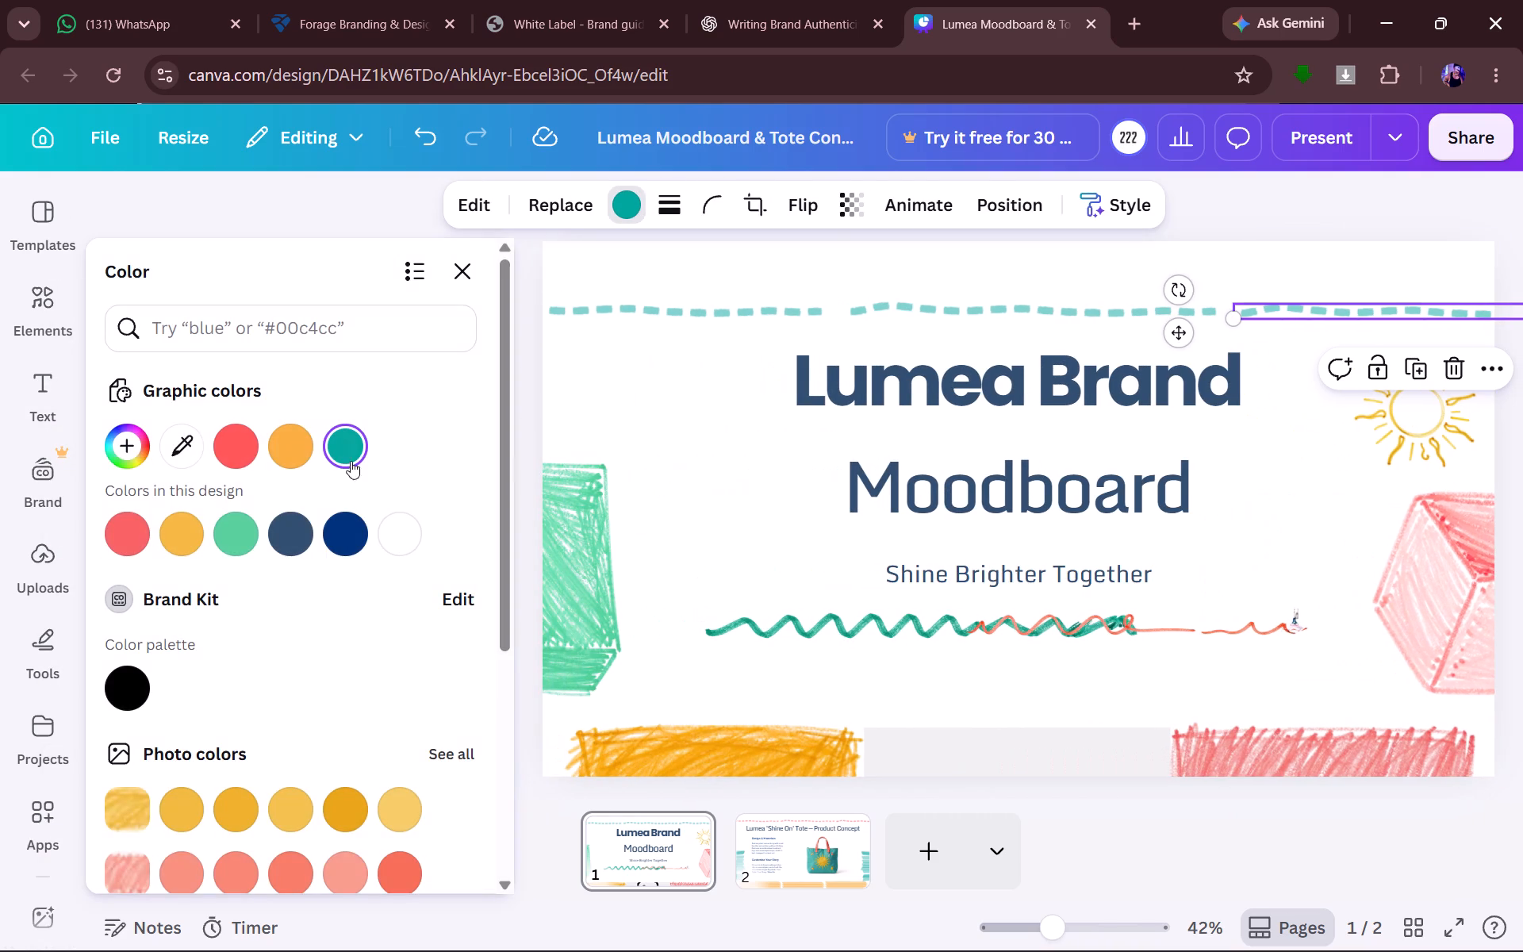
click(237, 538)
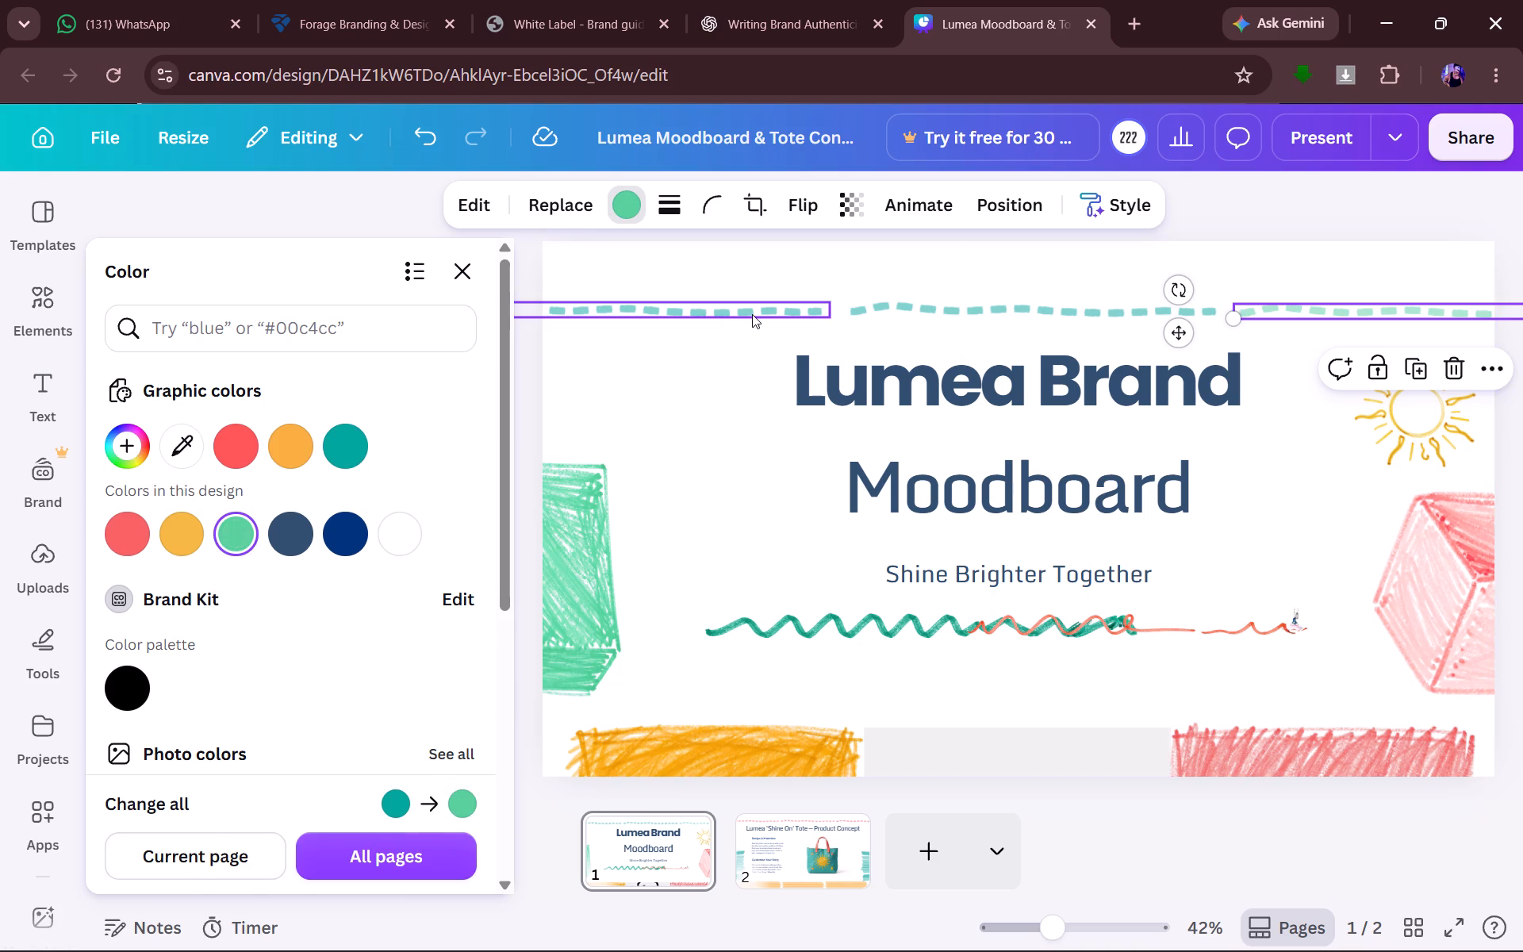
click(752, 314)
click(227, 540)
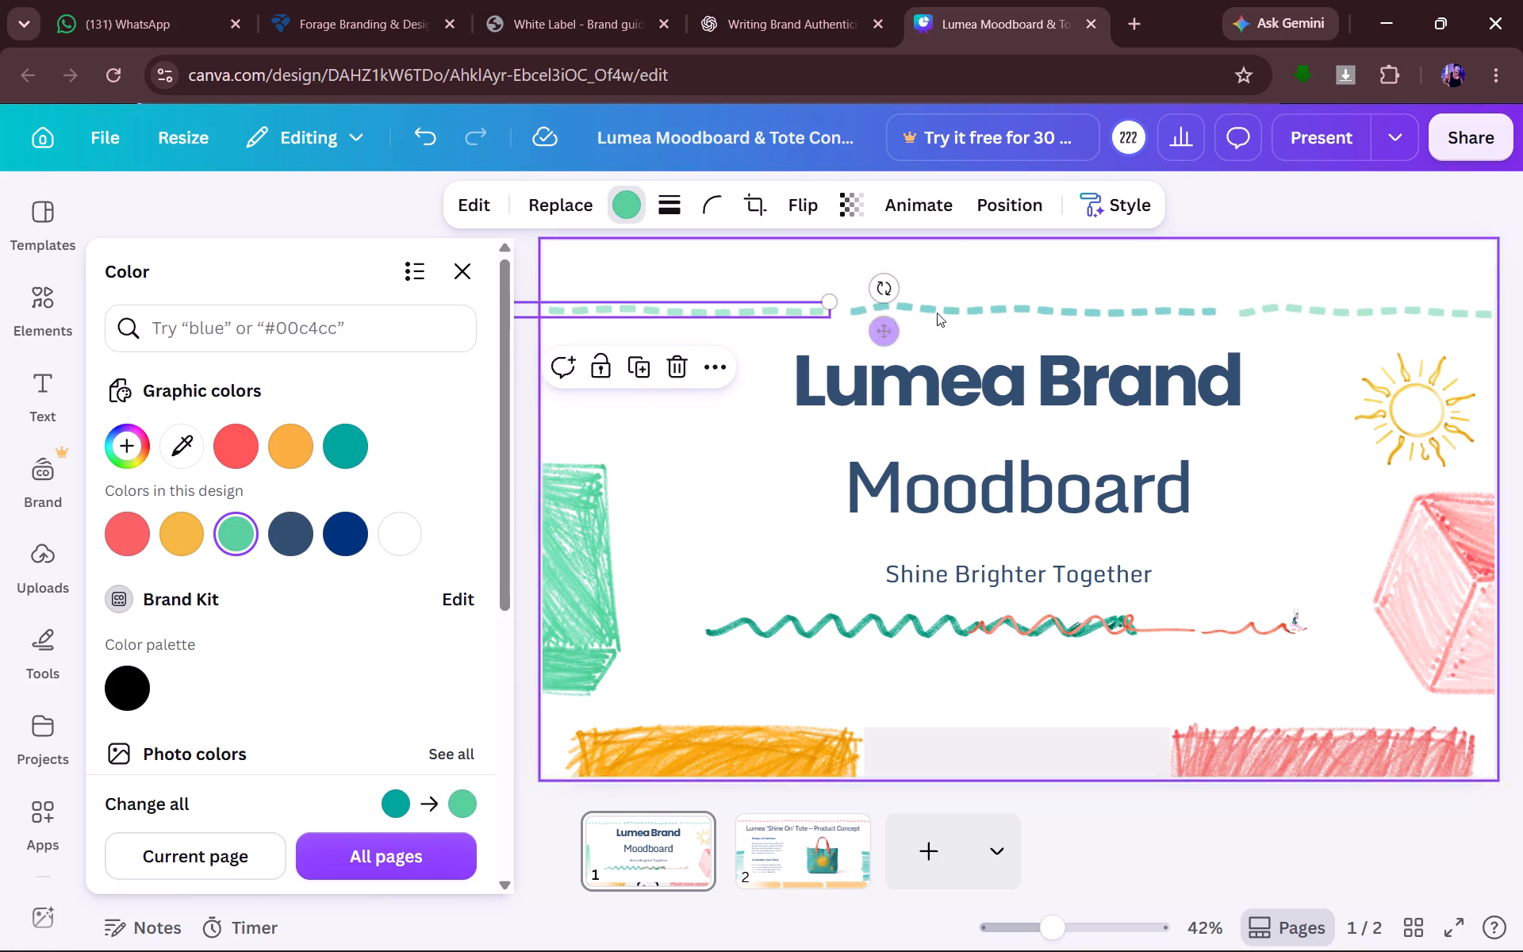
Recolor the middle segment of the dashed line above the title to Coral Accent, #F76363.
click(972, 299)
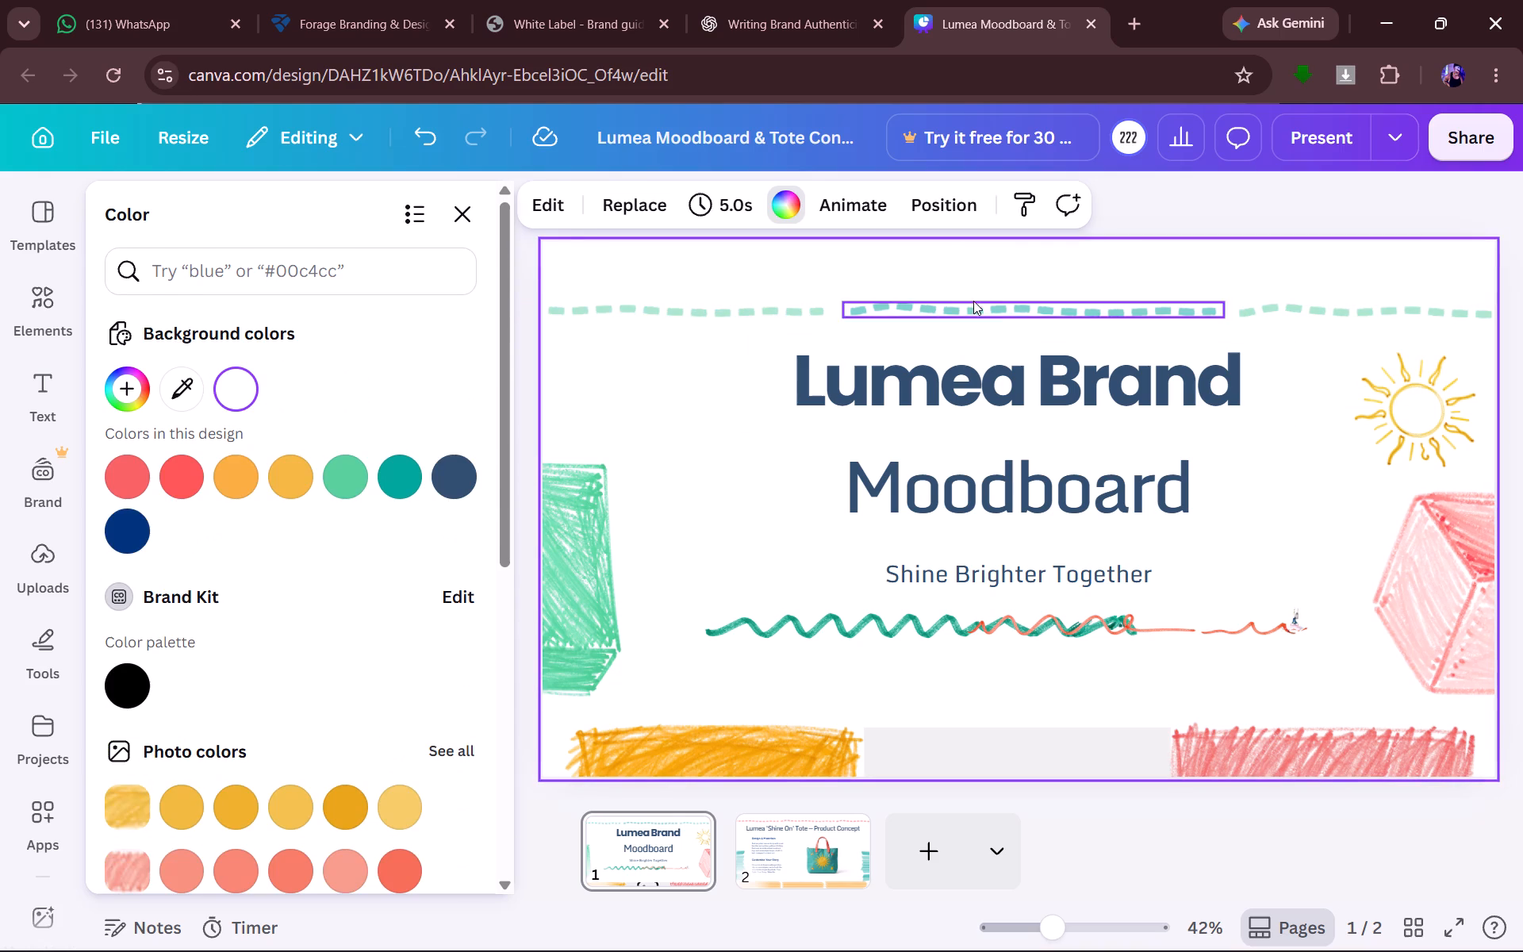
click(1050, 317)
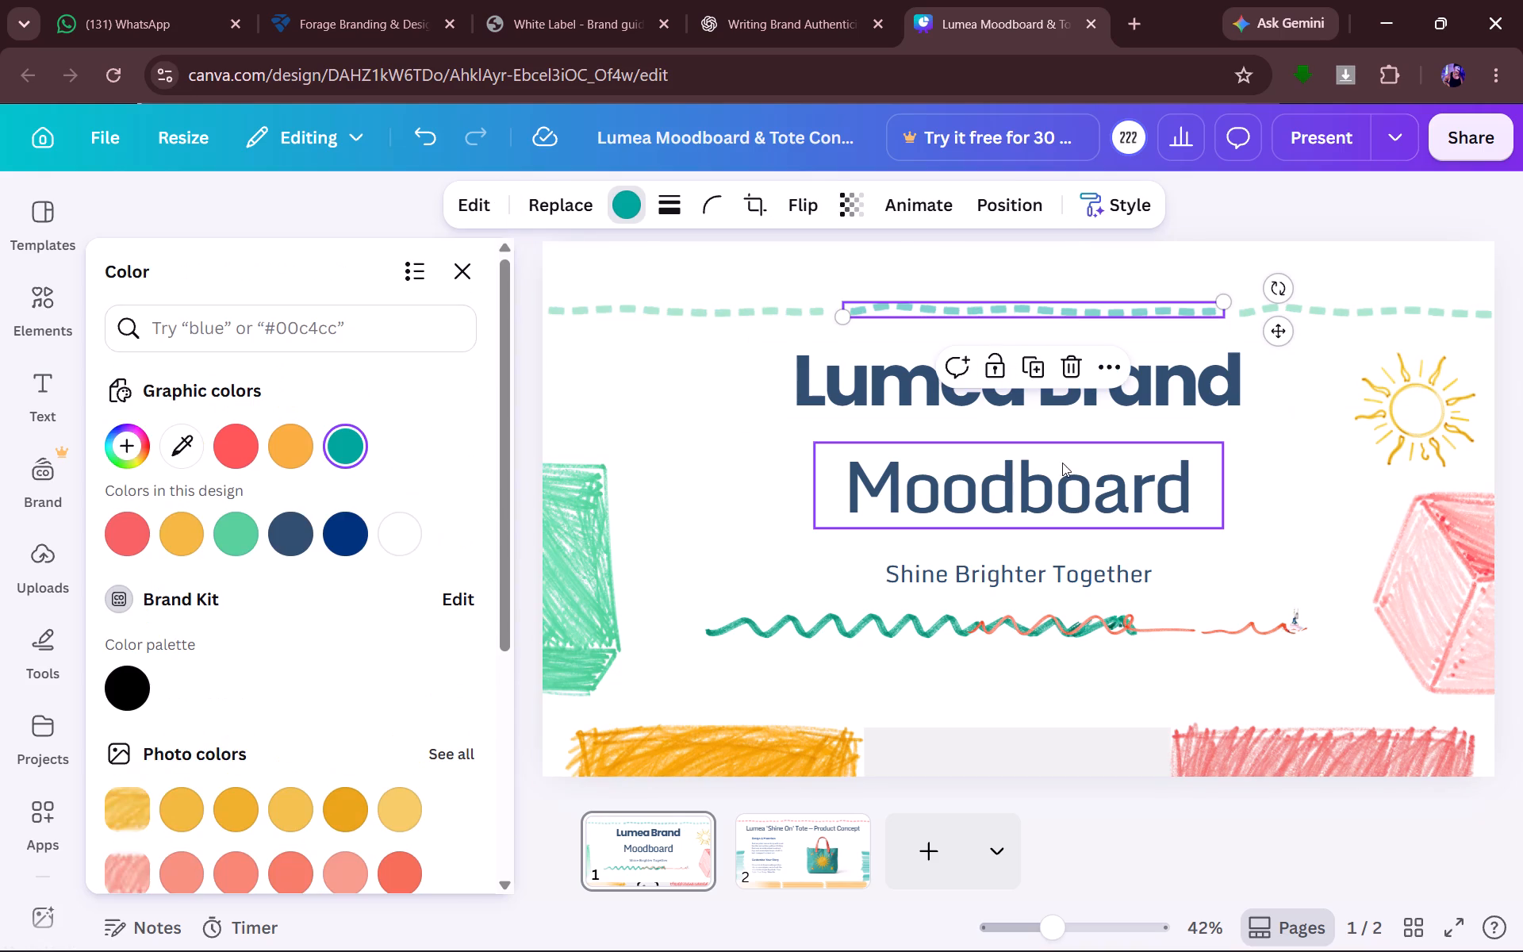
click(118, 547)
click(466, 270)
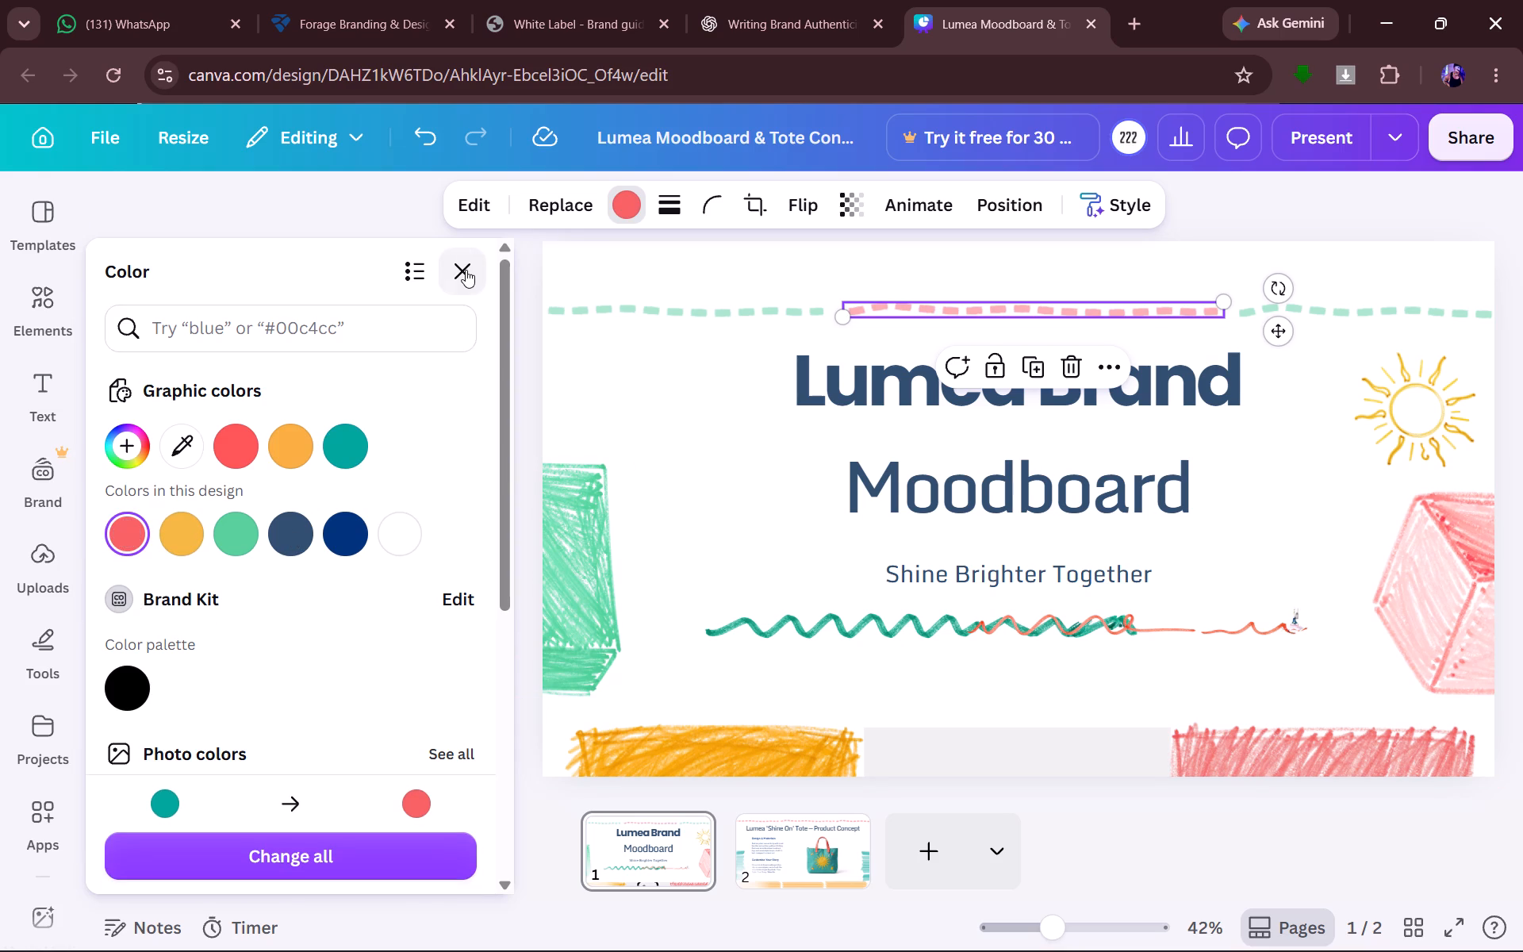
click(1371, 467)
scroll(1371, 467, up, 1)
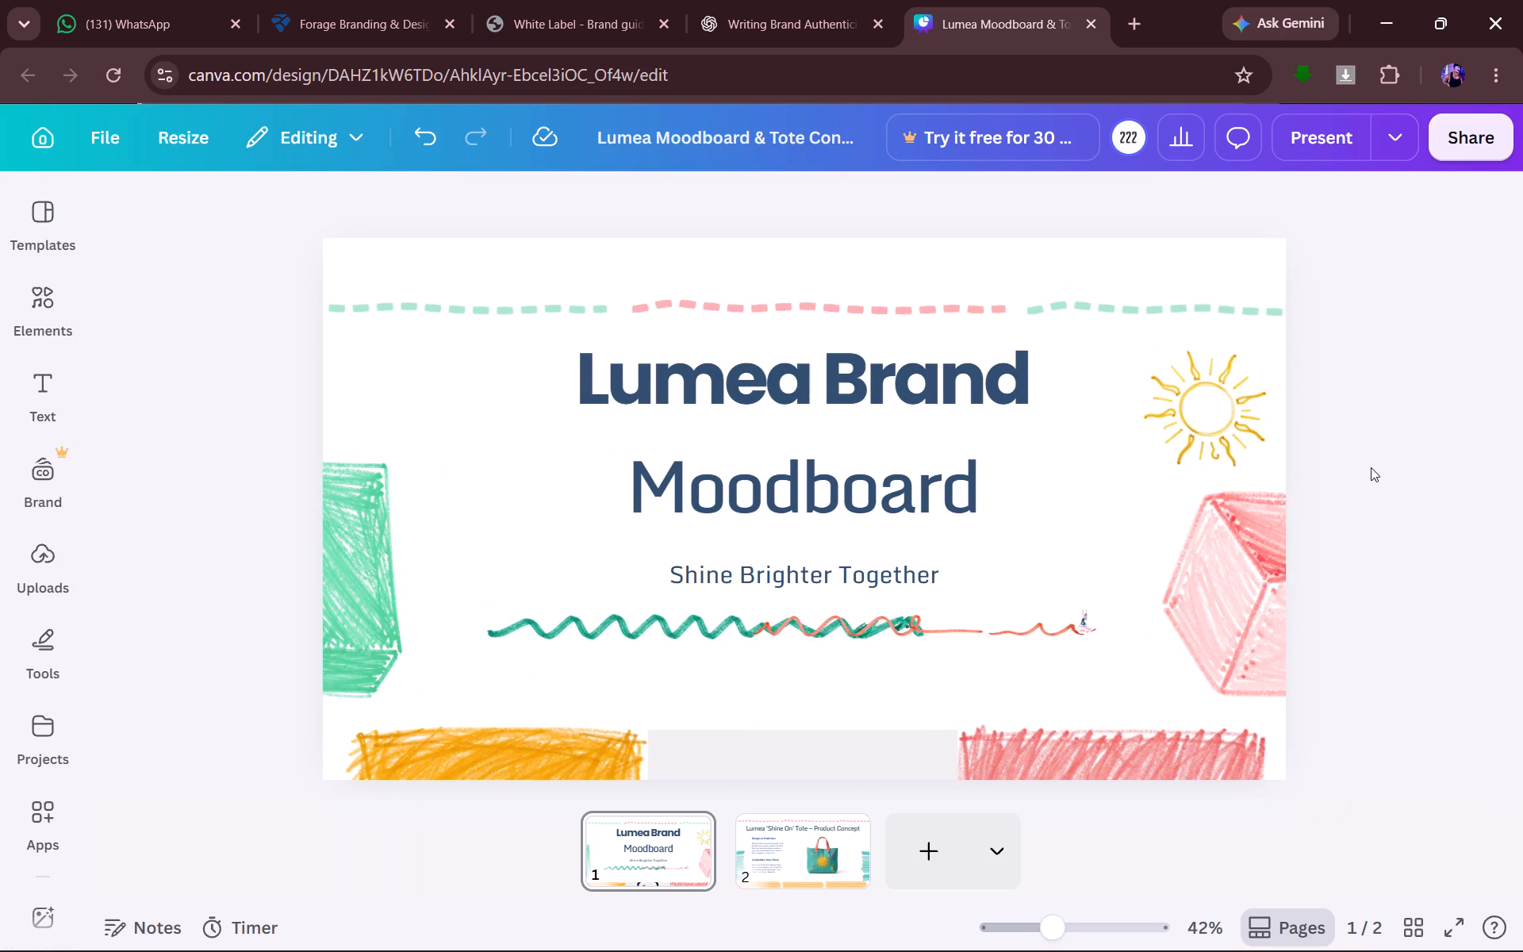
Change the font of the "Moodboard" title line to Montserrat, checking the secondary headline font in the Lumea brand guidelines.
scroll(1411, 463, up, 1)
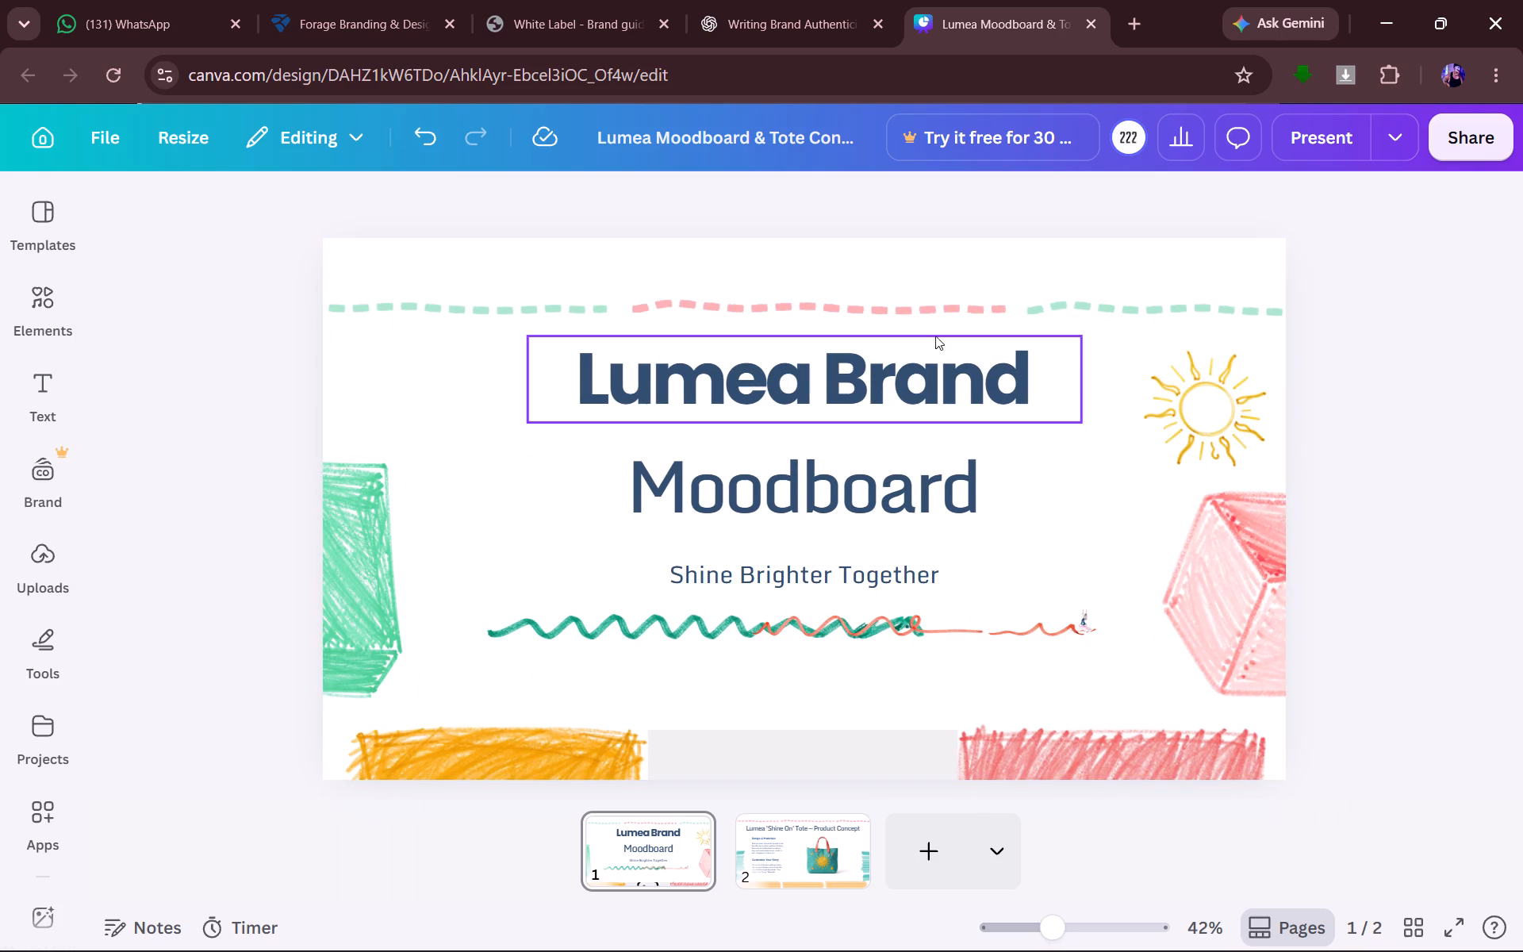
click(894, 490)
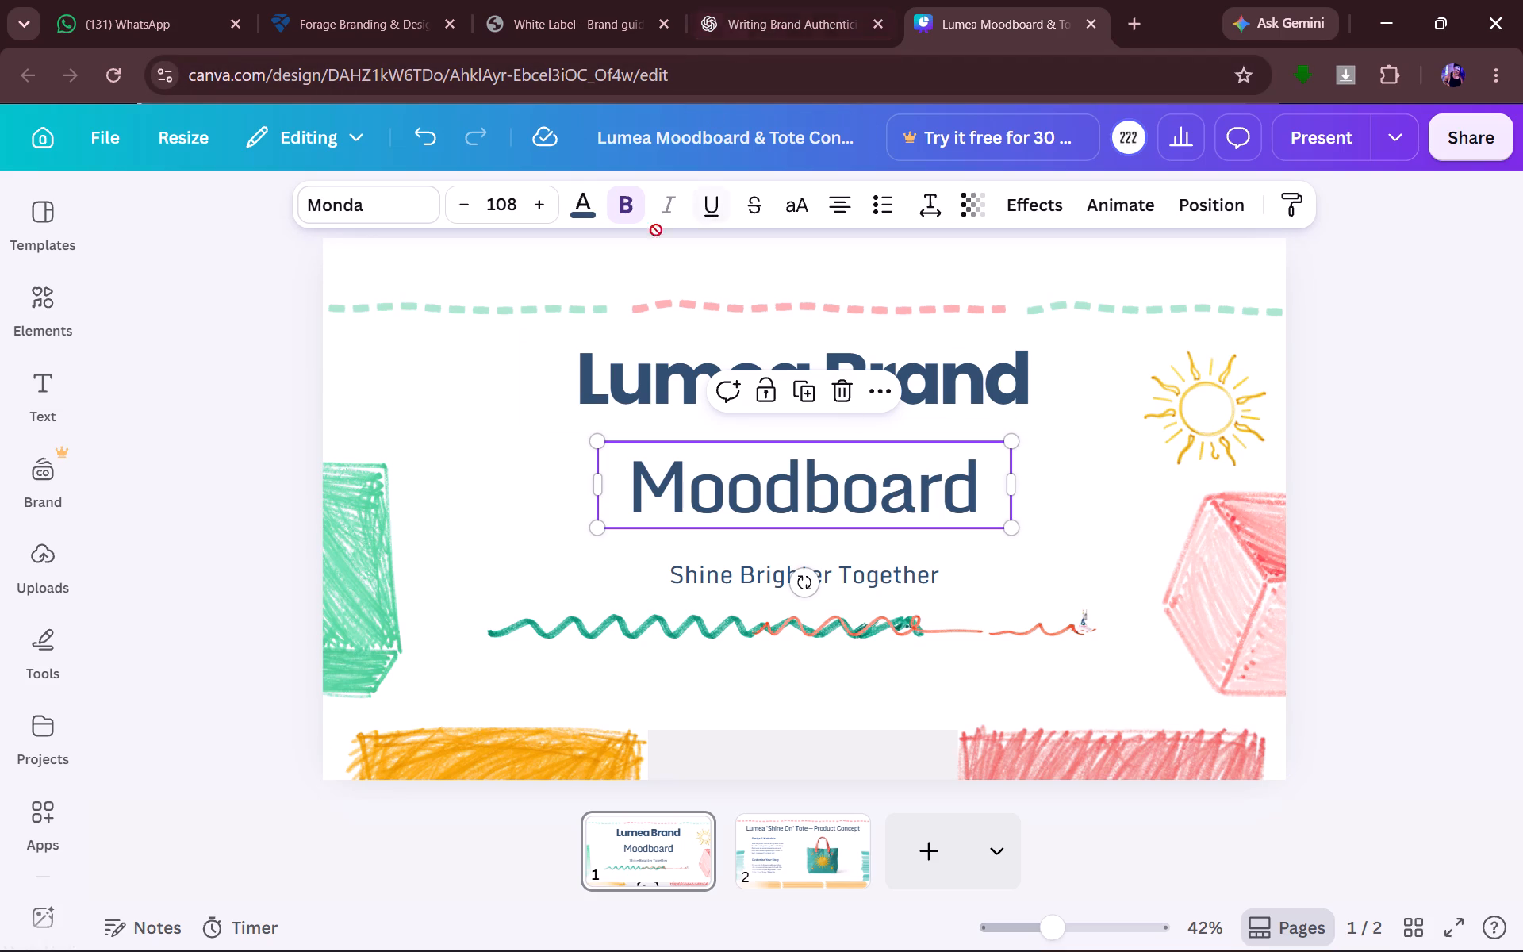
click(352, 212)
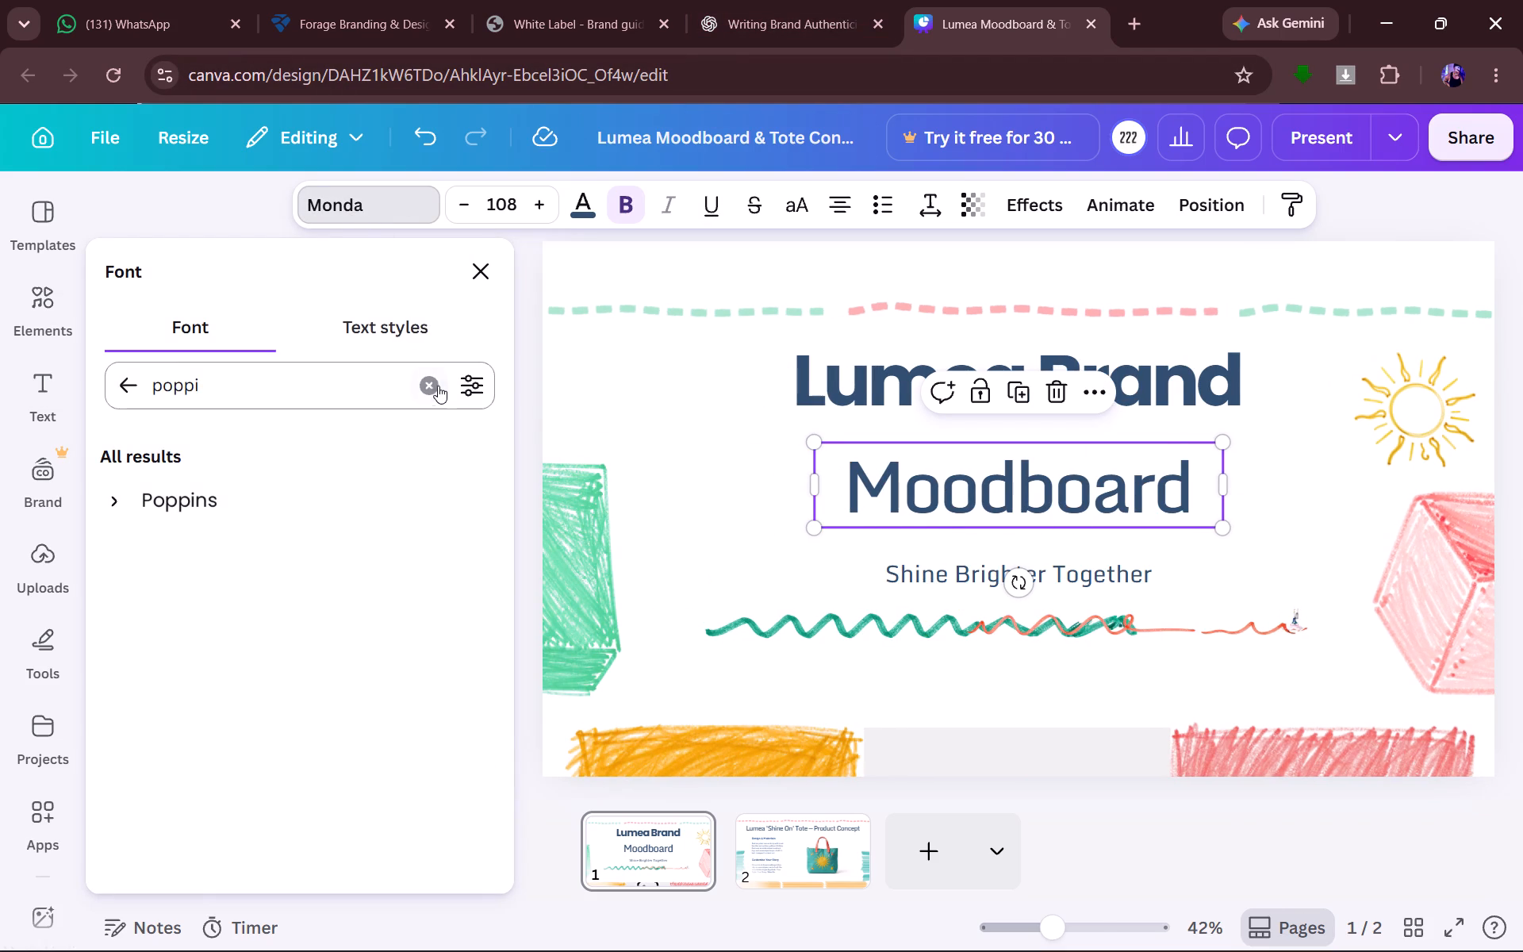
click(437, 389)
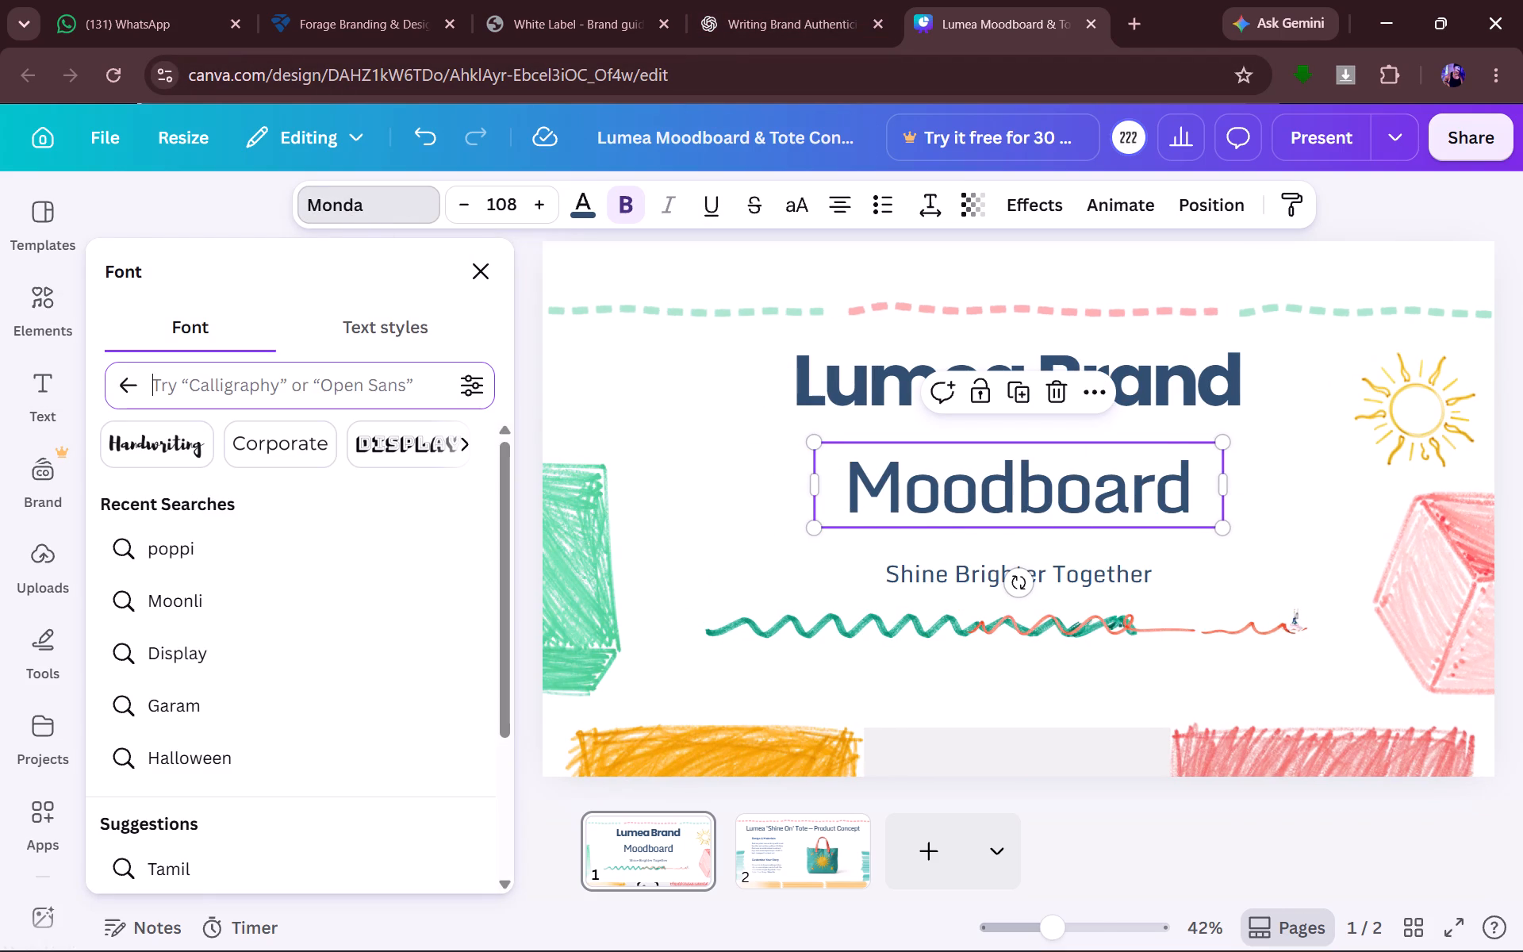
text(mo)
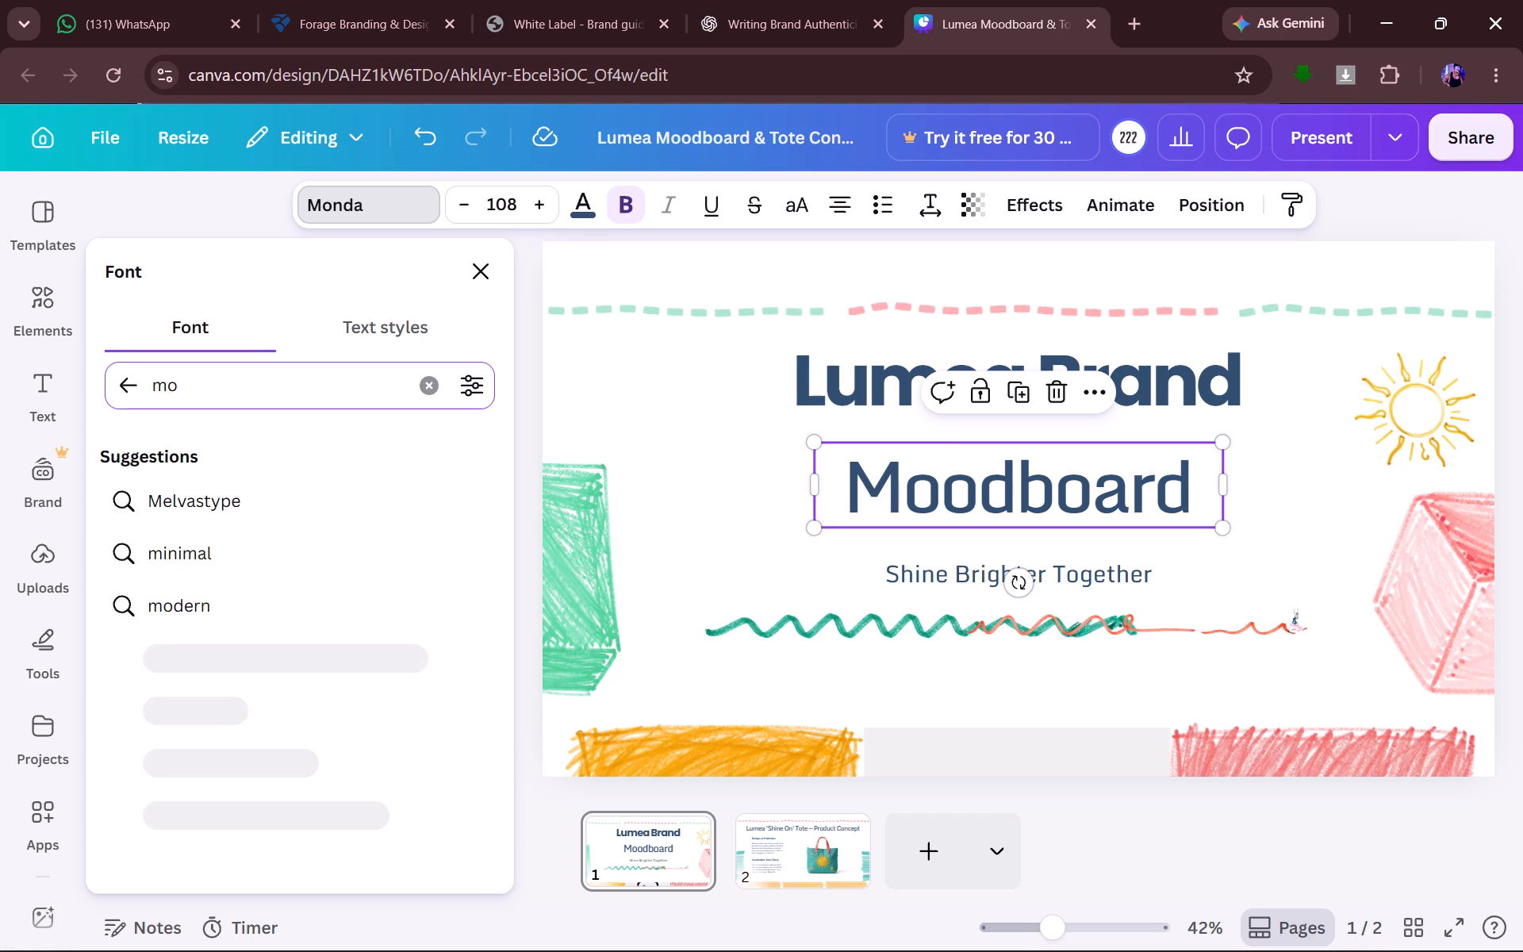
key(n)
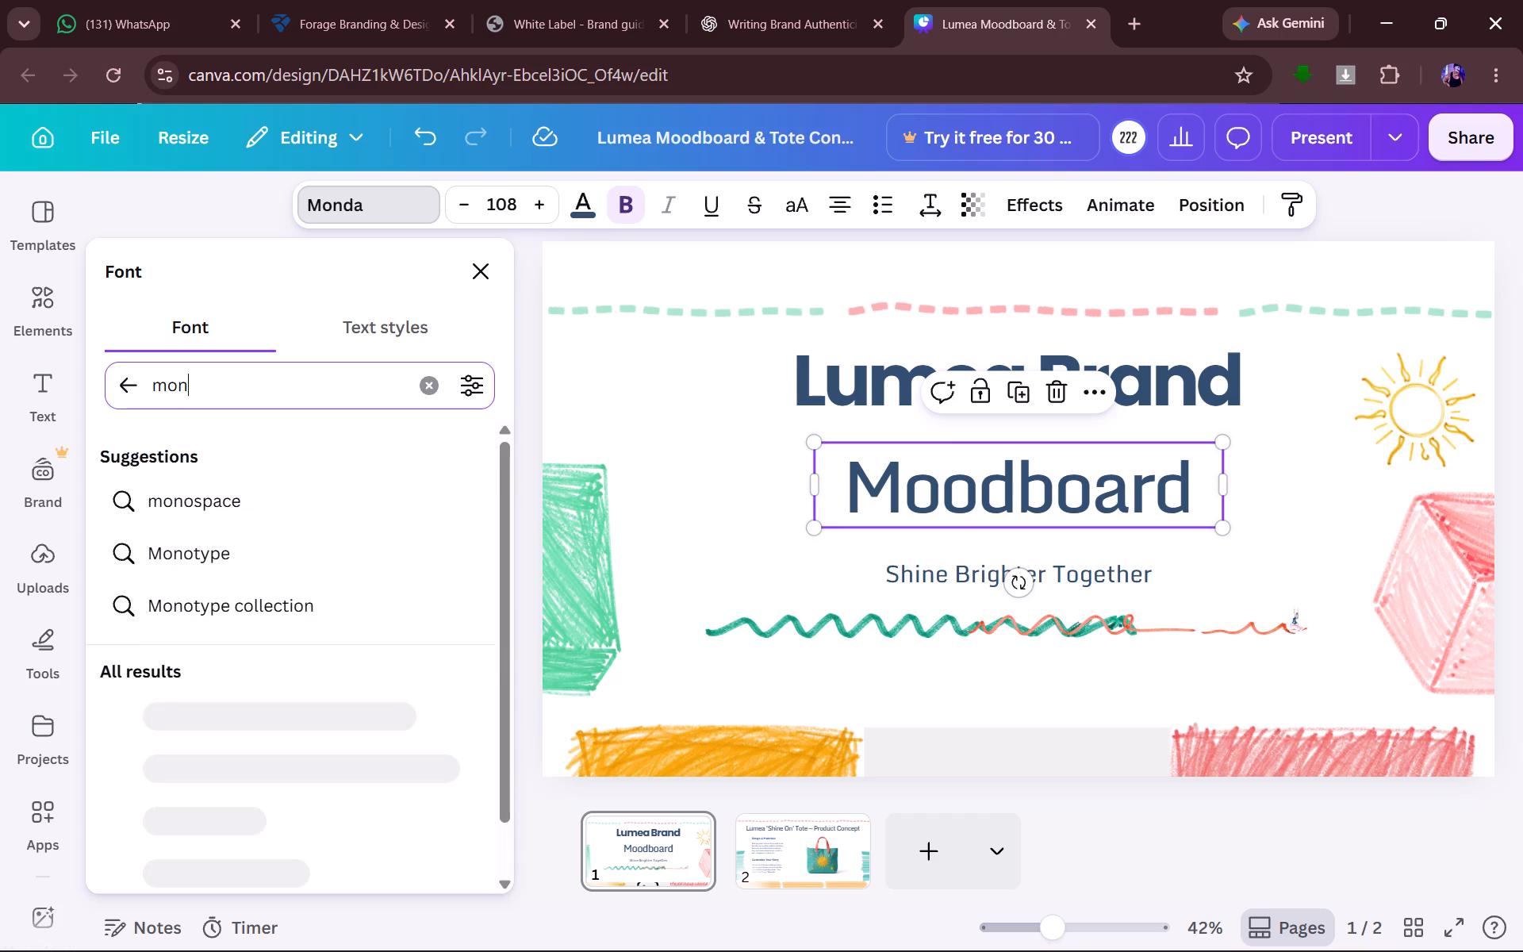
key(s)
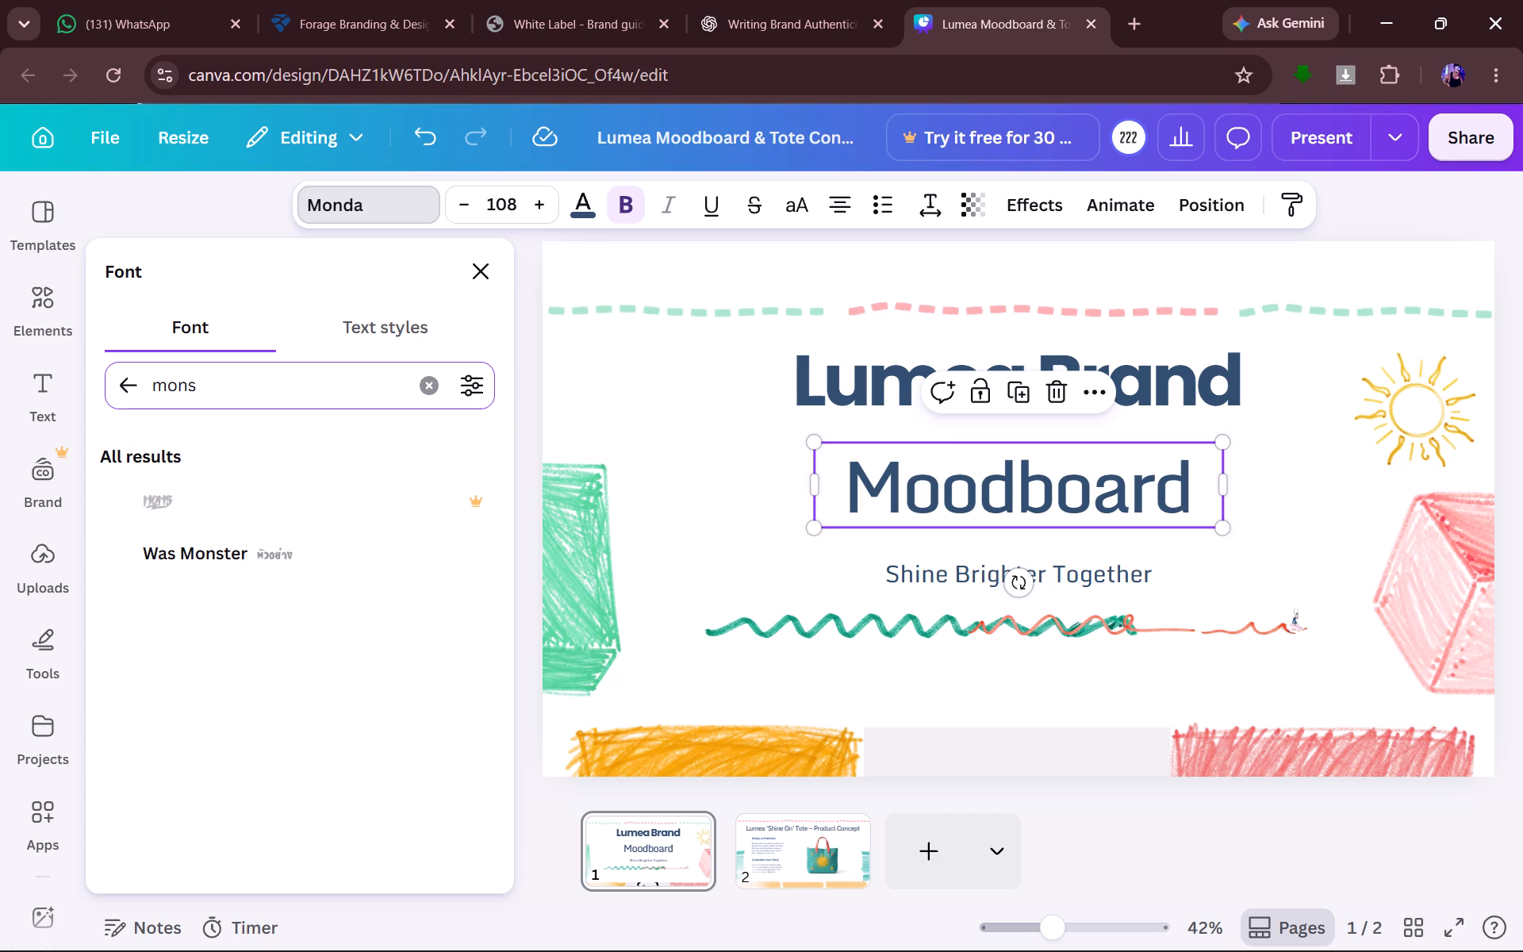
key(e)
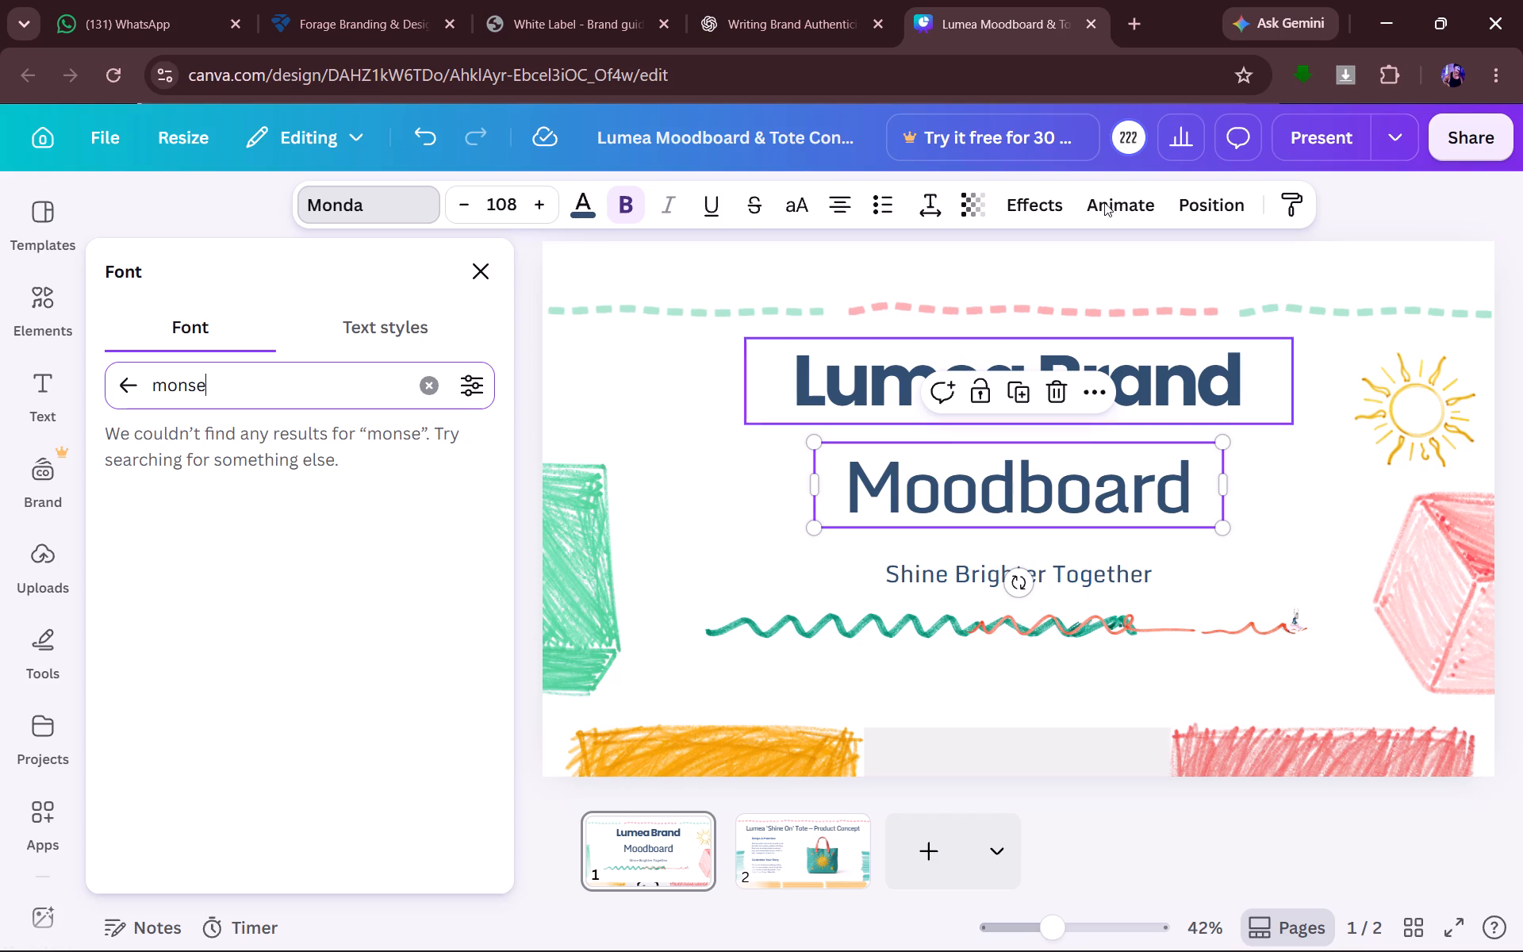
click(583, 0)
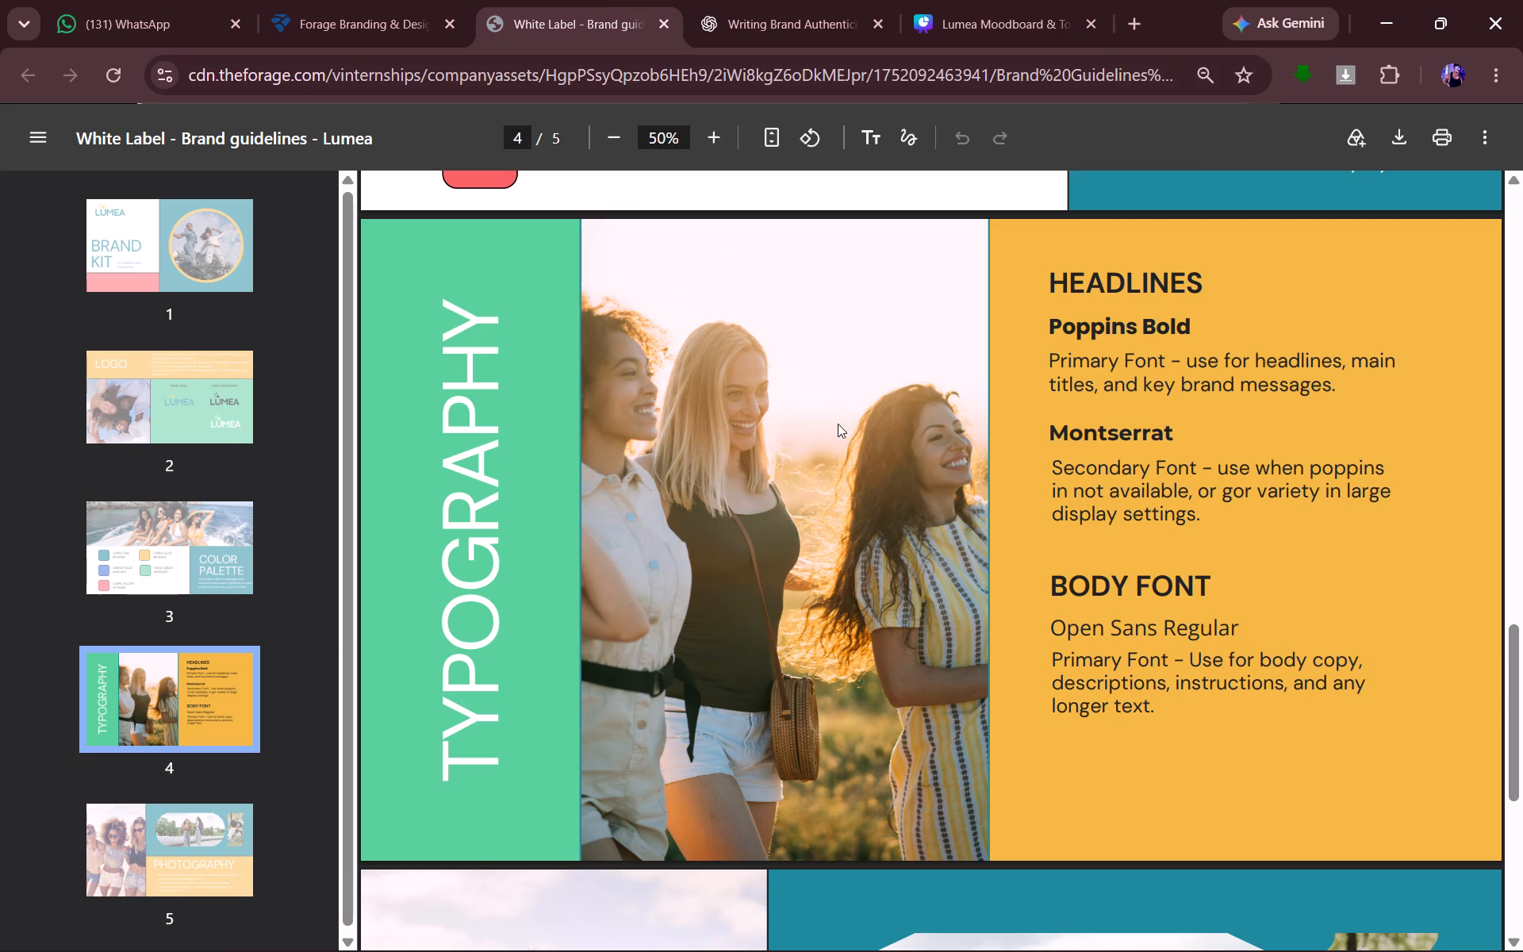
click(930, 34)
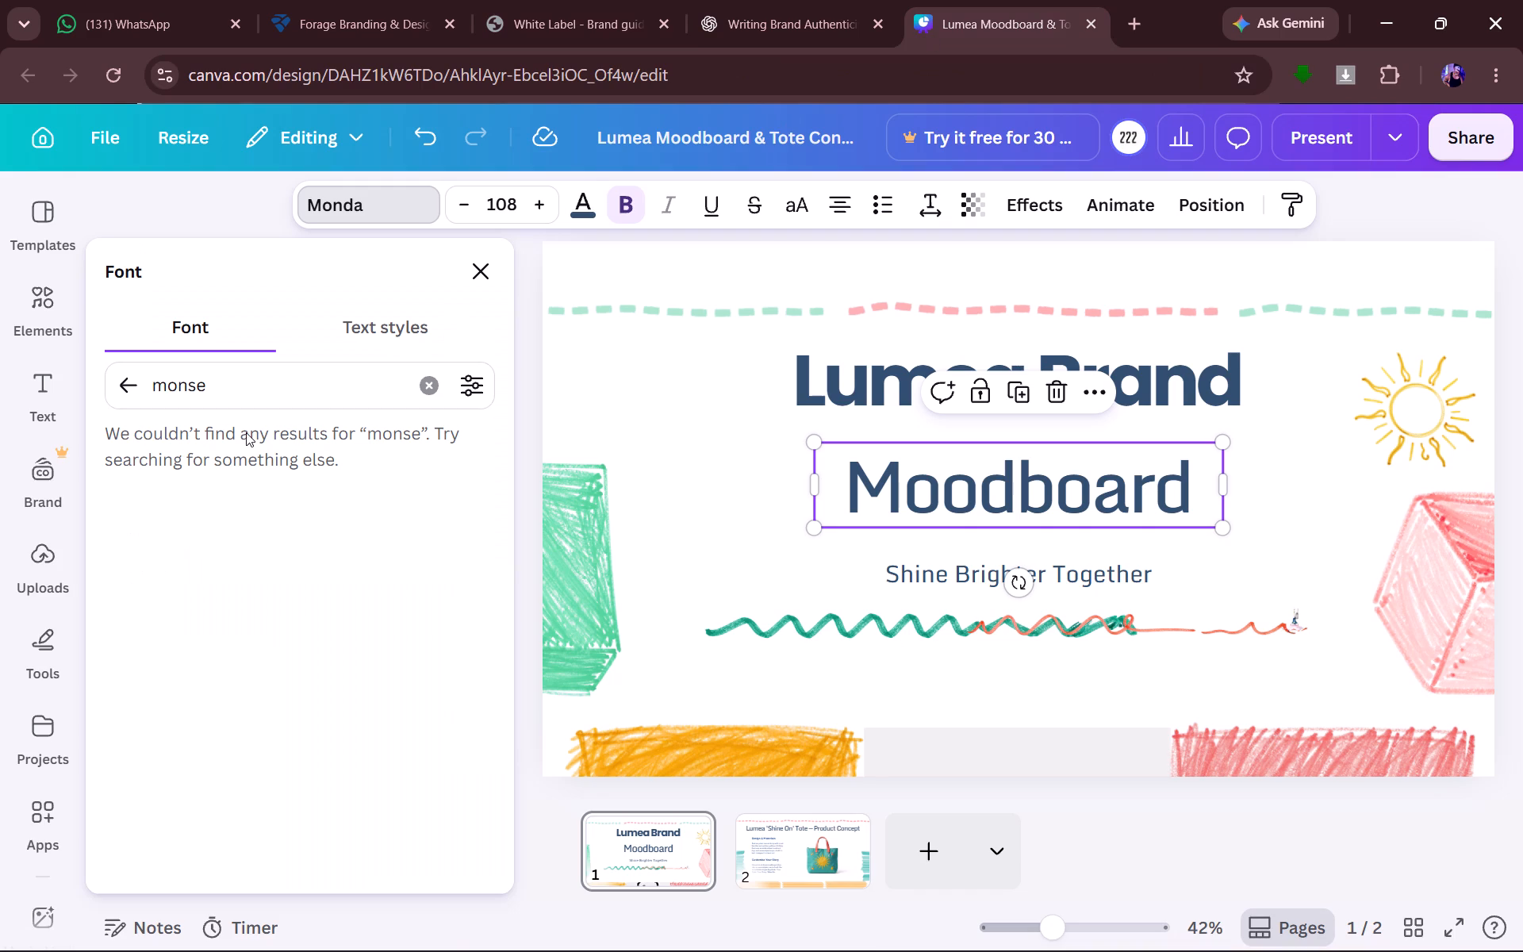
click(232, 398)
key(BackSpace)
key(BackSpace)
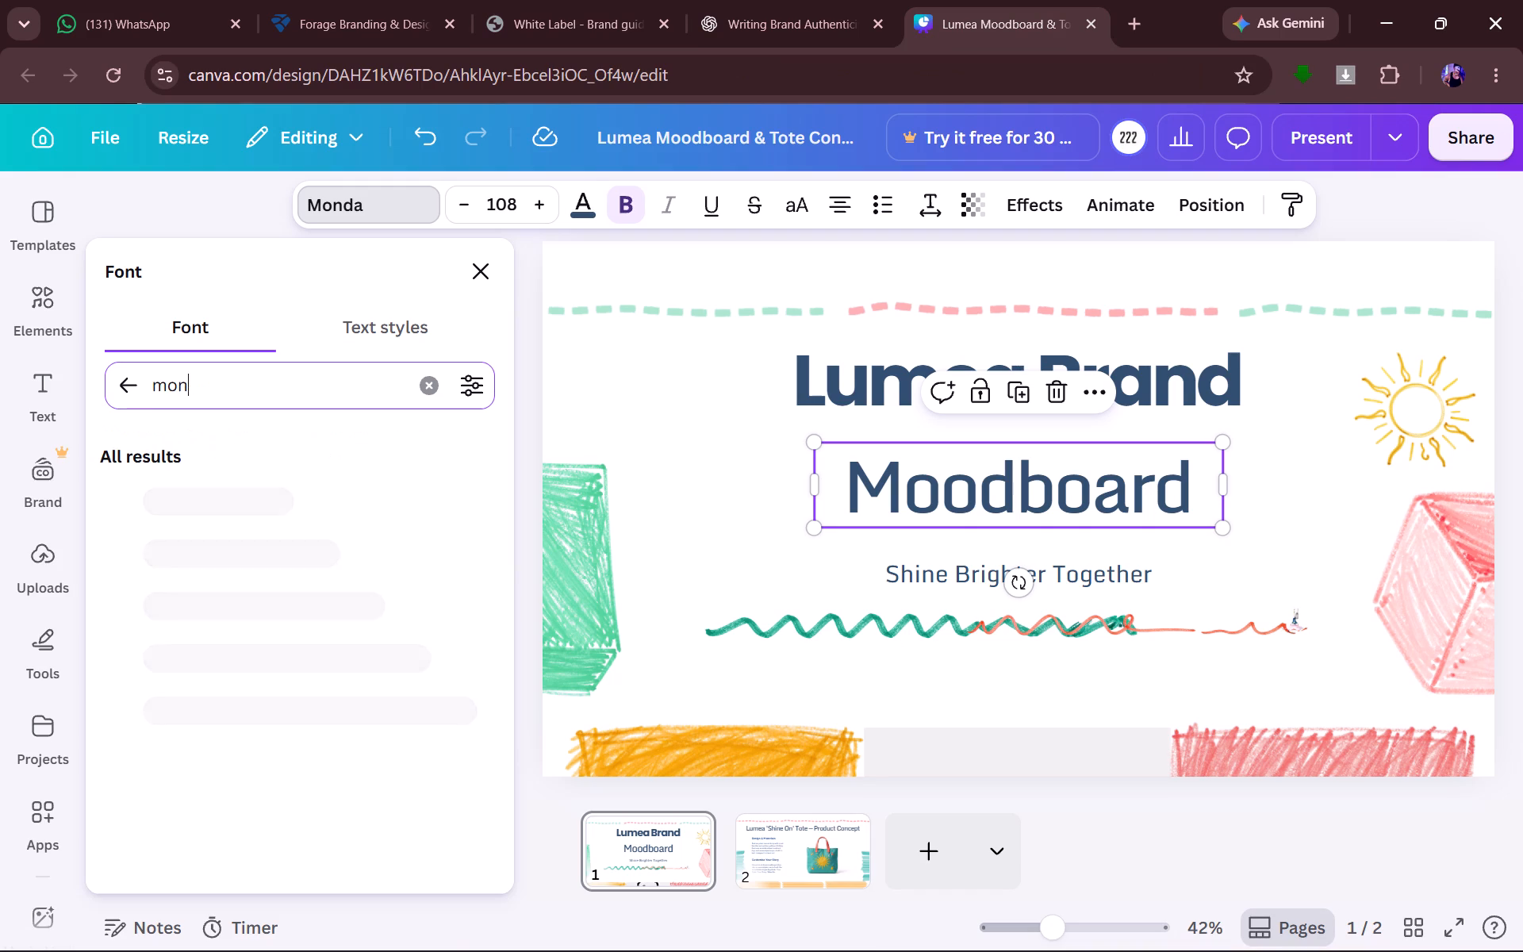
text(tserr)
click(263, 398)
click(224, 493)
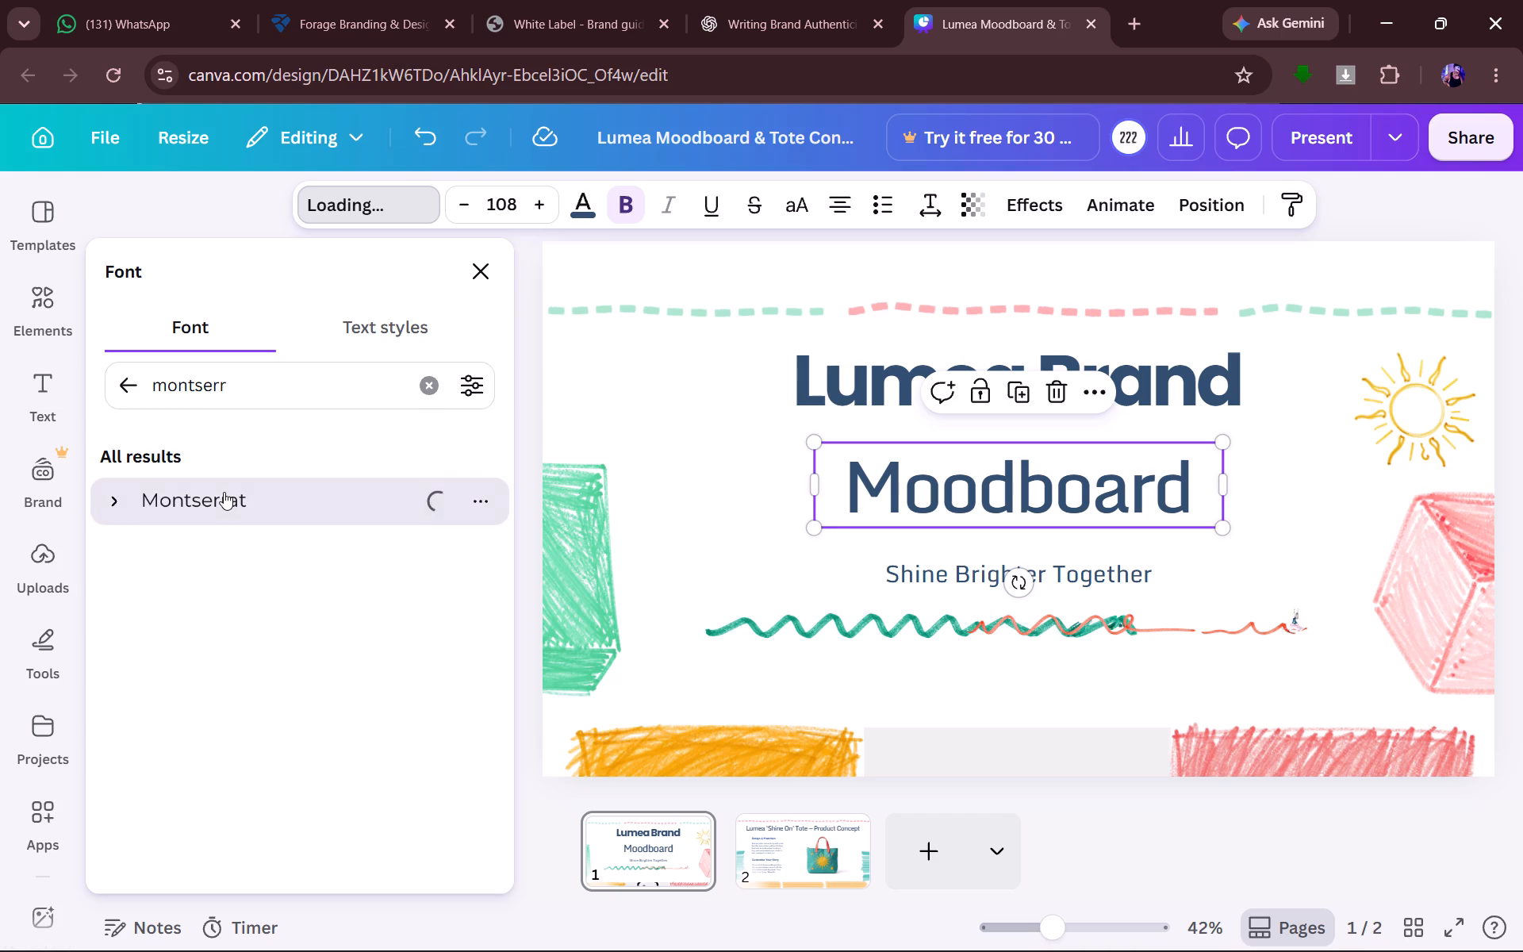
Recheck the typography guidelines and set the "Moodboard" title line's Montserrat weight to Semi Bold.
click(575, 33)
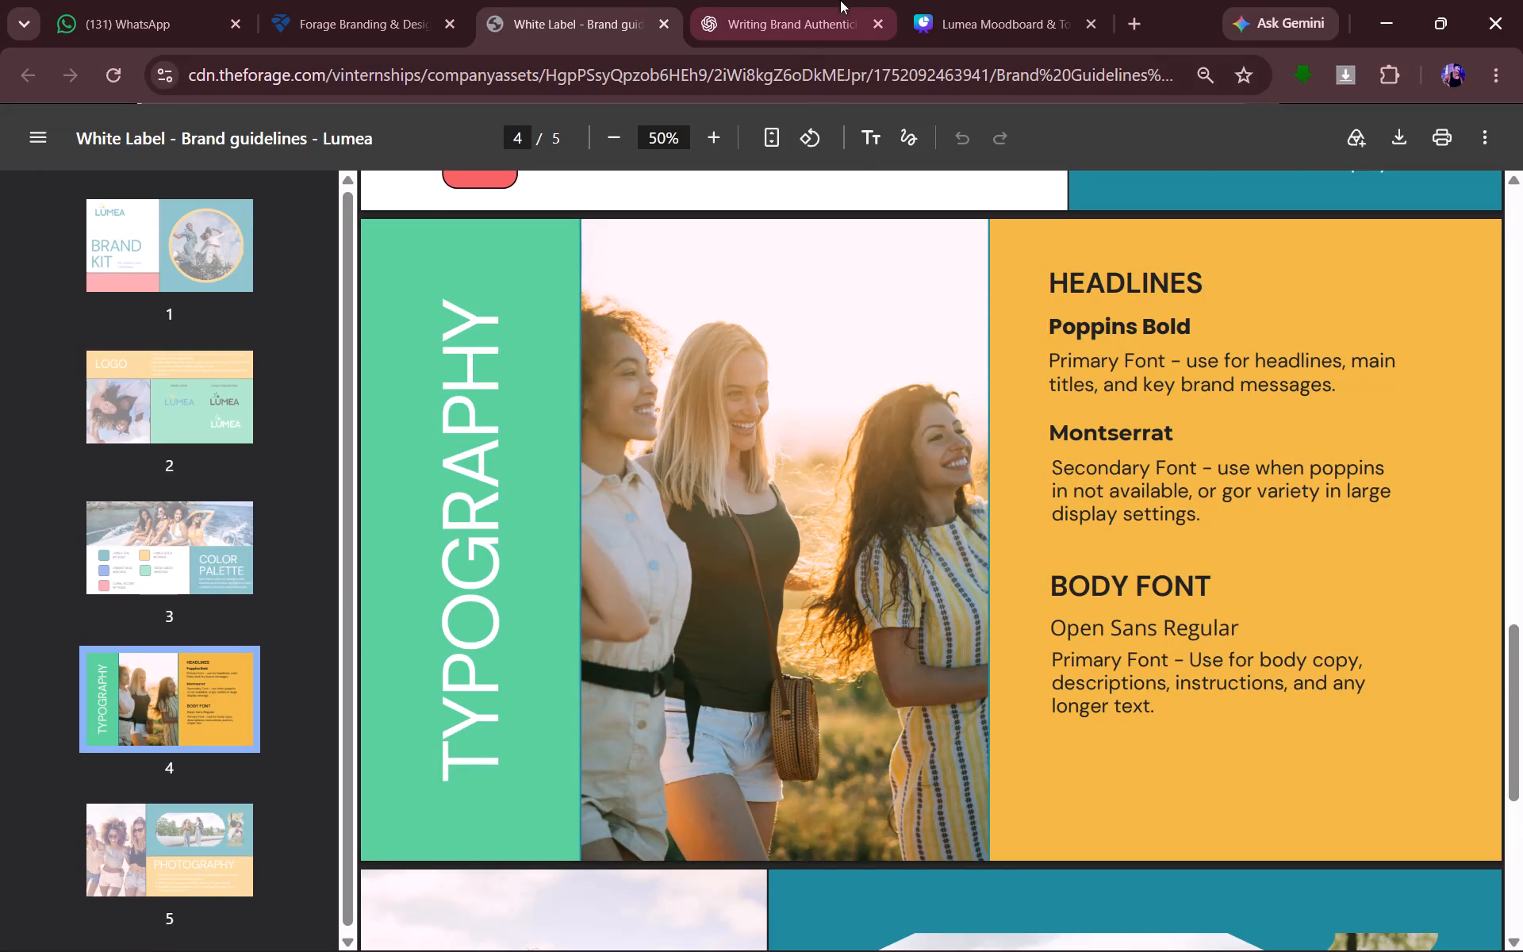
click(1013, 28)
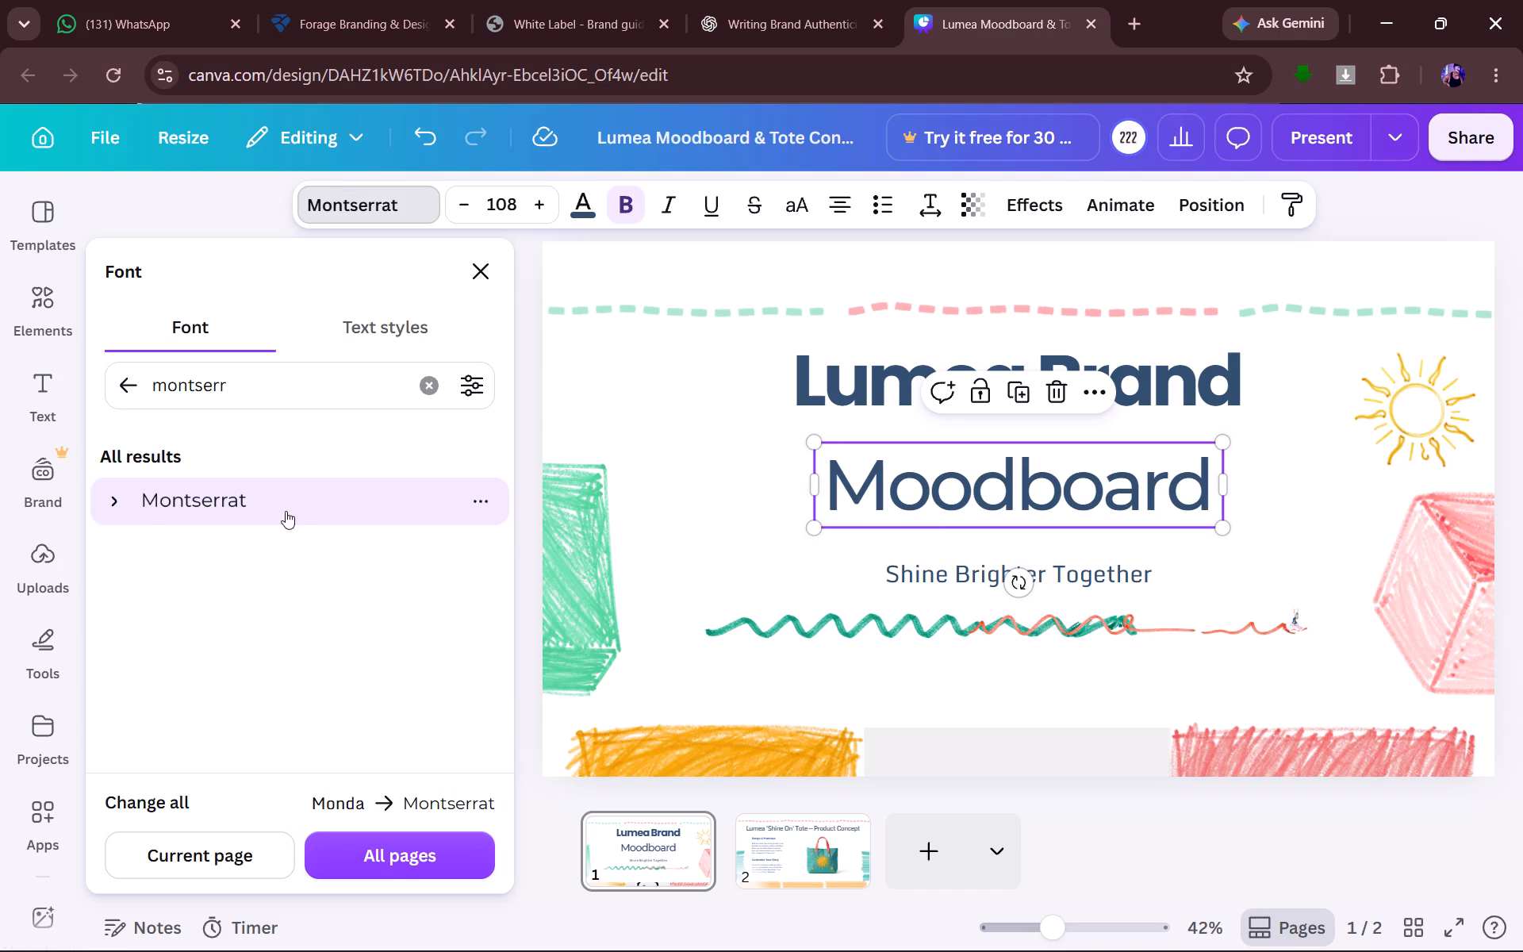
click(113, 504)
scroll(374, 642, down, 2)
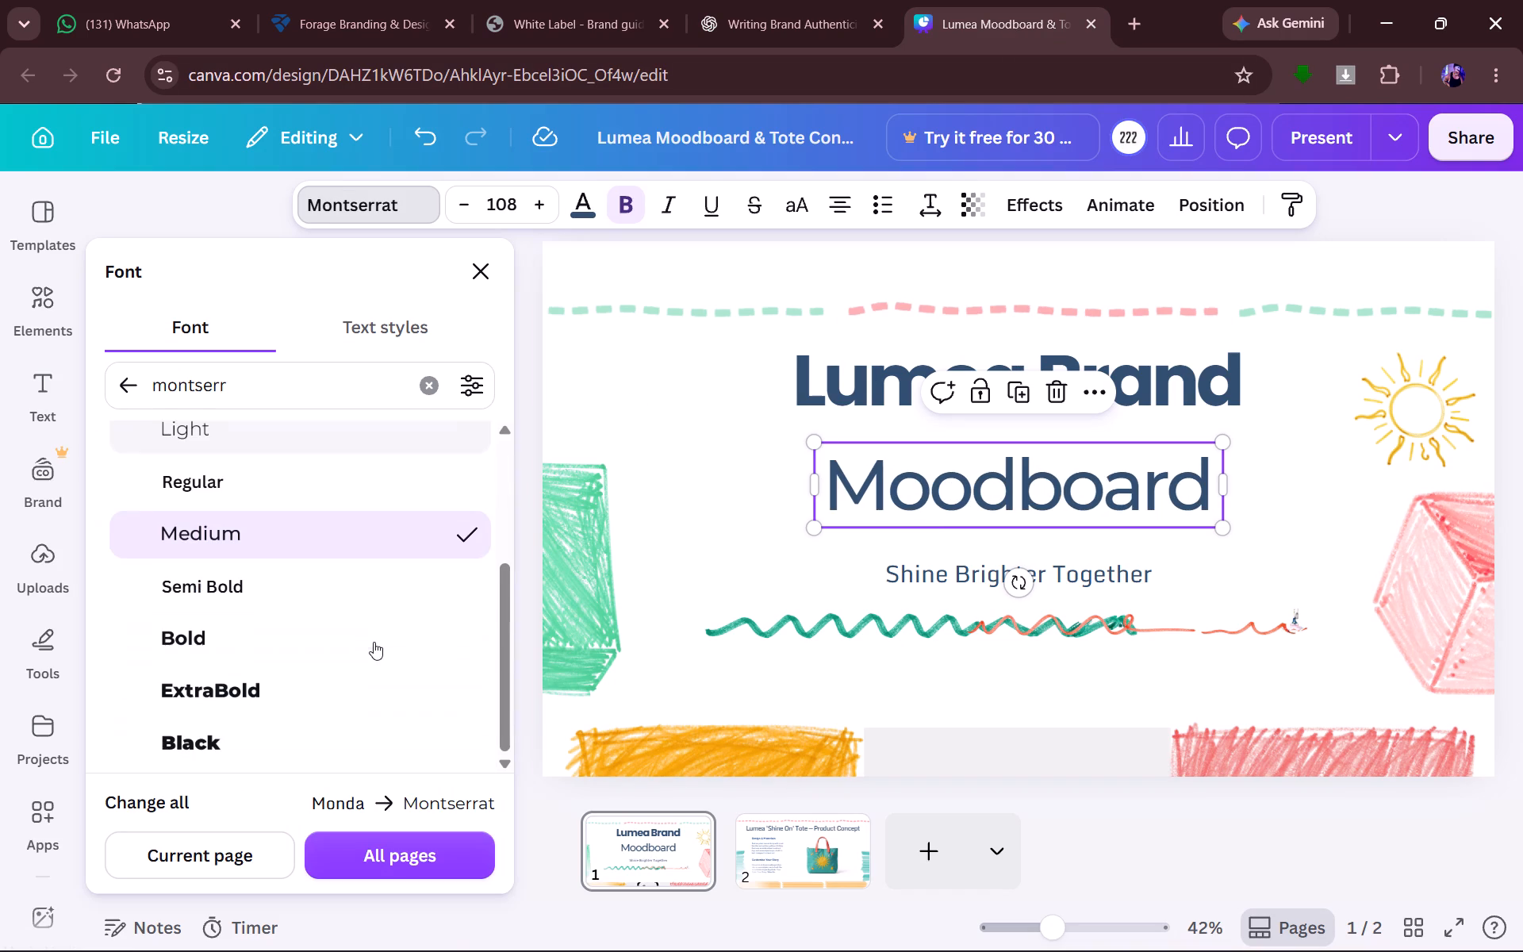
click(266, 634)
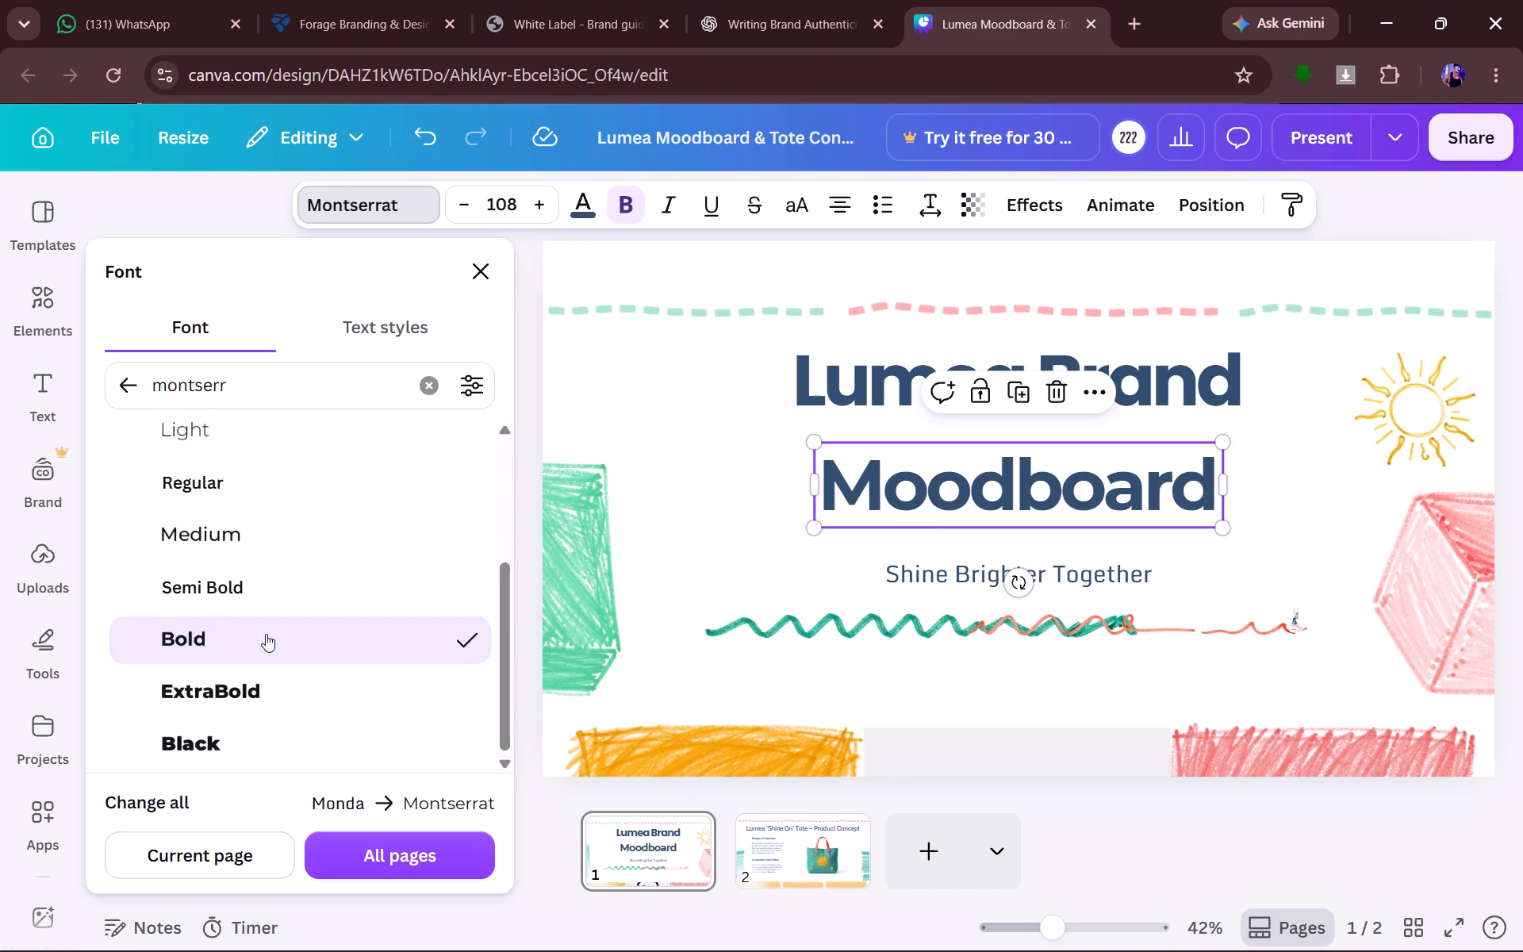
click(206, 575)
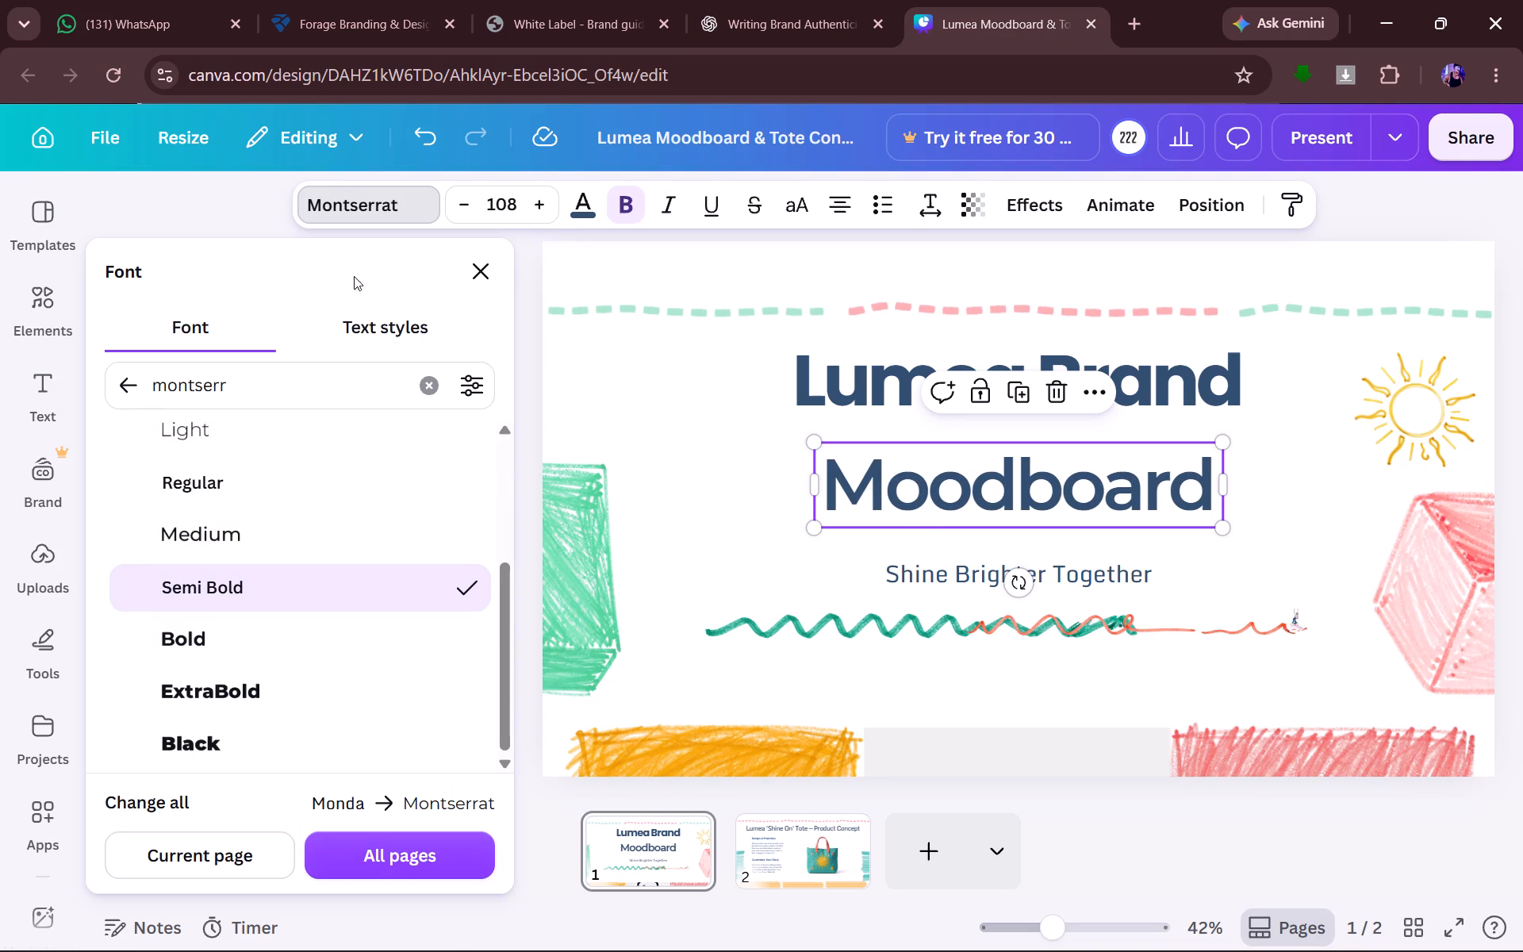
click(480, 276)
click(249, 524)
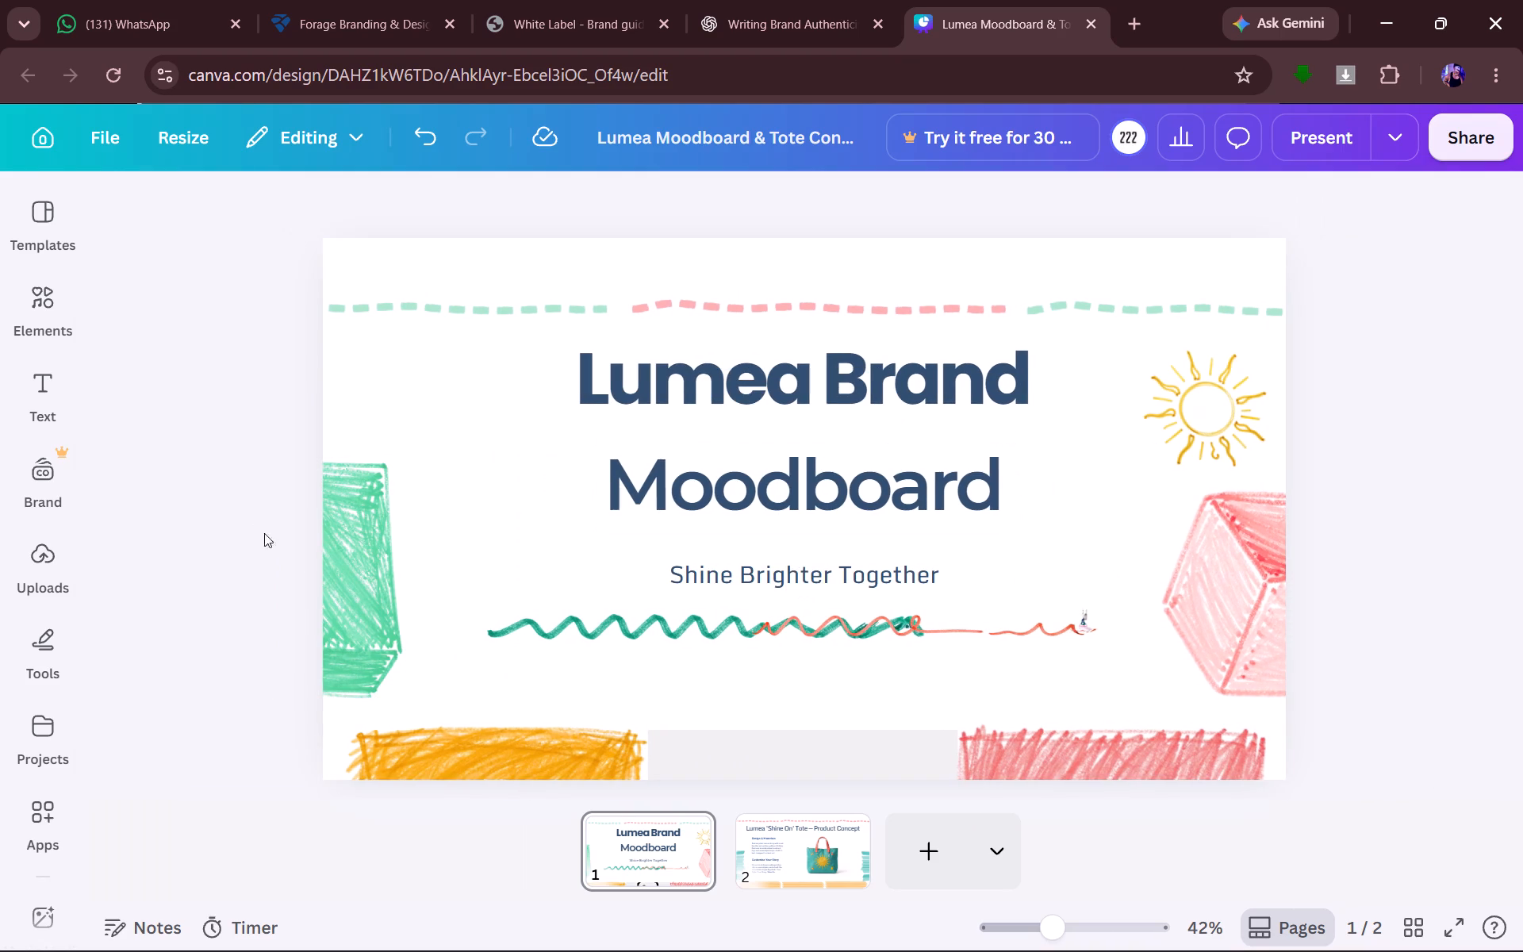
Check the guidelines' body font, search fonts for "open sans" and "sans serif", and set the "Shine Brighter Together" tagline to Bricolage Grotesque.
scroll(1487, 539, down, 2)
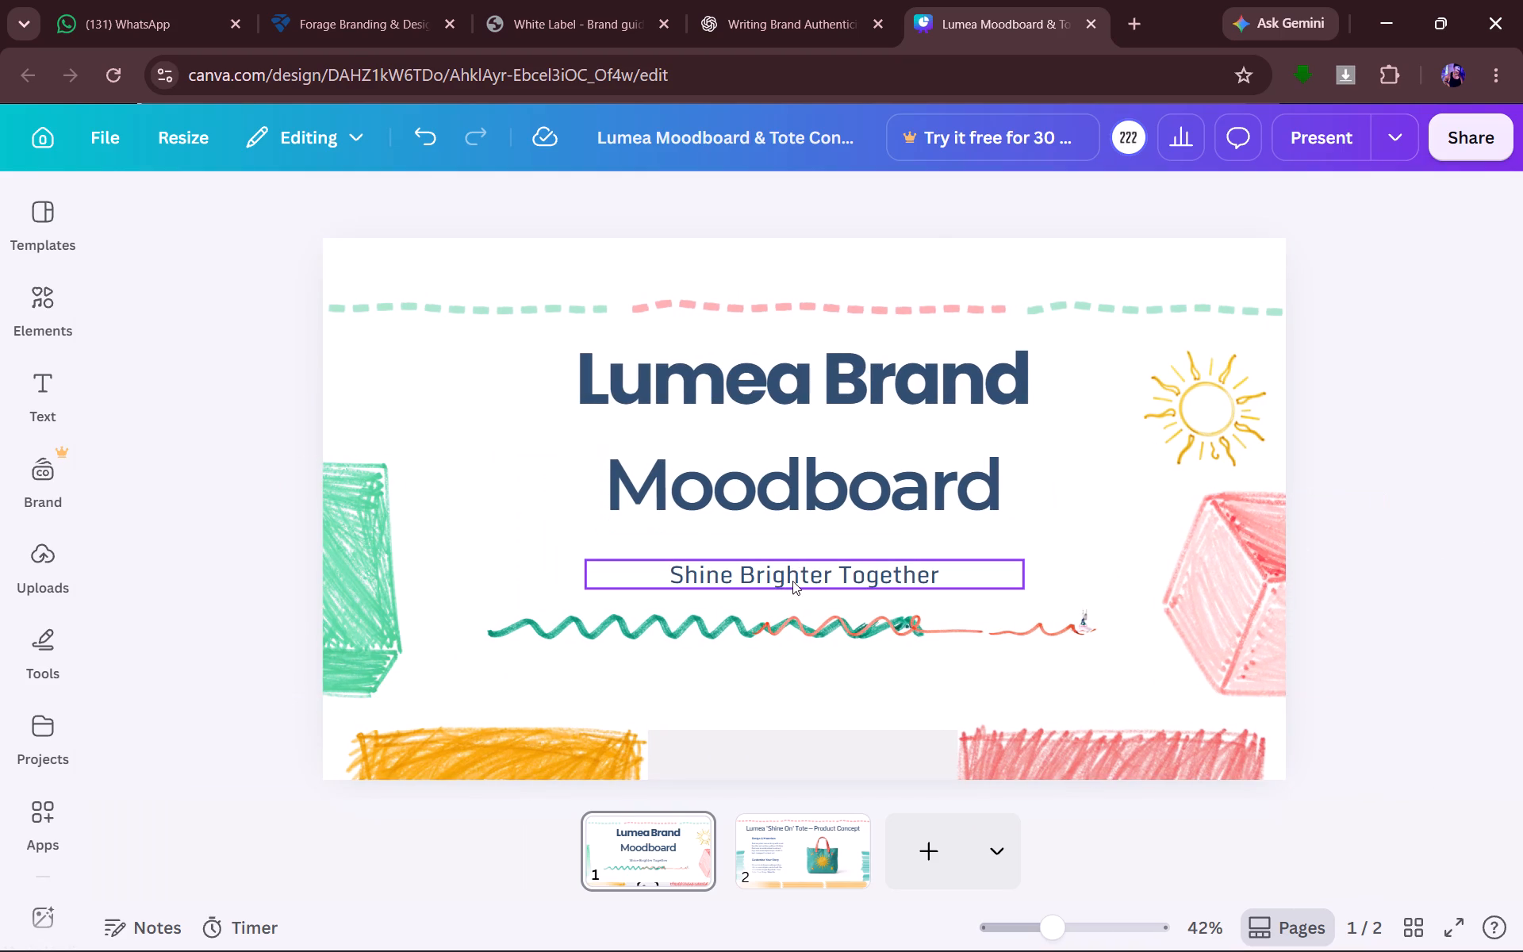
click(792, 581)
click(389, 205)
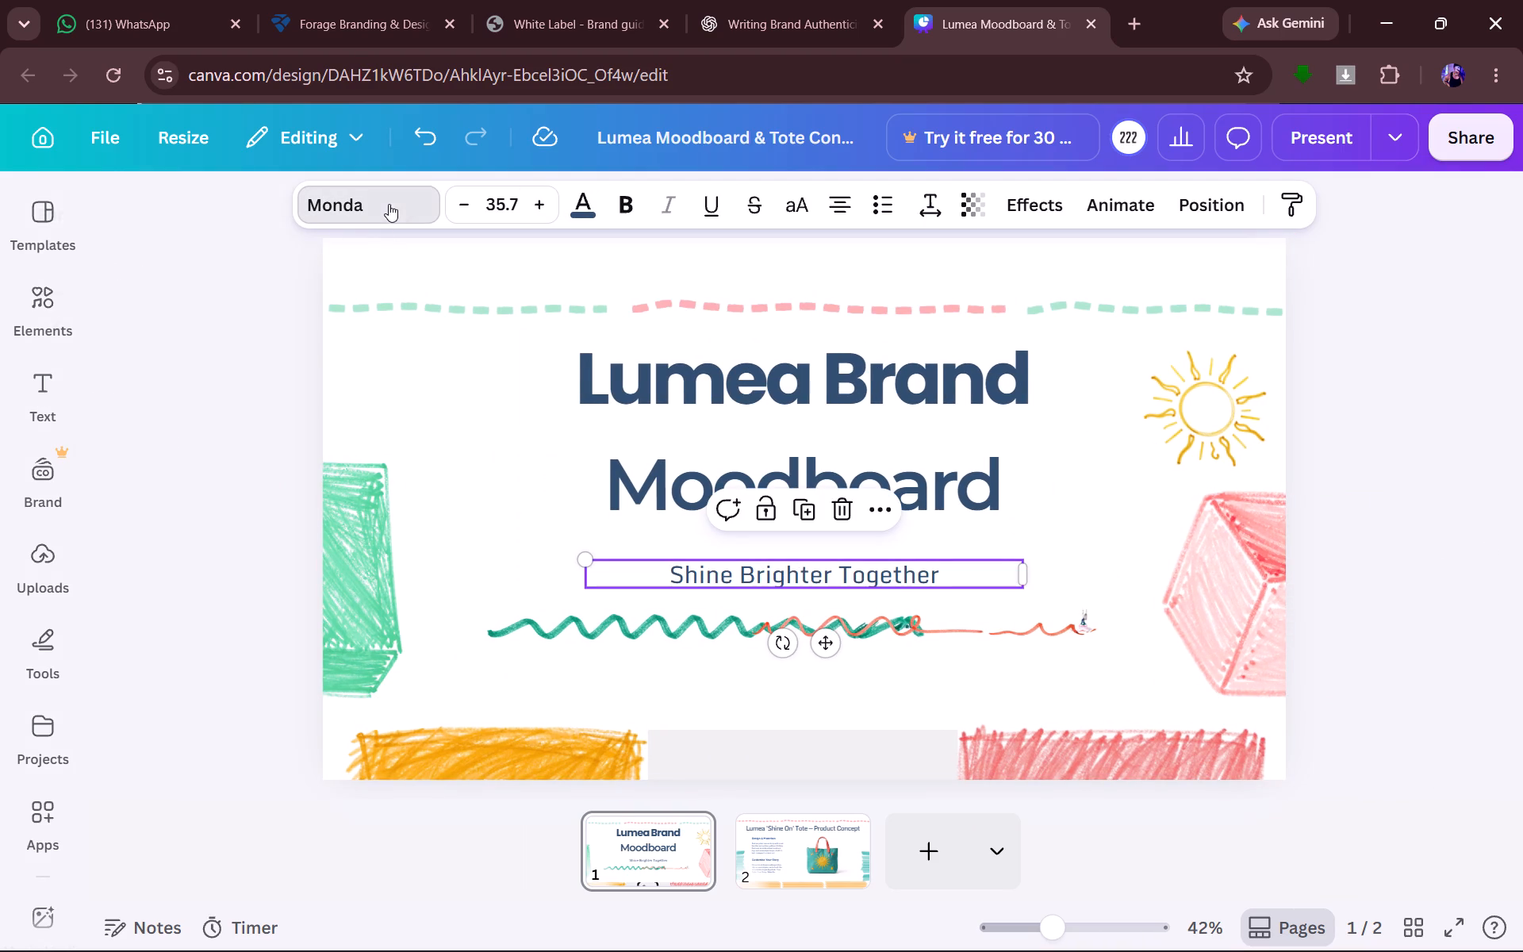
click(537, 18)
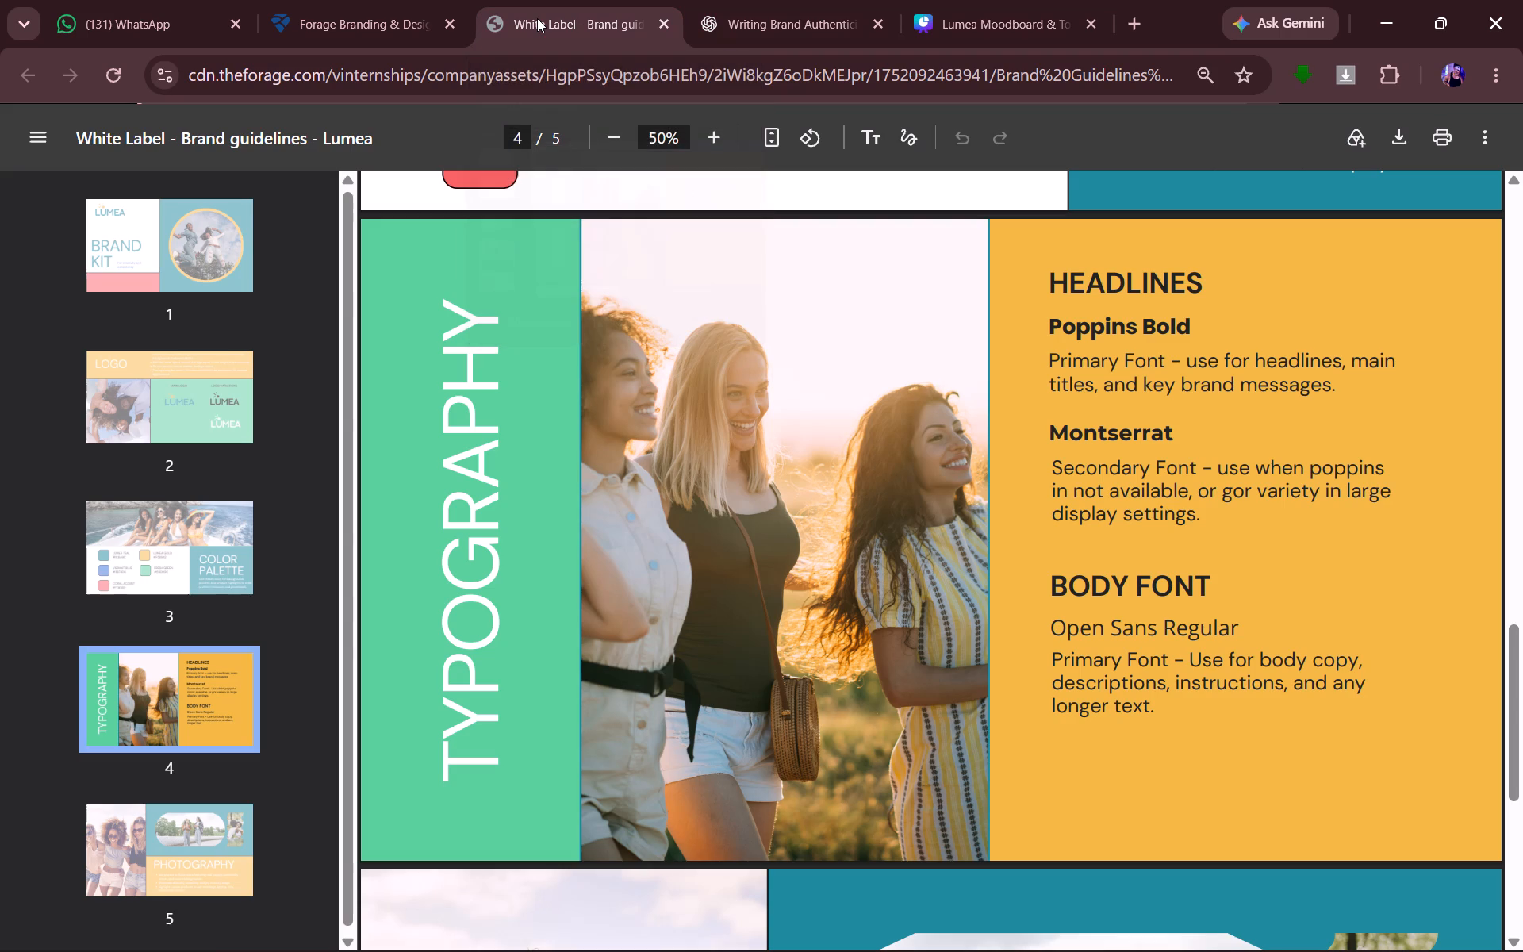
click(1019, 2)
click(424, 390)
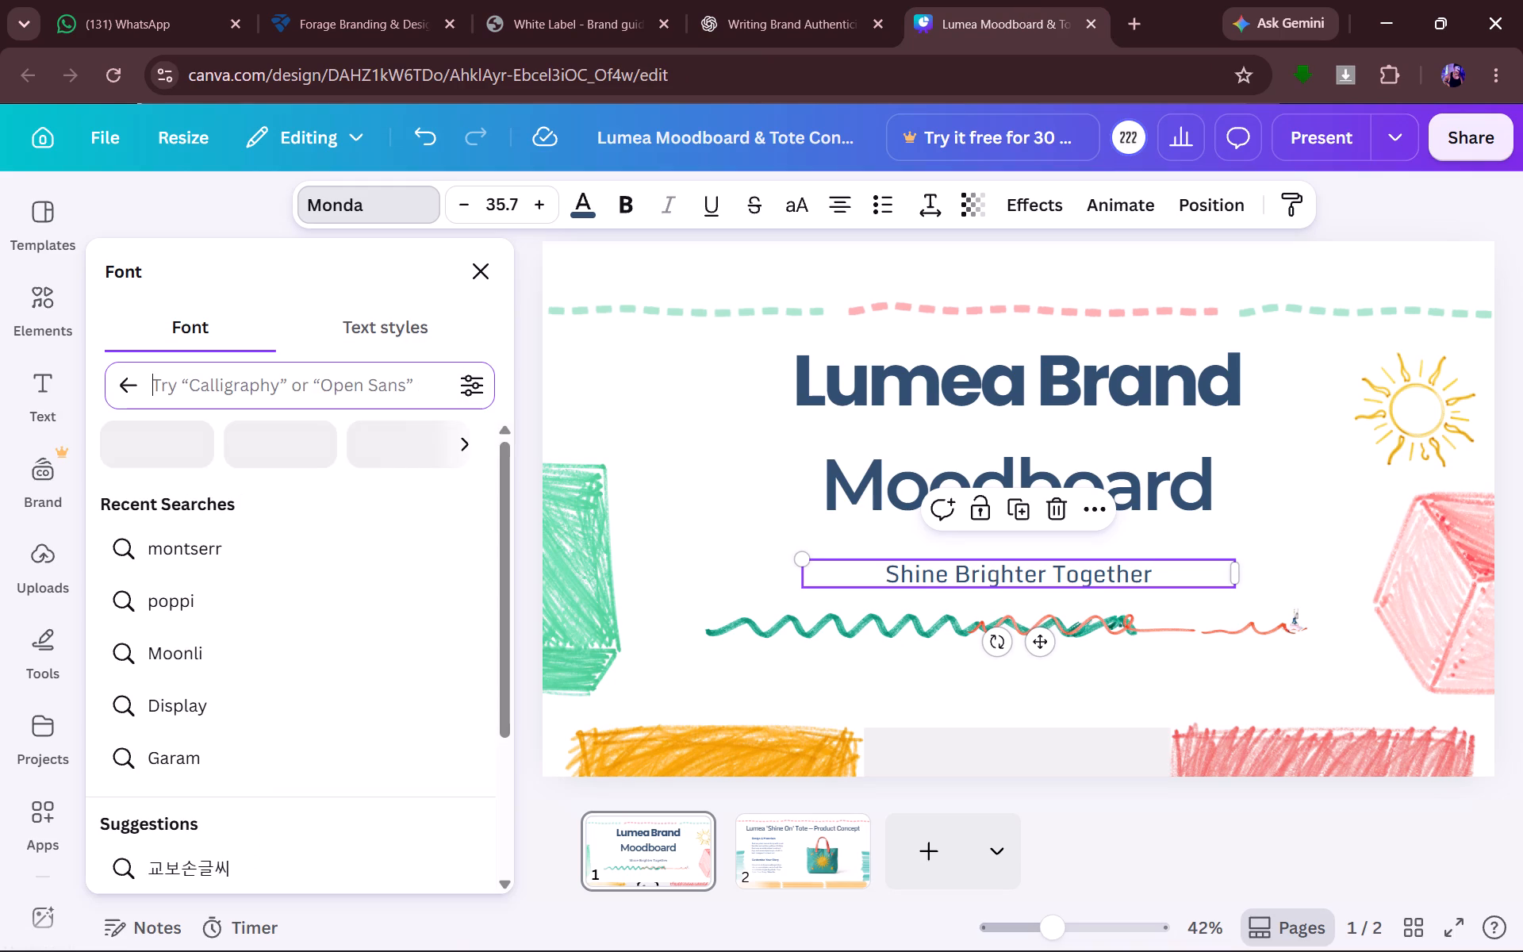
text(ope)
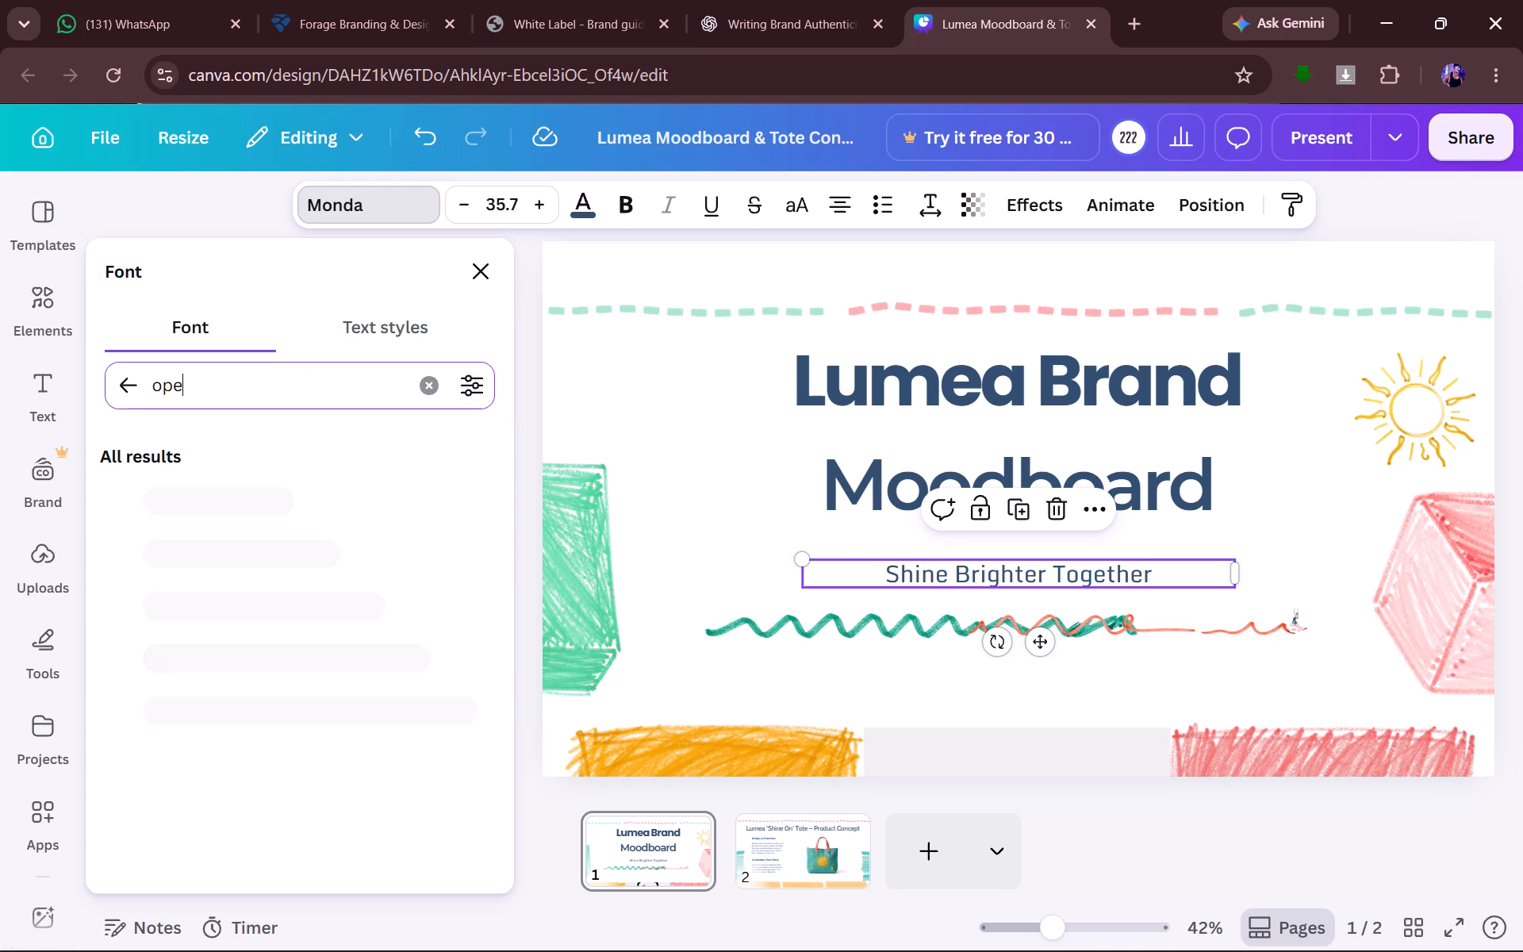
text(n)
key(space)
text(sa)
text(ns)
key(Return)
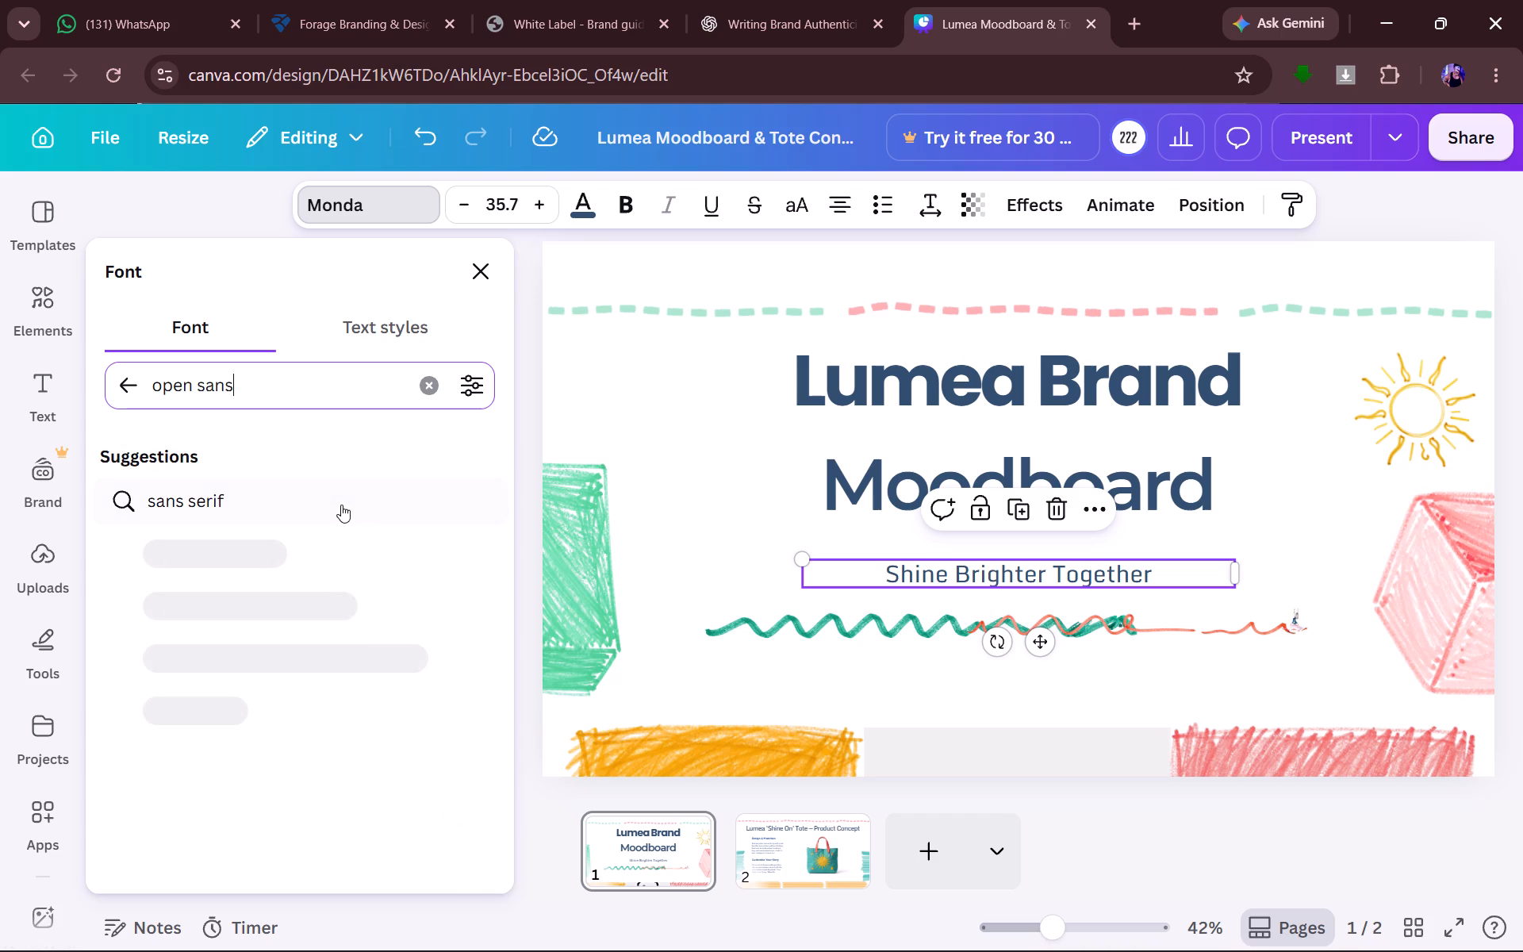
click(207, 515)
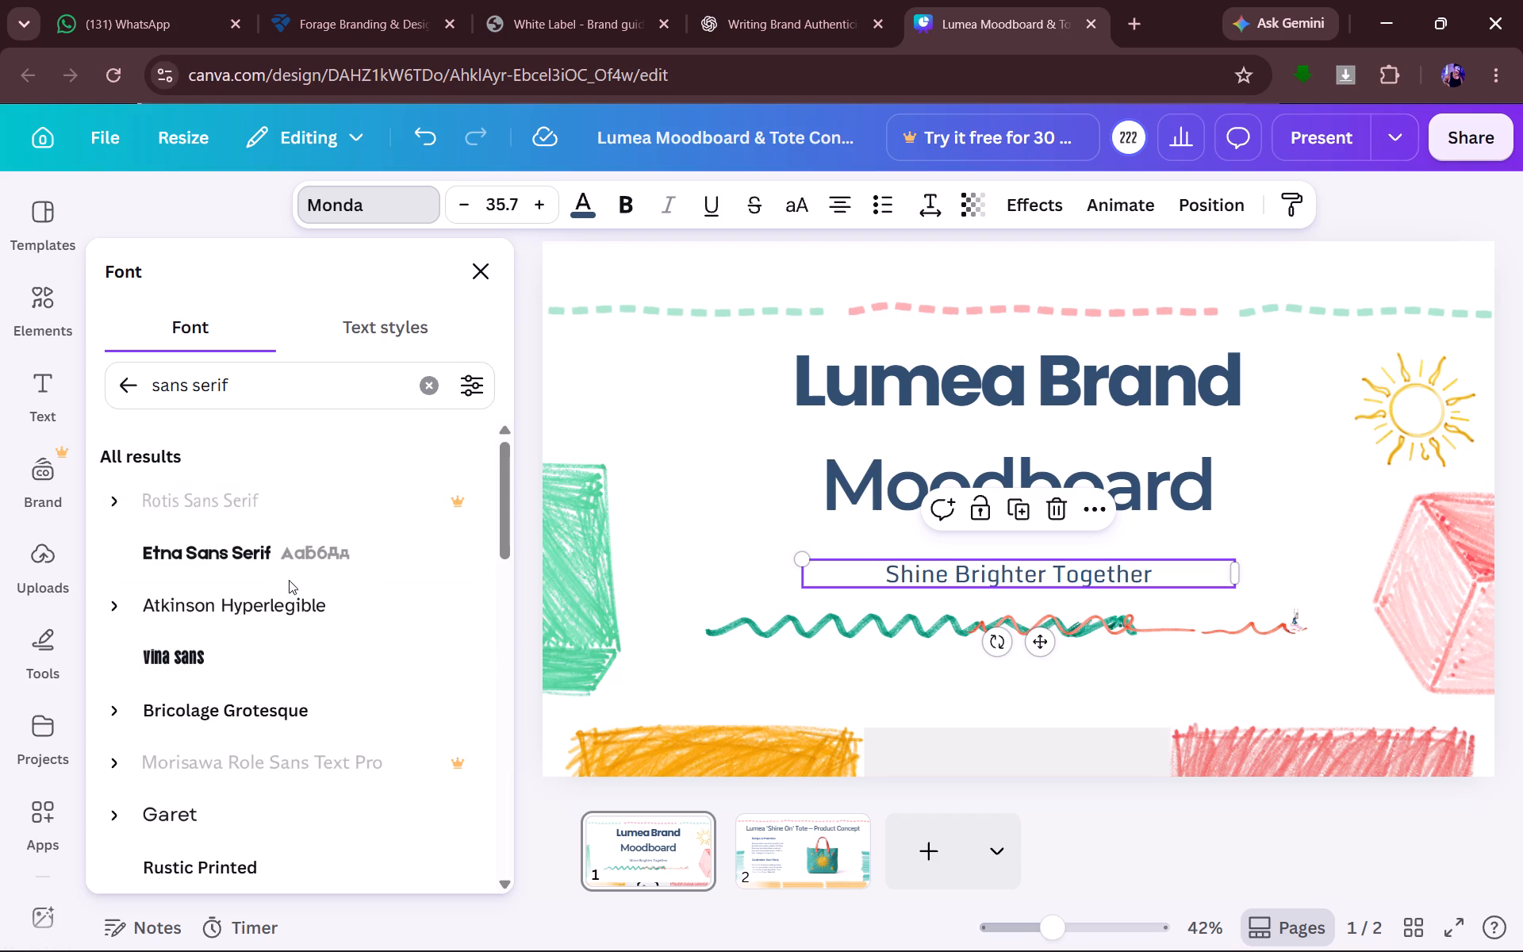
click(222, 704)
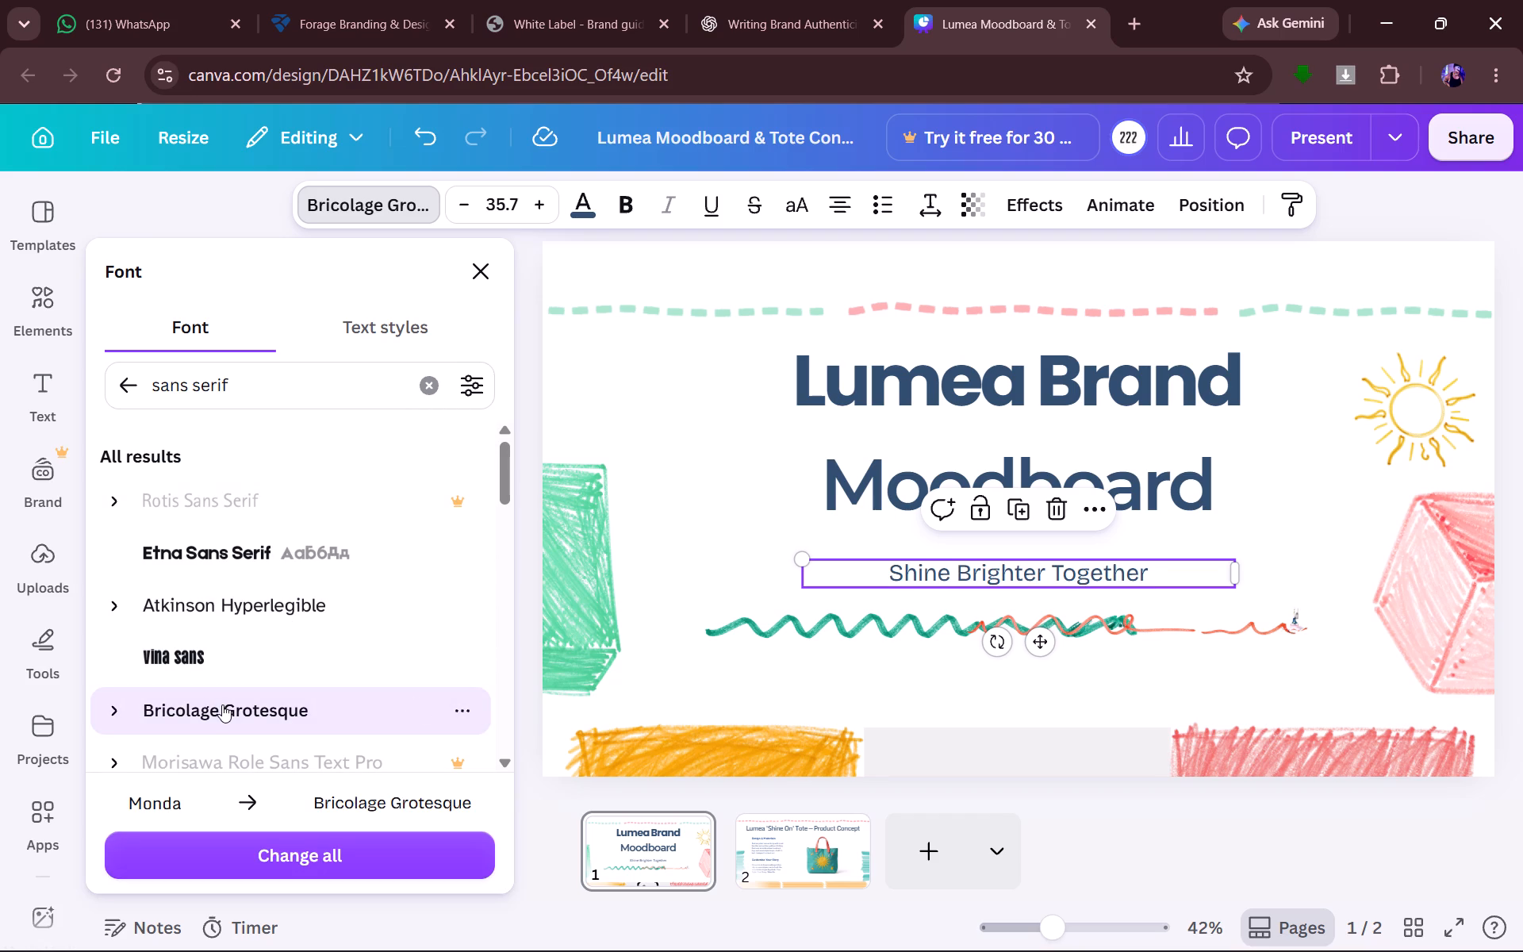
Compare the heavier Bricolage Grotesque weights on the "Shine Brighter Together" tagline and set it to Bold.
scroll(264, 725, down, 2)
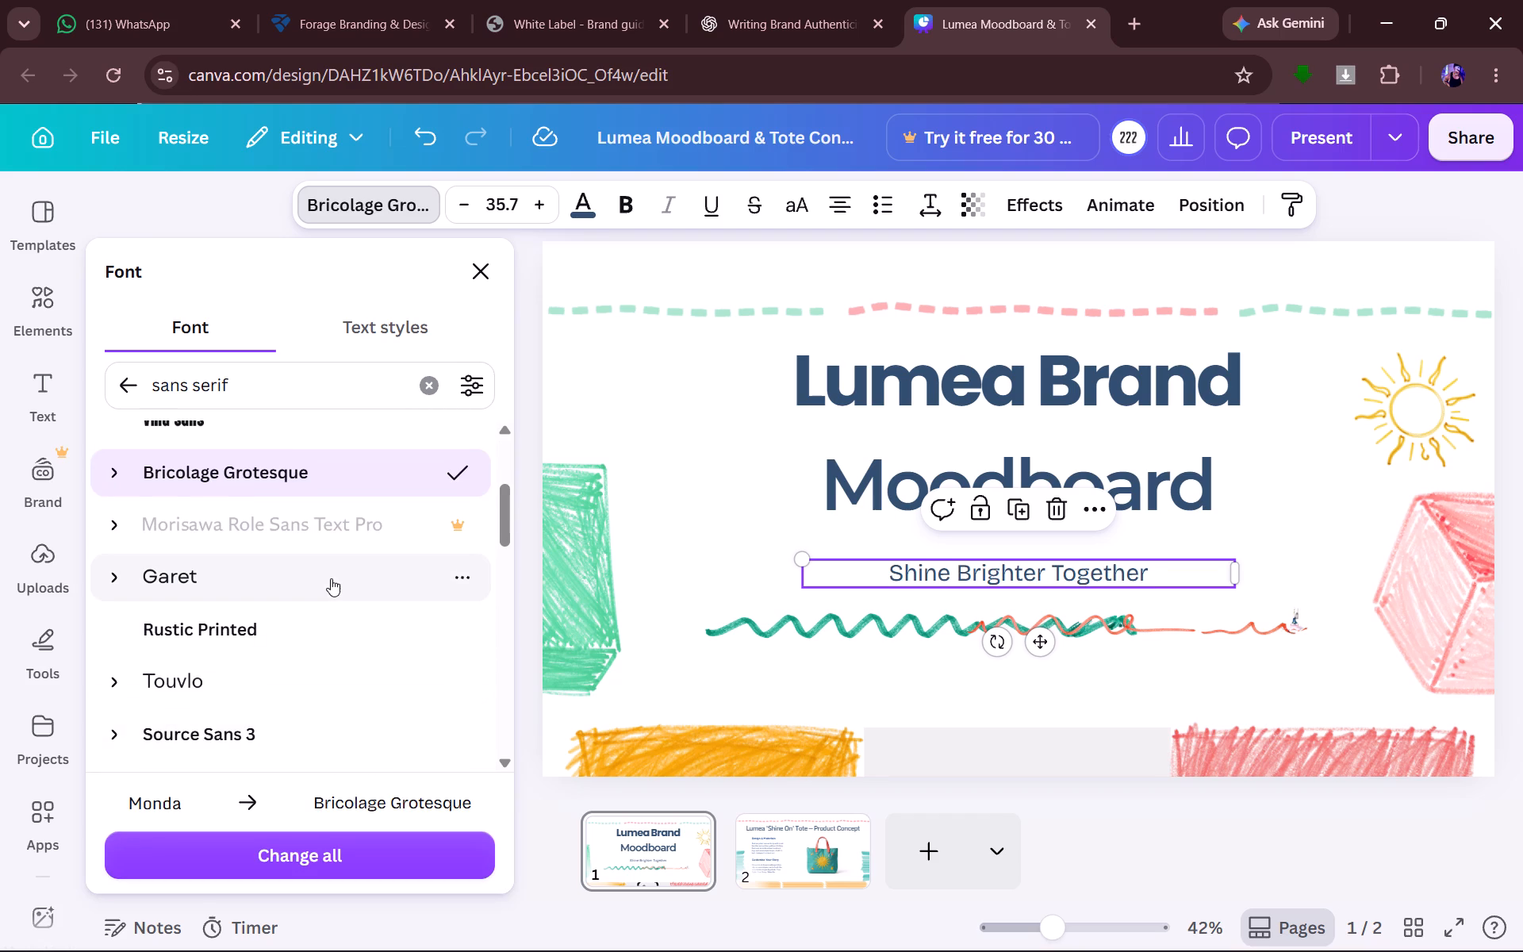
scroll(331, 578, up, 1)
click(110, 592)
scroll(391, 609, down, 1)
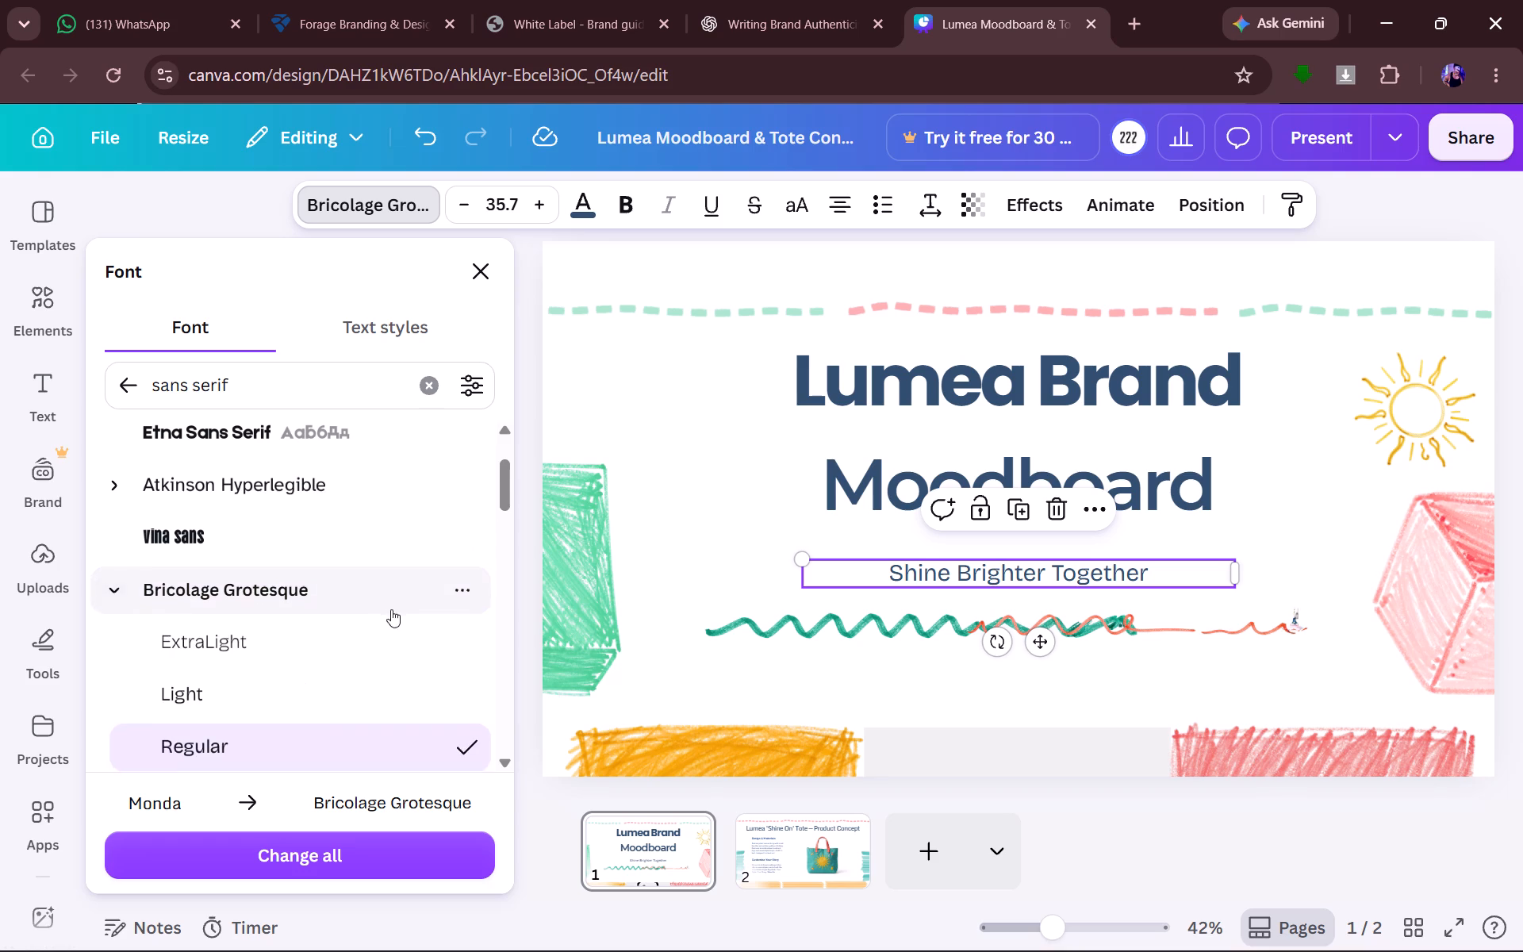
scroll(391, 609, down, 1)
click(238, 620)
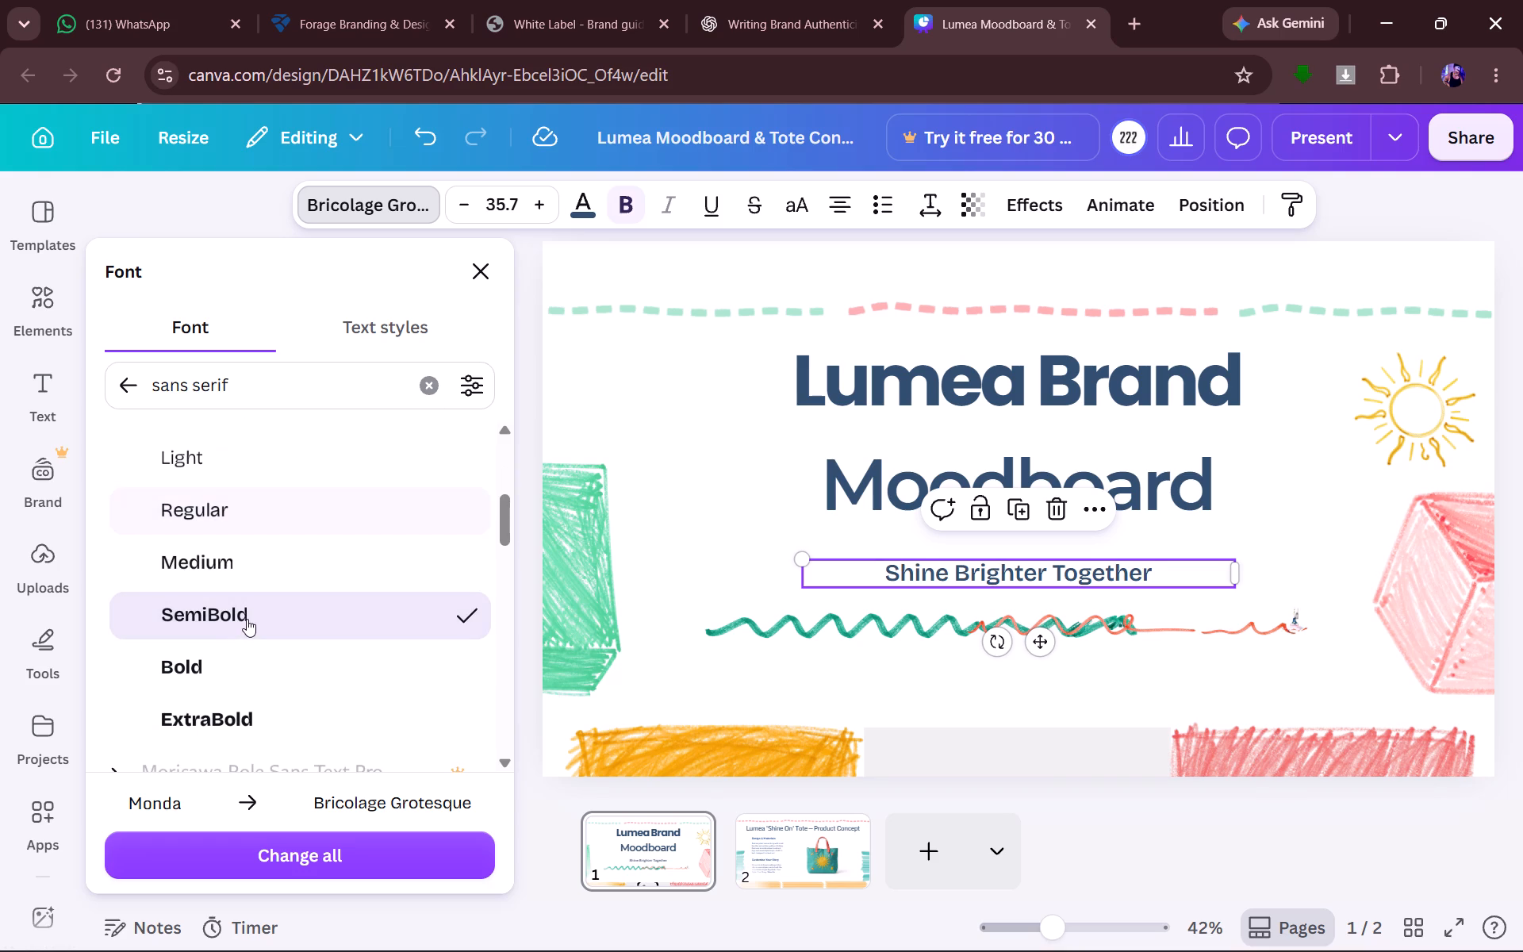
click(259, 720)
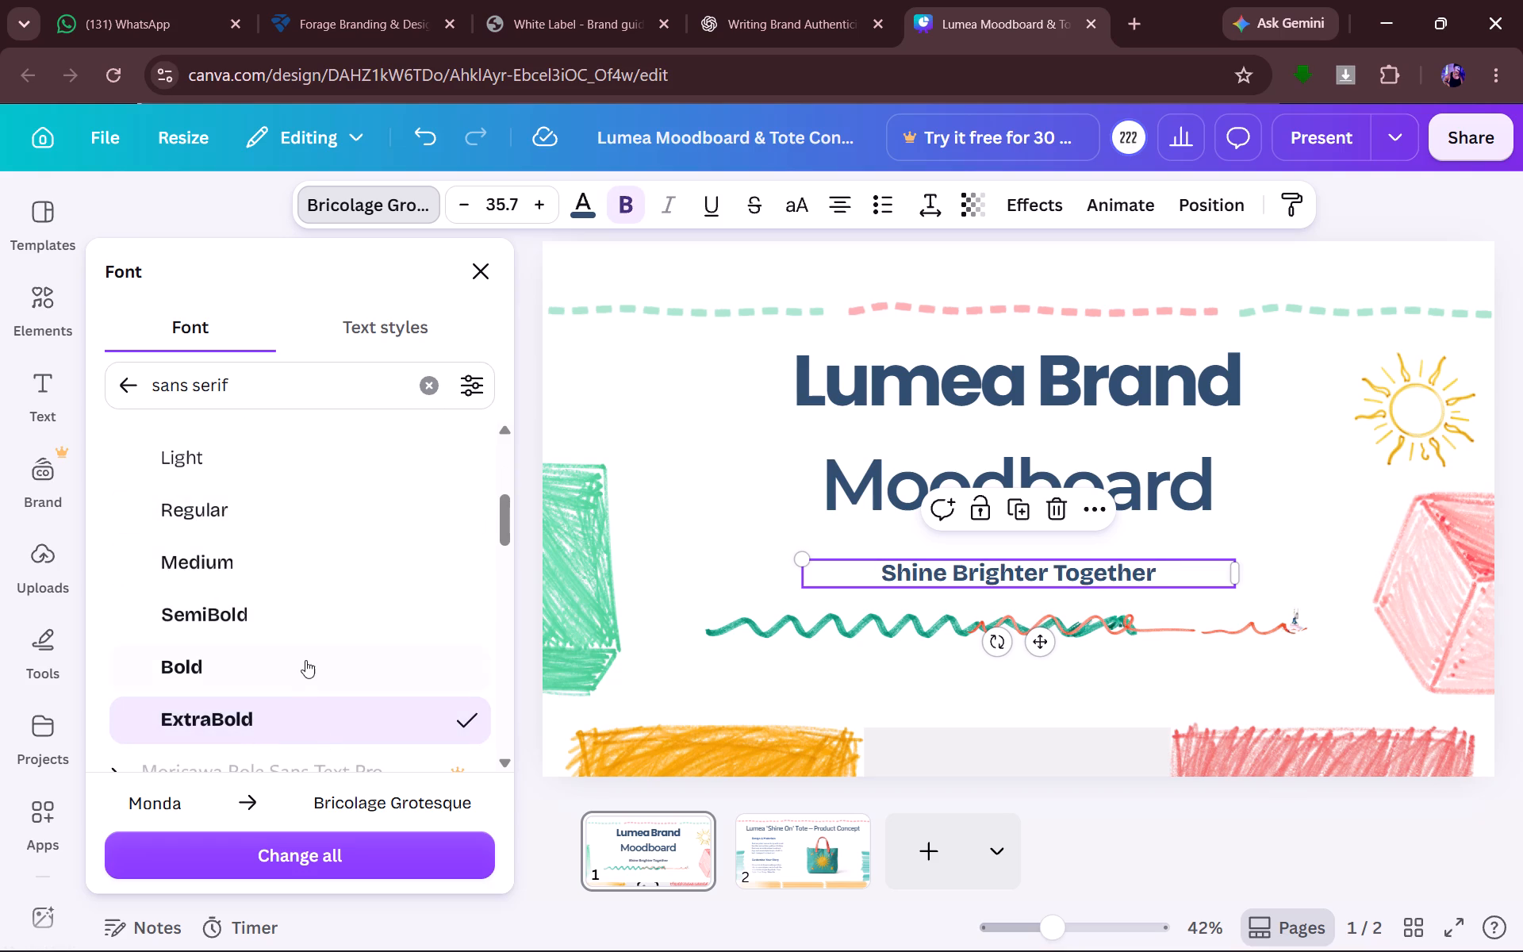
click(279, 622)
click(268, 562)
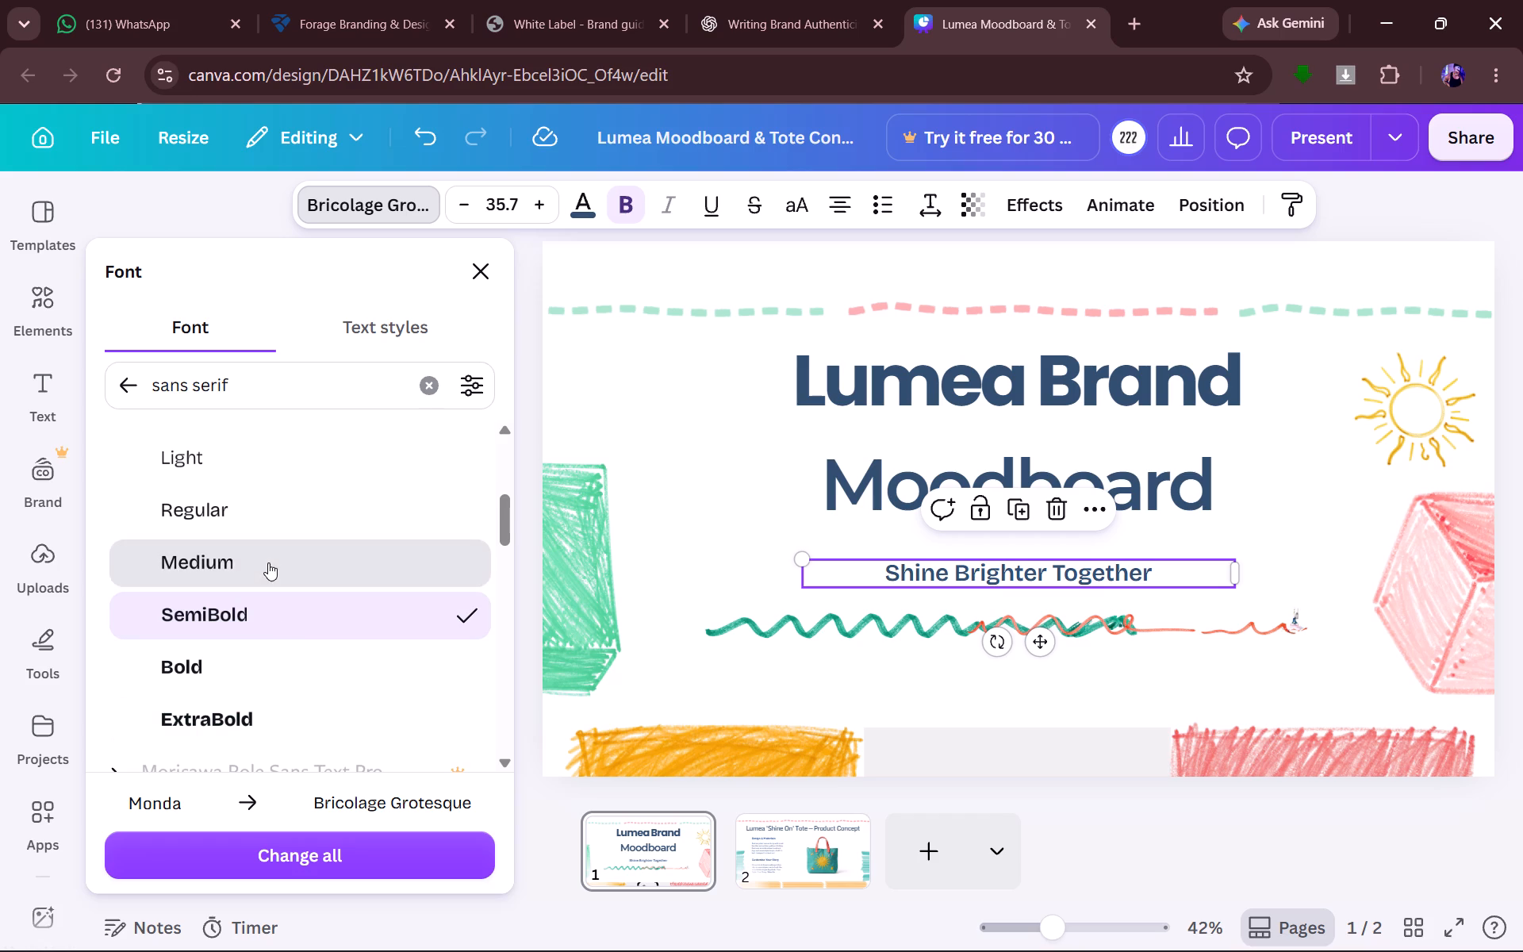
click(268, 633)
click(269, 663)
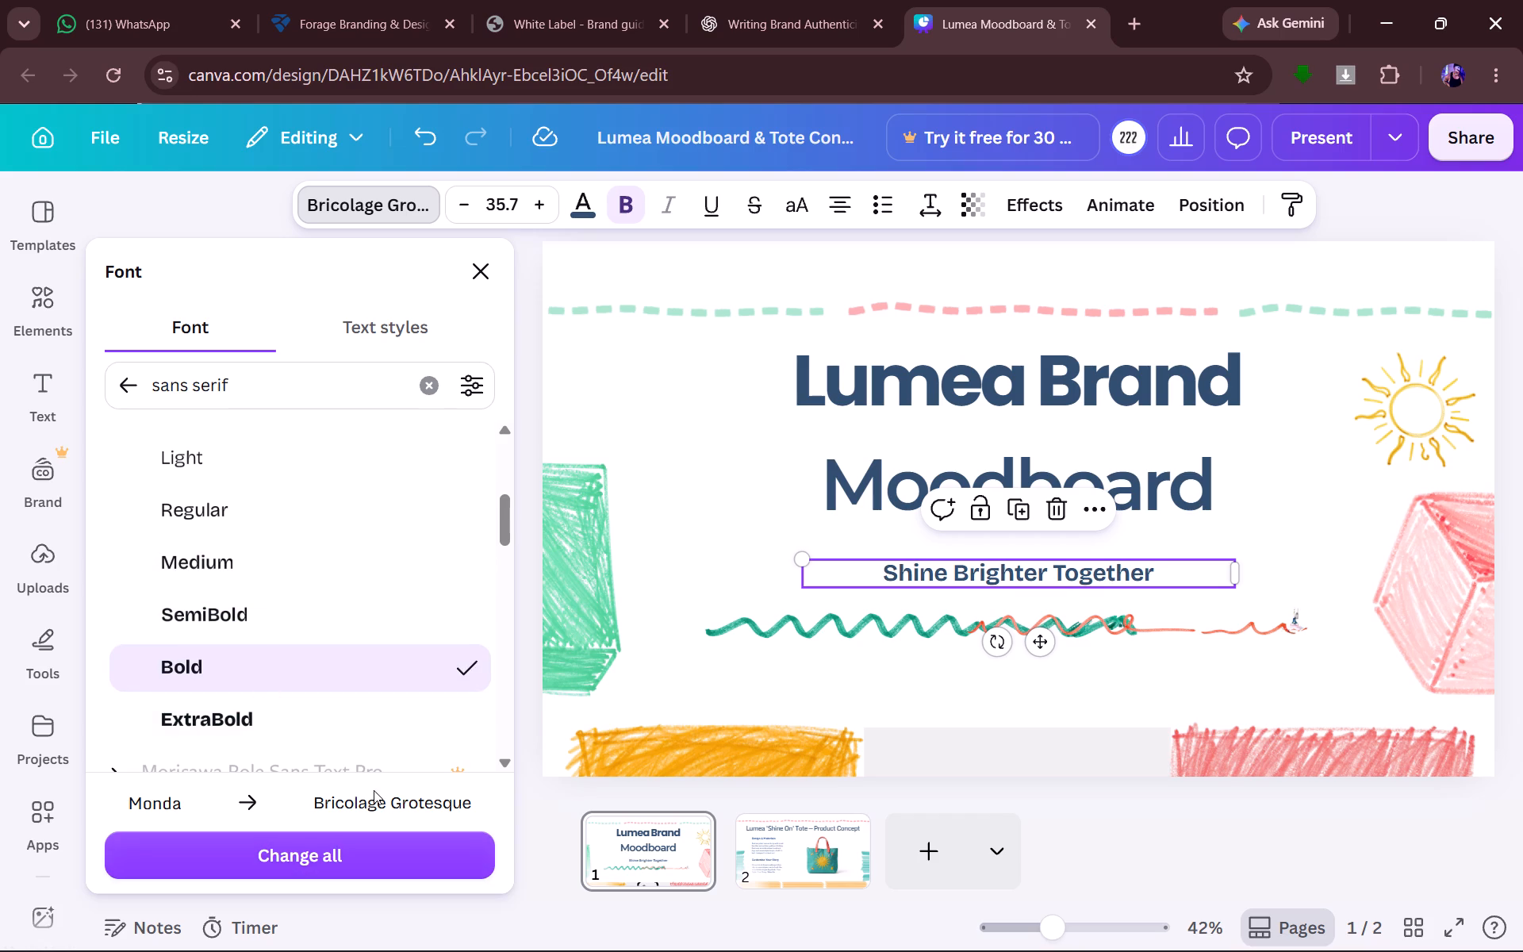
Look over both design pages and check the Lumea brand guidelines' color palette and typography against them.
click(593, 673)
click(1522, 563)
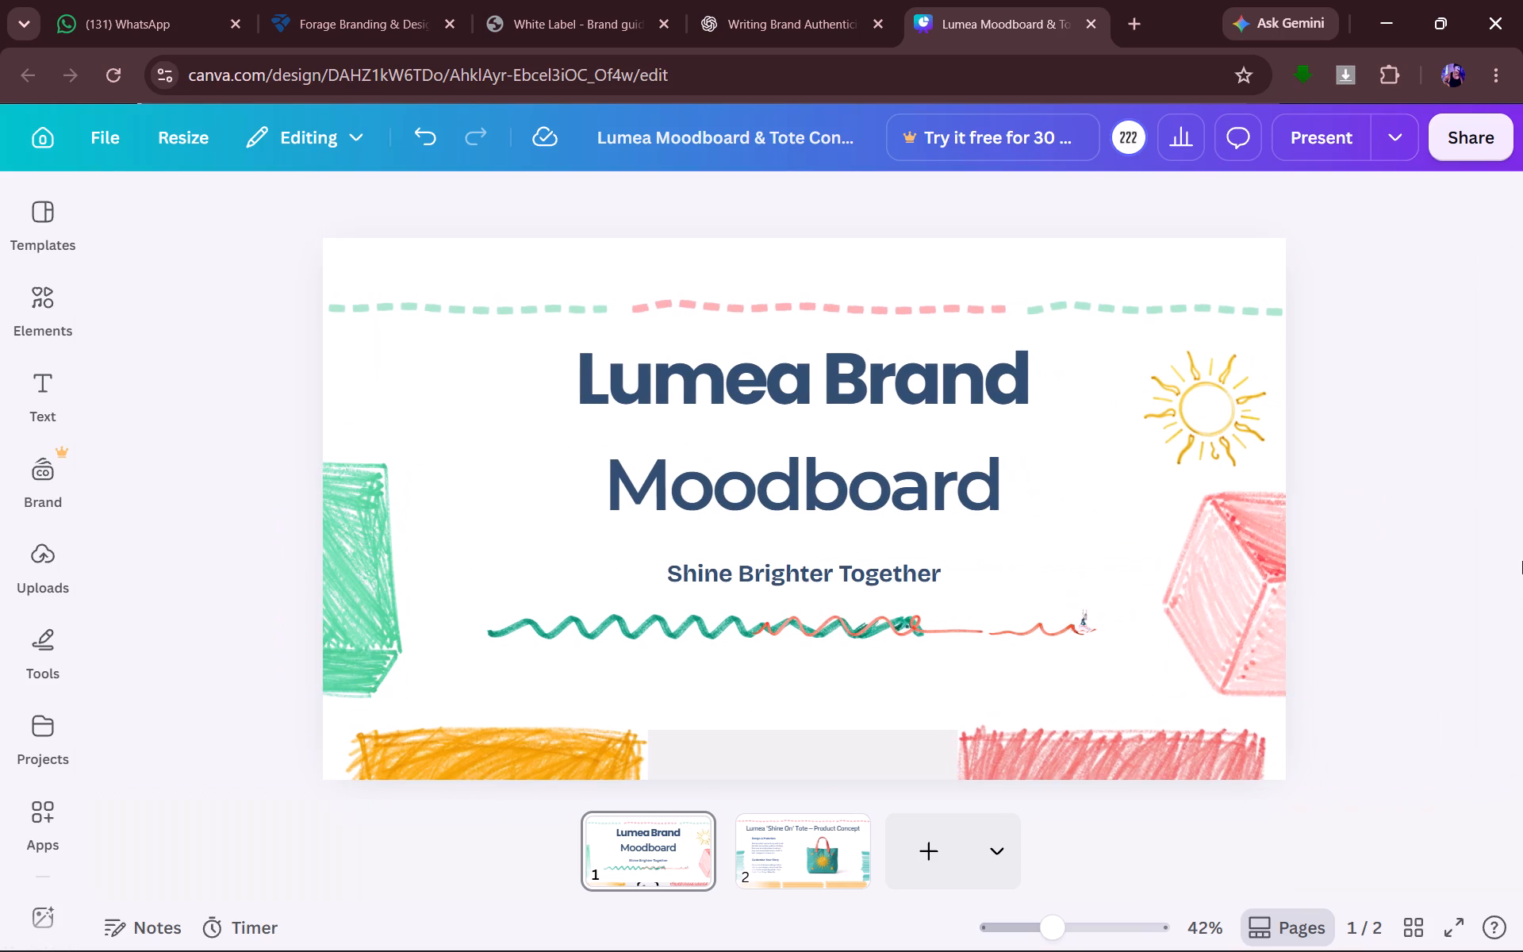
scroll(846, 368, up, 1)
scroll(1363, 587, down, 5)
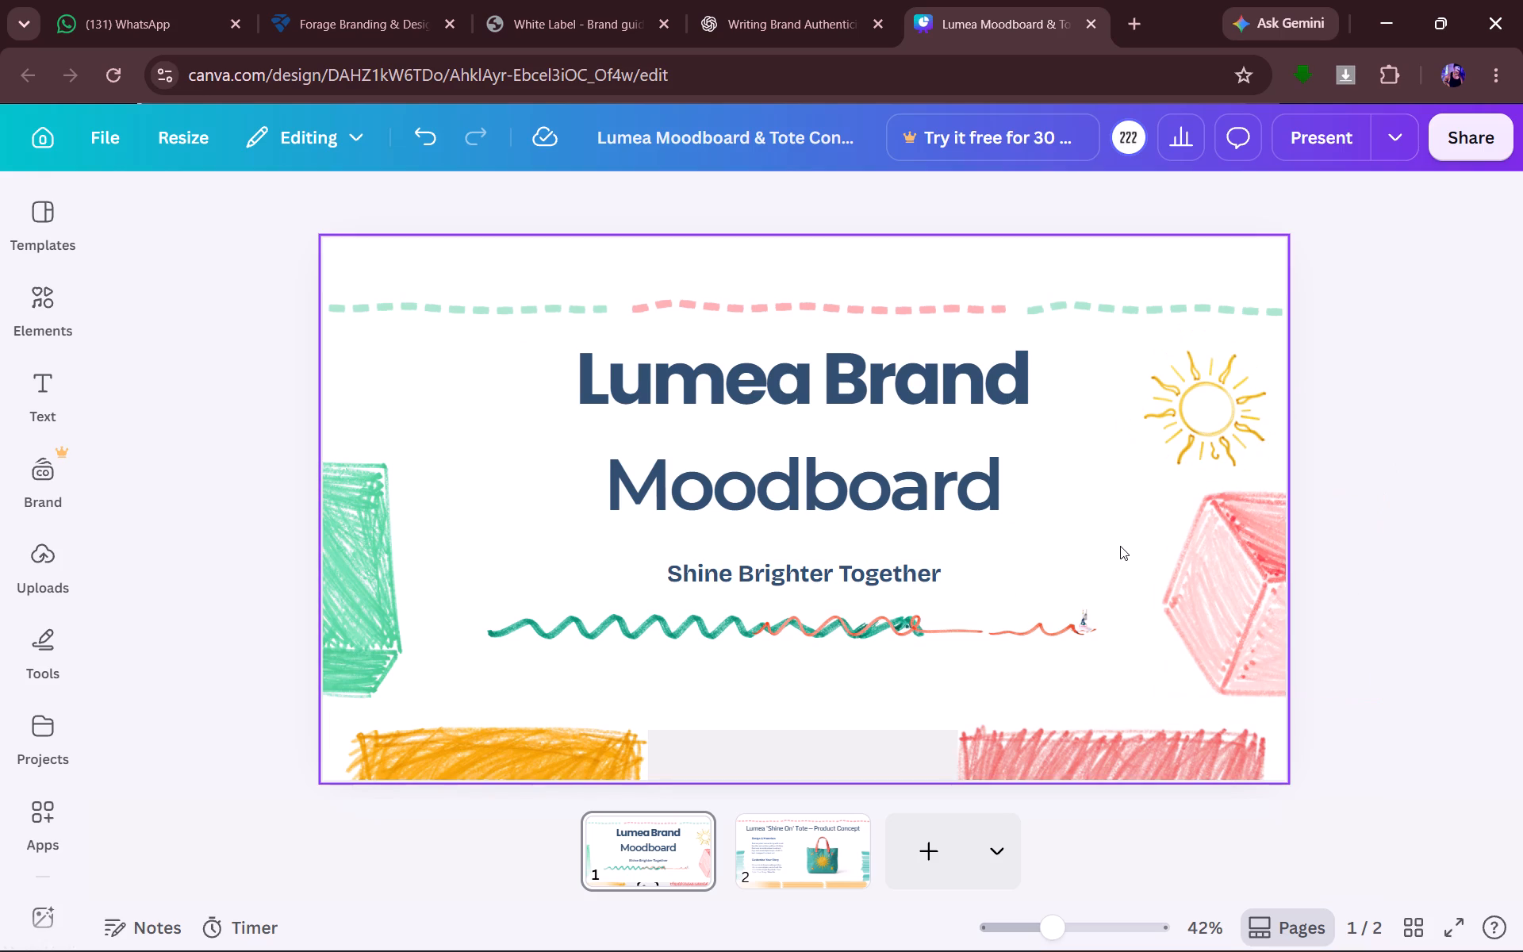
scroll(1120, 546, down, 7)
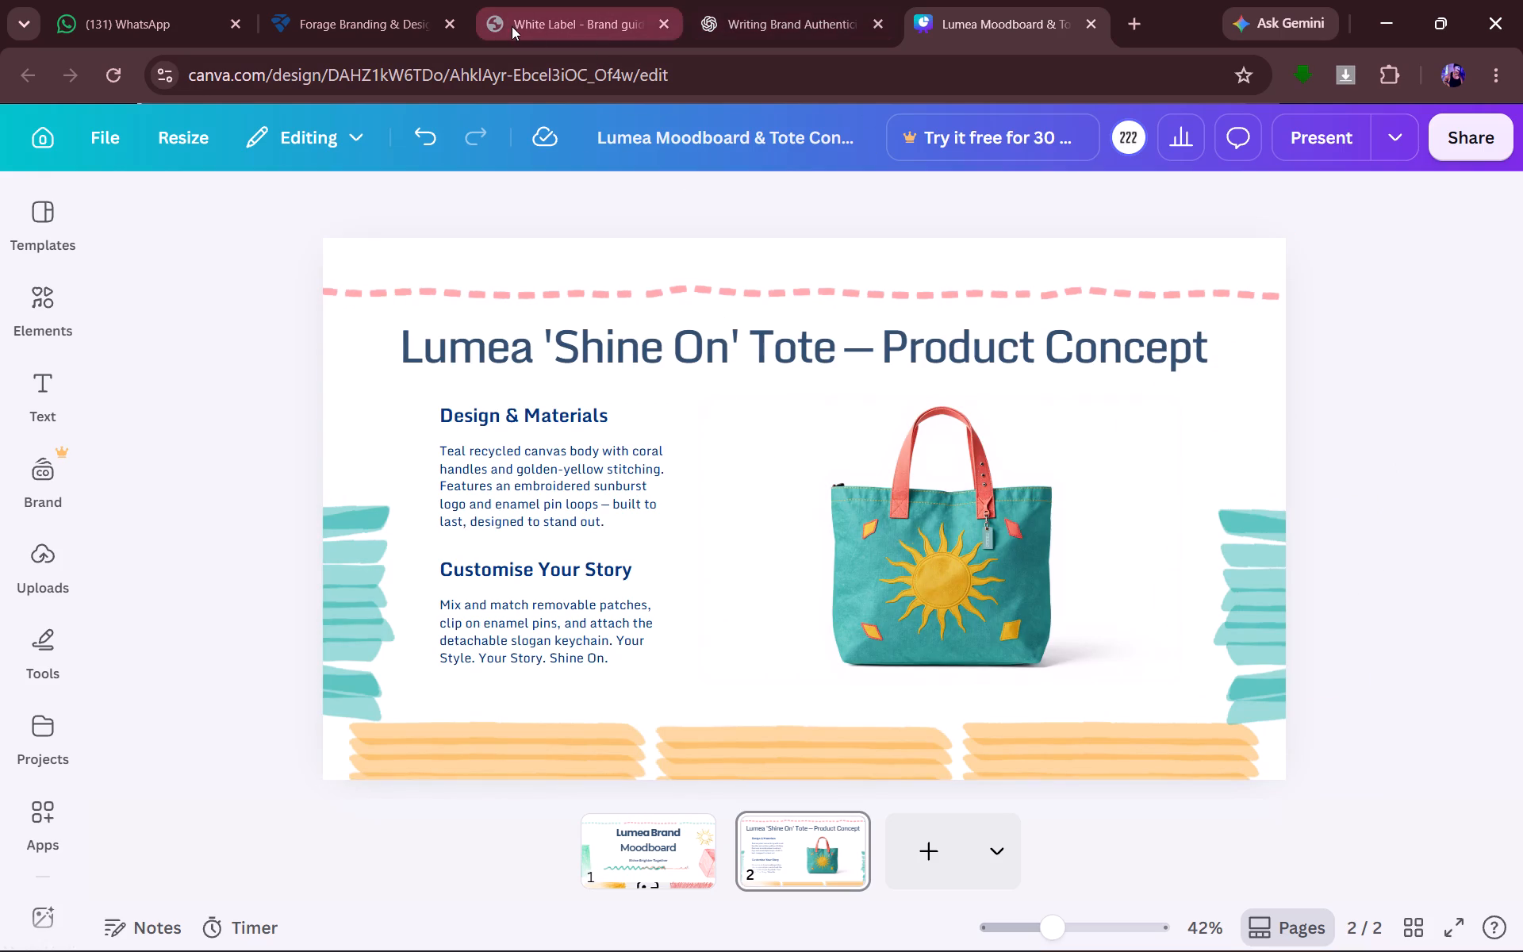
click(599, 33)
scroll(983, 413, up, 3)
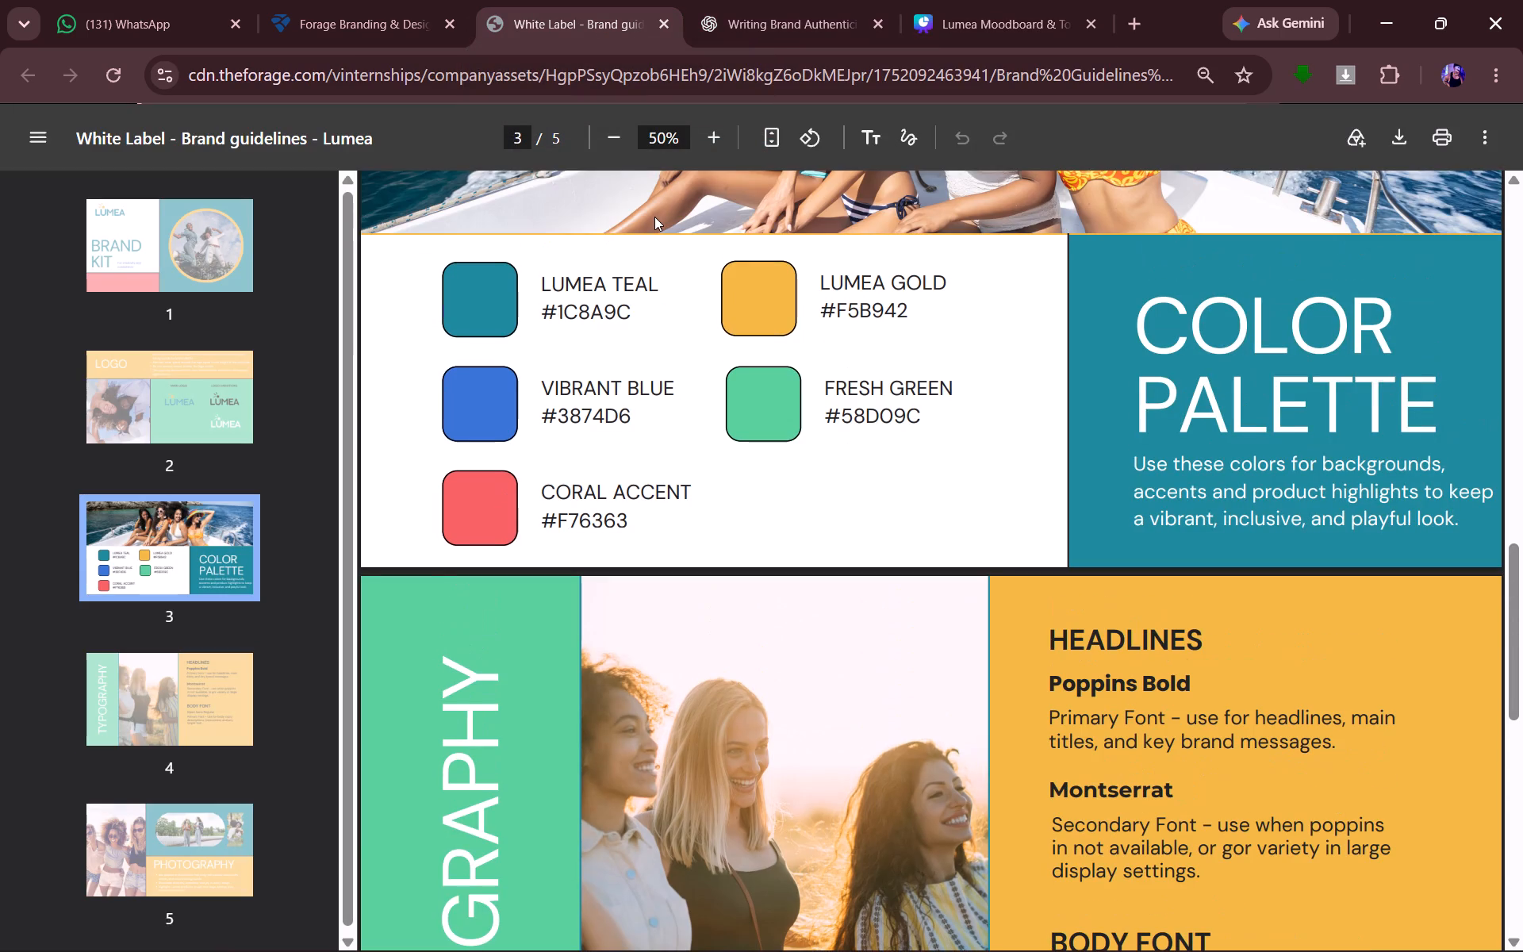
Read Forage's "Meet Lumea" page and the moodboard brief's product description for the "Shine On" Customizable Tote Bag.
click(382, 18)
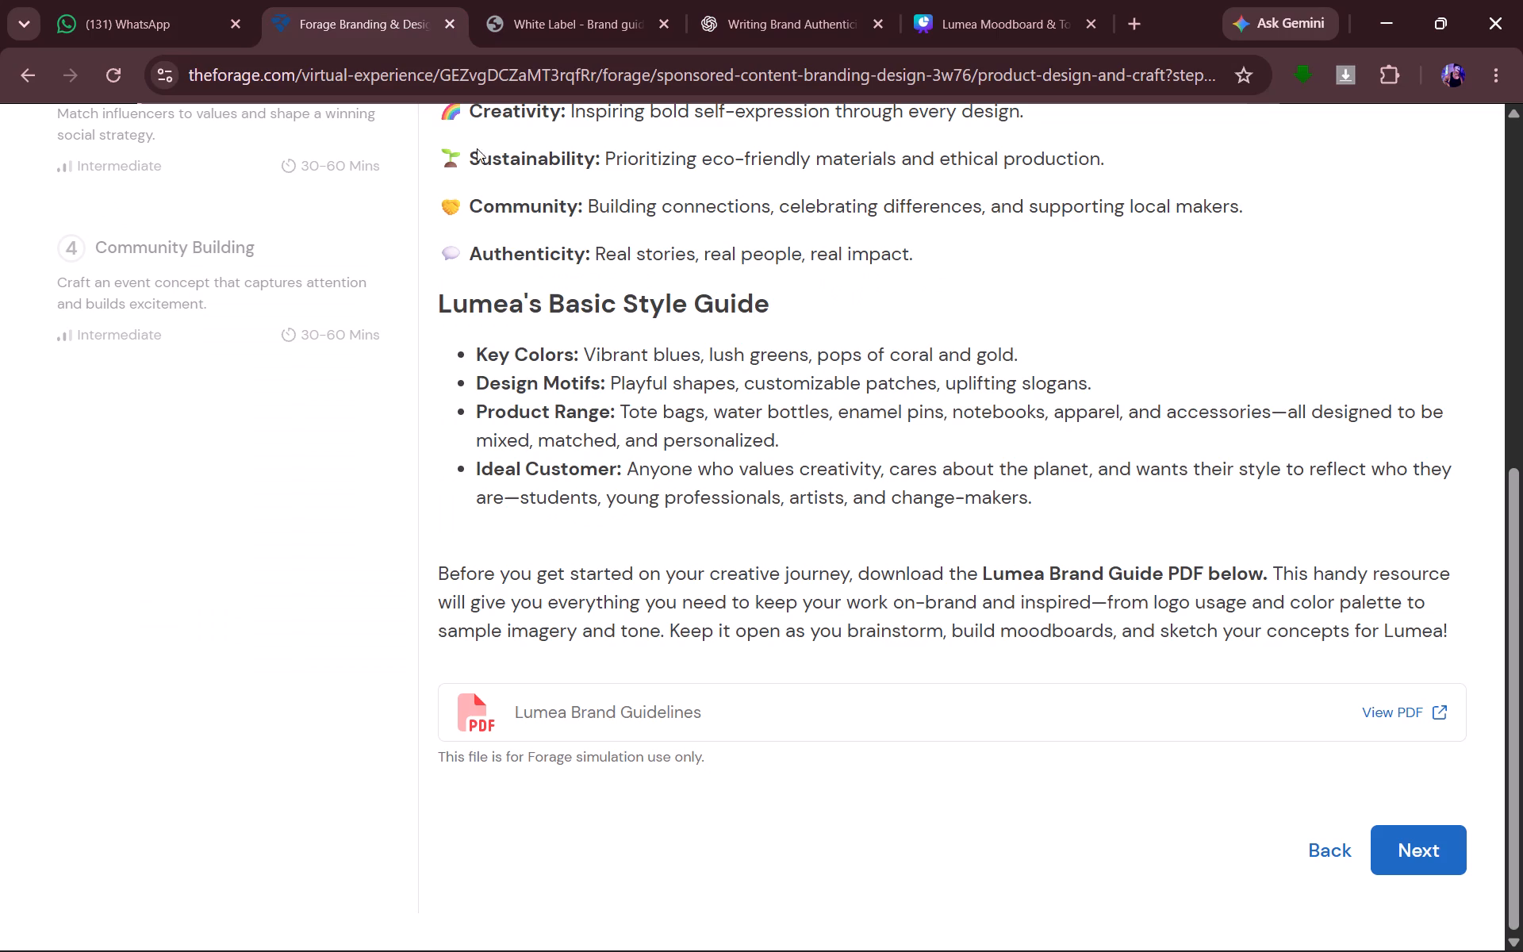
scroll(800, 369, up, 4)
scroll(842, 579, up, 3)
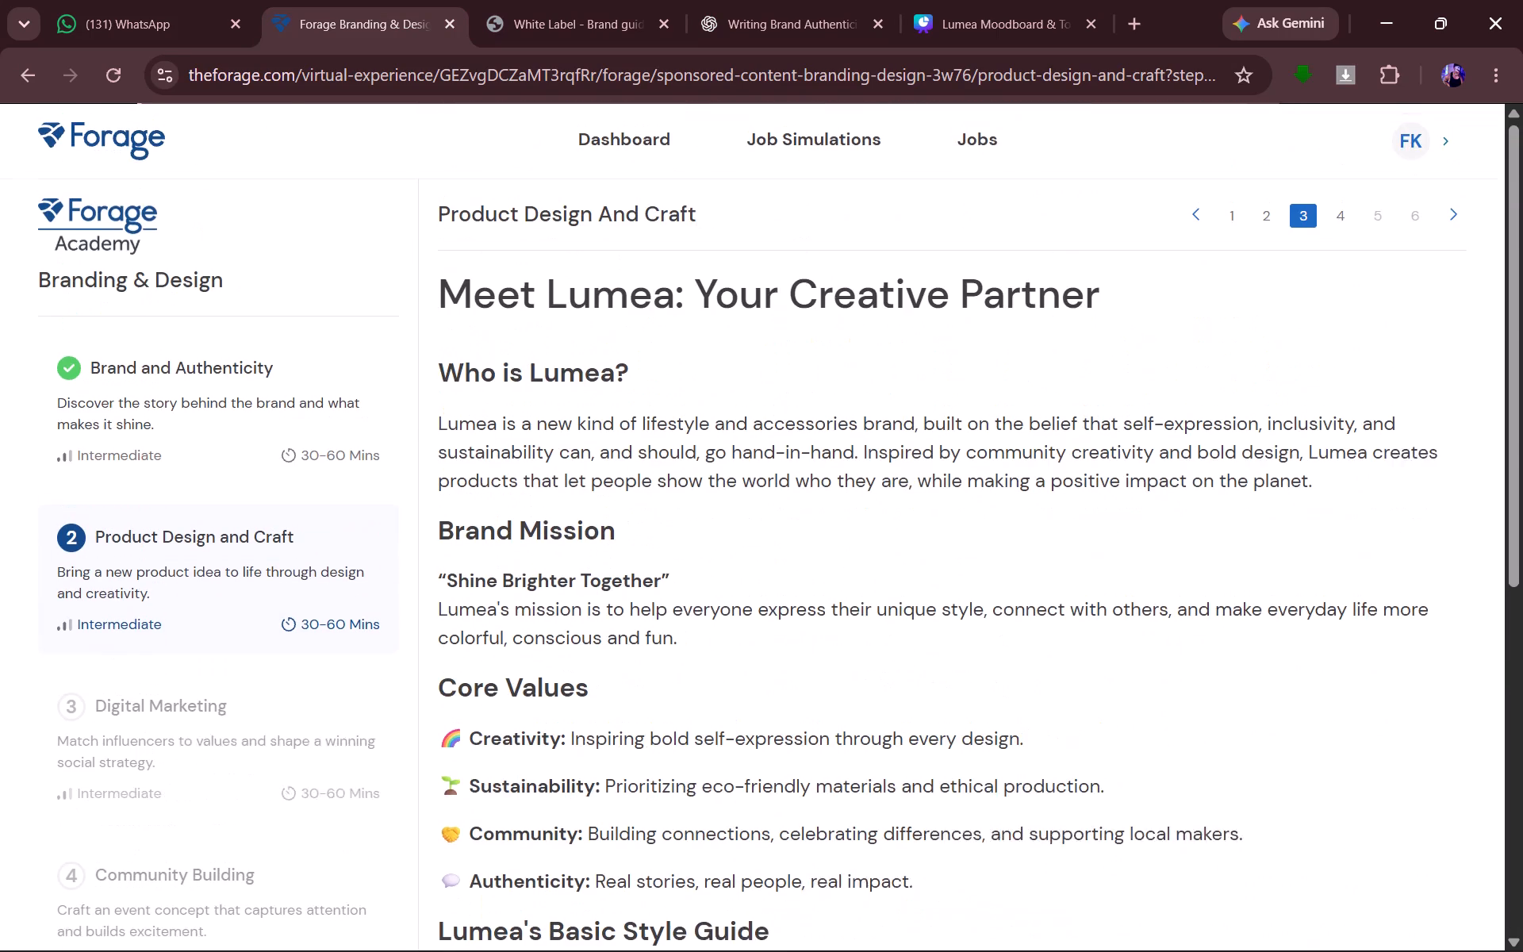
scroll(842, 579, down, 7)
scroll(1175, 379, up, 6)
scroll(1413, 647, down, 6)
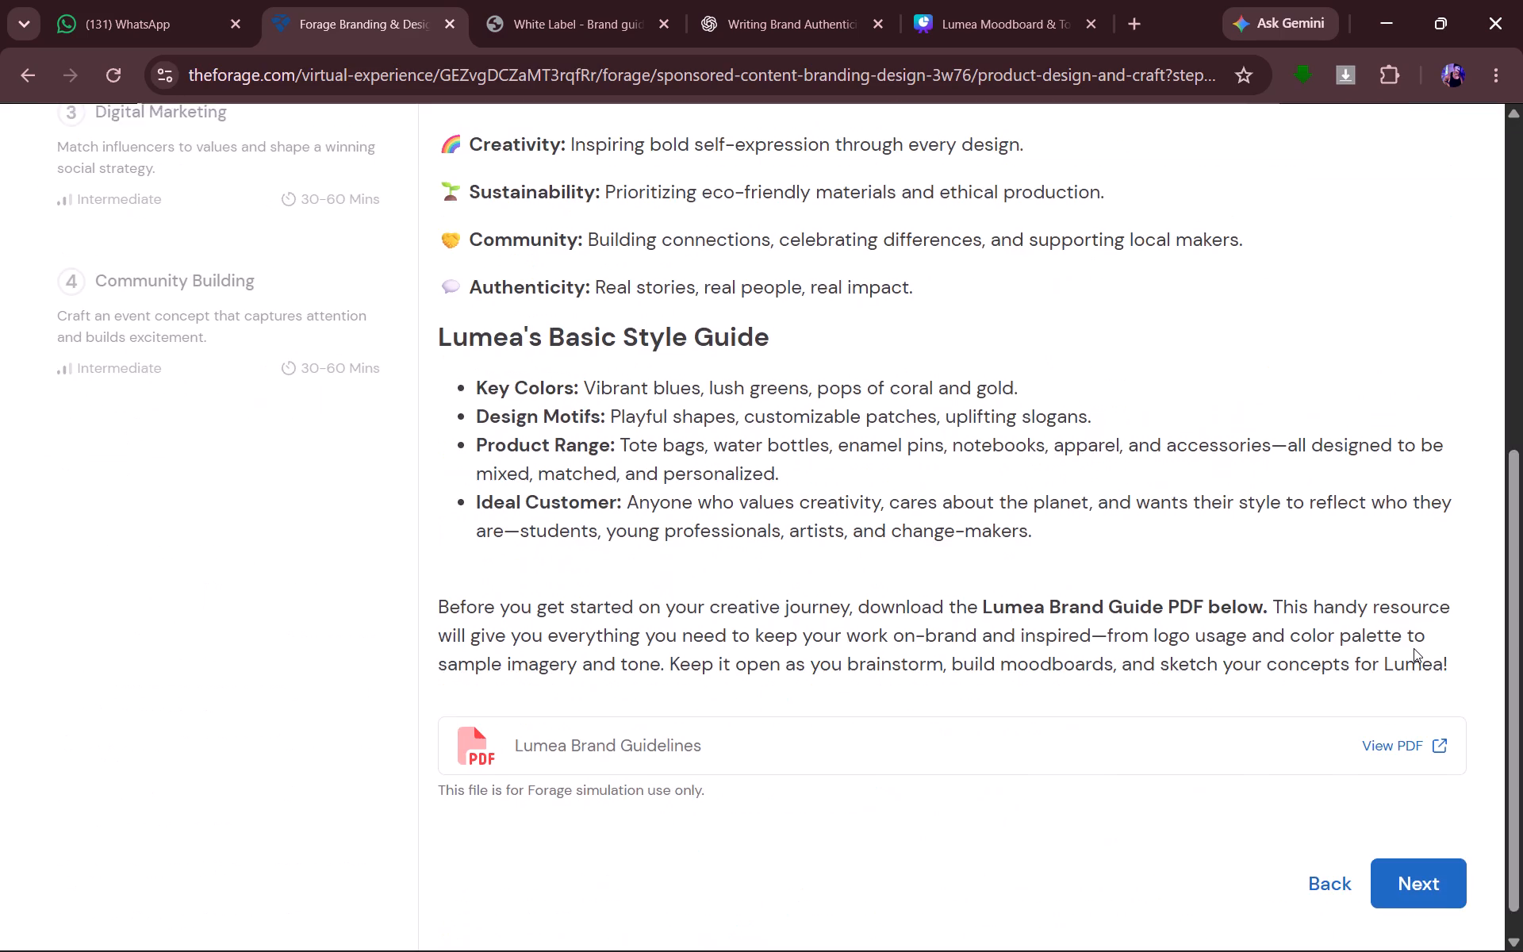
scroll(1414, 648, down, 3)
click(1414, 872)
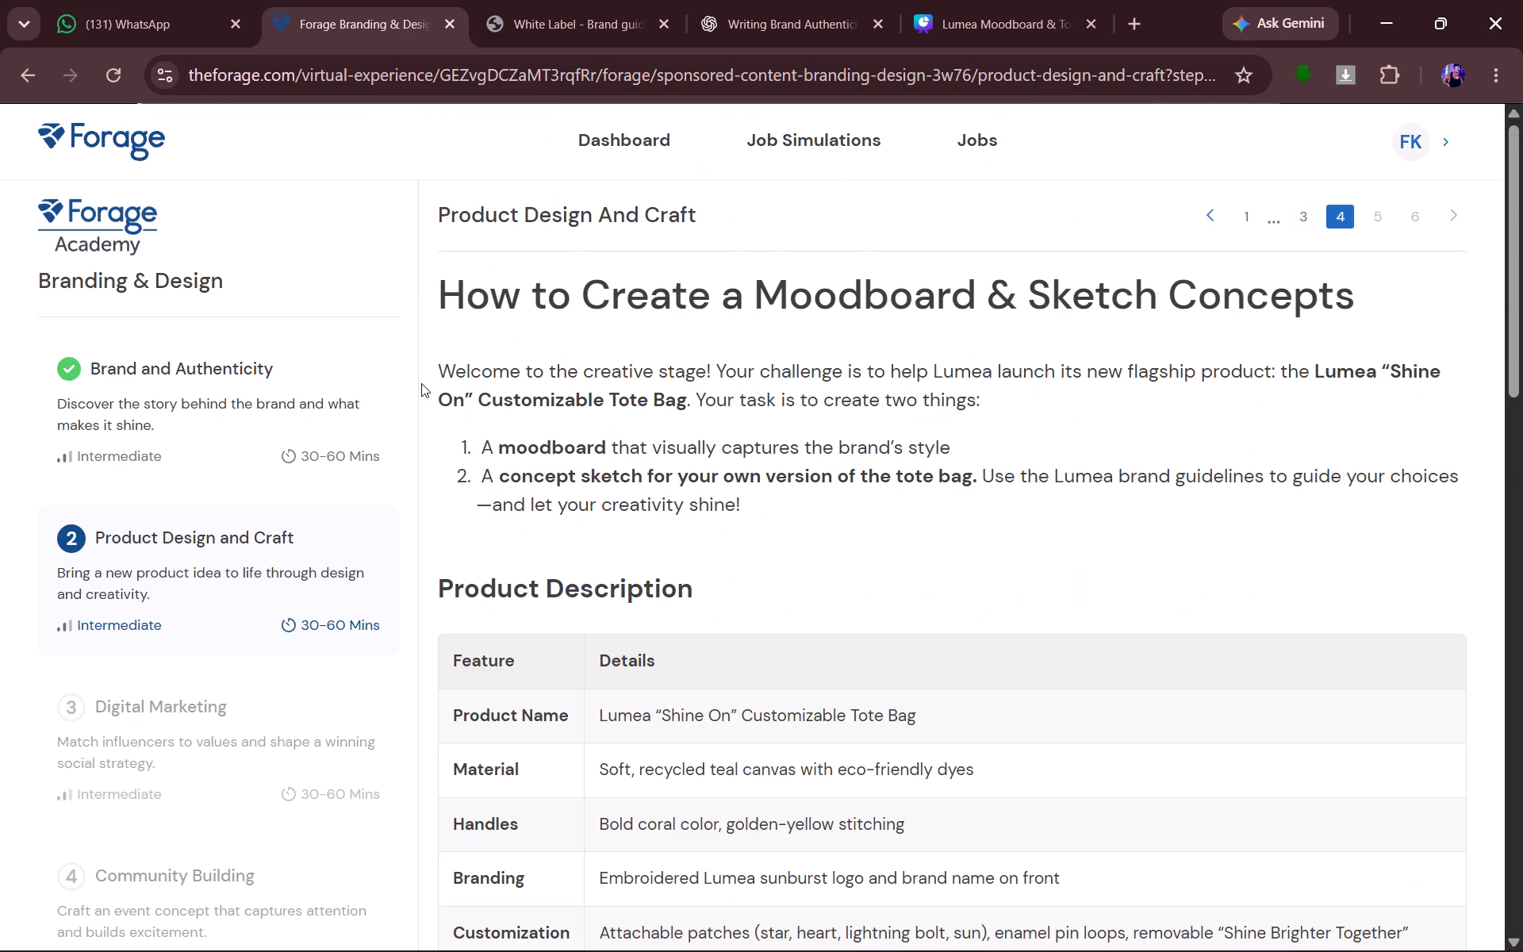
scroll(7, 623, down, 3)
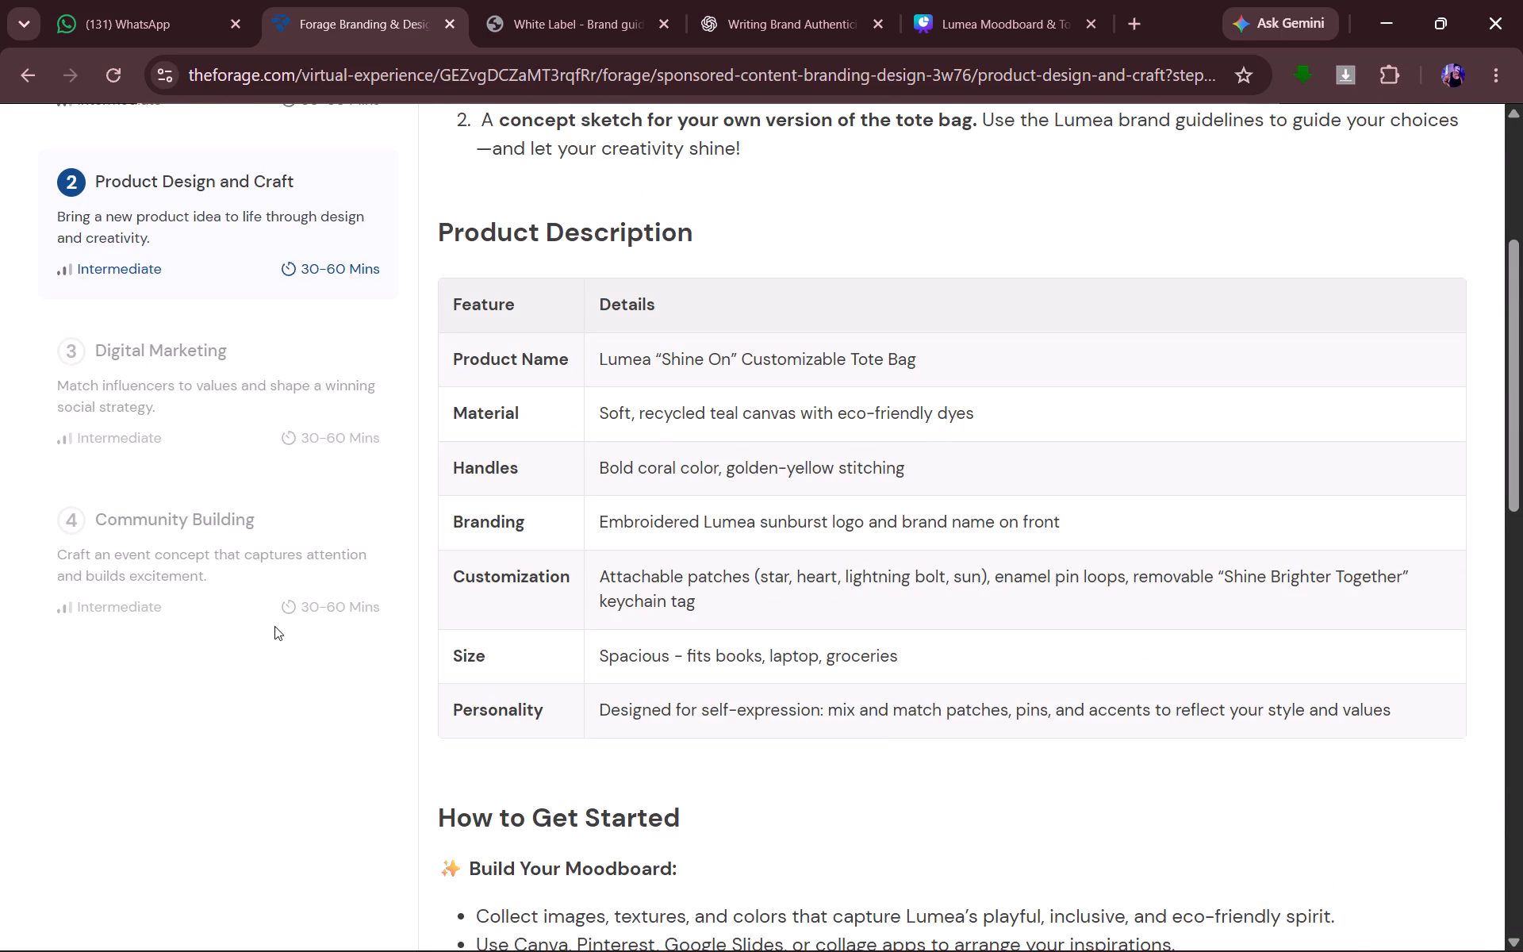
scroll(274, 626, up, 3)
scroll(830, 630, down, 2)
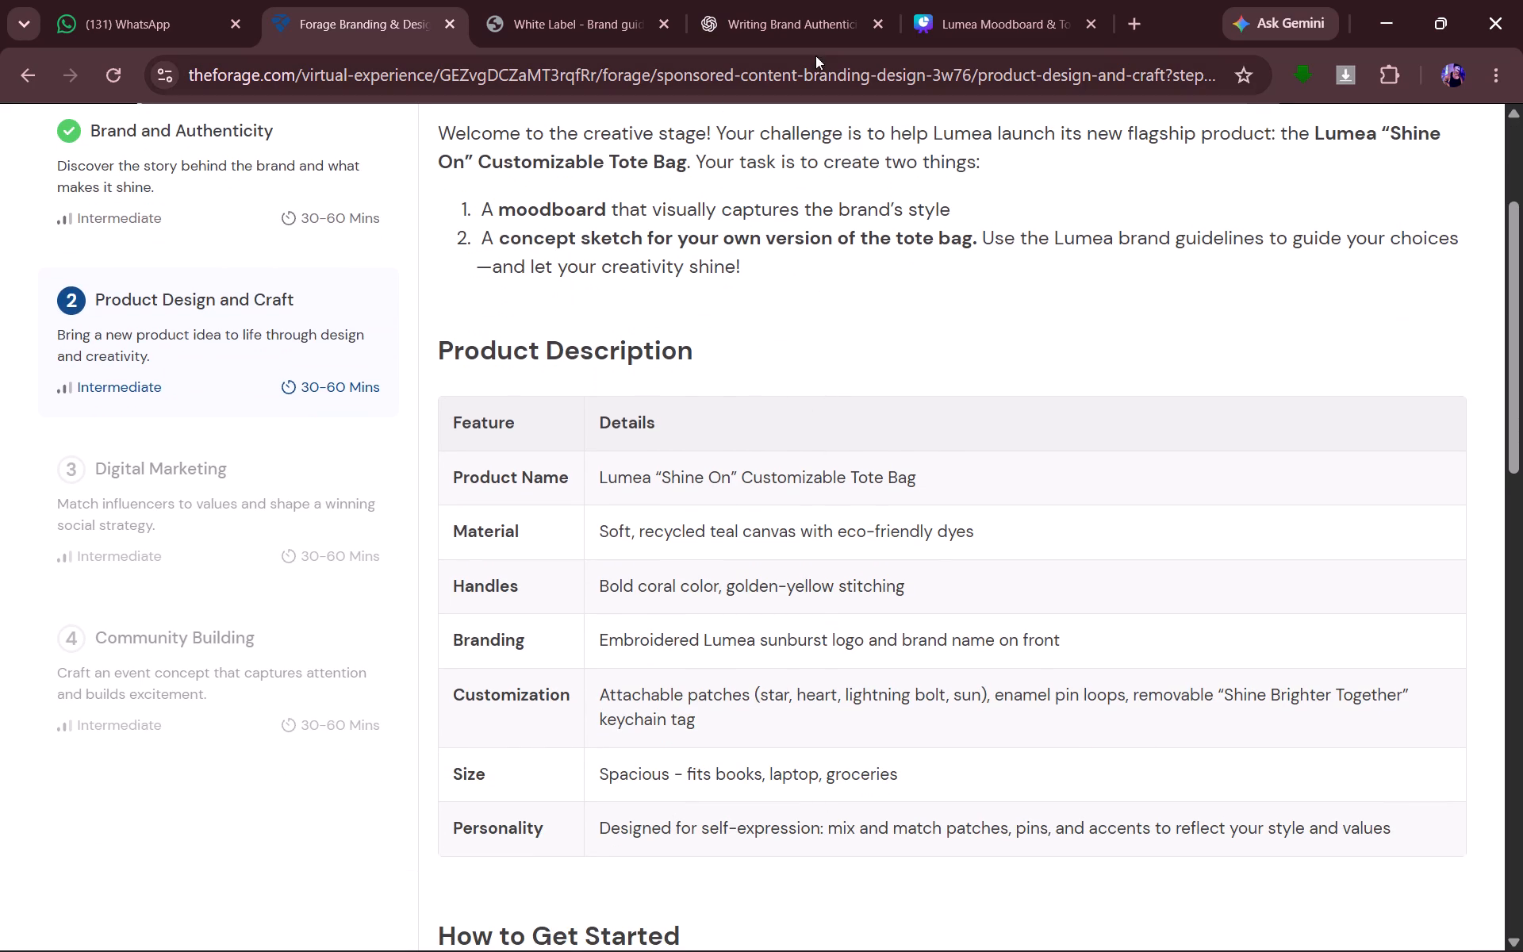
Back in the Canva design, delete "Tote – Product Concept" from the end of the page 2 title.
click(1005, 0)
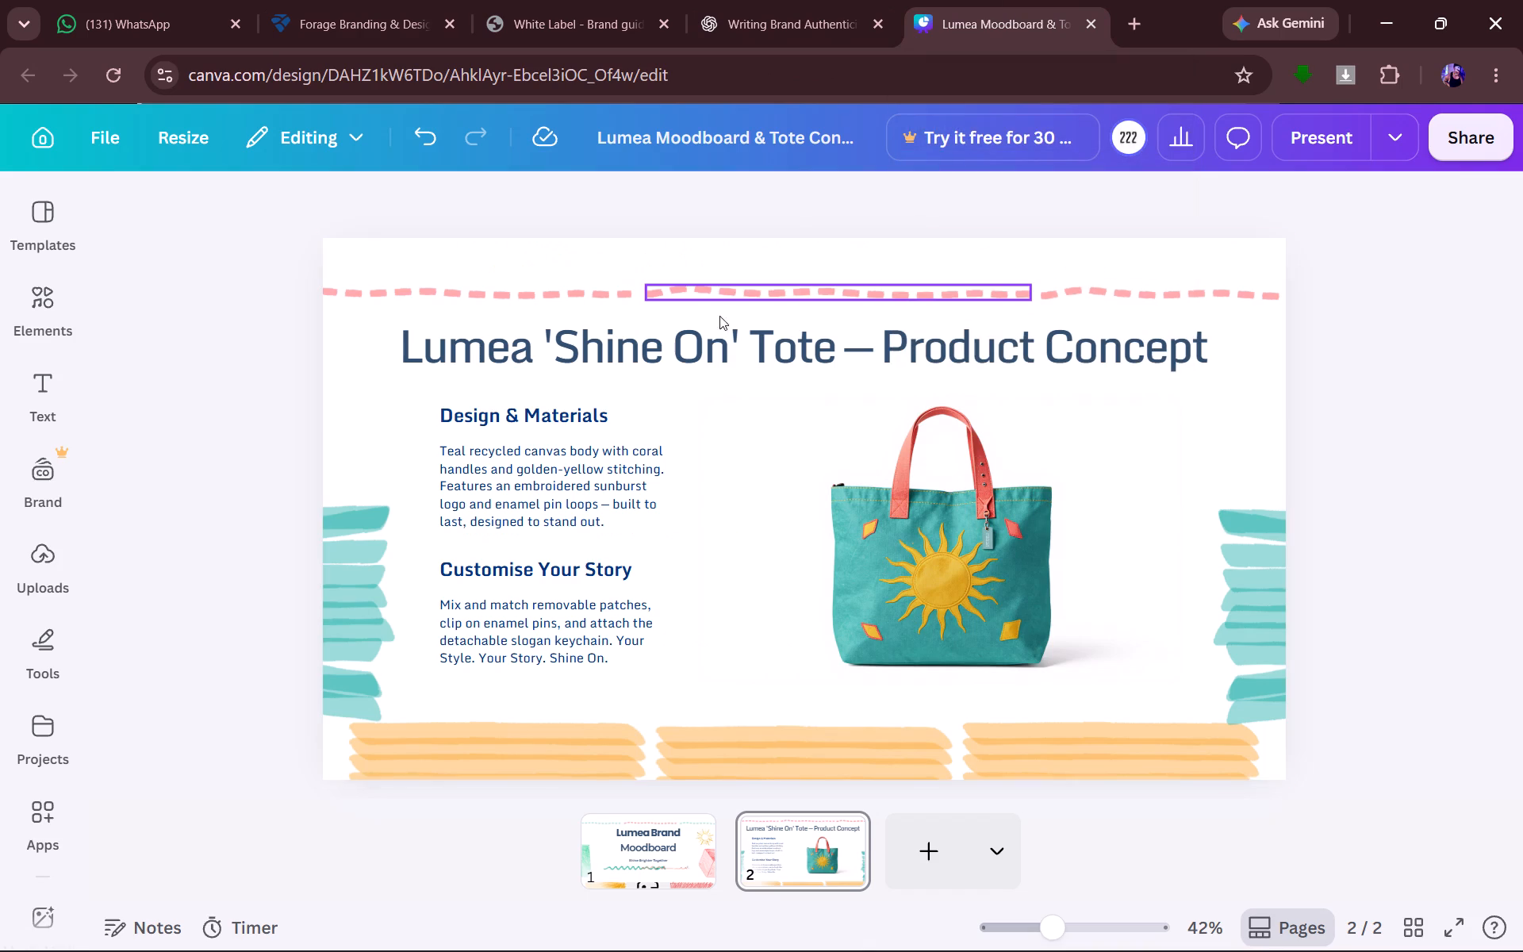
double_click(752, 366)
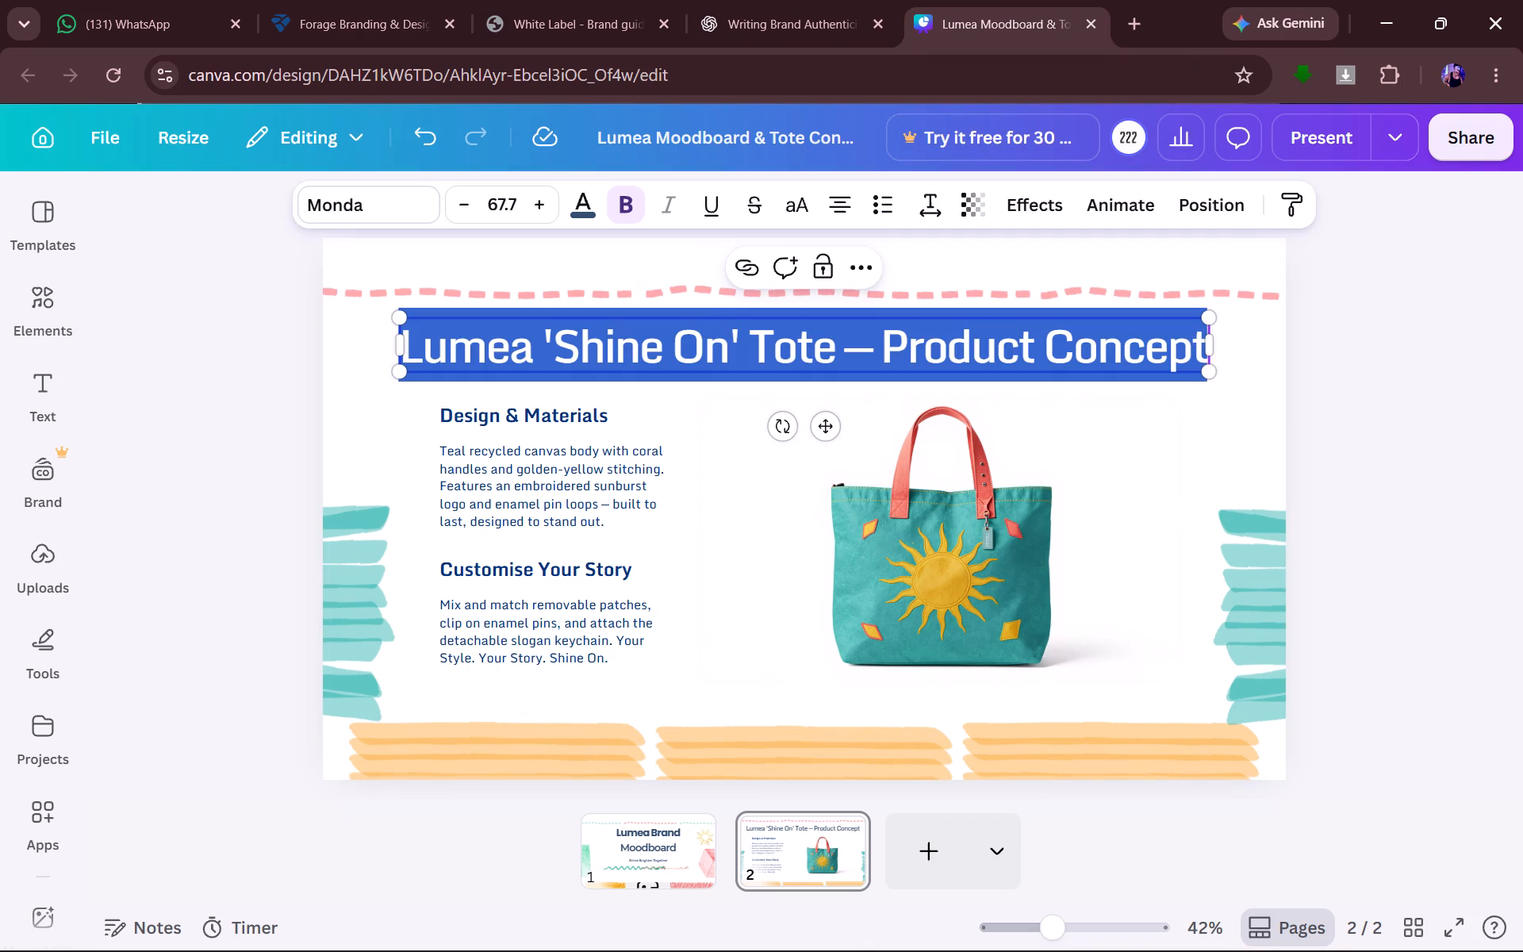
click(1197, 338)
click(1200, 338)
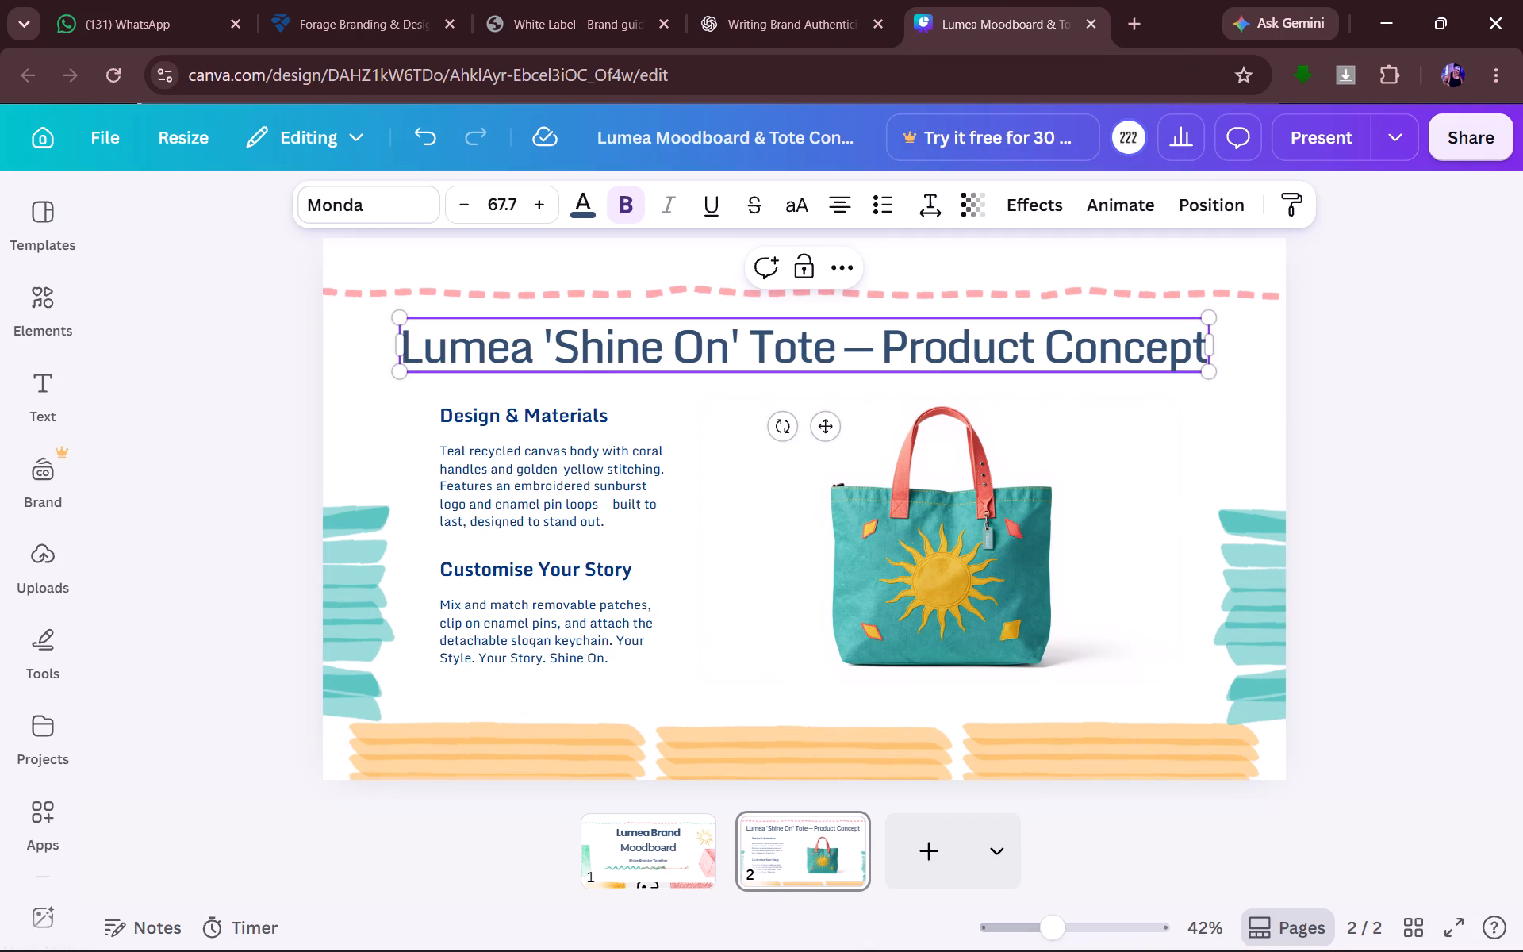
key(BackSpace)
key(BackSpace)
key(BackSpace)
key(BackSpace)
key(BackSpace)
key(BackSpace)
key(BackSpace)
key(BackSpace)
key(BackSpace)
key(BackSpace)
key(BackSpace)
key(BackSpace)
key(BackSpace)
key(BackSpace)
key(BackSpace)
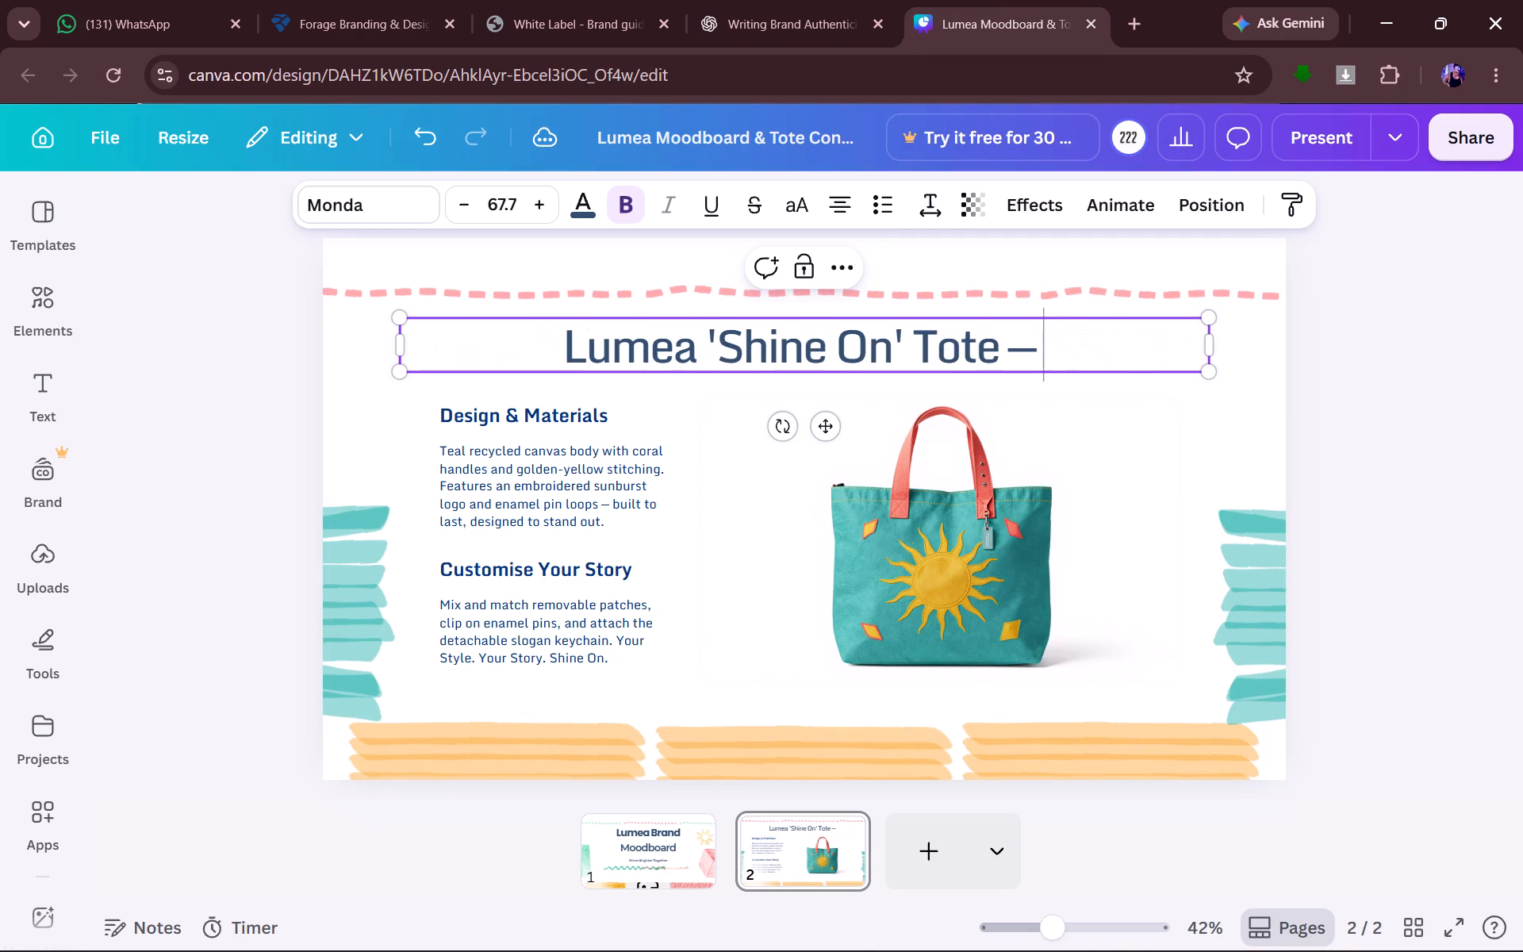
key(BackSpace)
key(BackSpace)
key(BackSpace)
key(BackSpace)
key(BackSpace)
key(BackSpace)
key(BackSpace)
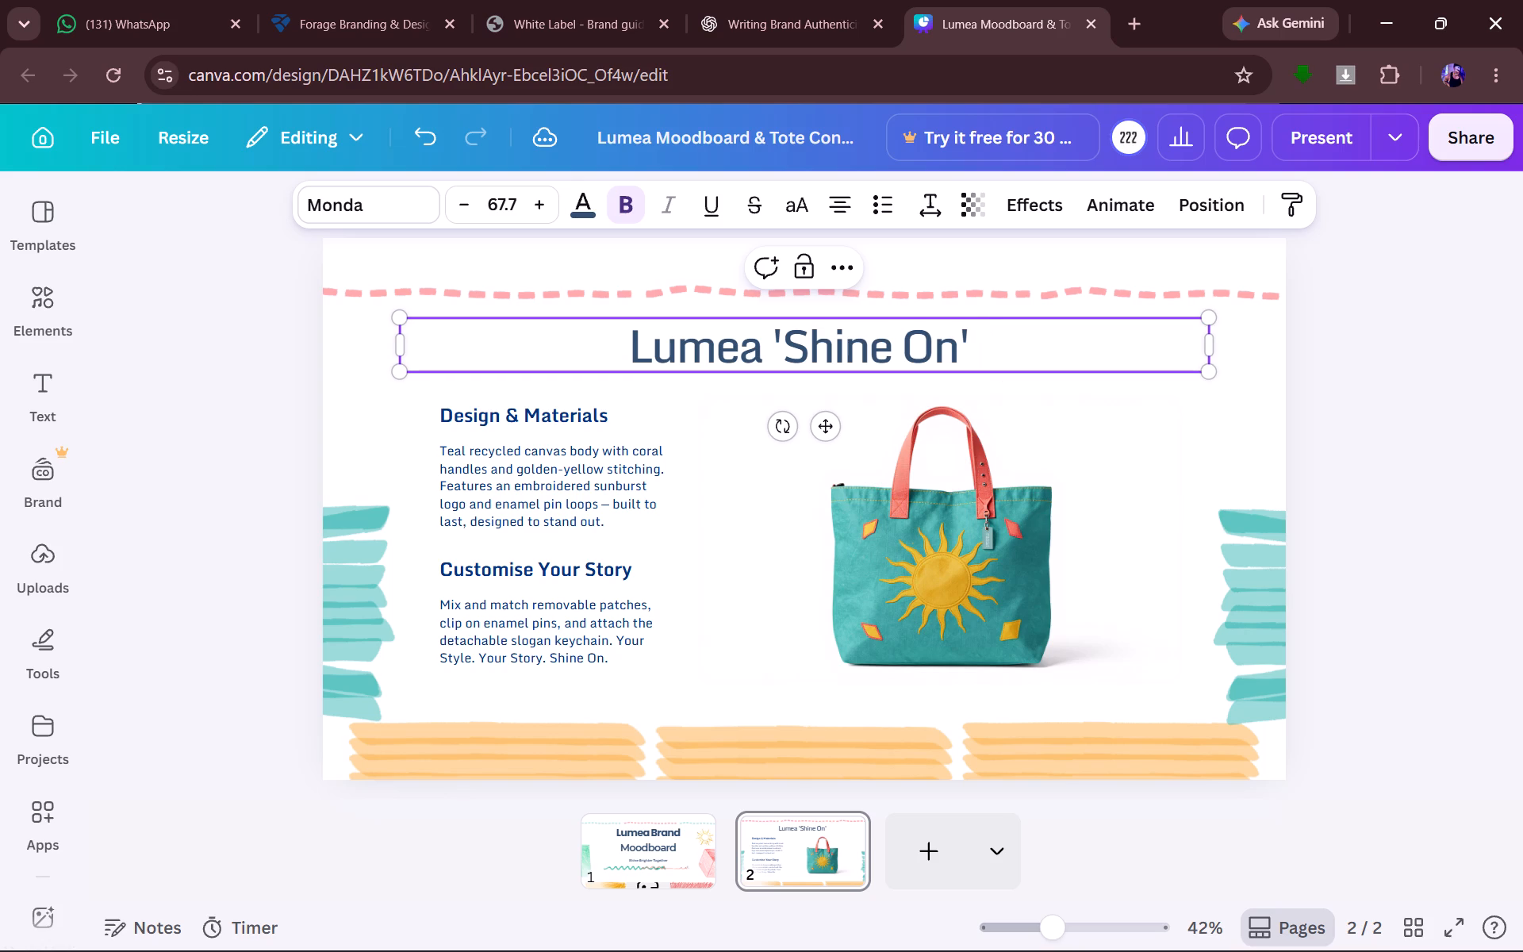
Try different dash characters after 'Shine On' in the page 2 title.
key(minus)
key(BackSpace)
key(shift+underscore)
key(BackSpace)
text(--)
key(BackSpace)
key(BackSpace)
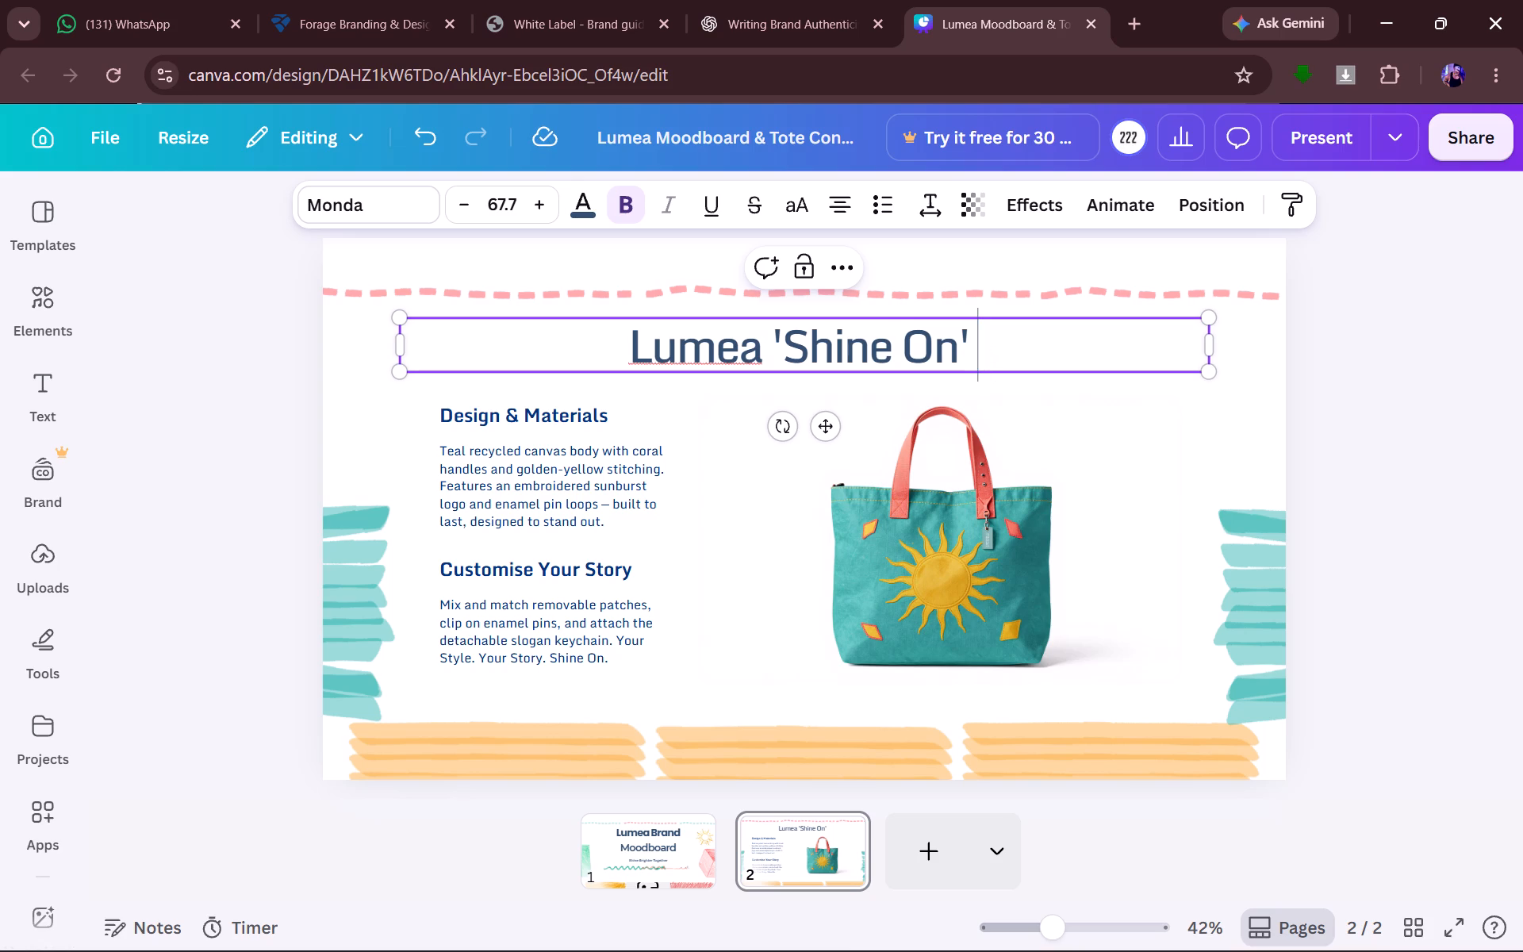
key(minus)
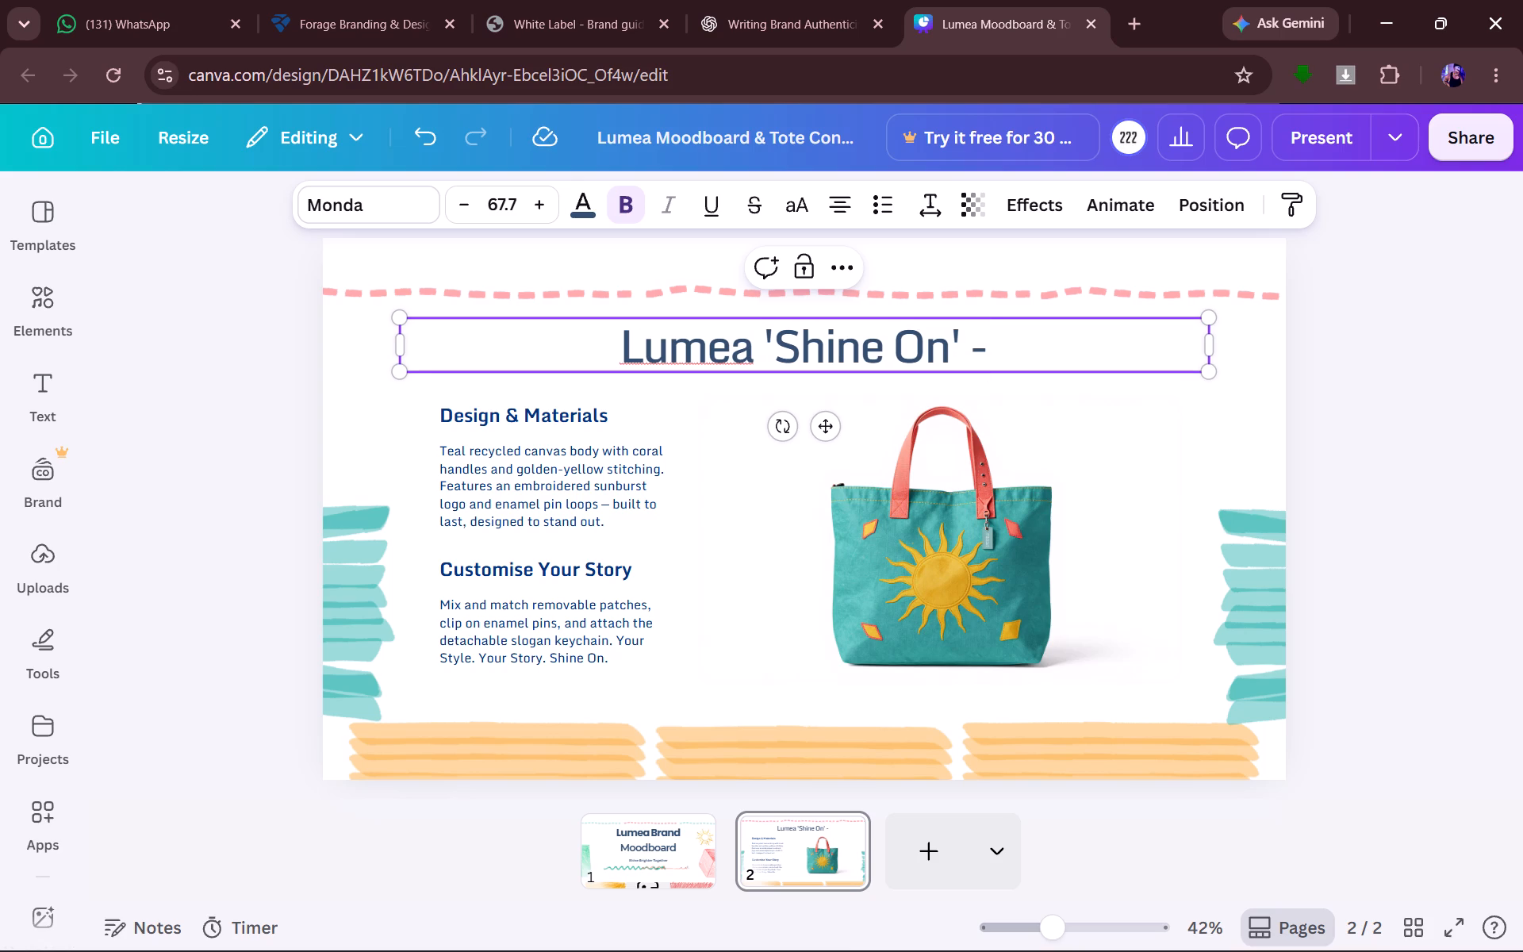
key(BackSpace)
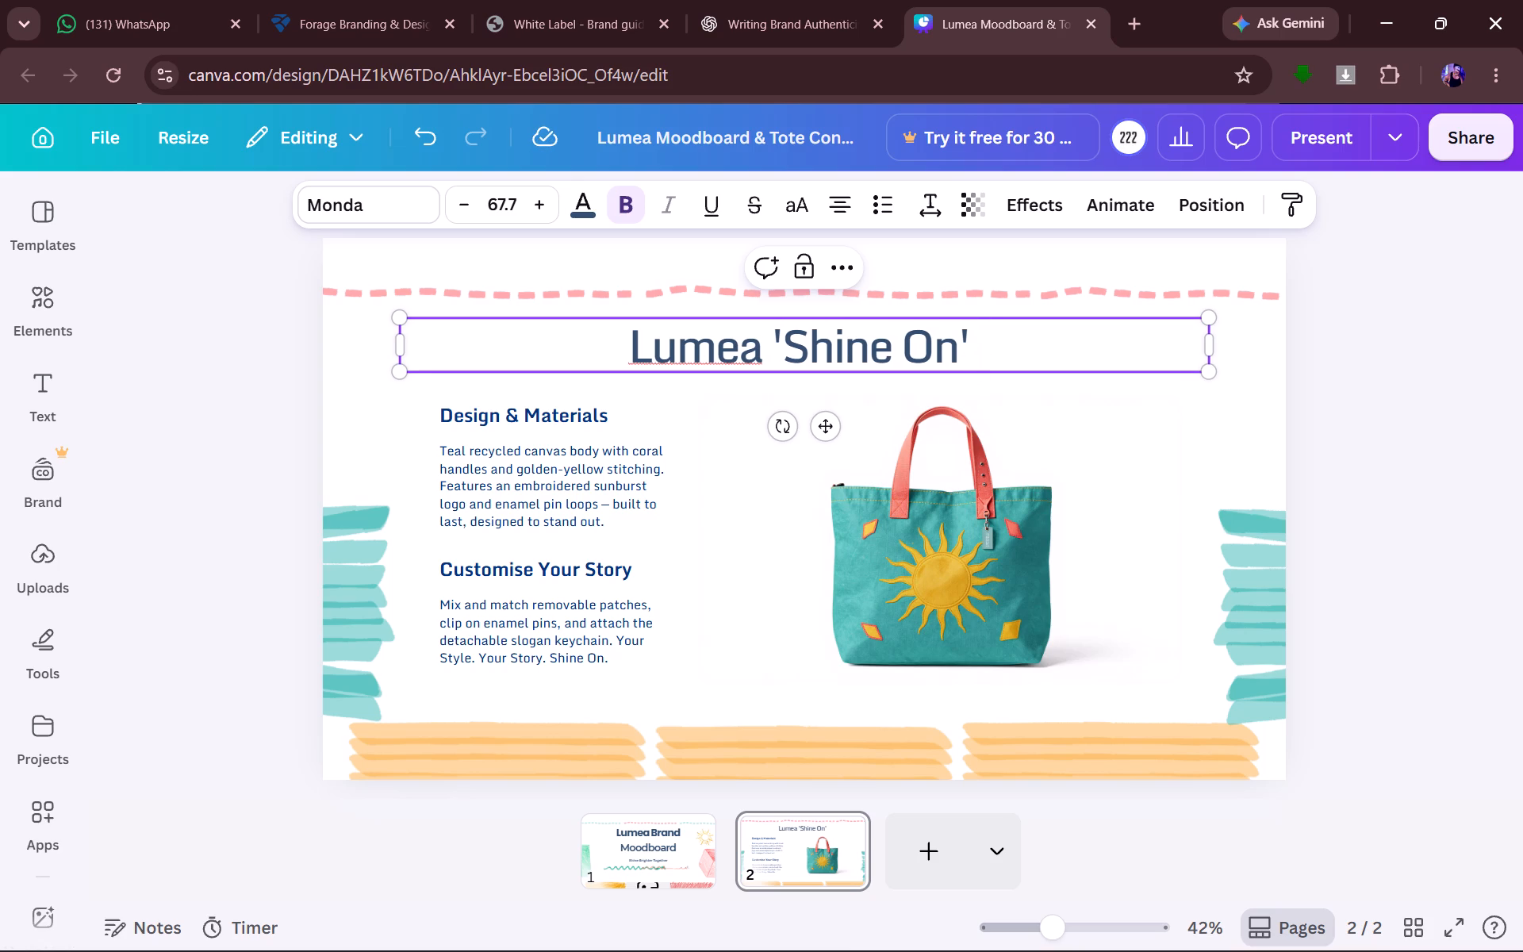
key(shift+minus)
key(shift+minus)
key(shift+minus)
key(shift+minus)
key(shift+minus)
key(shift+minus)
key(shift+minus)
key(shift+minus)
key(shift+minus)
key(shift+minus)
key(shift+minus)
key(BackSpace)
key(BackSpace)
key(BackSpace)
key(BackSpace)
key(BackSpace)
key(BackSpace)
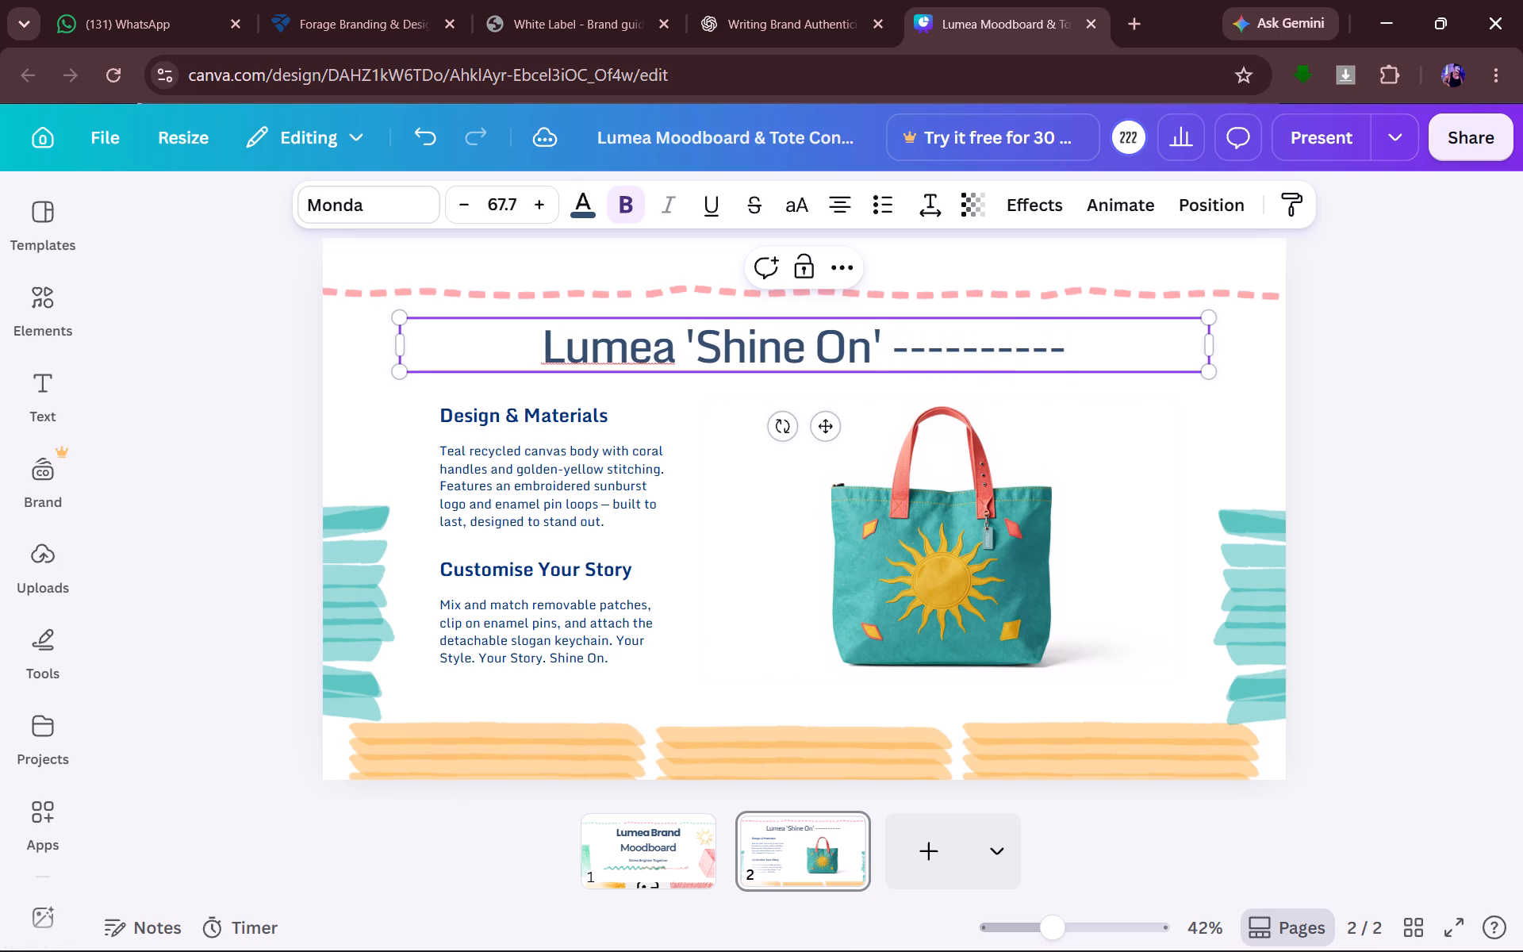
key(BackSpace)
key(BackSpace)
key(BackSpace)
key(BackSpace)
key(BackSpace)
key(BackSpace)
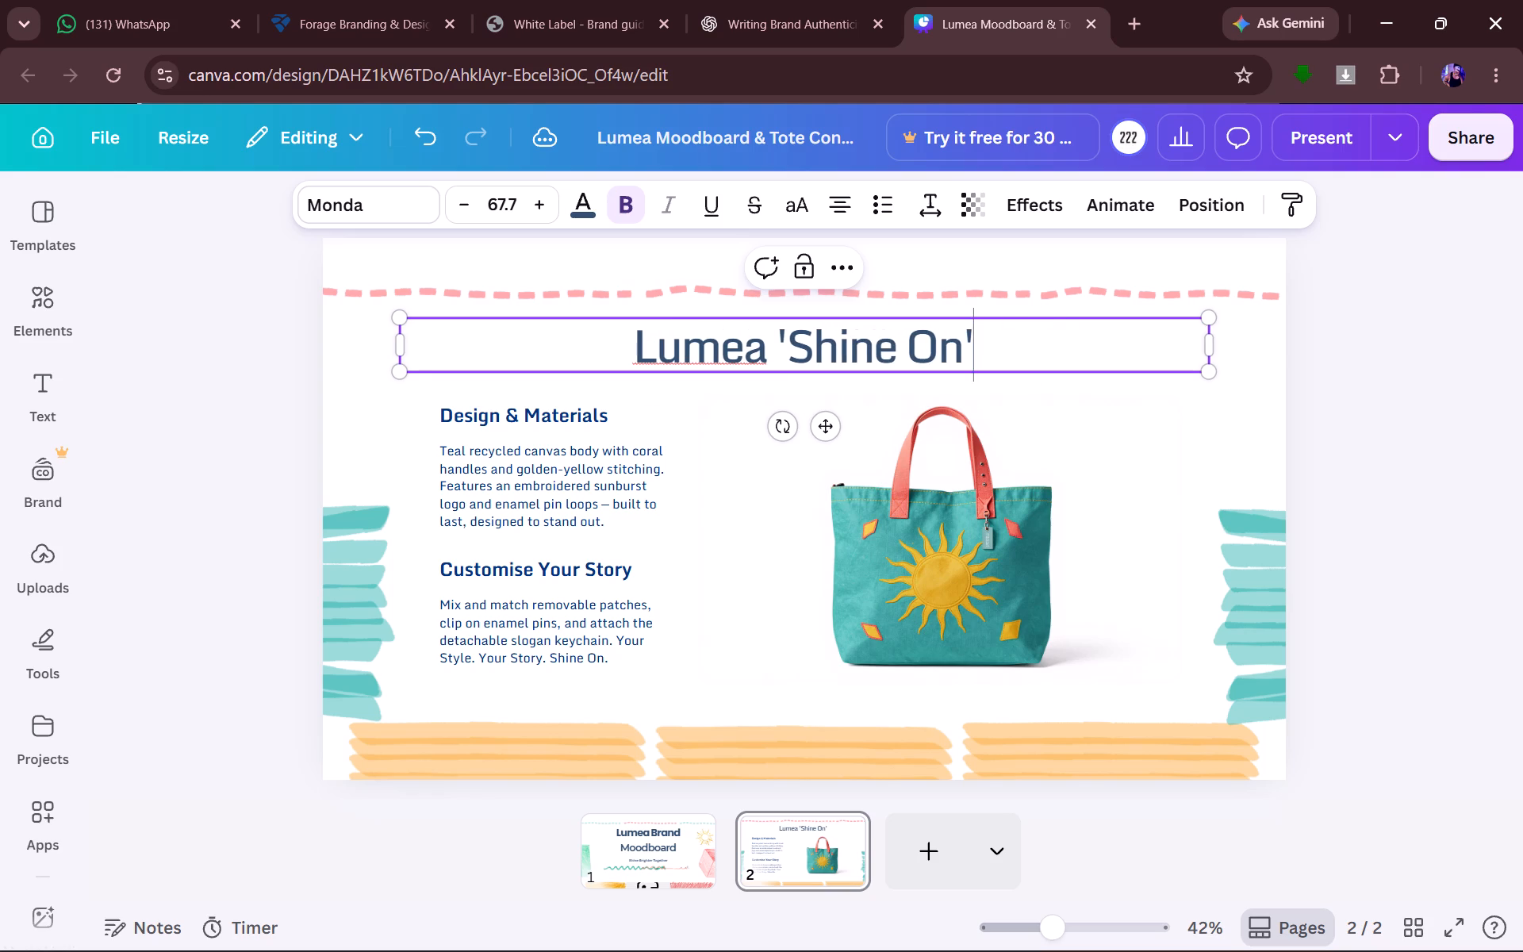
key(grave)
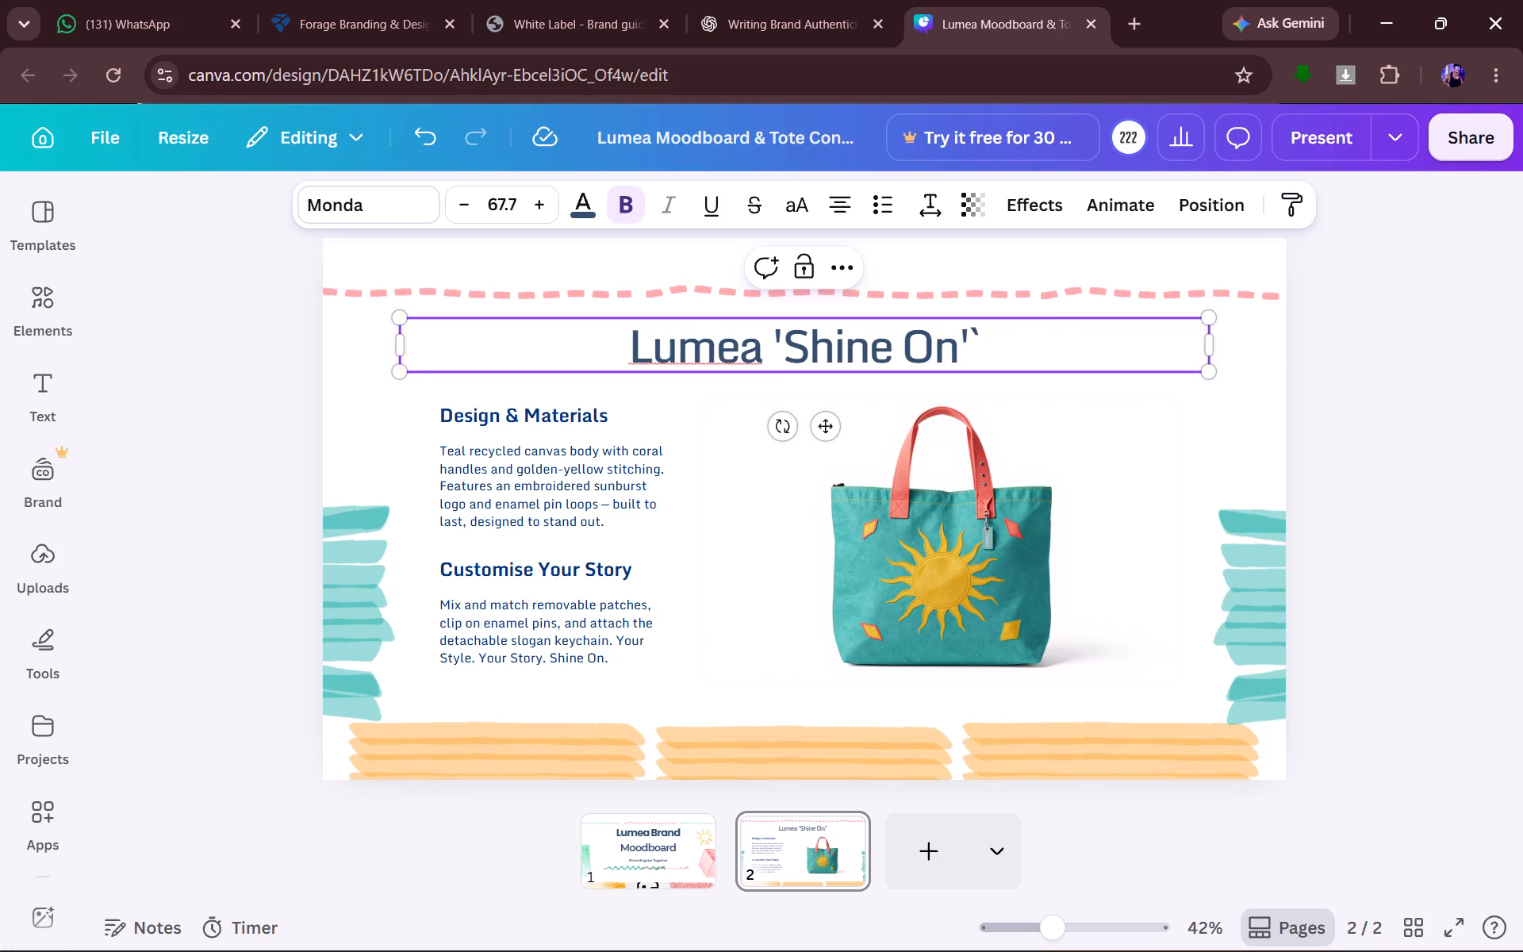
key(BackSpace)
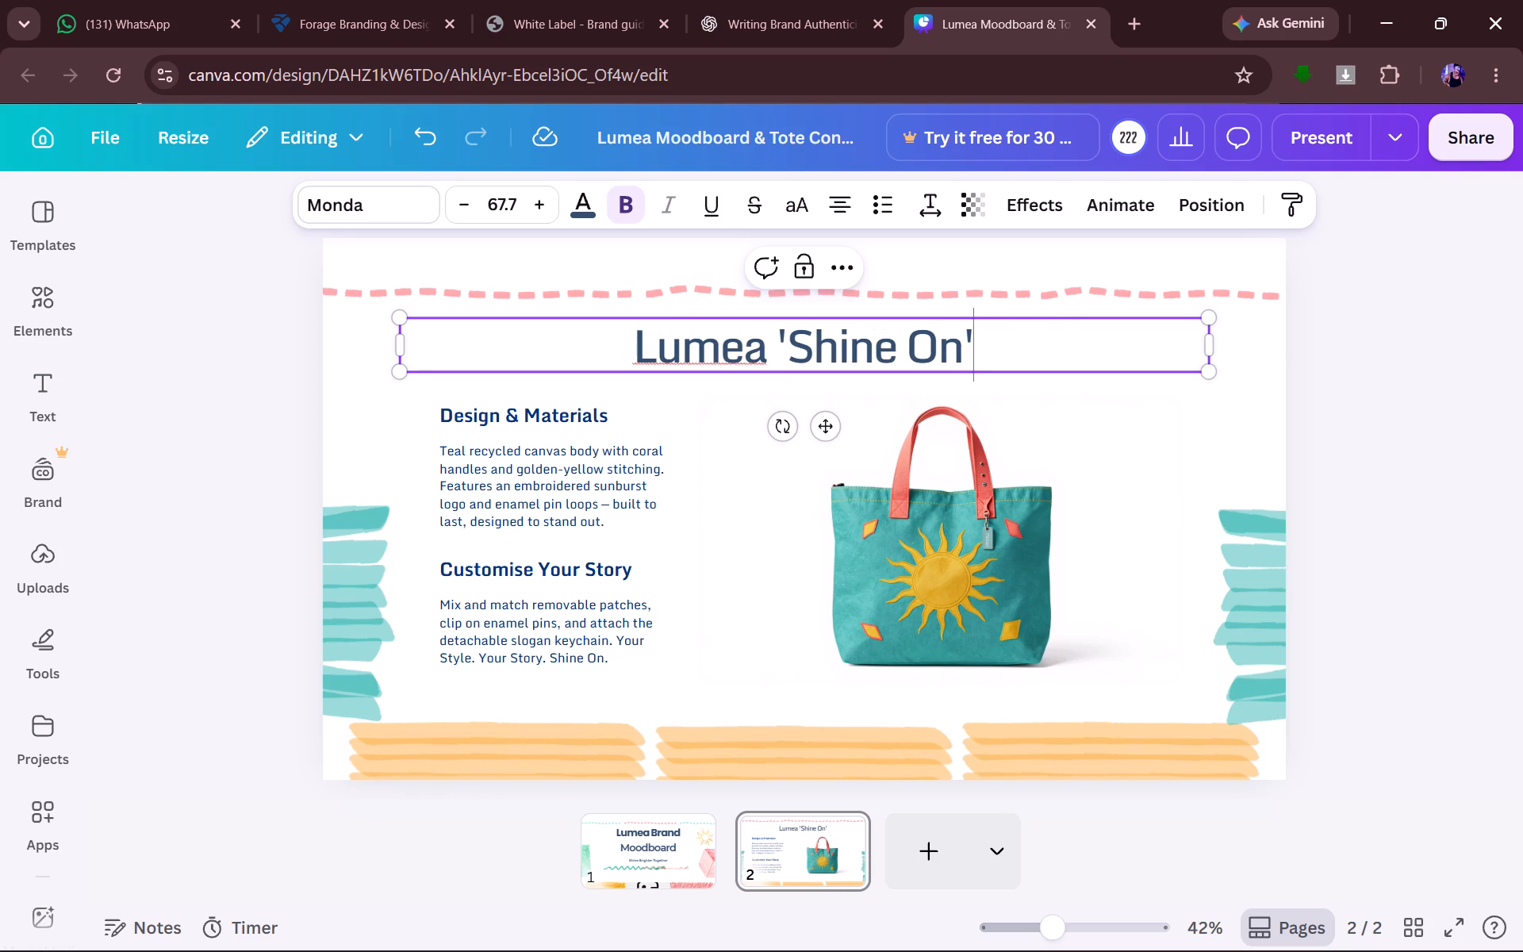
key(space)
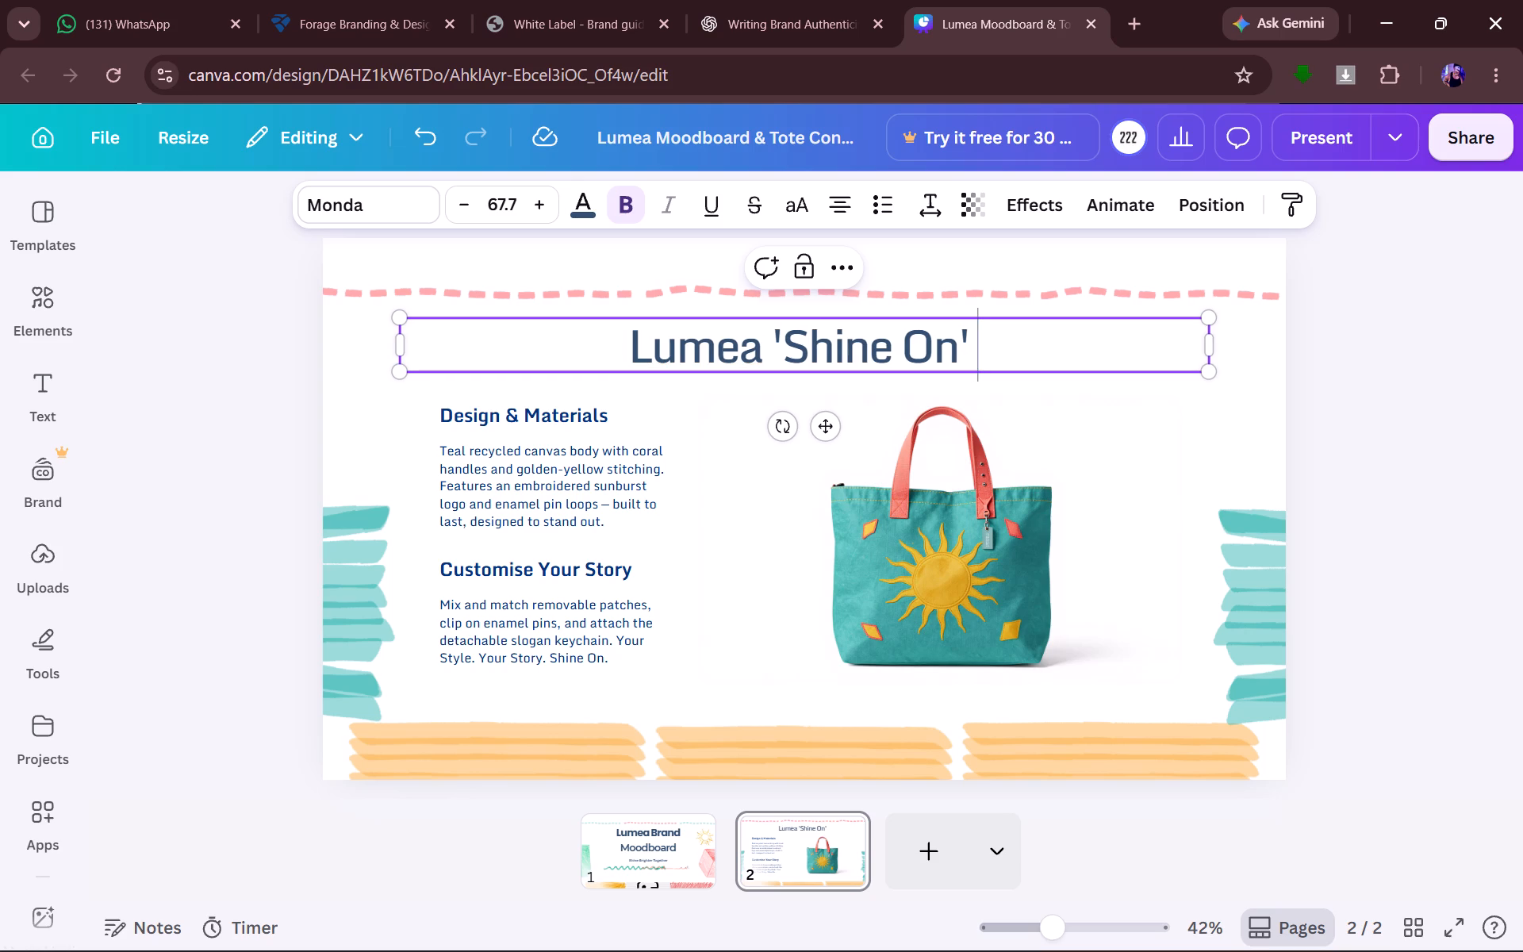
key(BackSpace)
Complete the page 2 title with "- Customisable Tote Bag" after Lumea 'Shine On'.
text(-)
key(space)
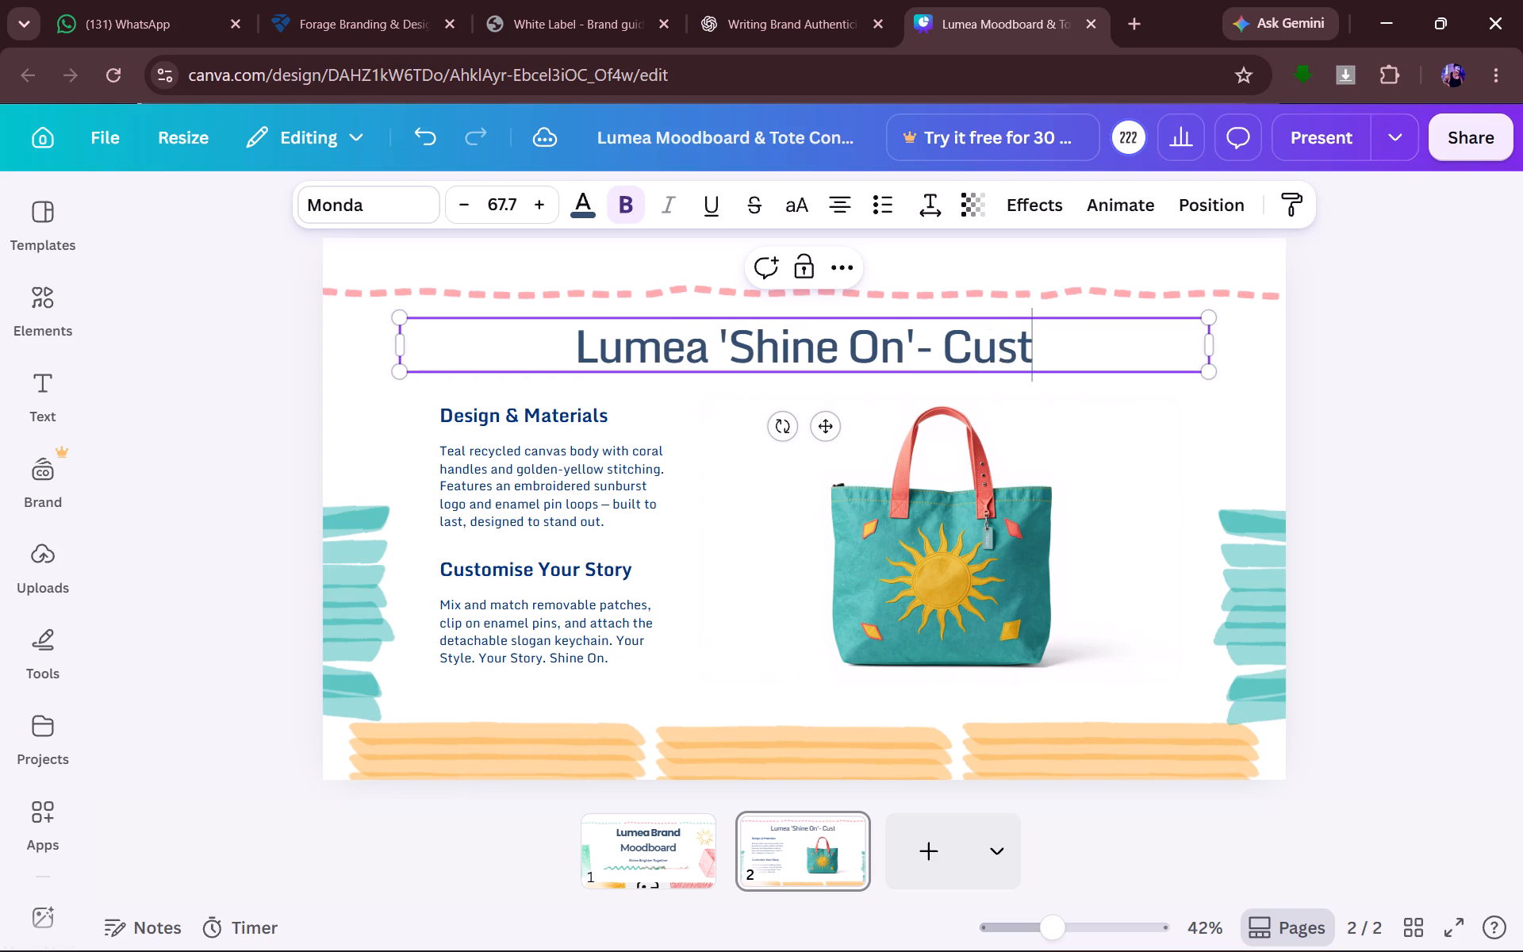
text(zab)
key(BackSpace)
key(BackSpace)
key(BackSpace)
text(sable)
key(space)
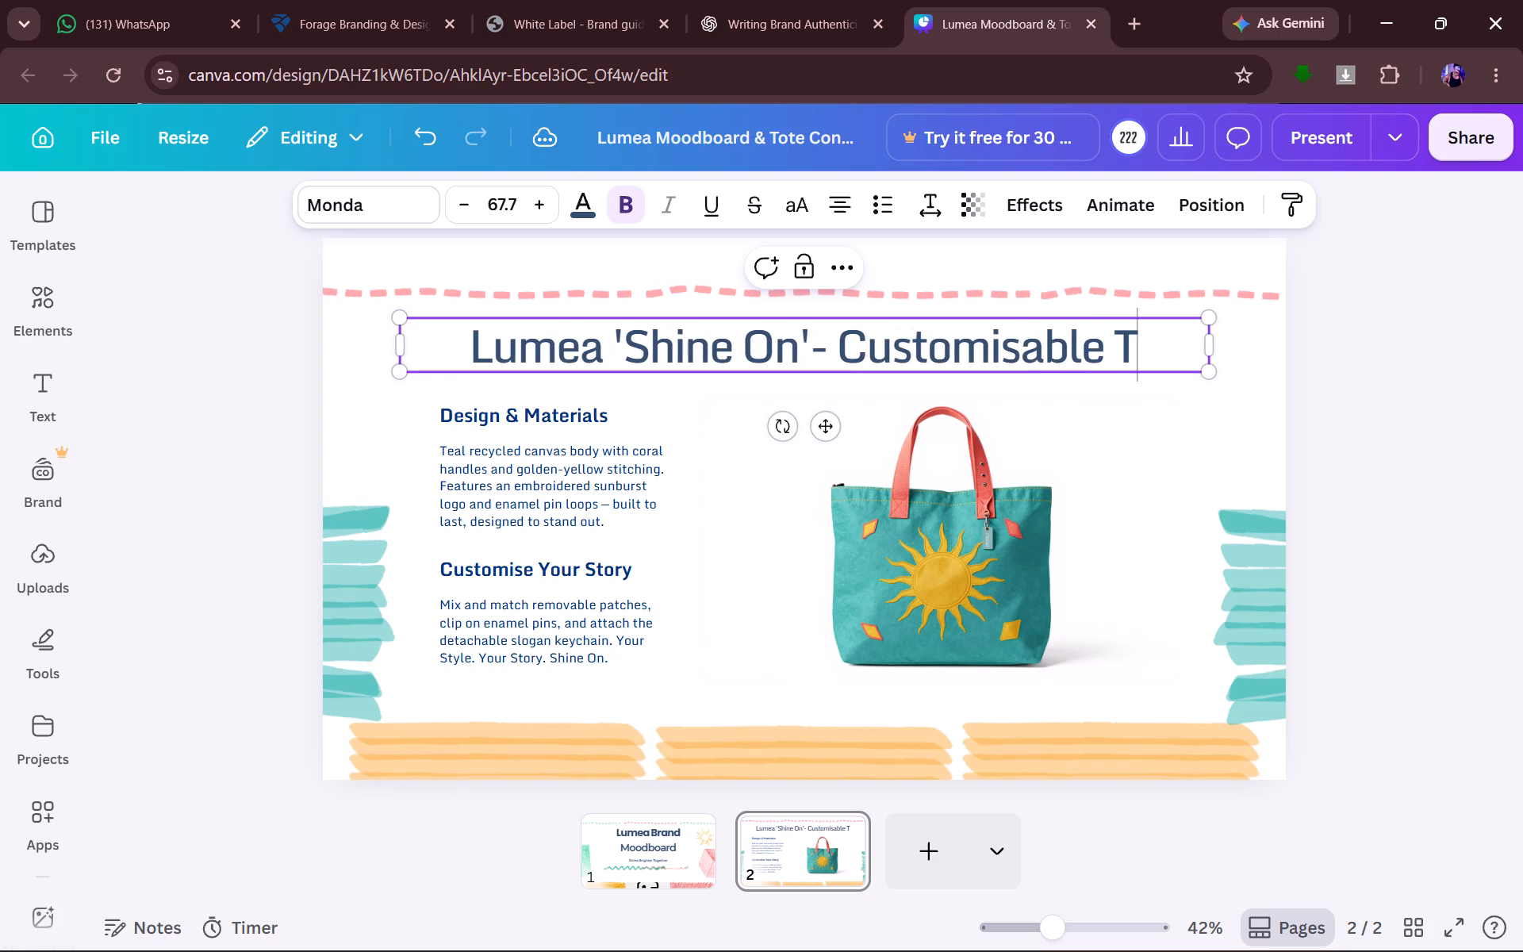
text(ote)
key(space)
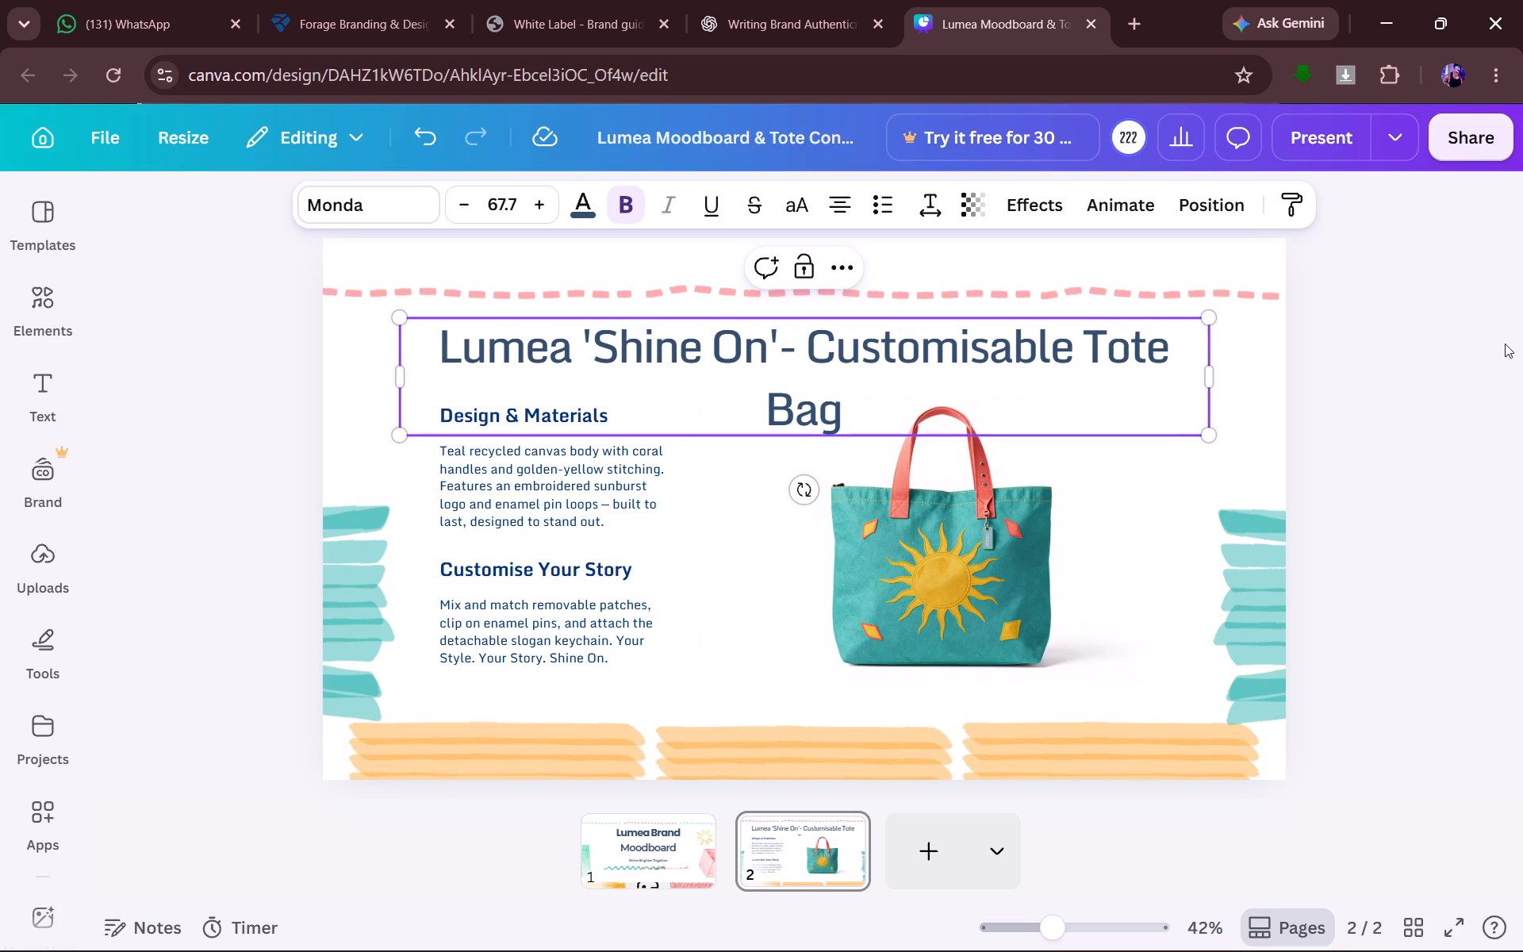
Widen the title's text box to about 1659 px so the title fits on one line, and center it horizontally on the page.
drag(1211, 382, 1229, 378)
click(1216, 205)
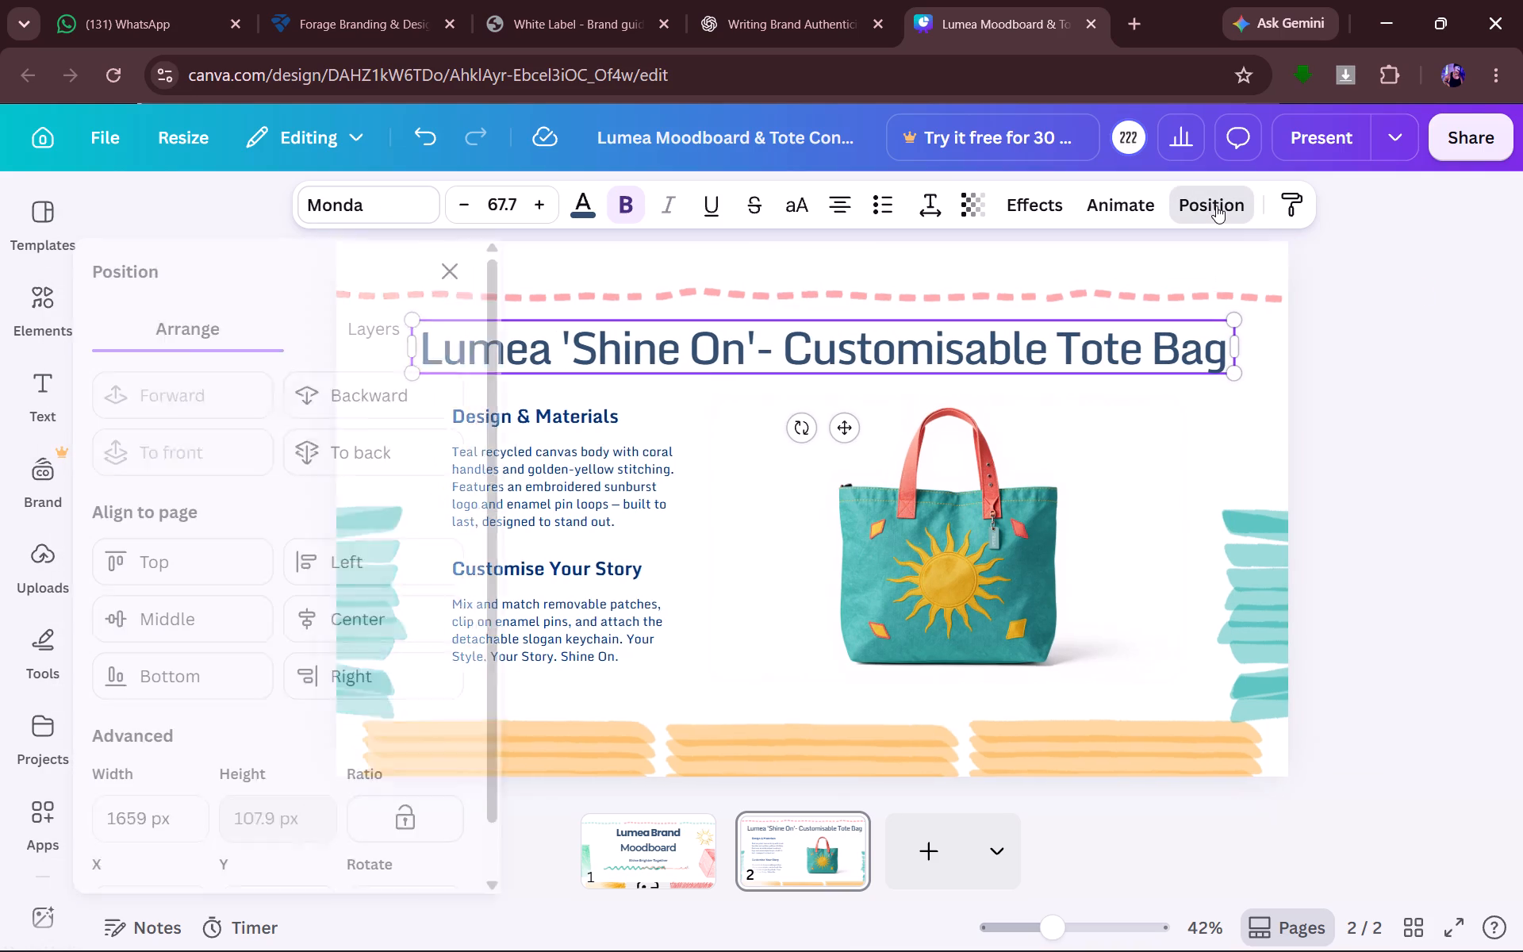
click(361, 614)
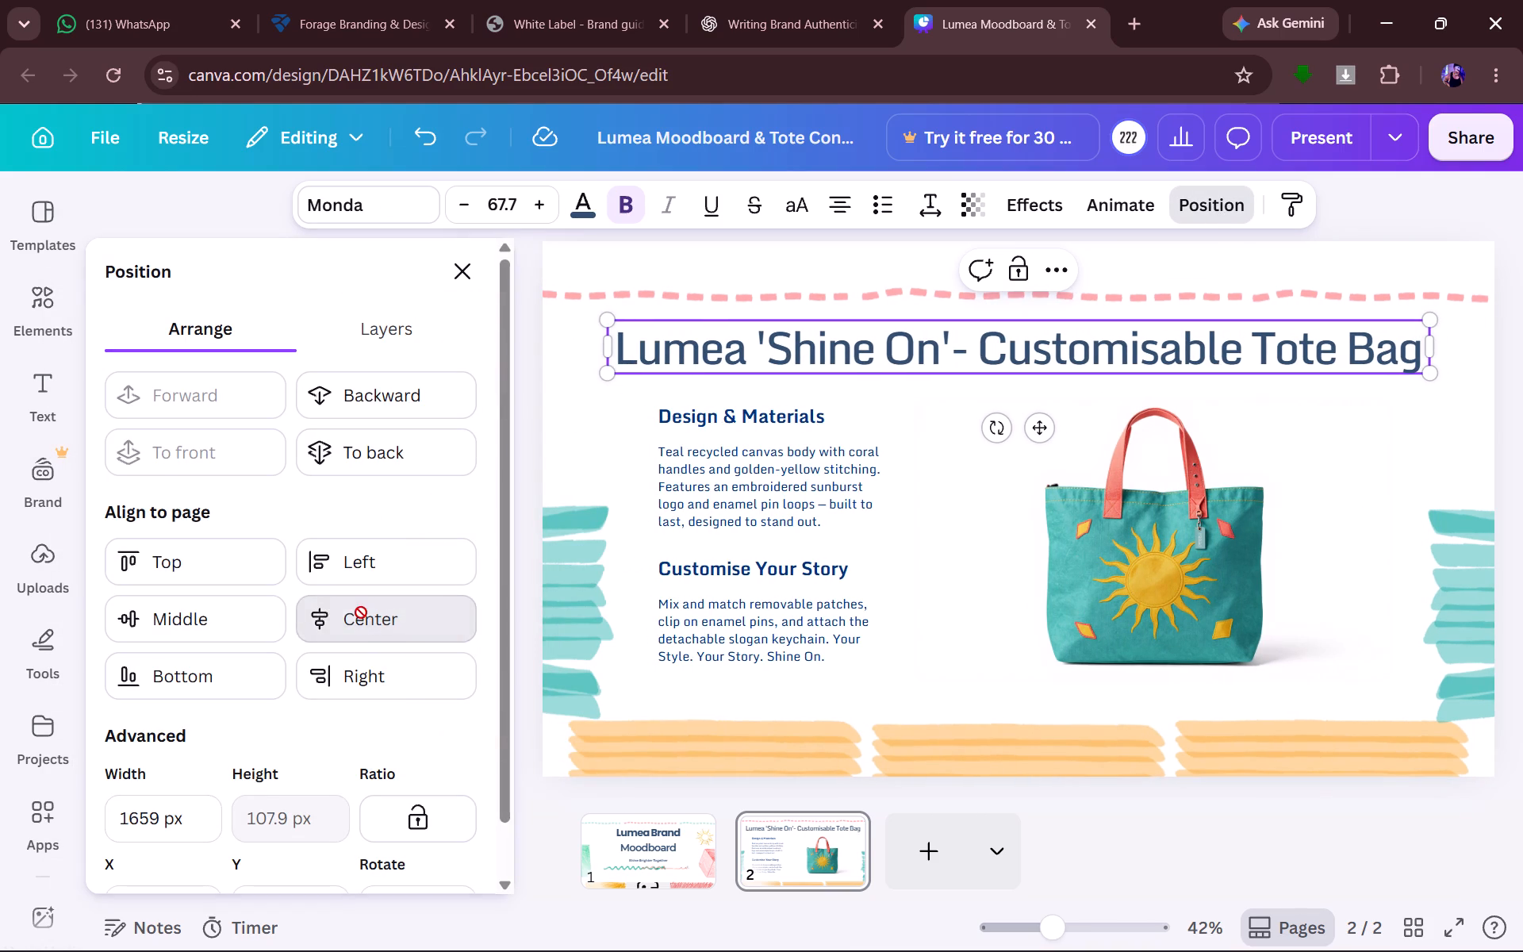
click(469, 276)
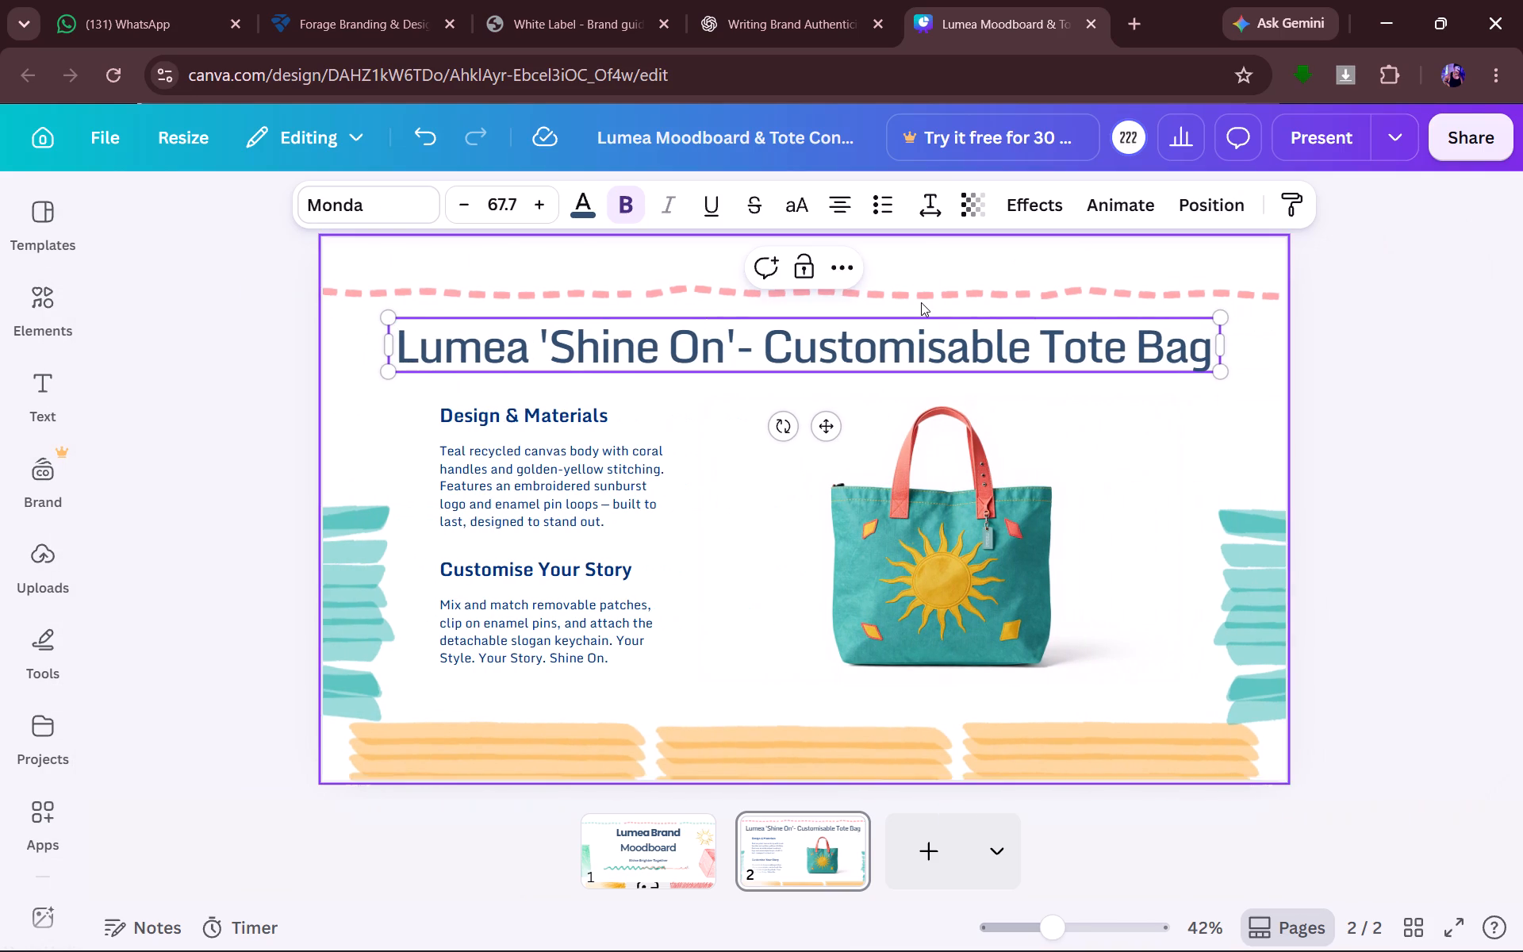
Find Poppins with the recent "poppi" font search and apply it to the page 2 title.
click(432, 209)
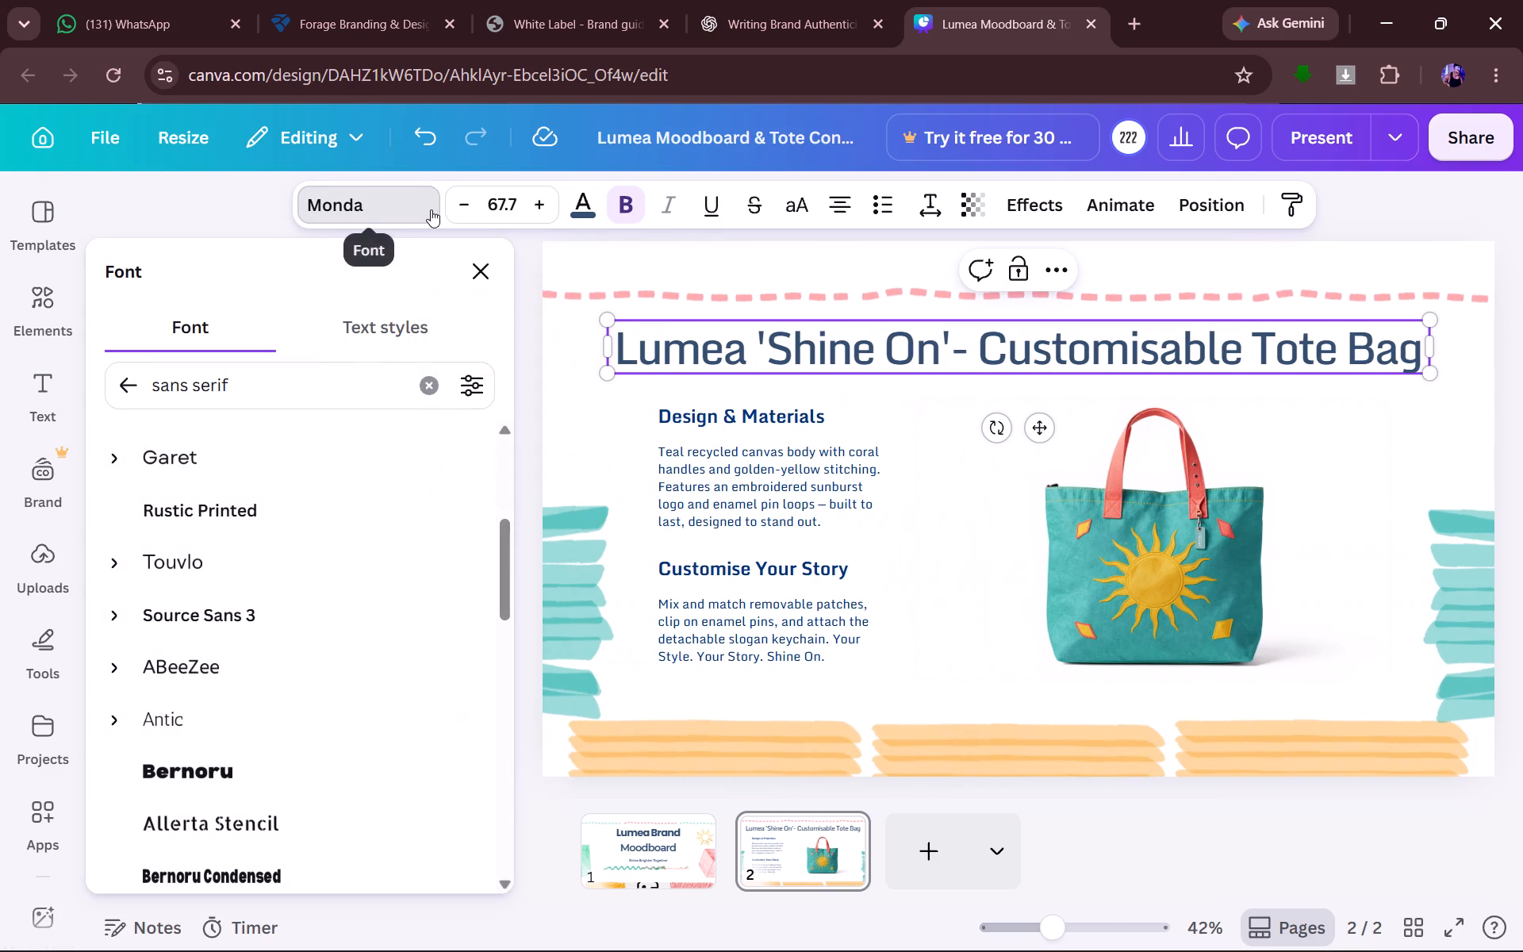
click(430, 375)
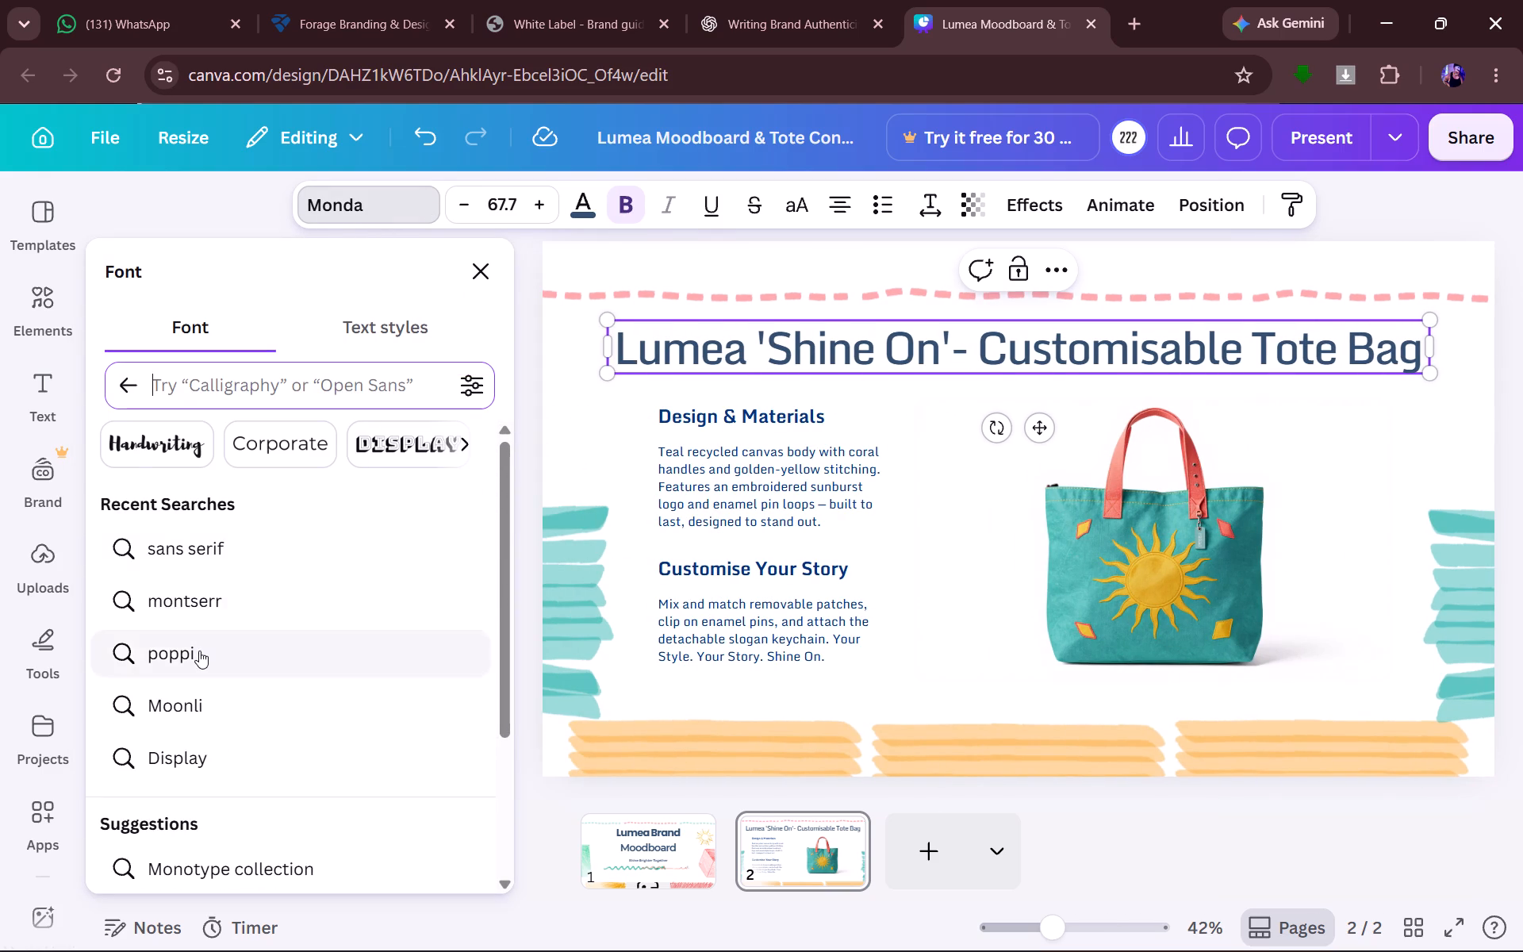
click(199, 651)
click(180, 493)
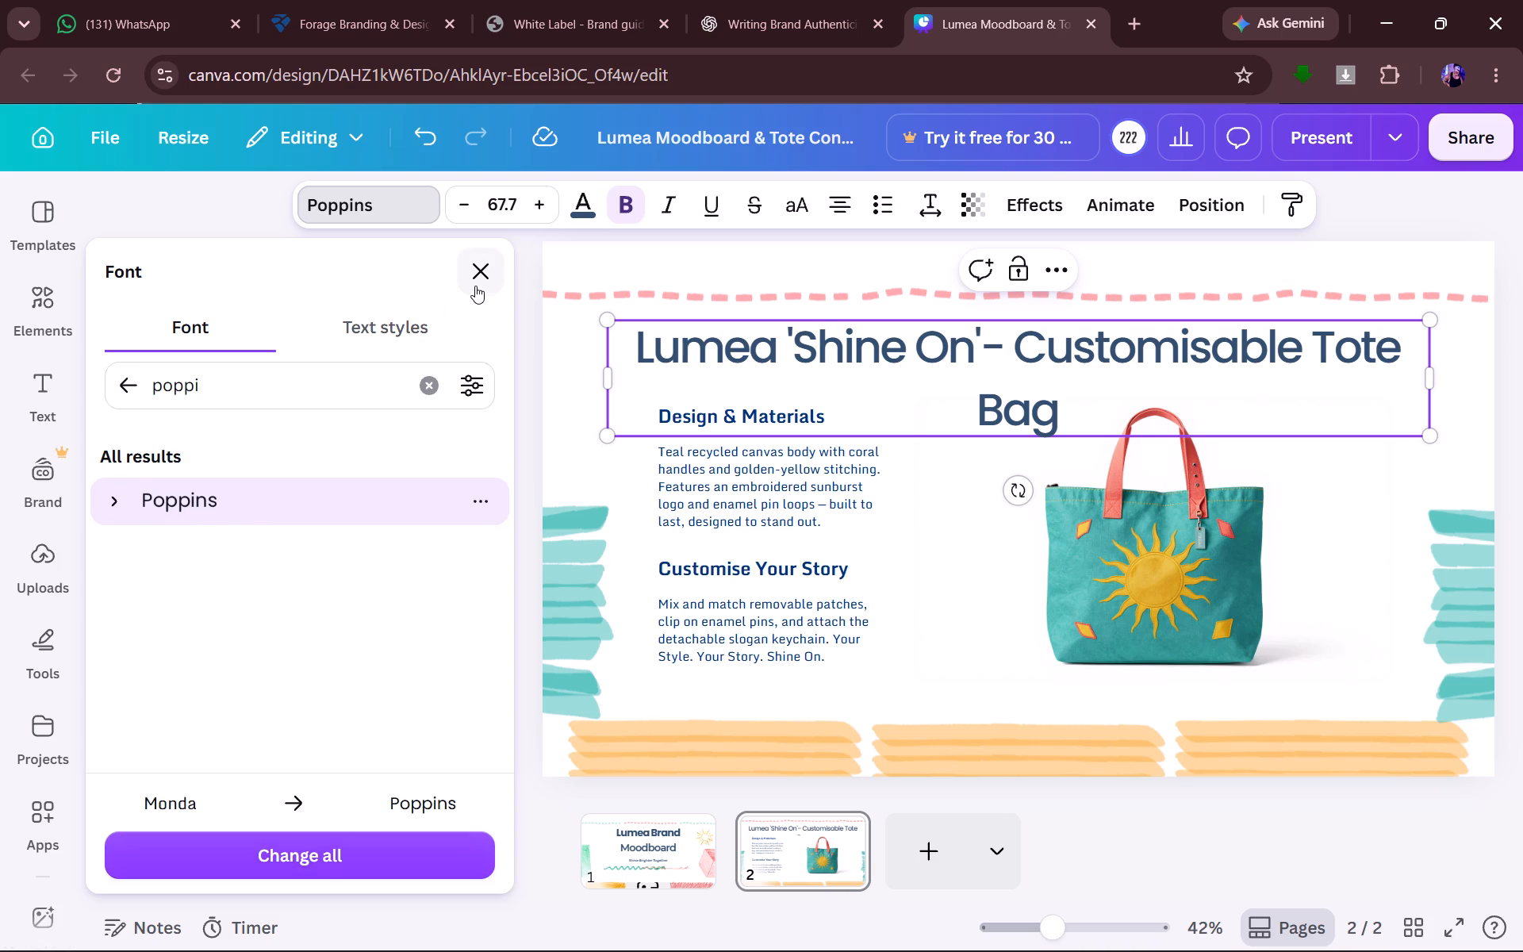
Set the page 2 title's Poppins weight to Bold, trying SemiBold first.
click(110, 501)
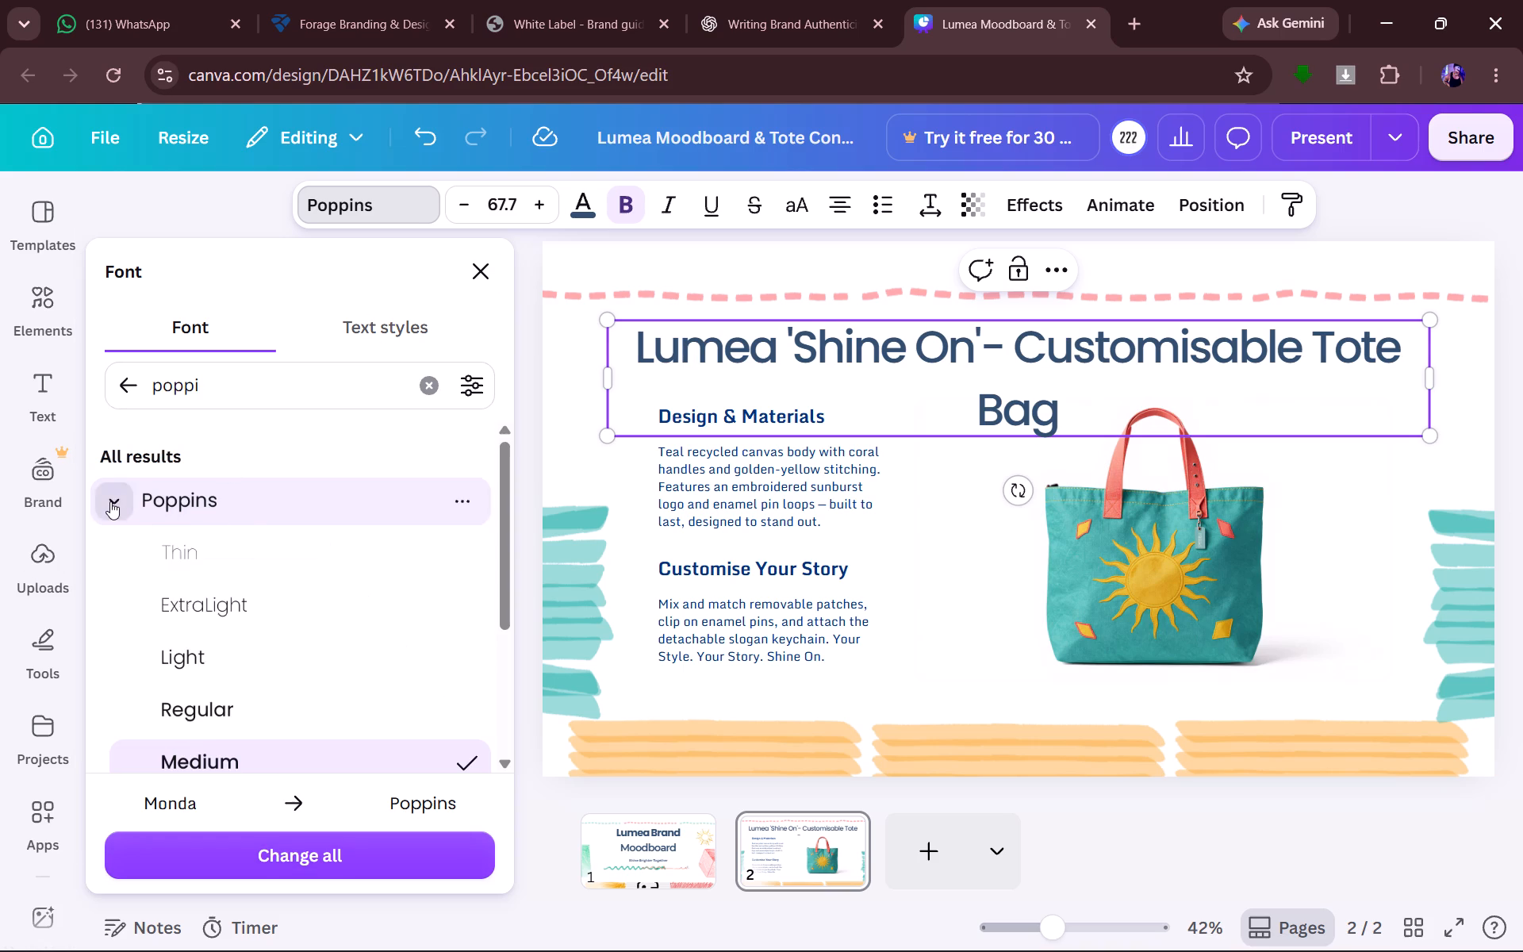
scroll(374, 689, down, 2)
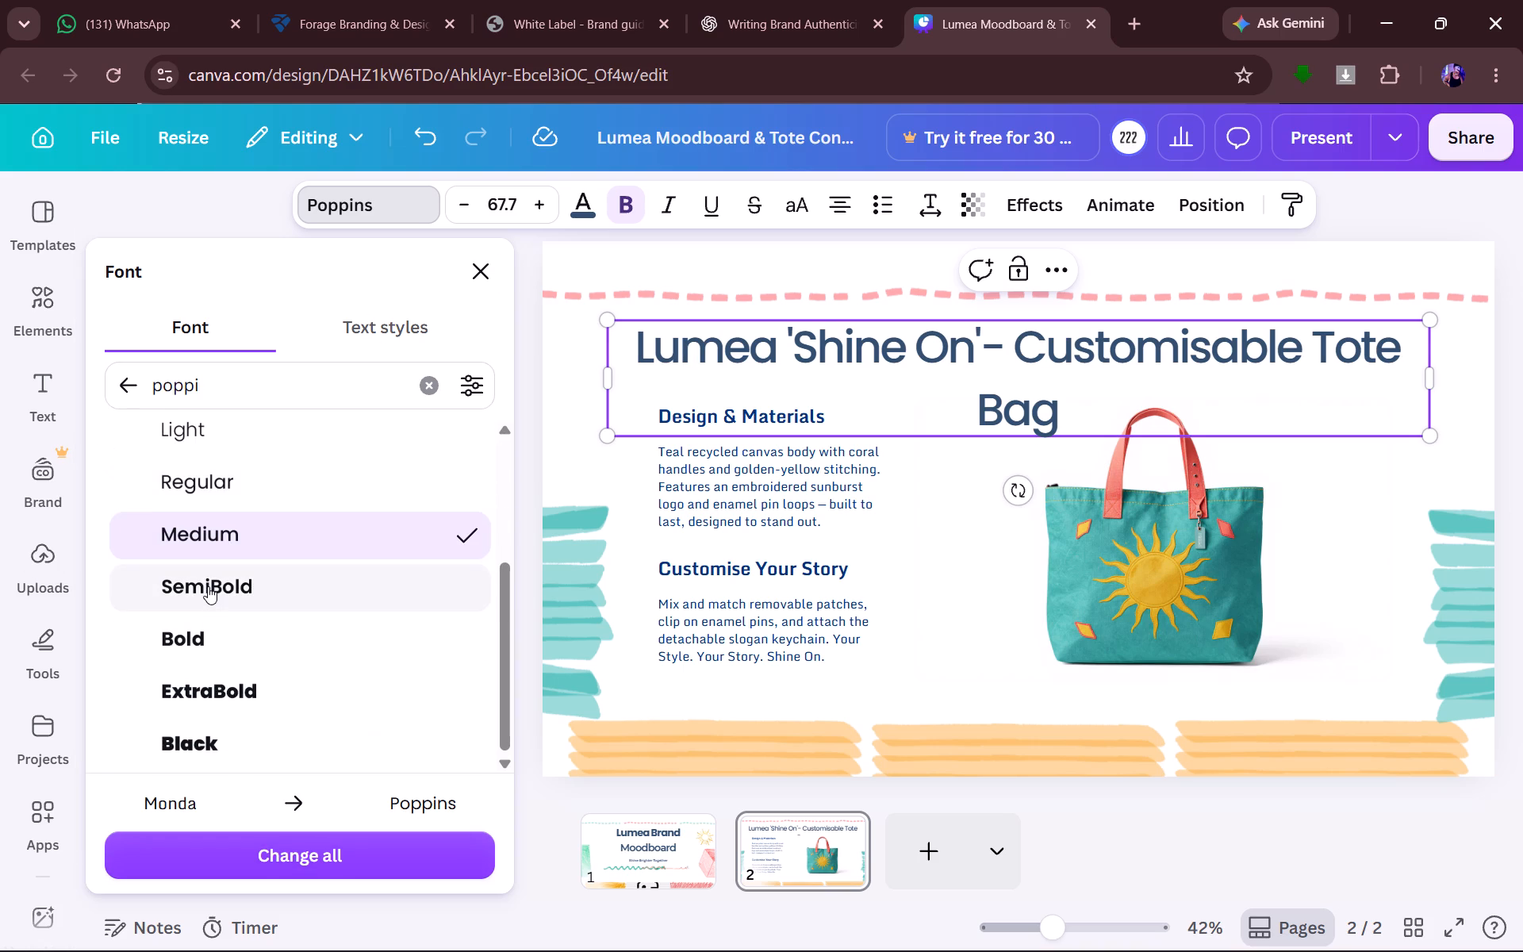
click(208, 586)
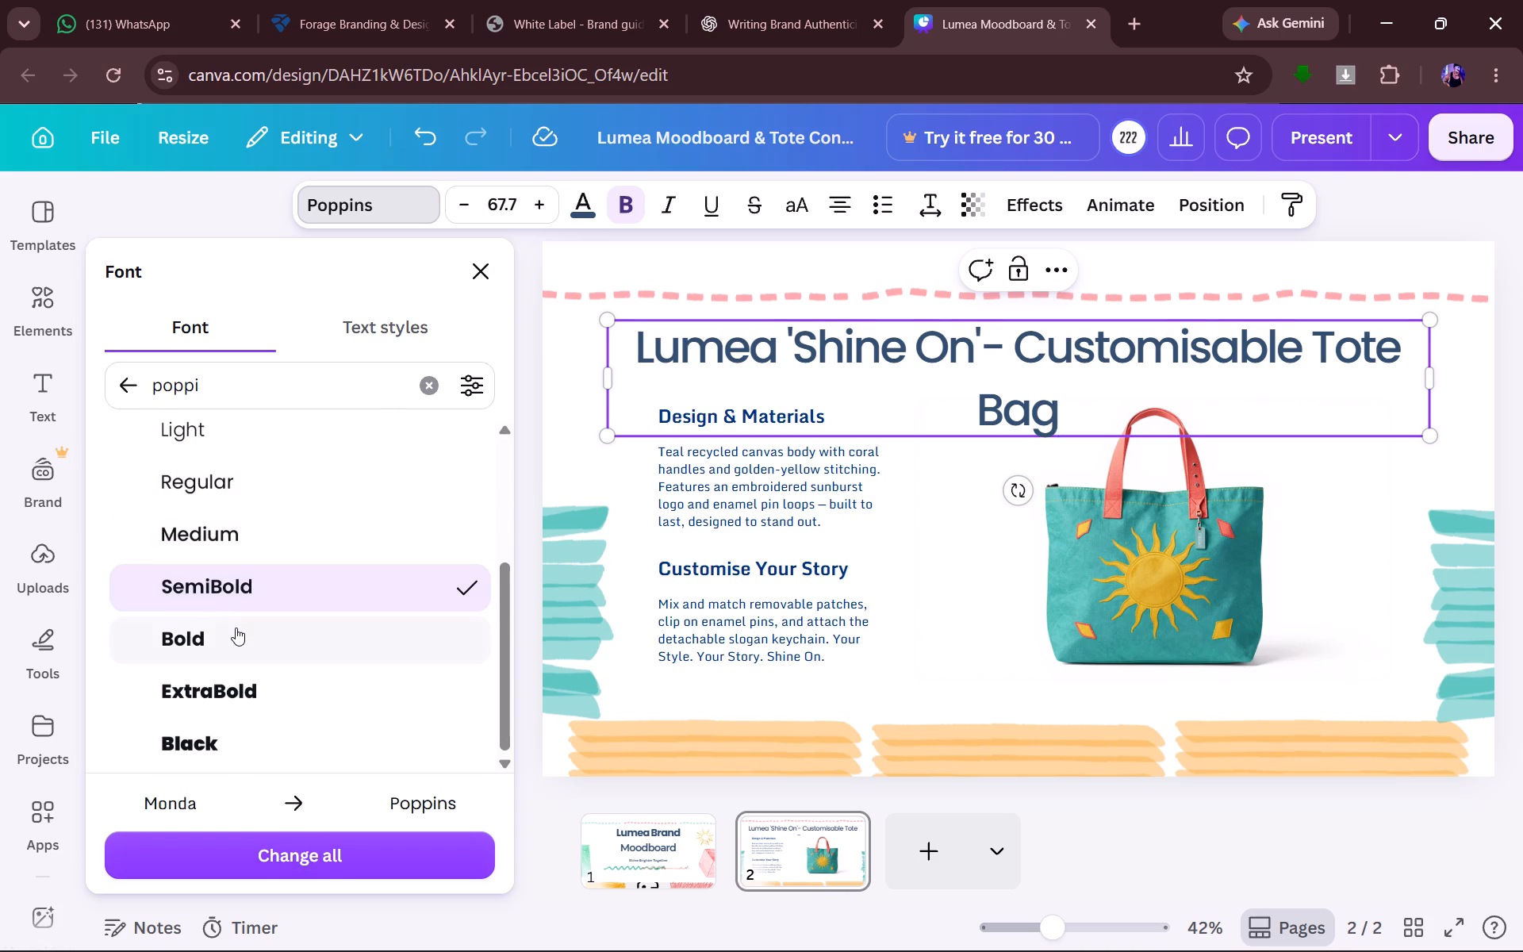
click(236, 628)
click(746, 312)
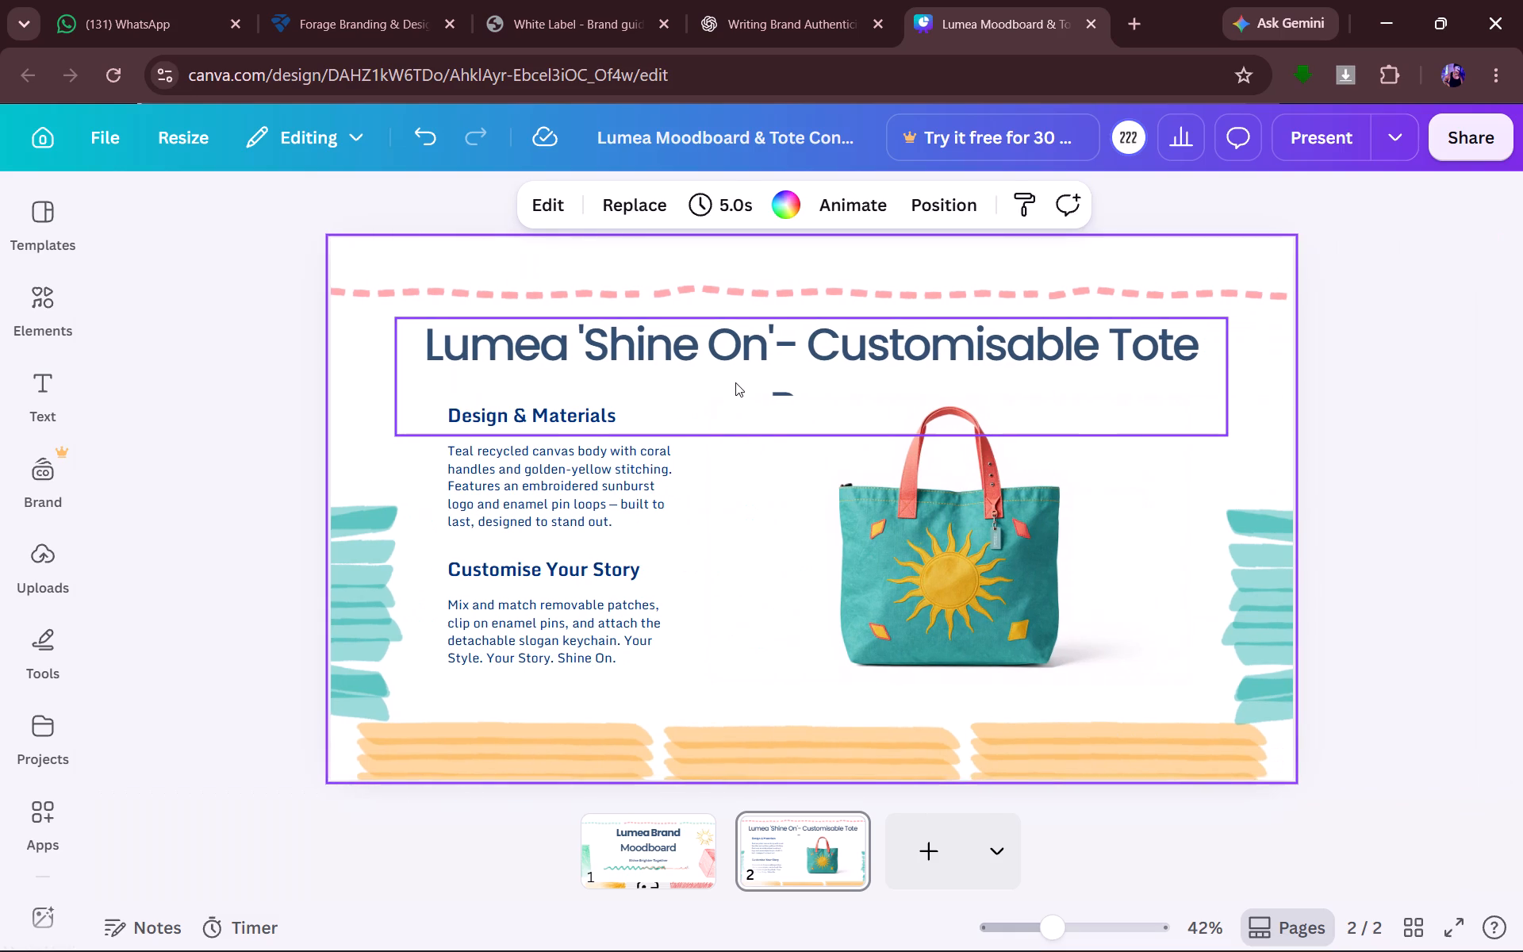
click(601, 323)
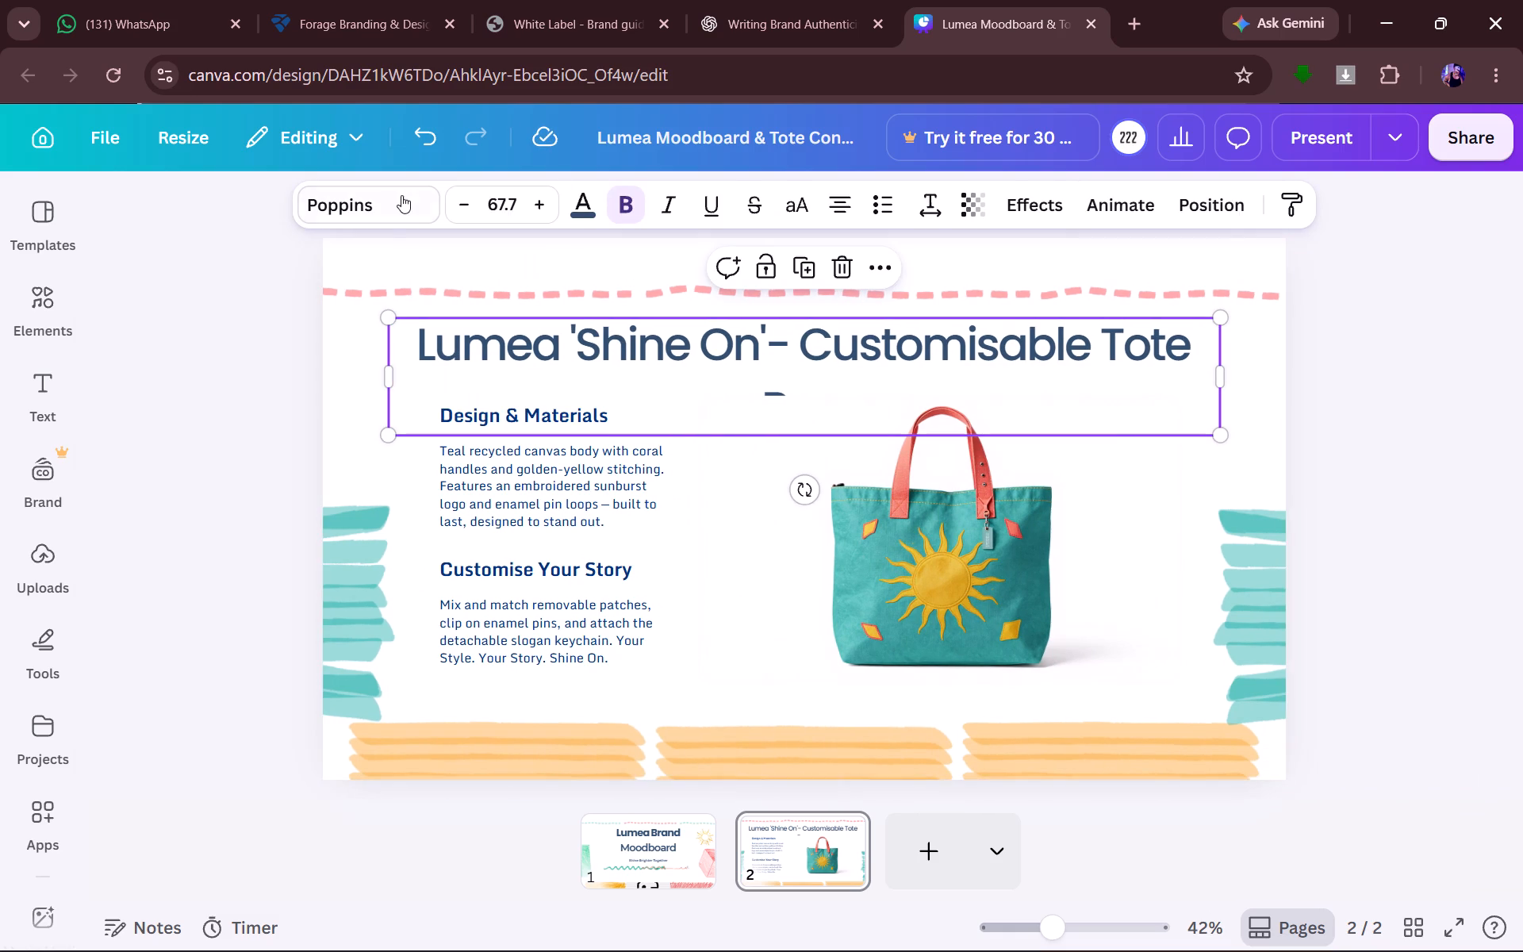
click(401, 195)
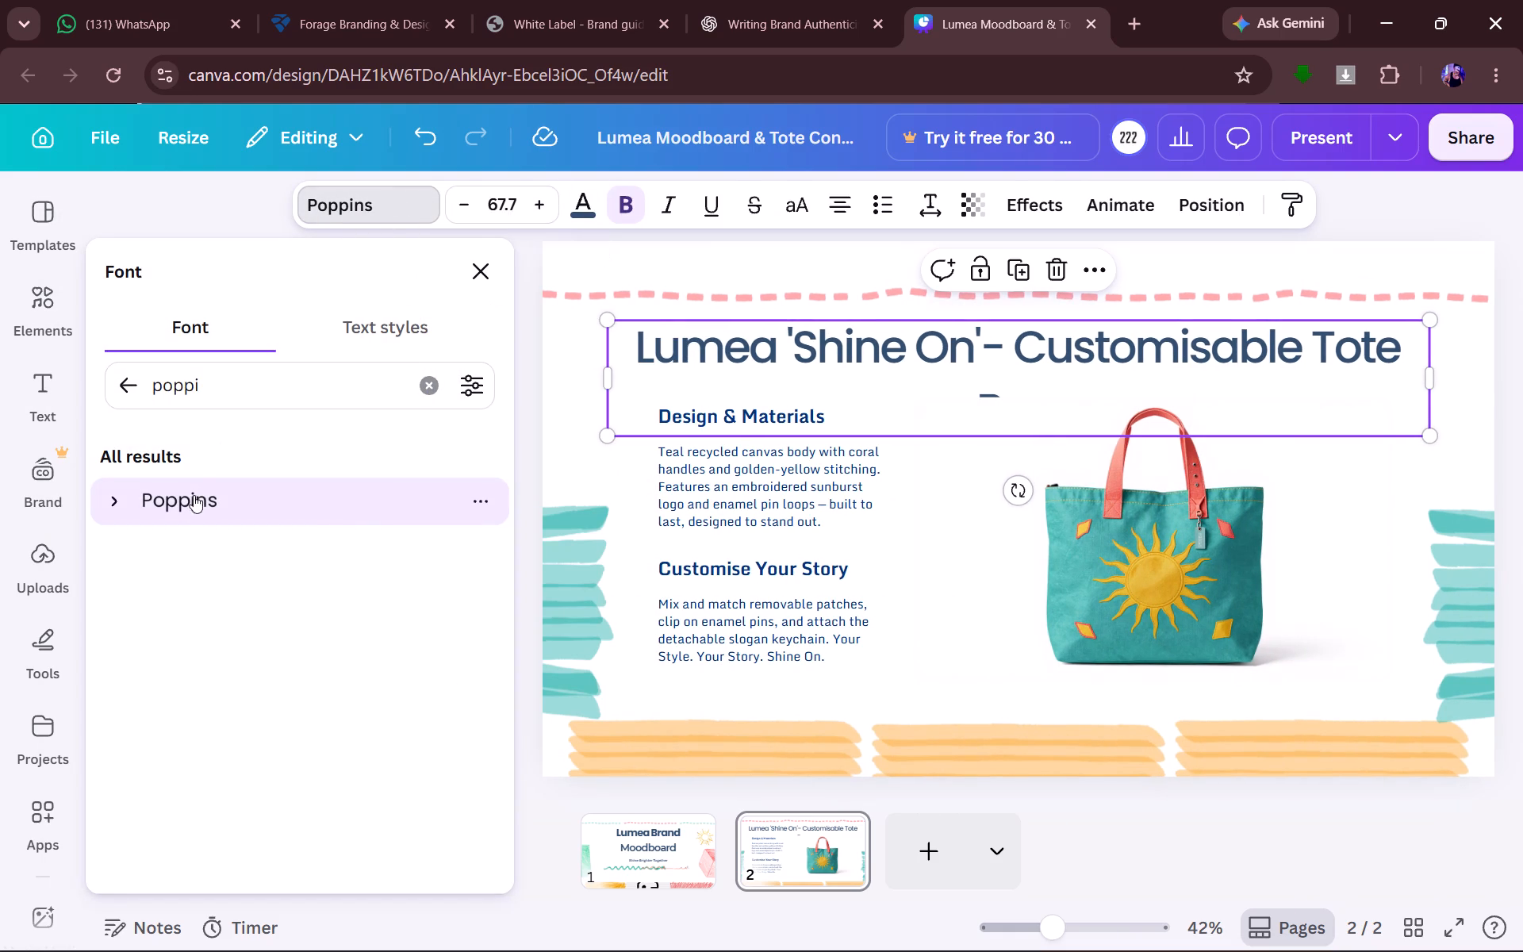
click(115, 494)
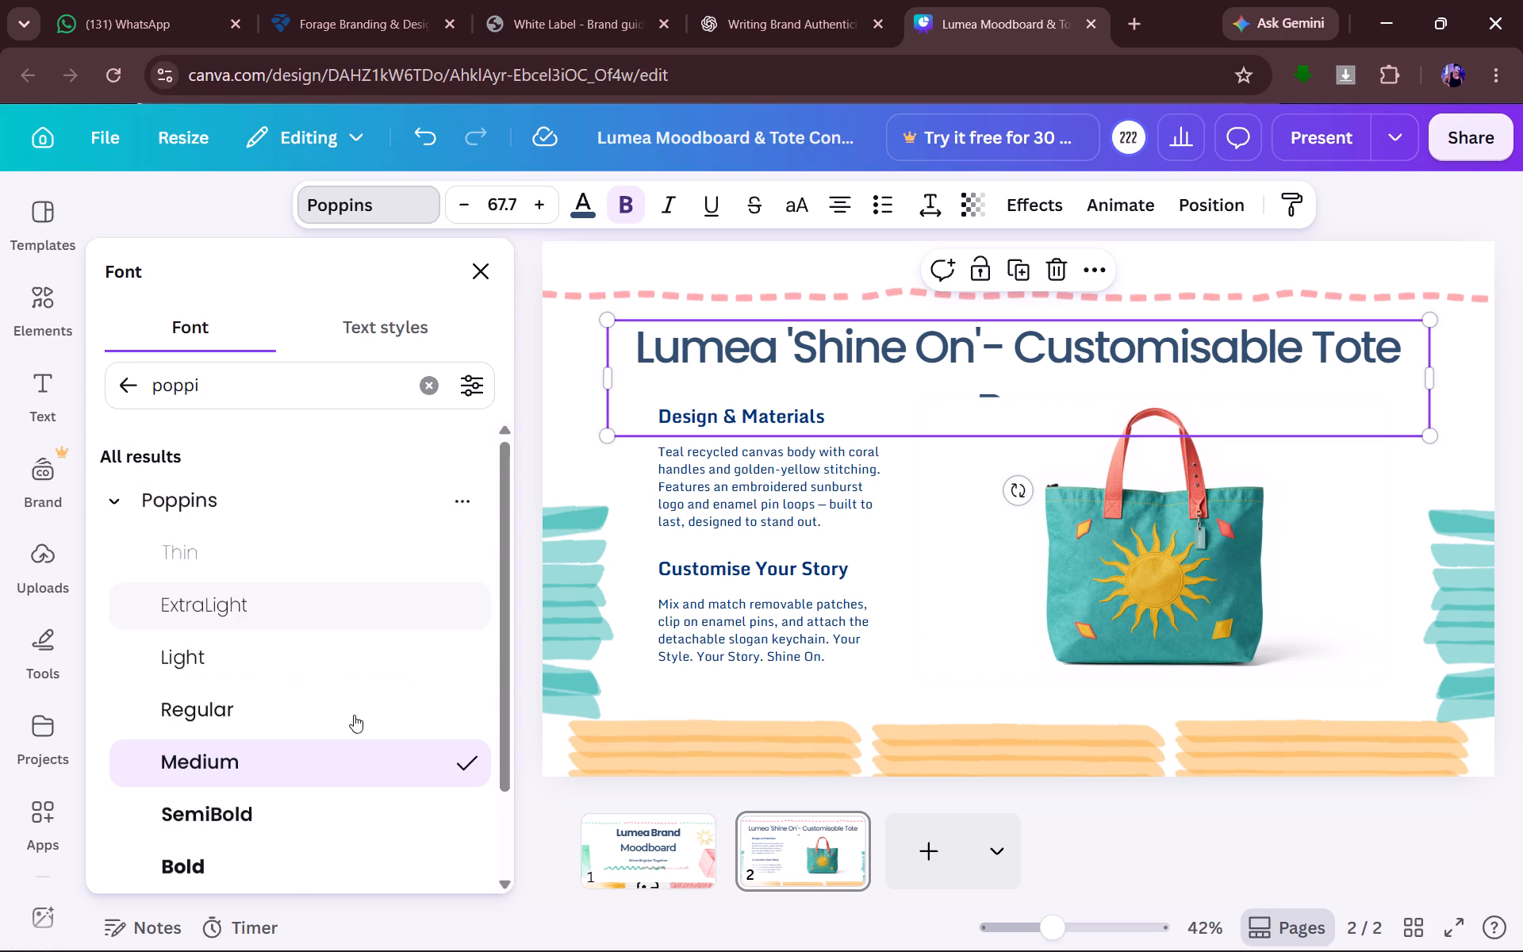
scroll(427, 695, down, 2)
click(306, 704)
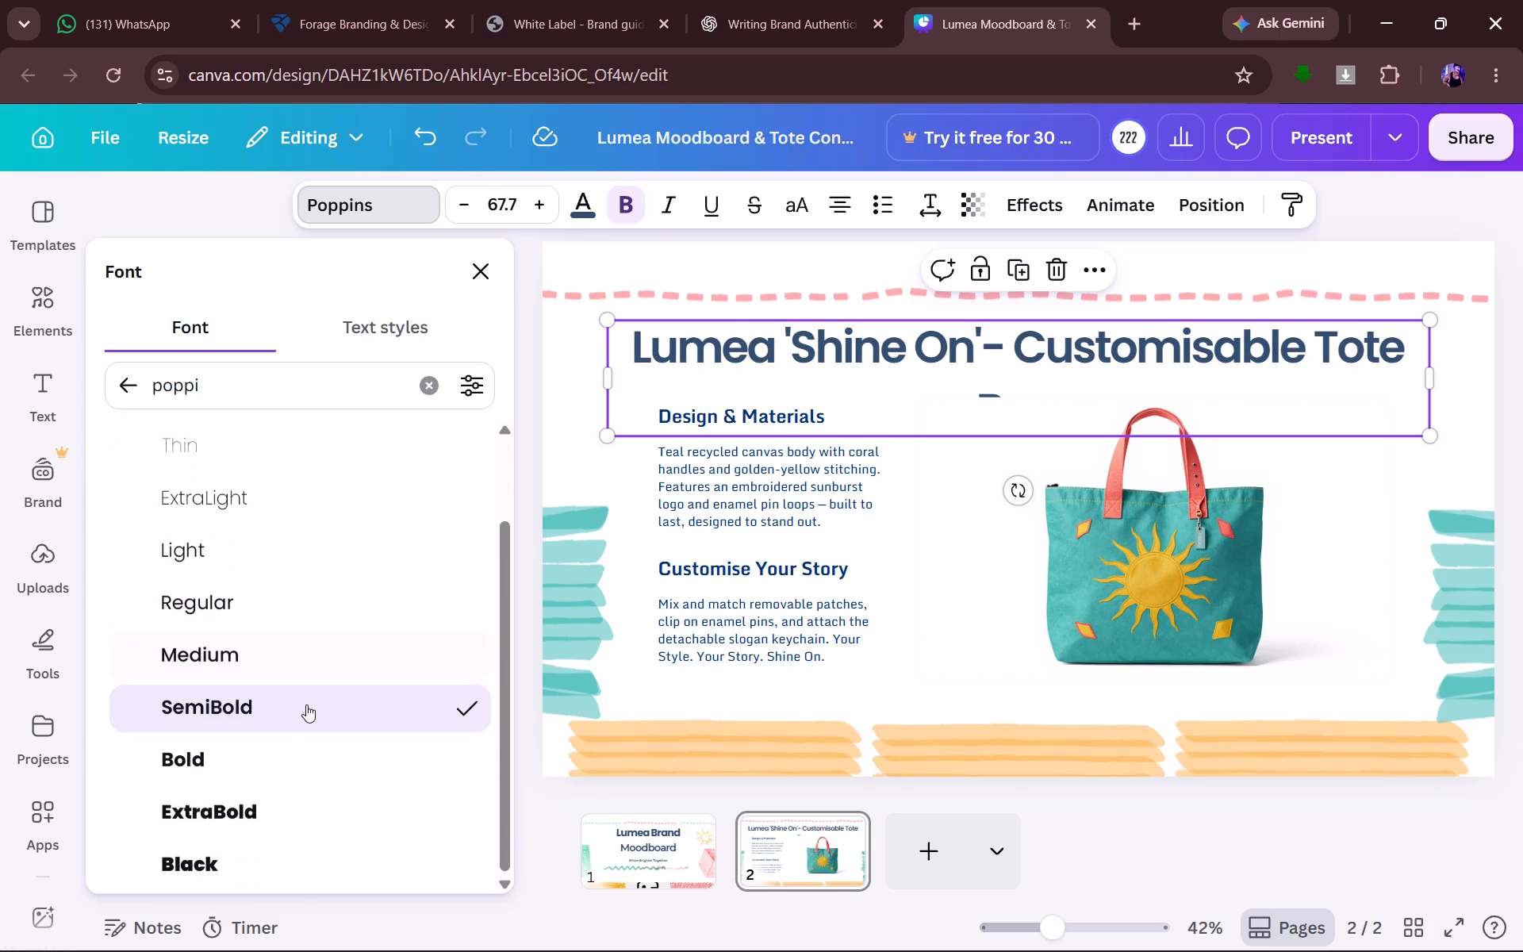
click(202, 762)
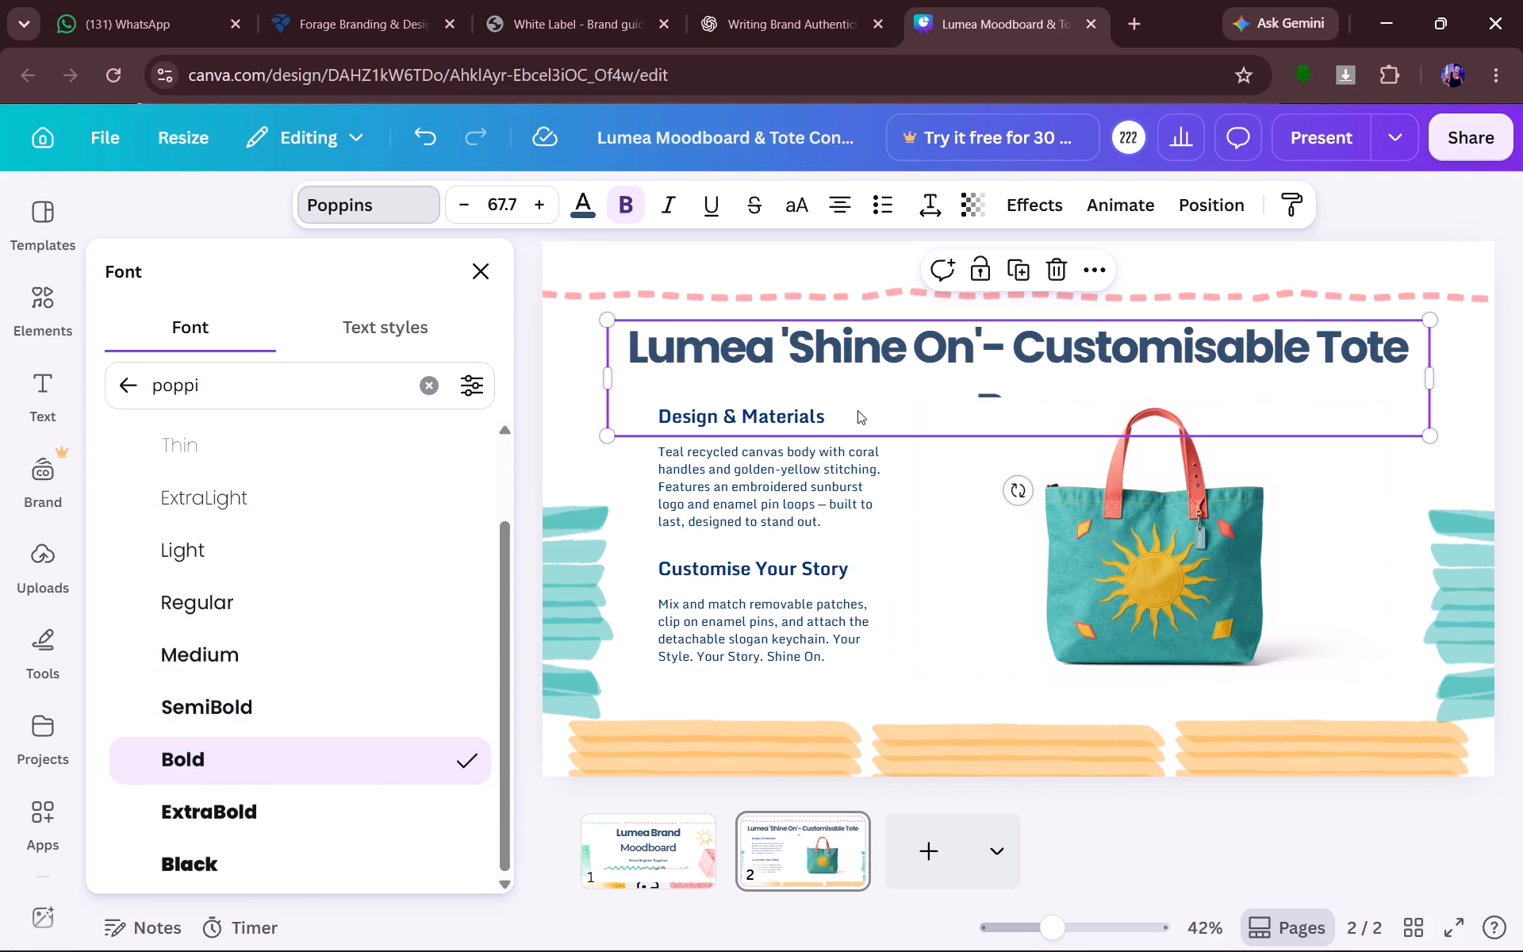
Find Montserrat with the recent "montserr" font search and apply it to the headings Design & Materials and Customise Your Story.
click(725, 410)
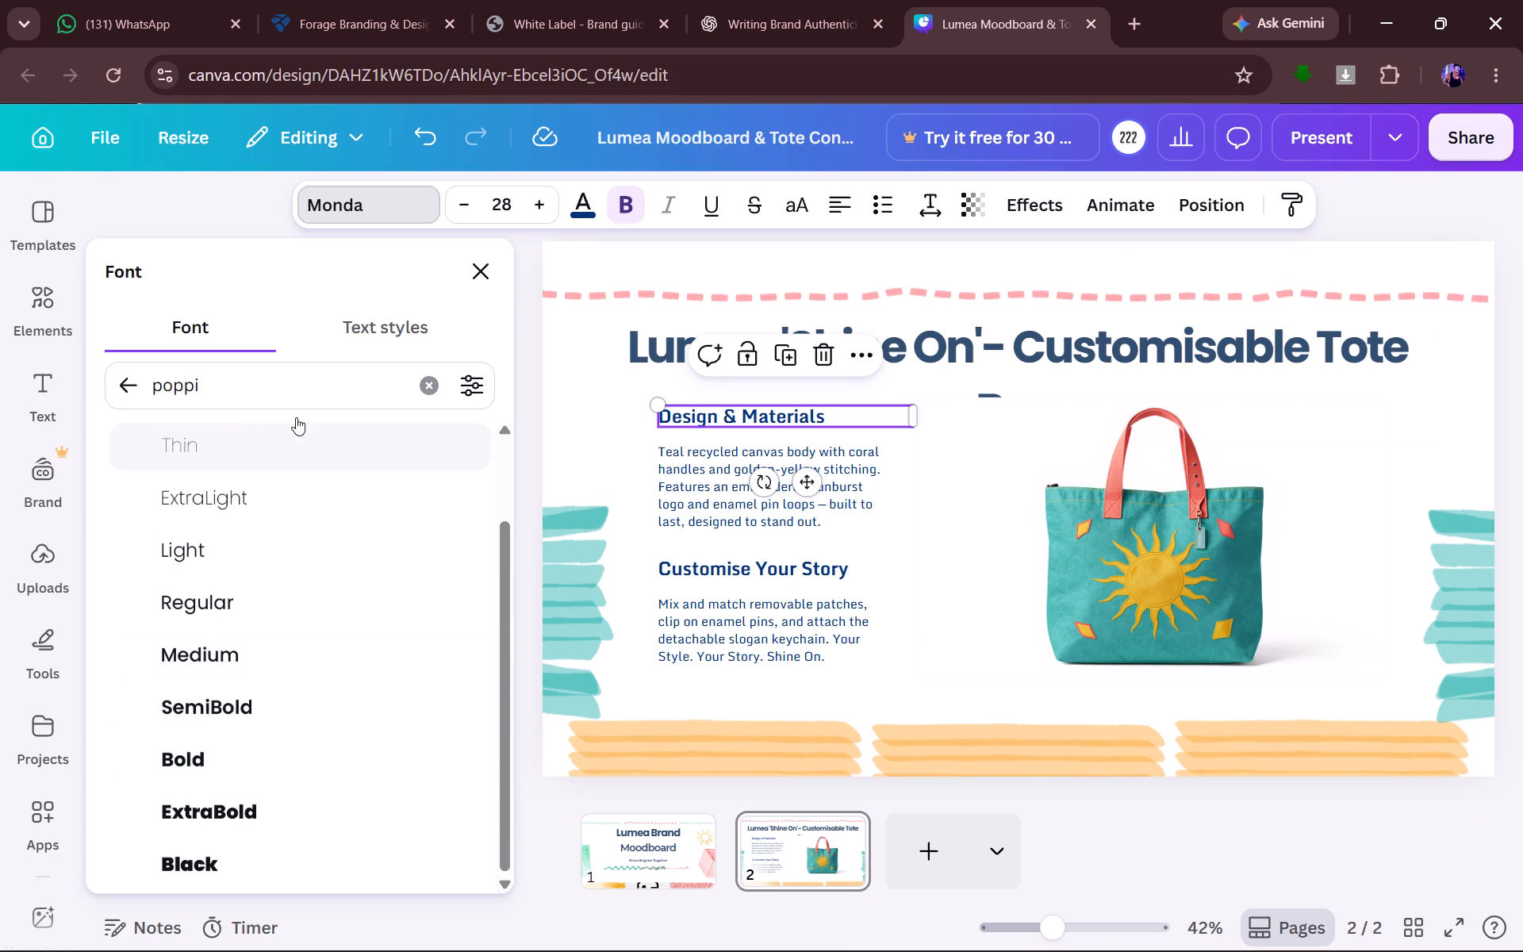
click(427, 387)
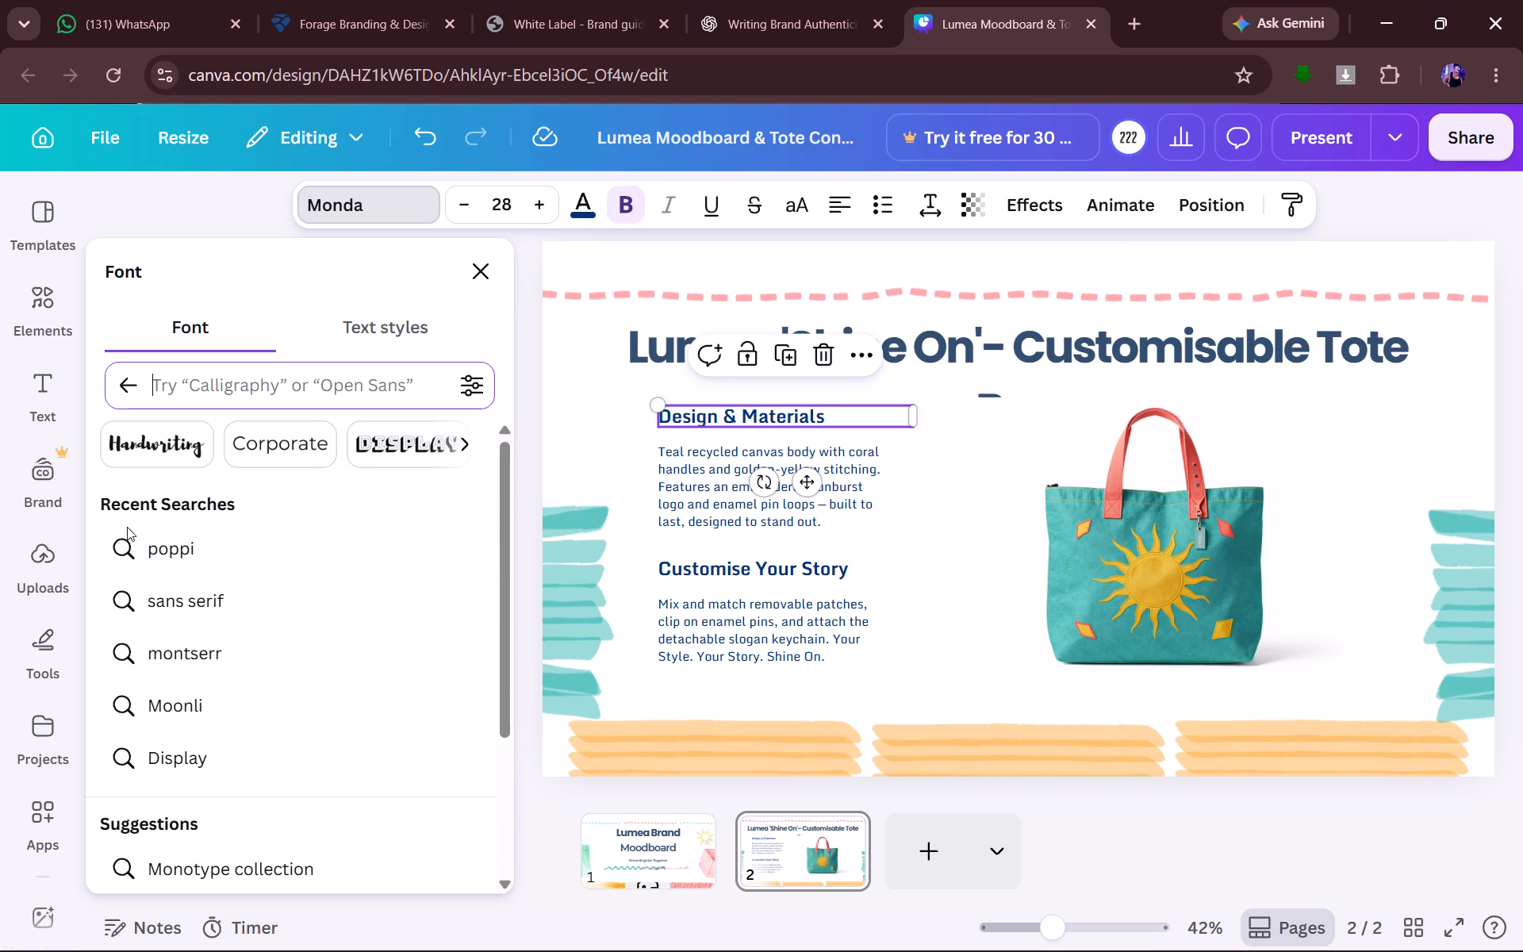
click(212, 646)
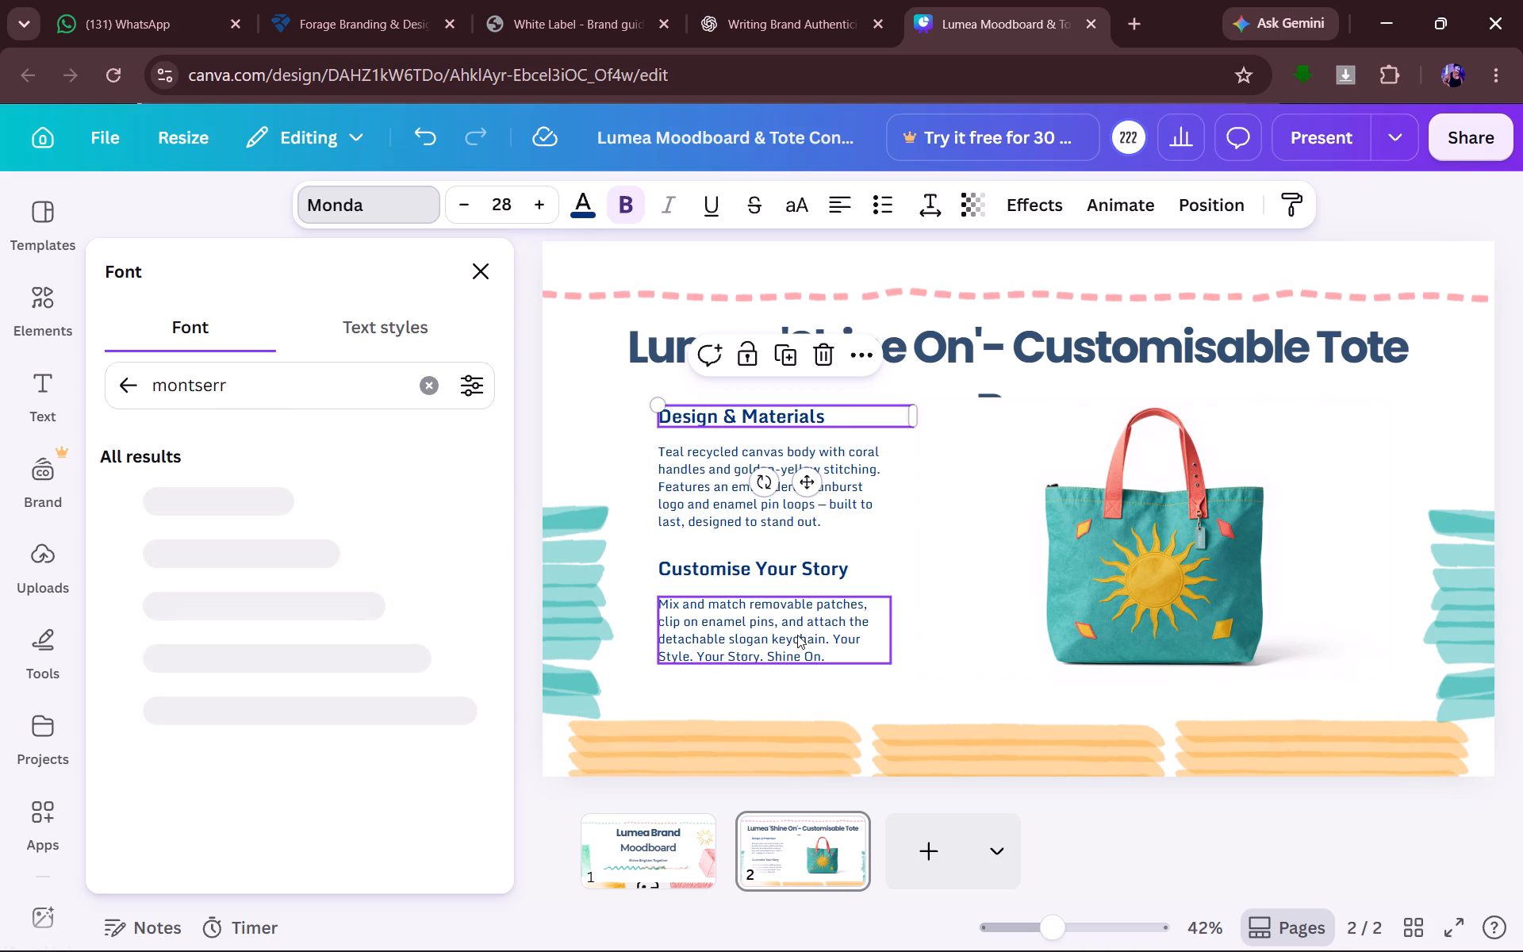
scroll(829, 624, down, 1)
click(121, 497)
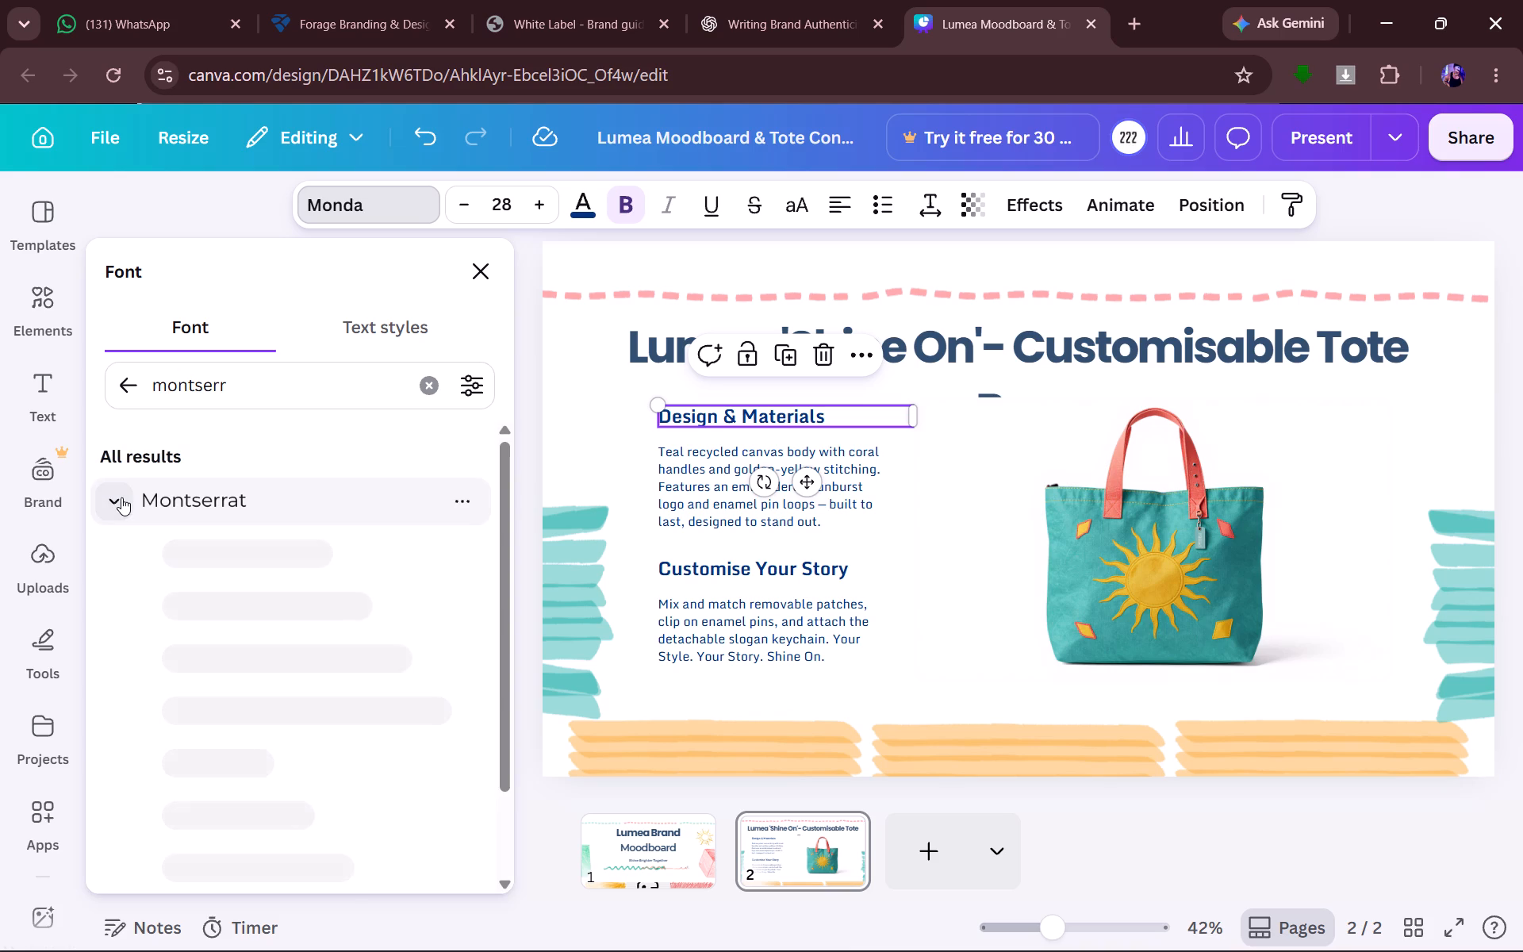
scroll(412, 596, down, 2)
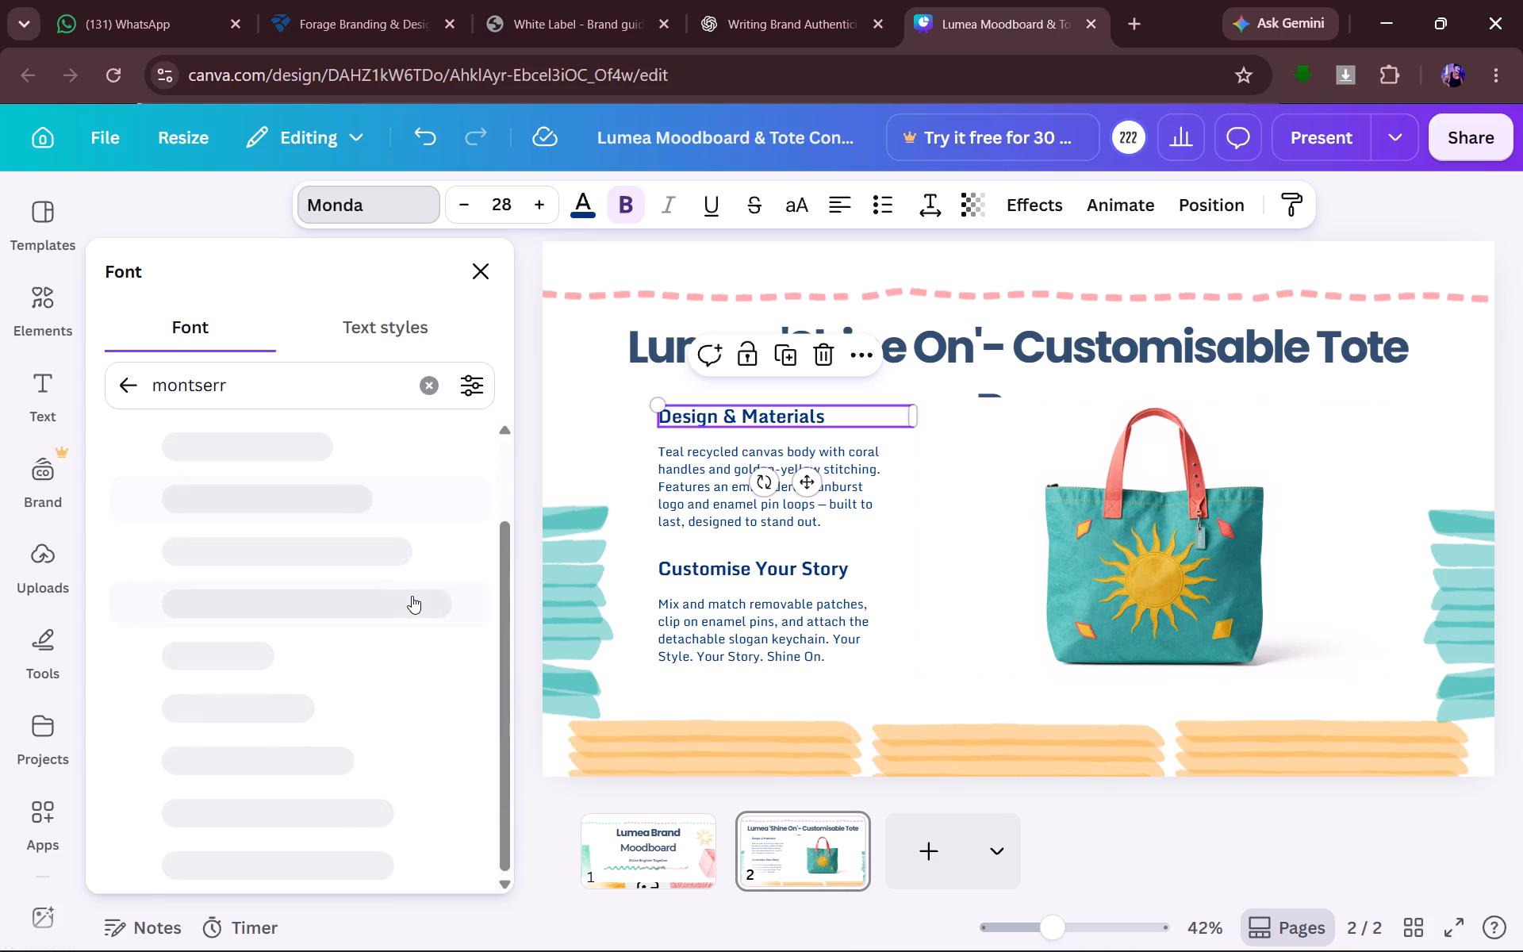
scroll(412, 596, up, 2)
click(190, 492)
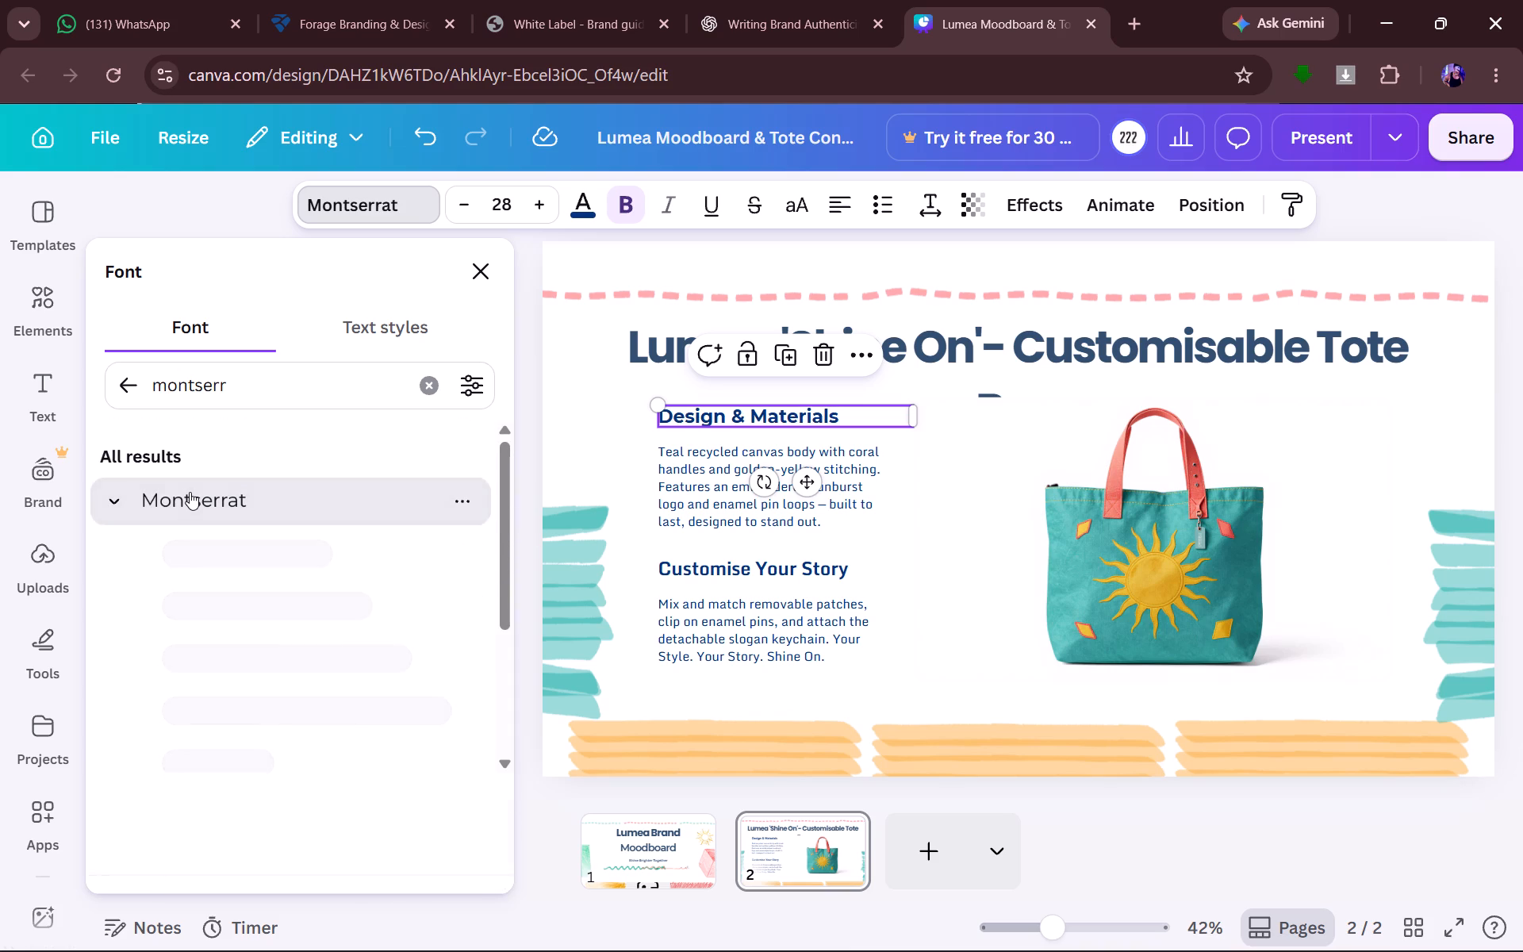
click(709, 579)
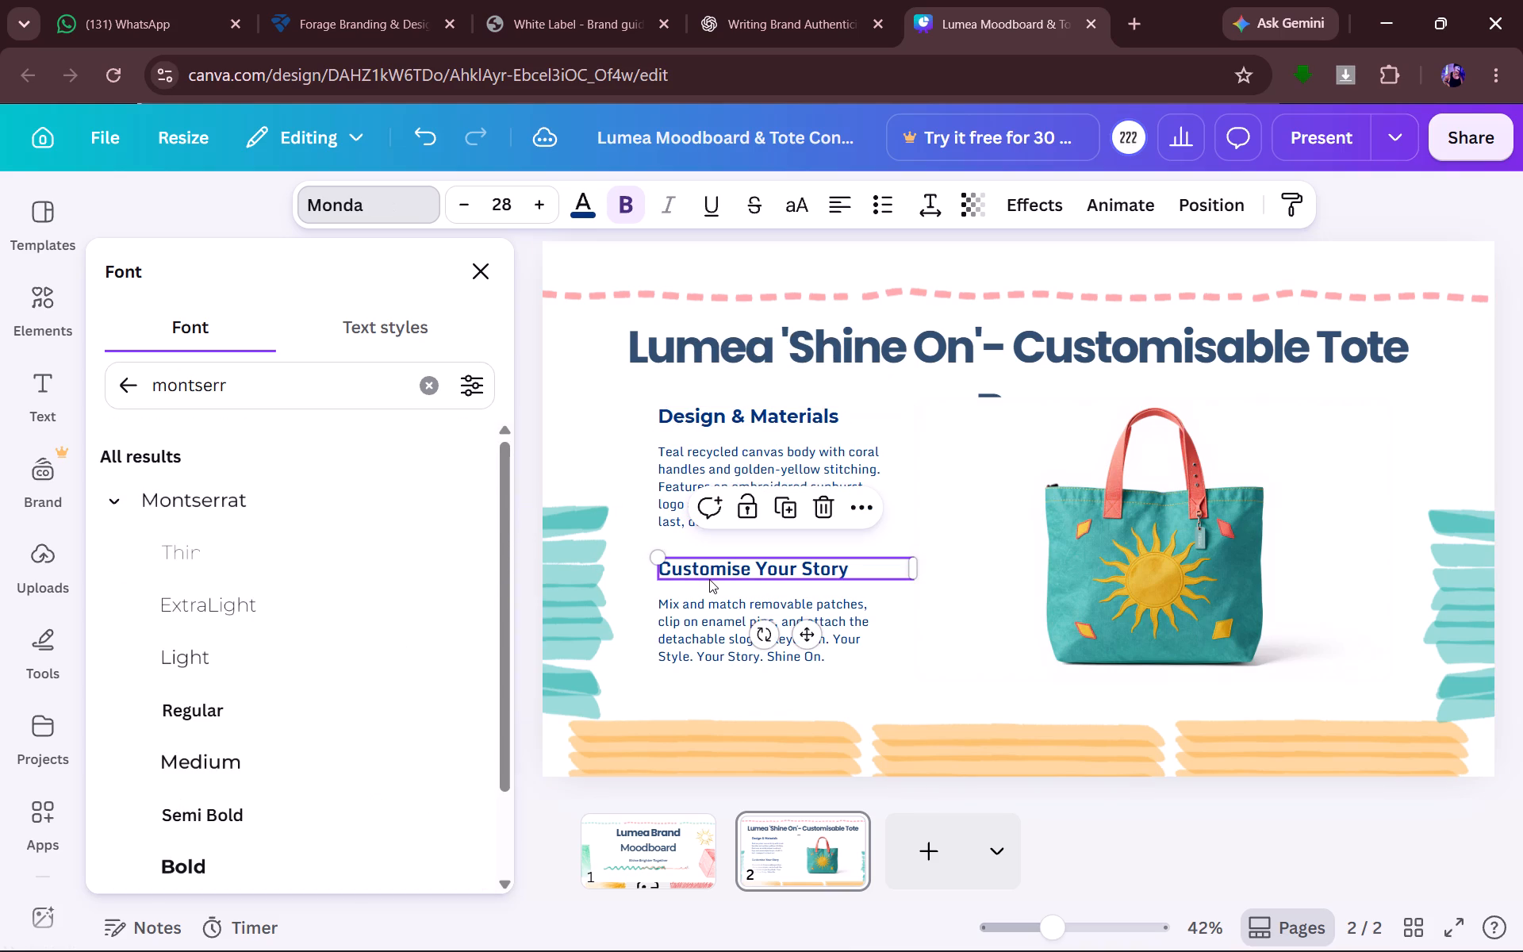
click(213, 505)
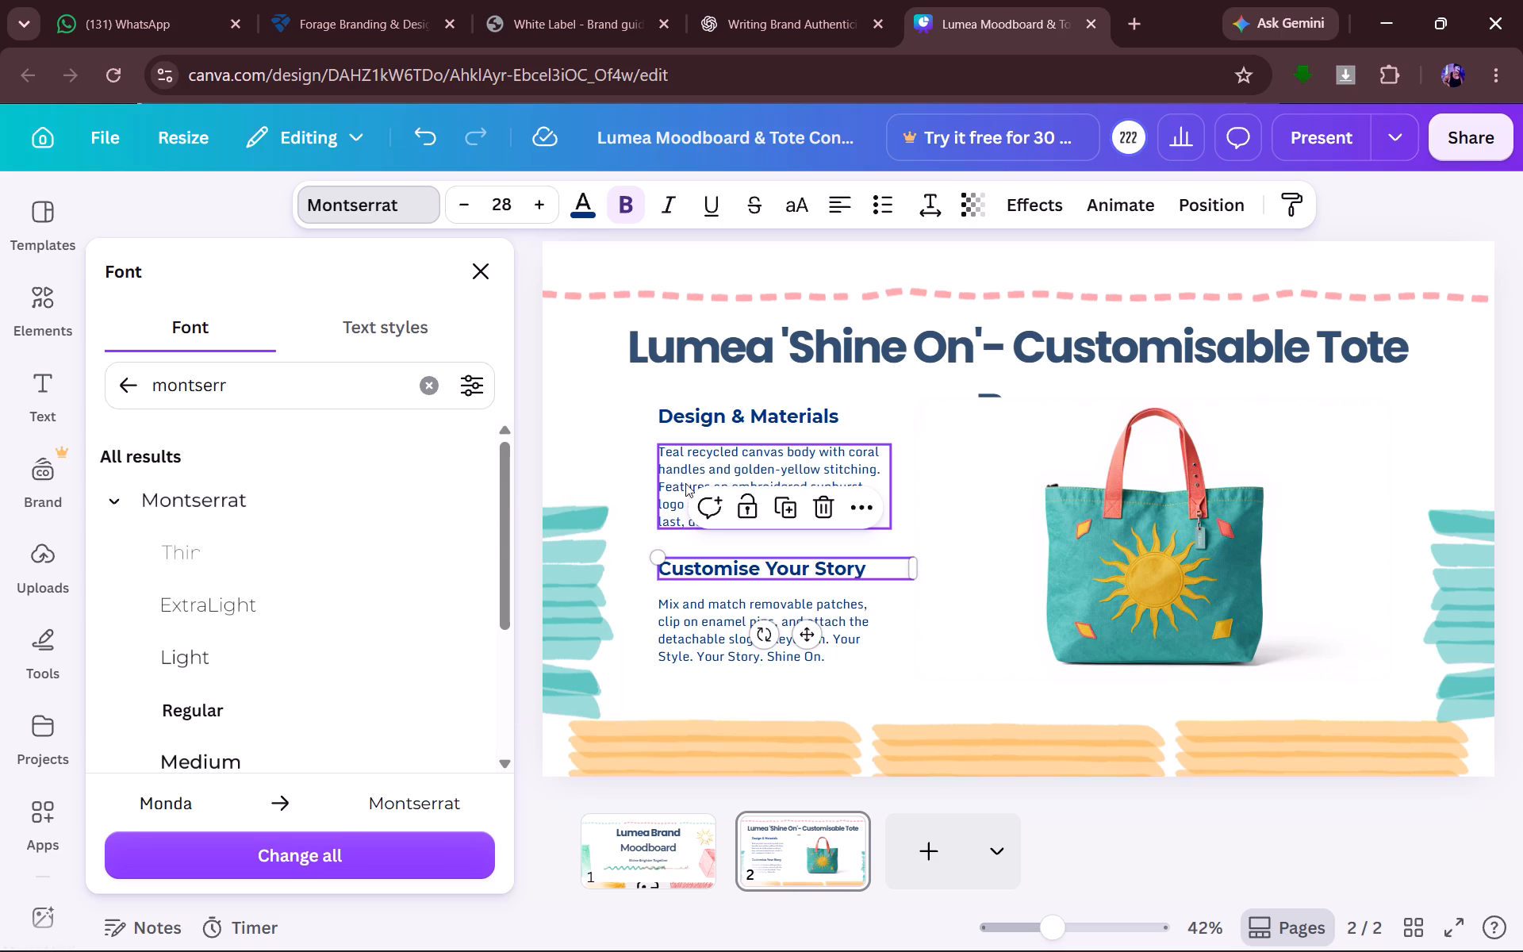
Using the recent "sans serif" font search, apply Bricolage Grotesque to the body paragraphs under both page 2 headings.
click(673, 459)
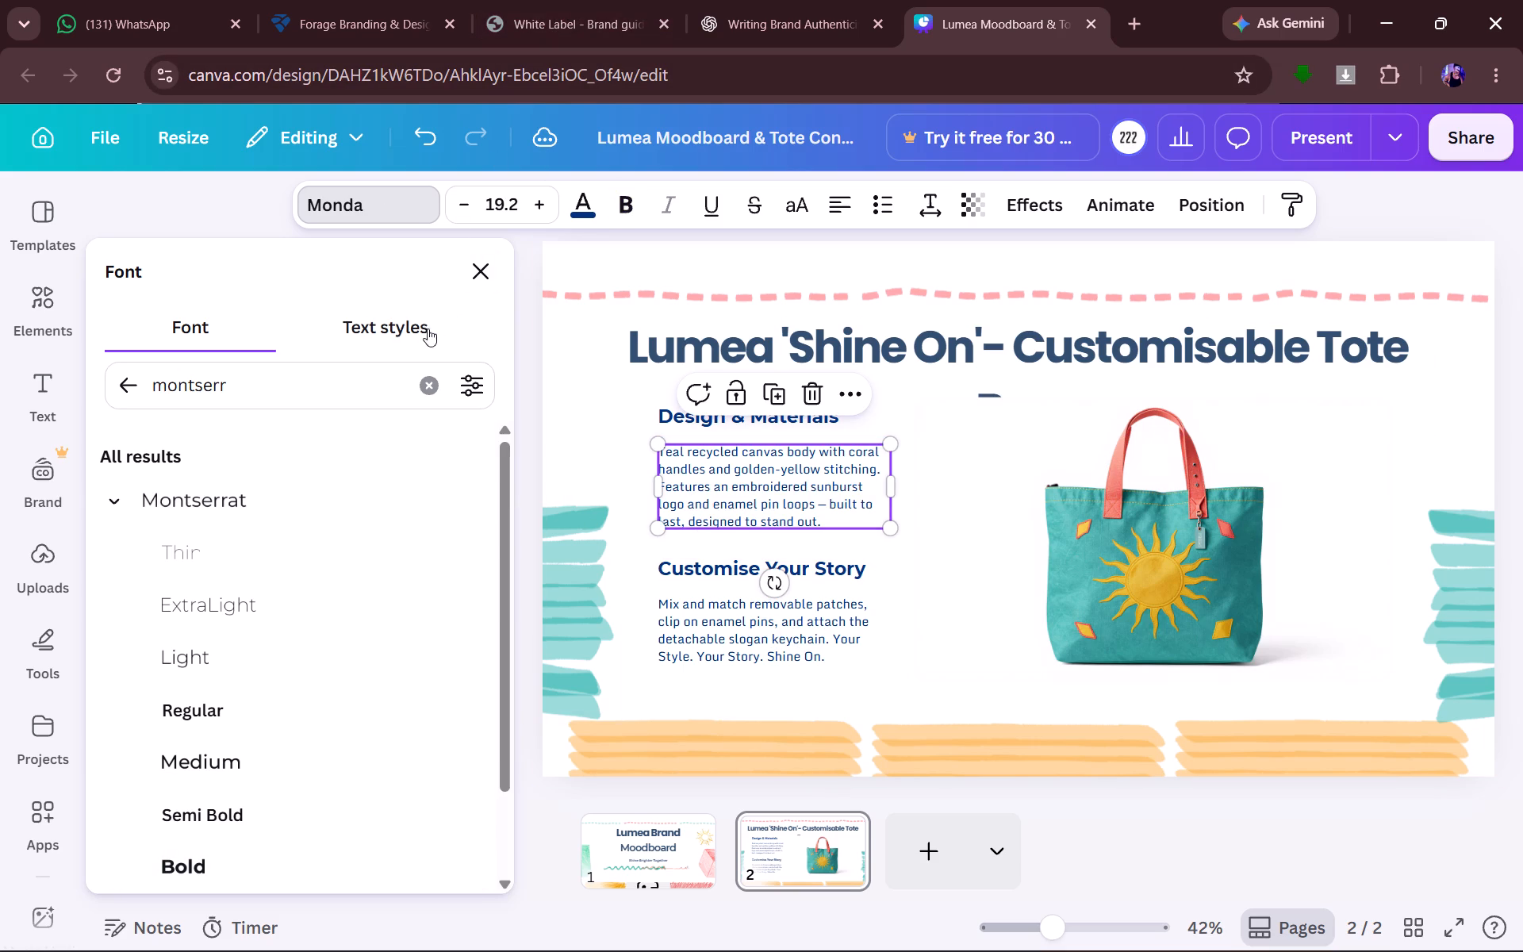
click(421, 386)
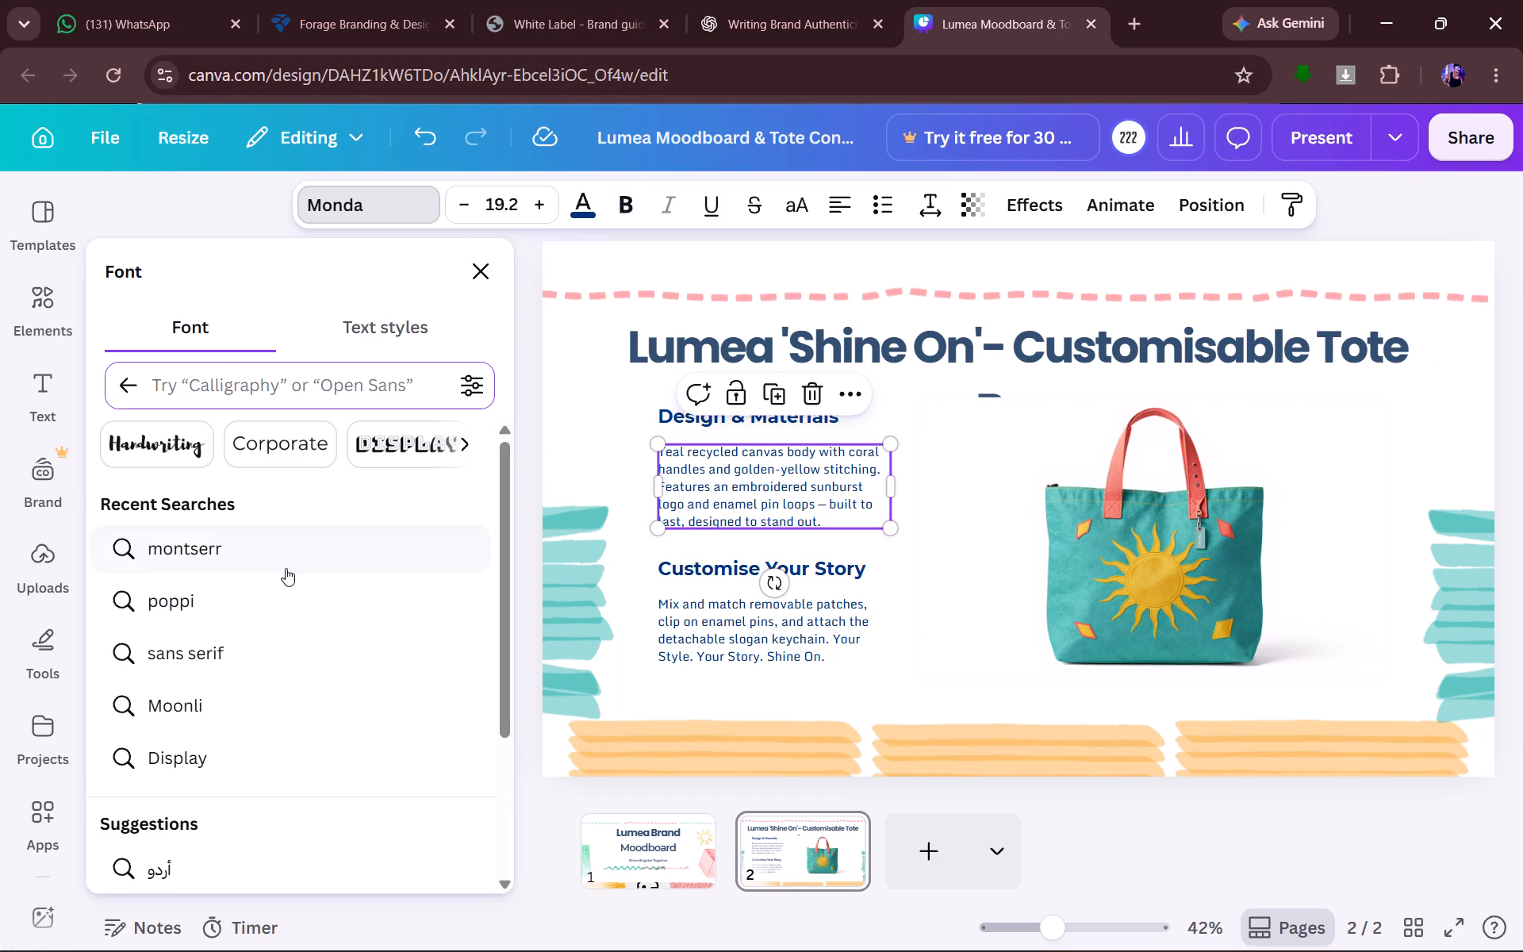
click(227, 648)
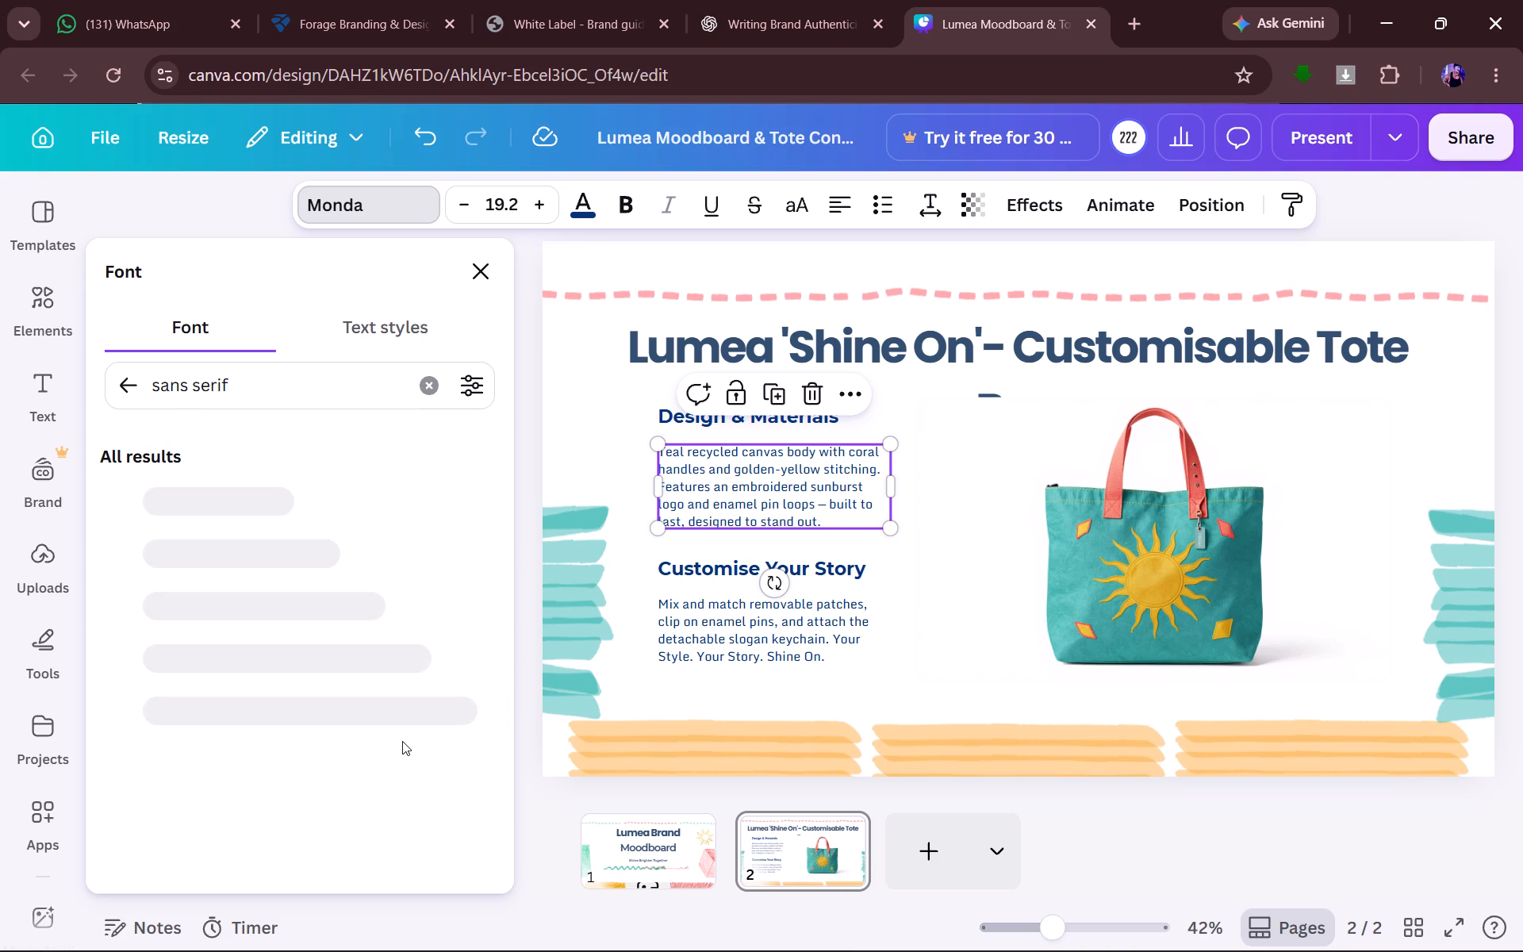
scroll(256, 596, down, 2)
scroll(256, 596, up, 1)
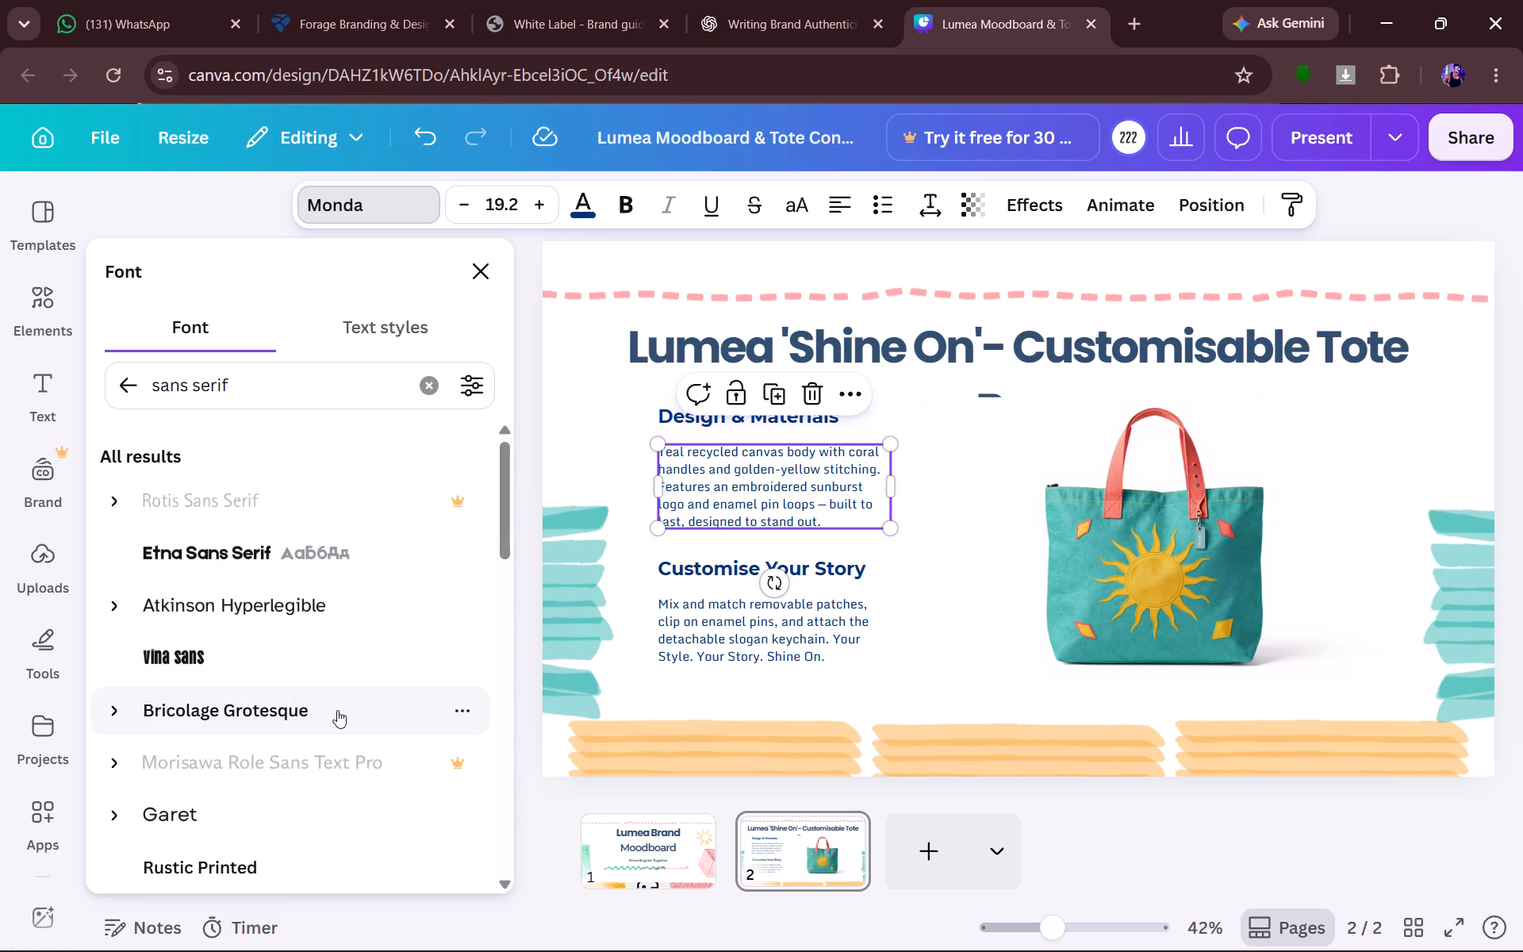
click(244, 711)
click(766, 651)
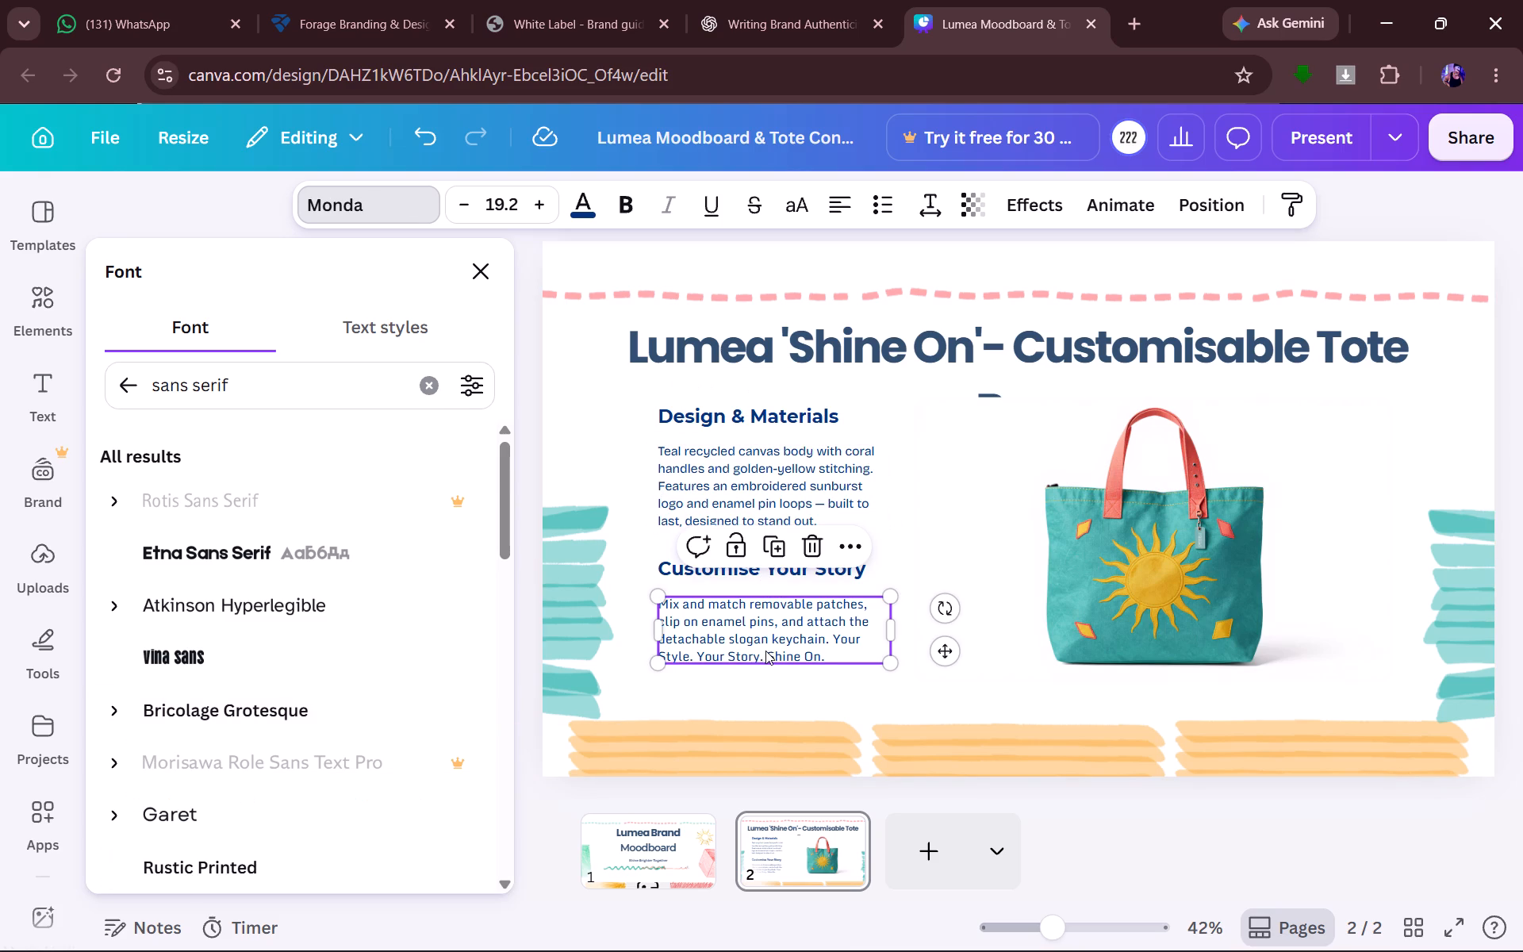
click(225, 715)
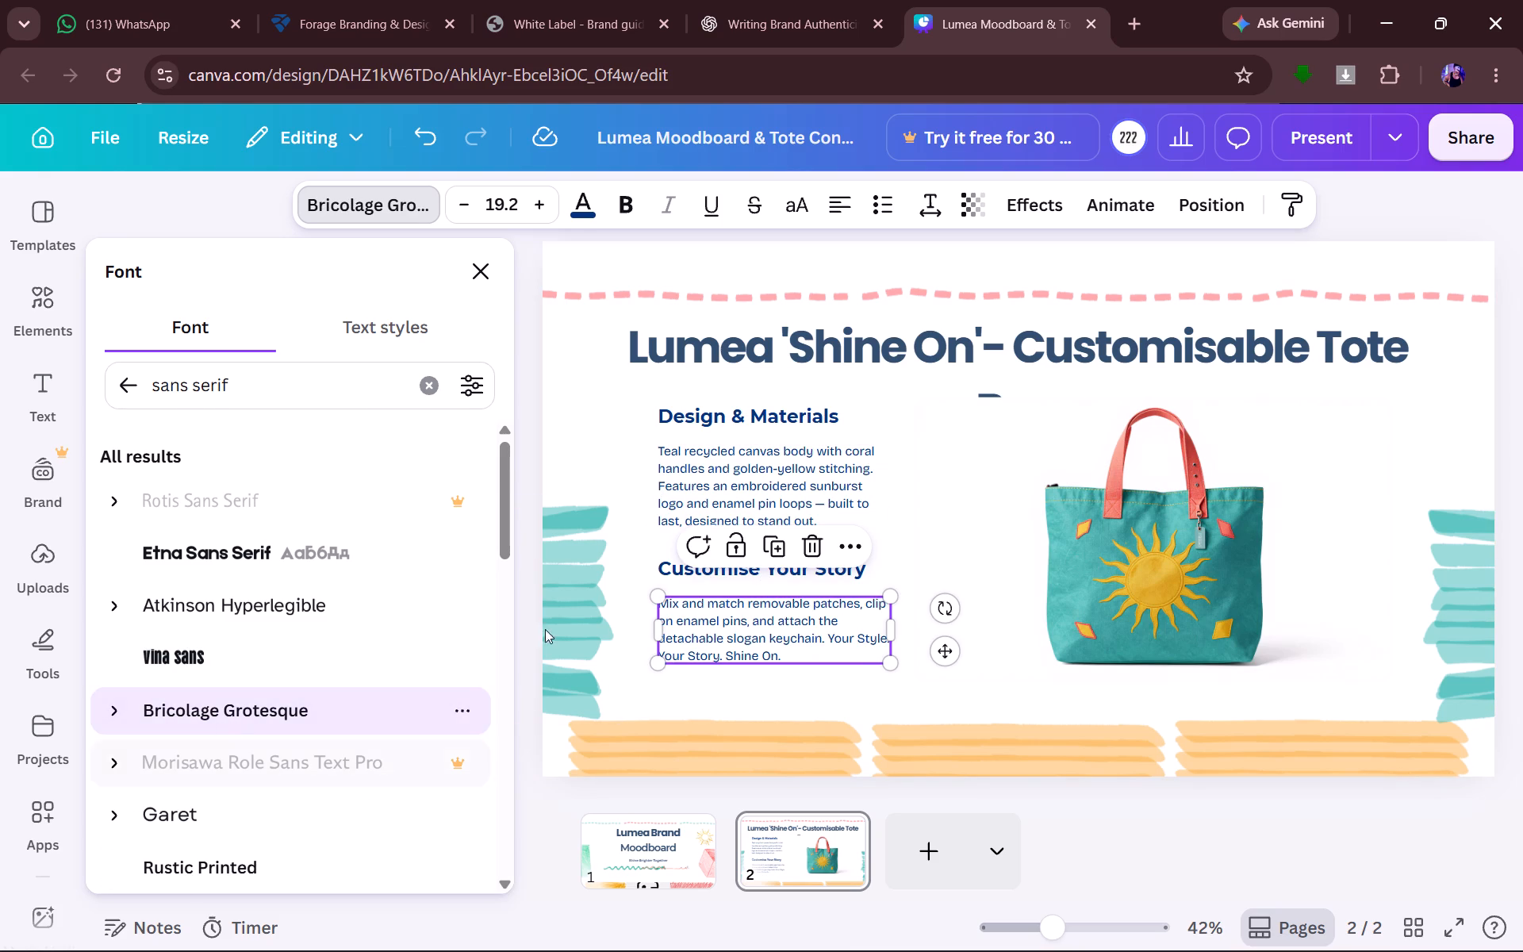
click(476, 274)
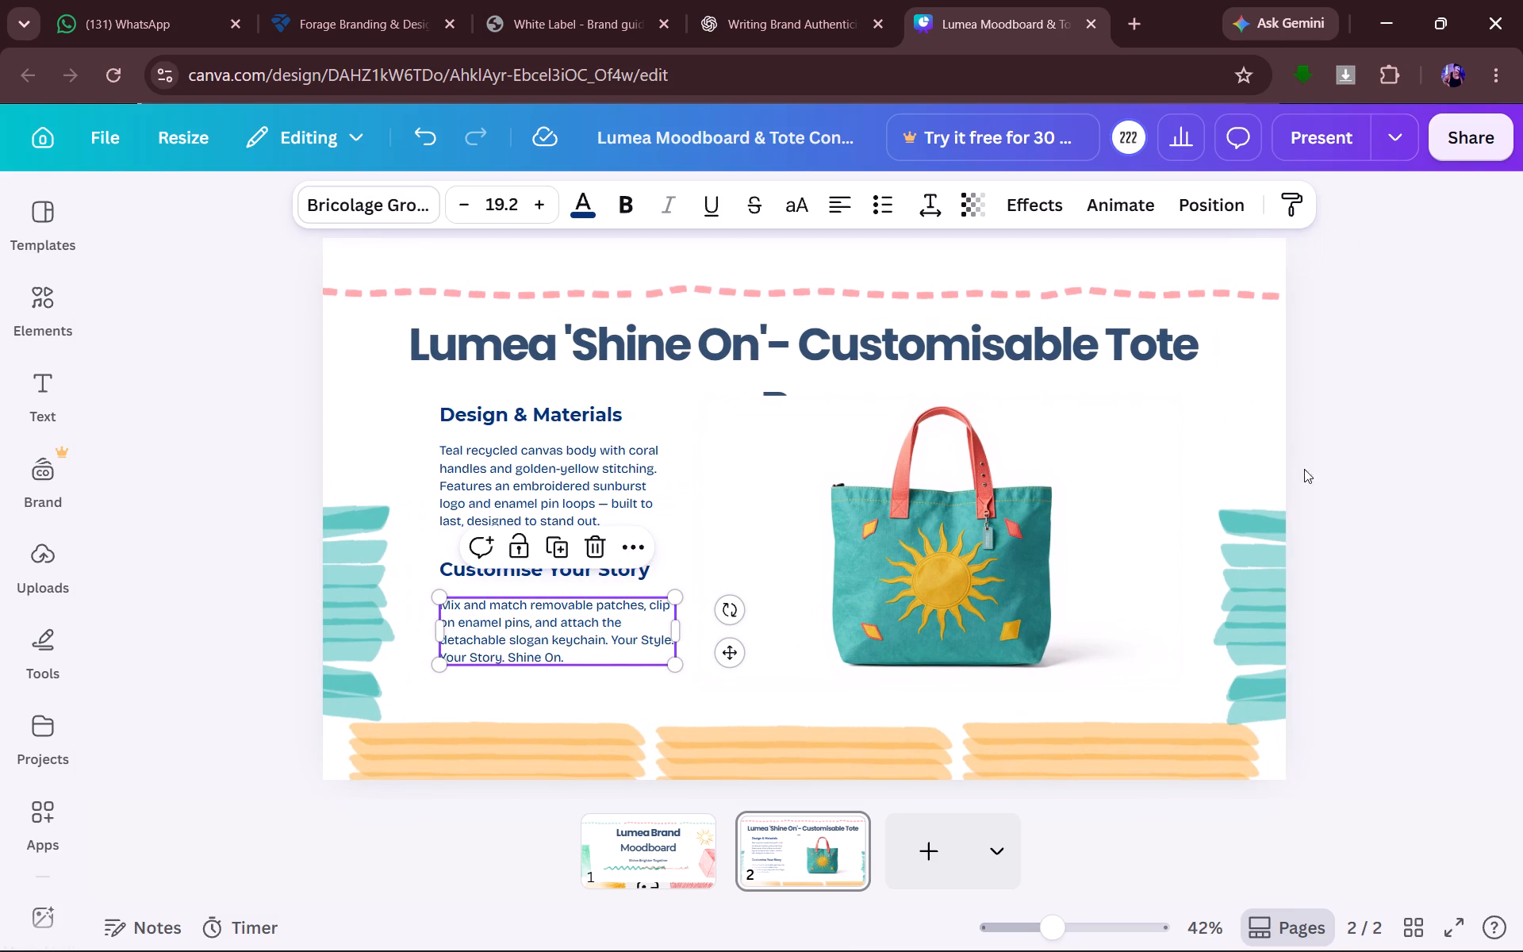
click(1374, 528)
Recolor the teal brush strokes on both side edges of page 2 to the light green from the graphic colors.
click(1271, 604)
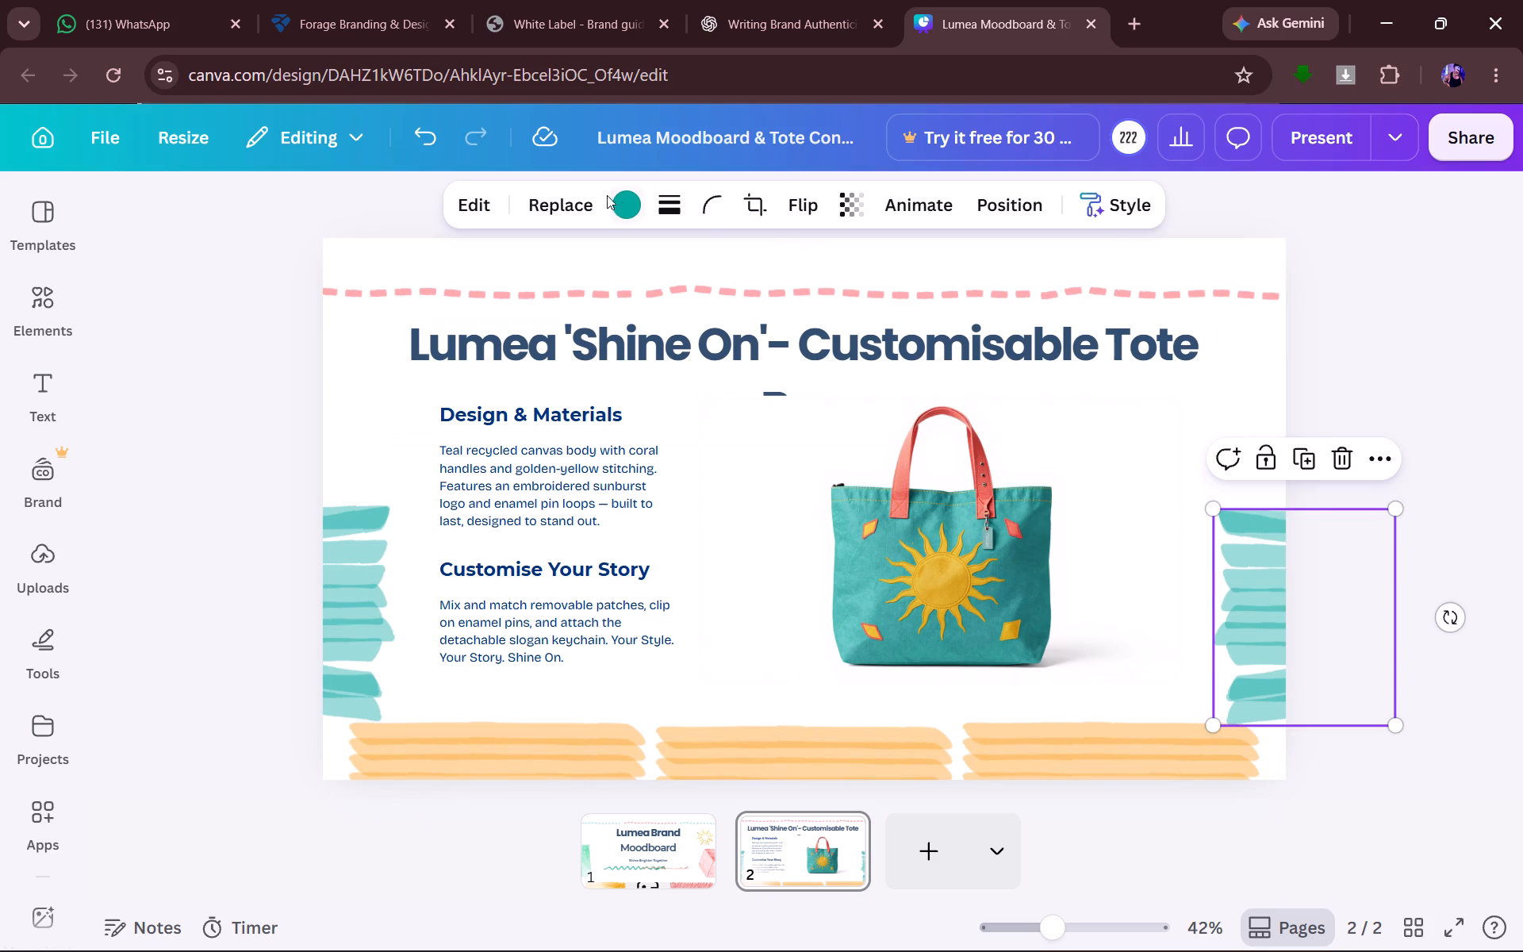
click(627, 194)
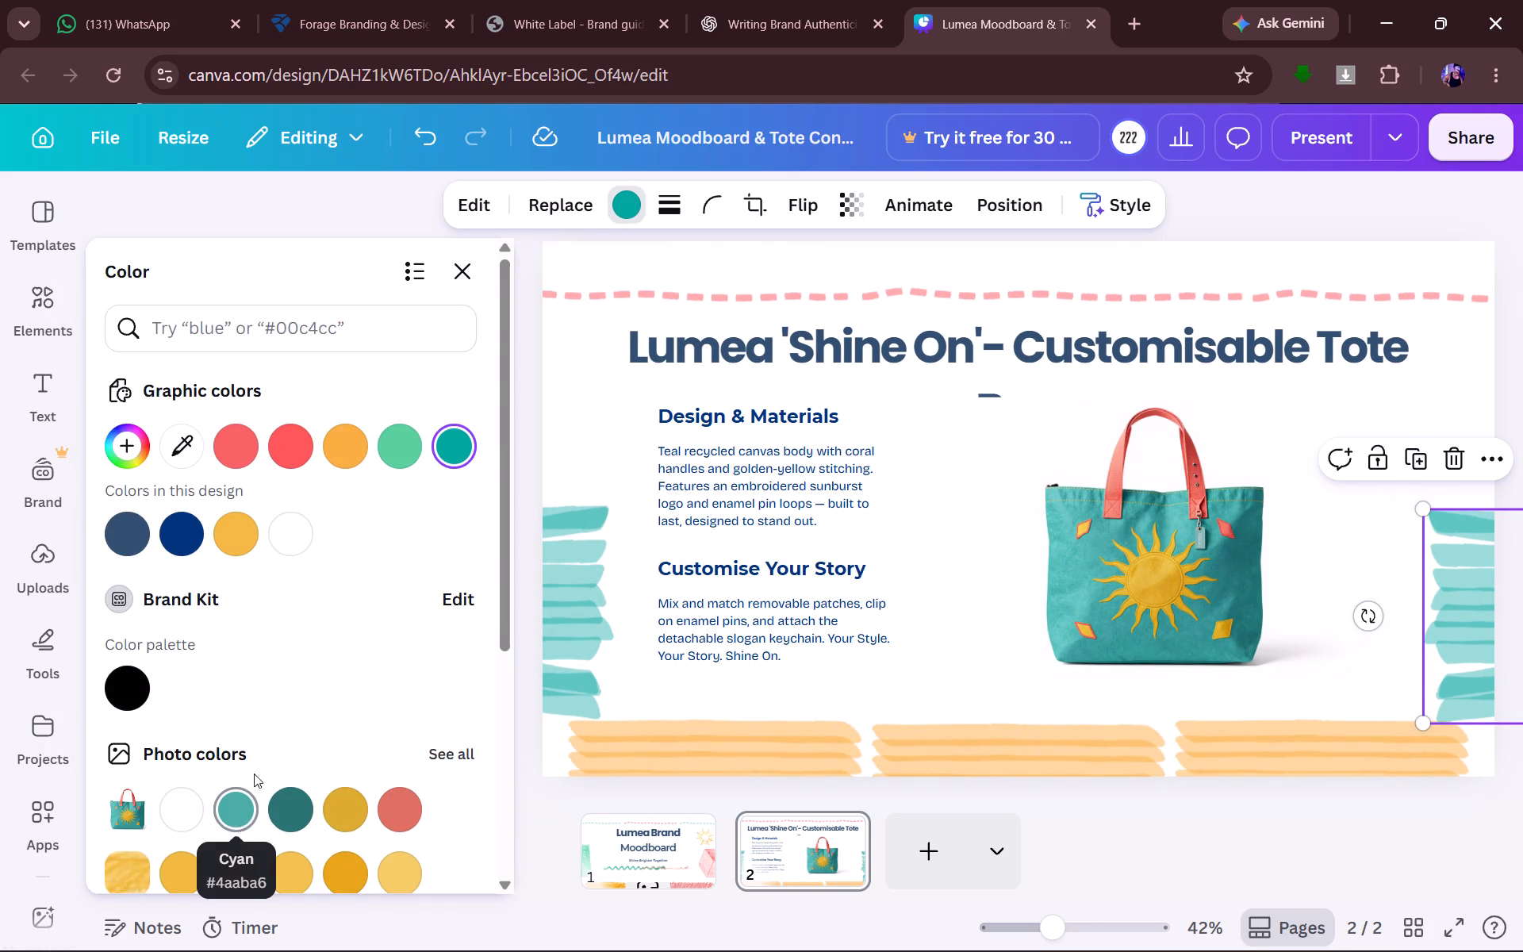
click(393, 459)
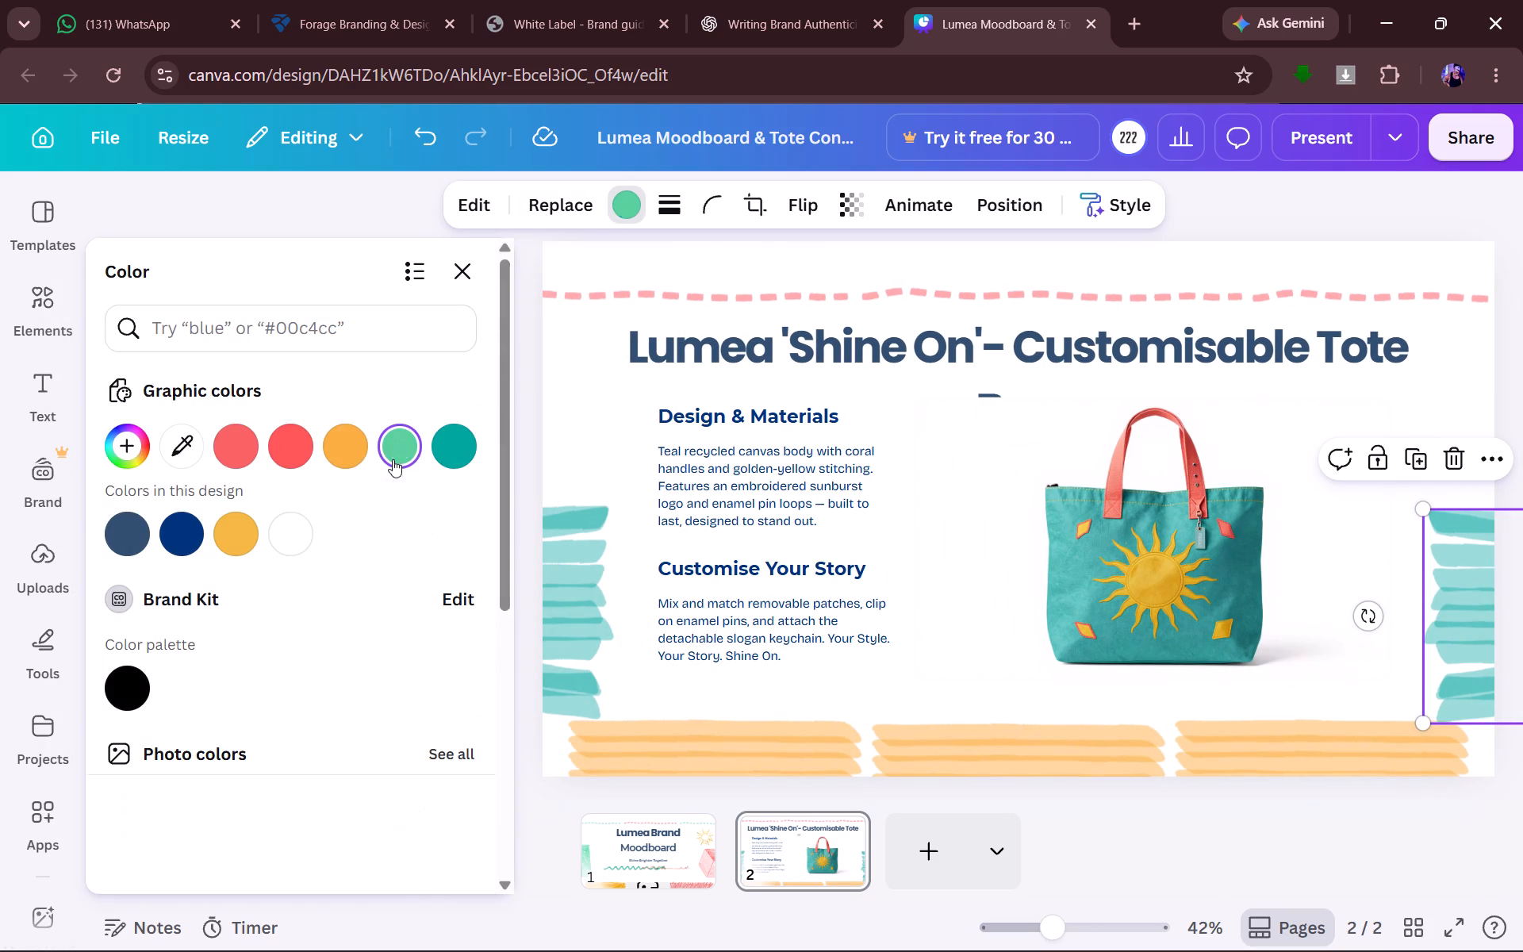
click(590, 568)
click(395, 442)
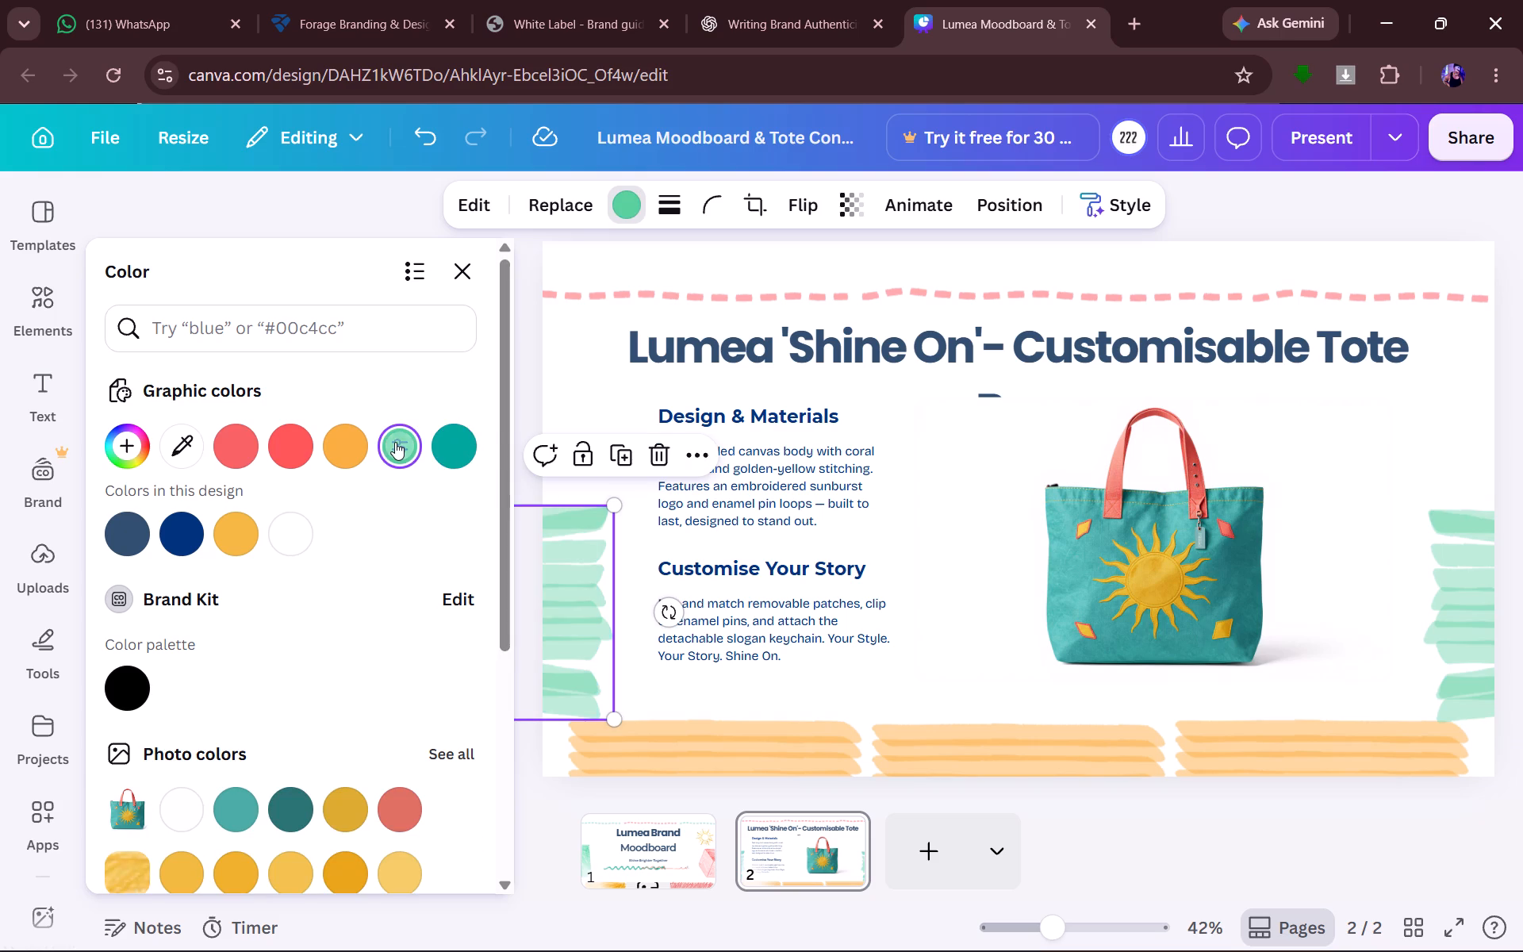
click(1066, 608)
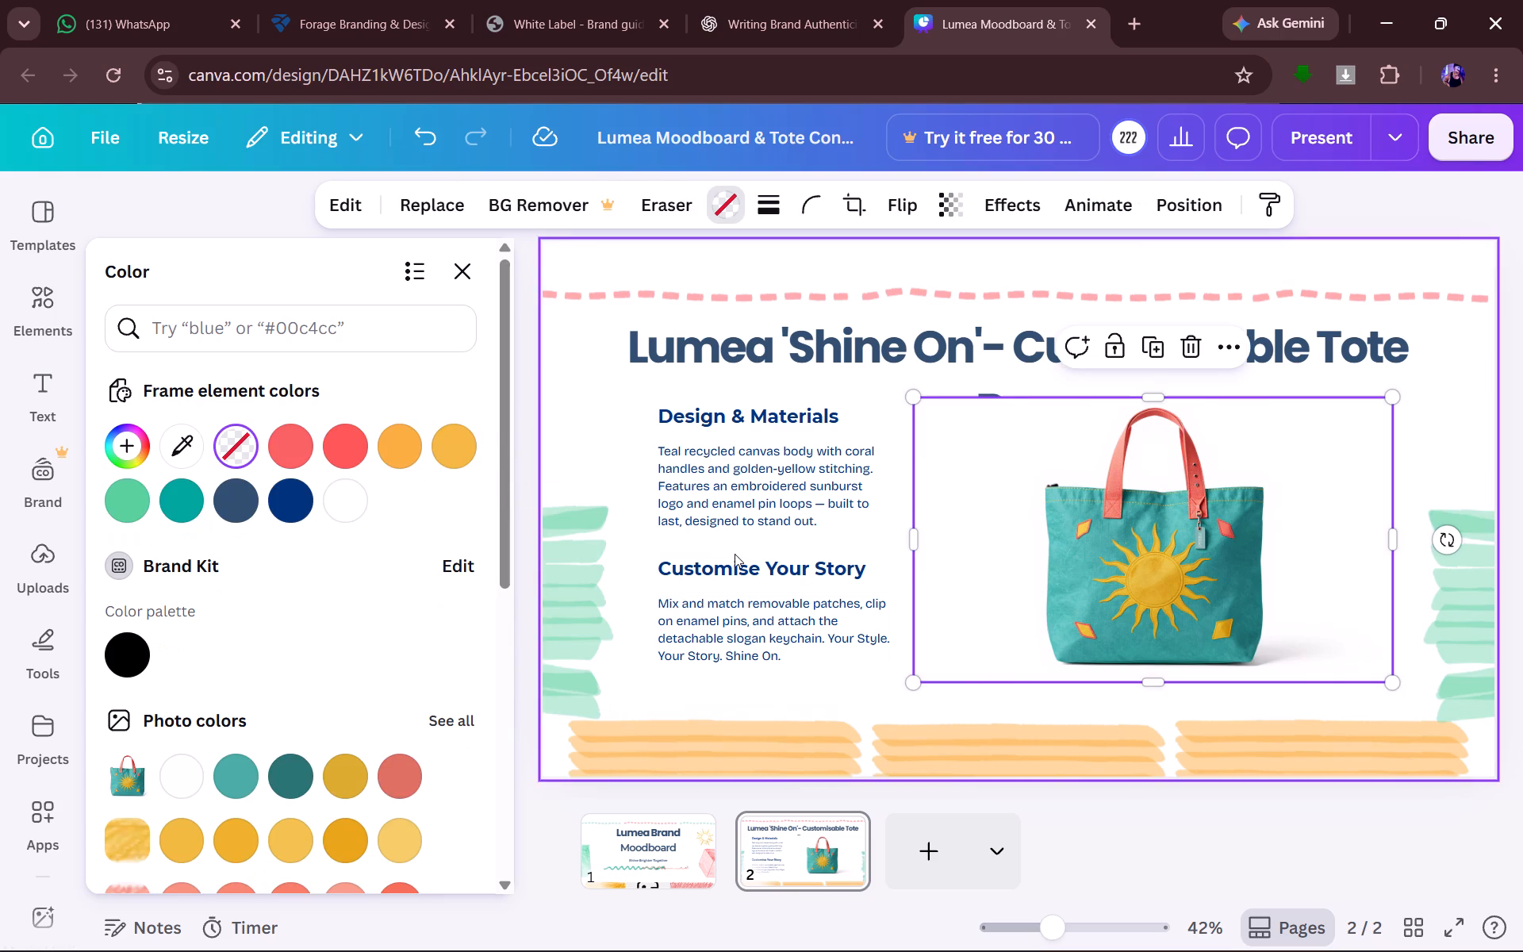
Recolor the three orange brush strokes along the bottom edge of page 2 to the golden yellow from the design's colors.
click(775, 725)
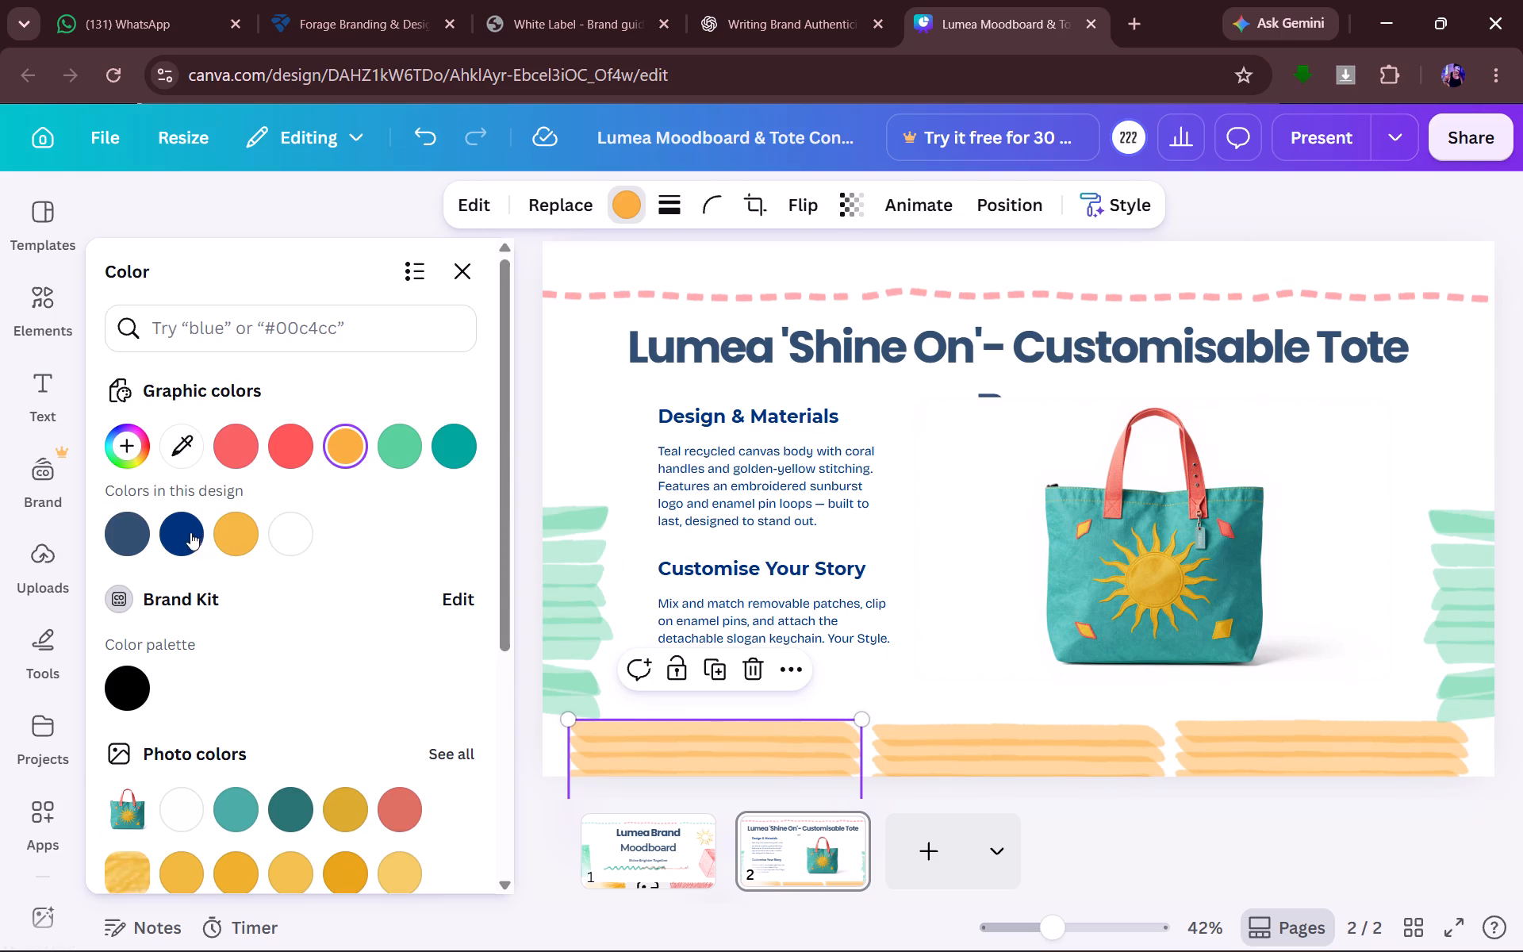
click(222, 535)
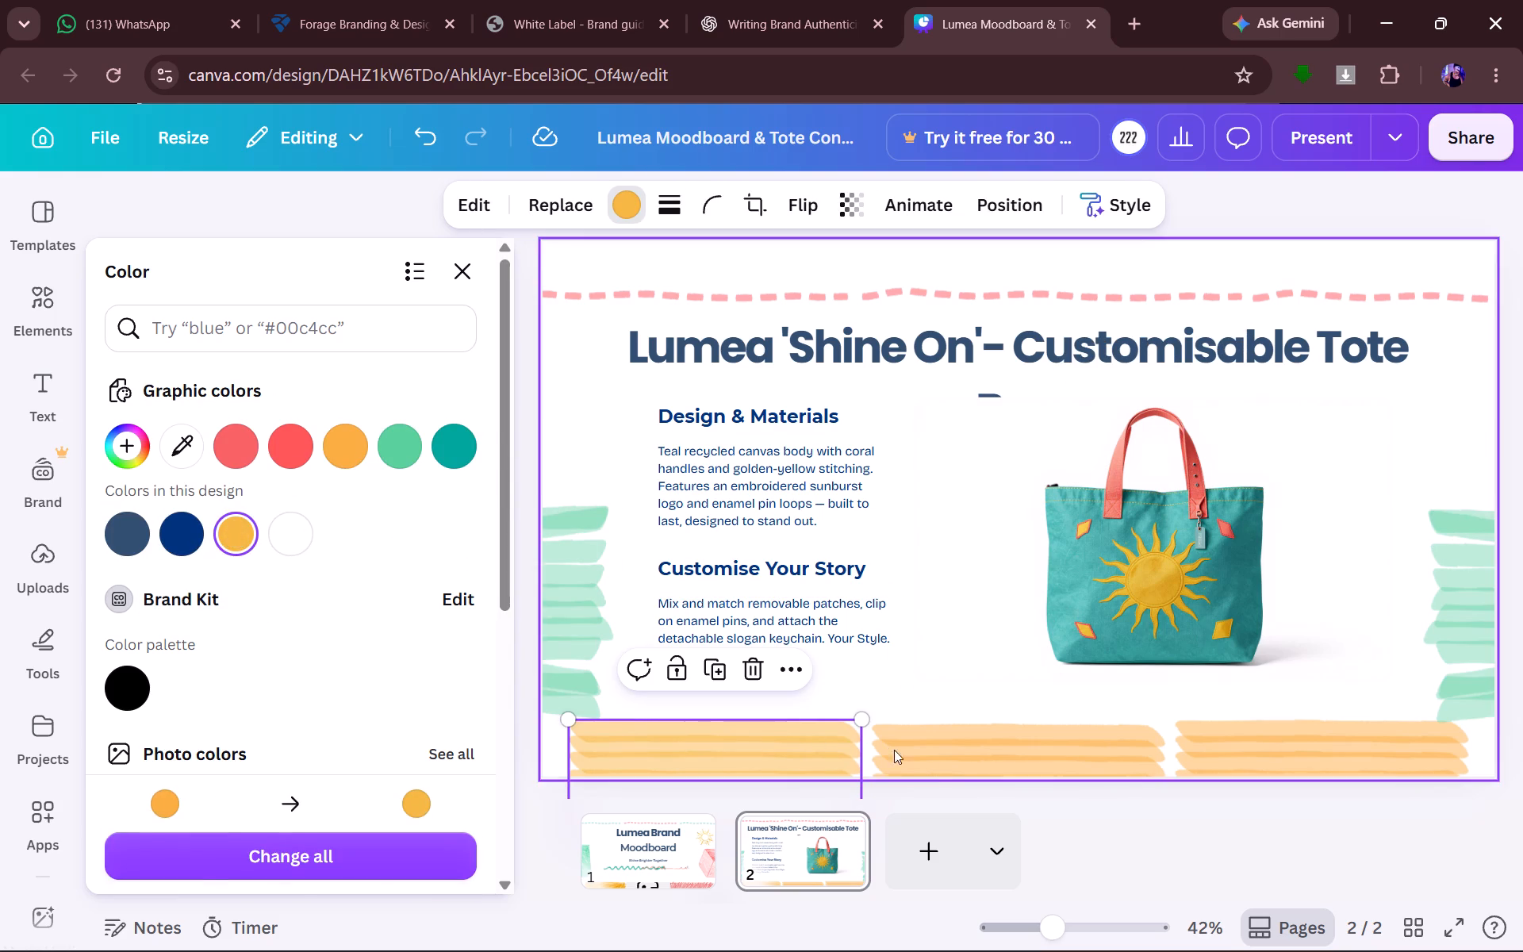
click(961, 766)
click(251, 528)
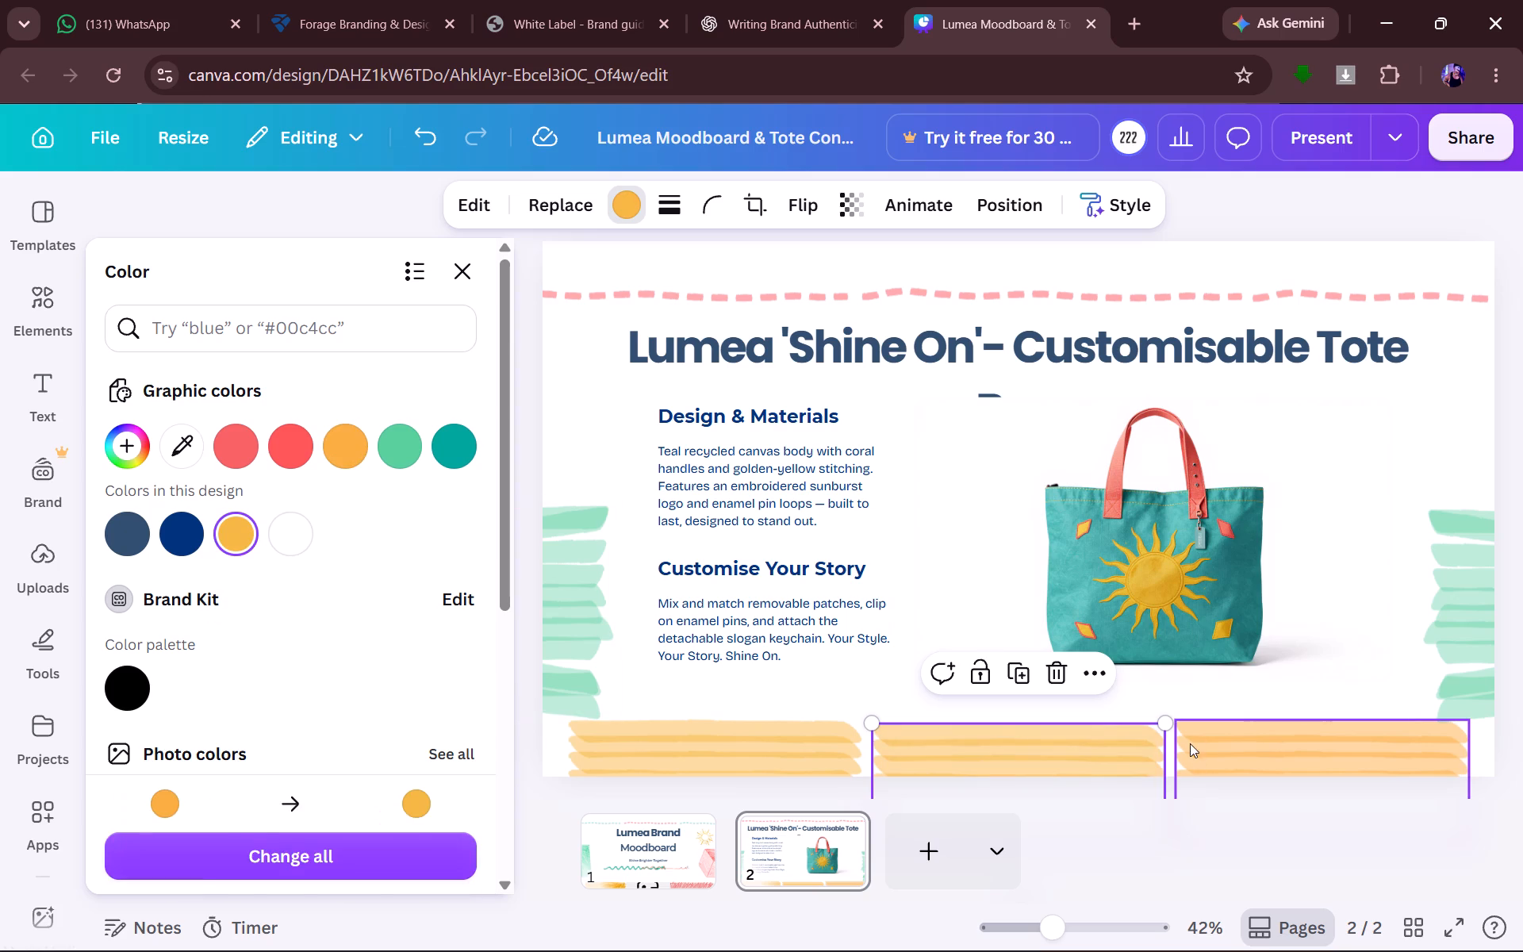
click(1190, 743)
click(242, 533)
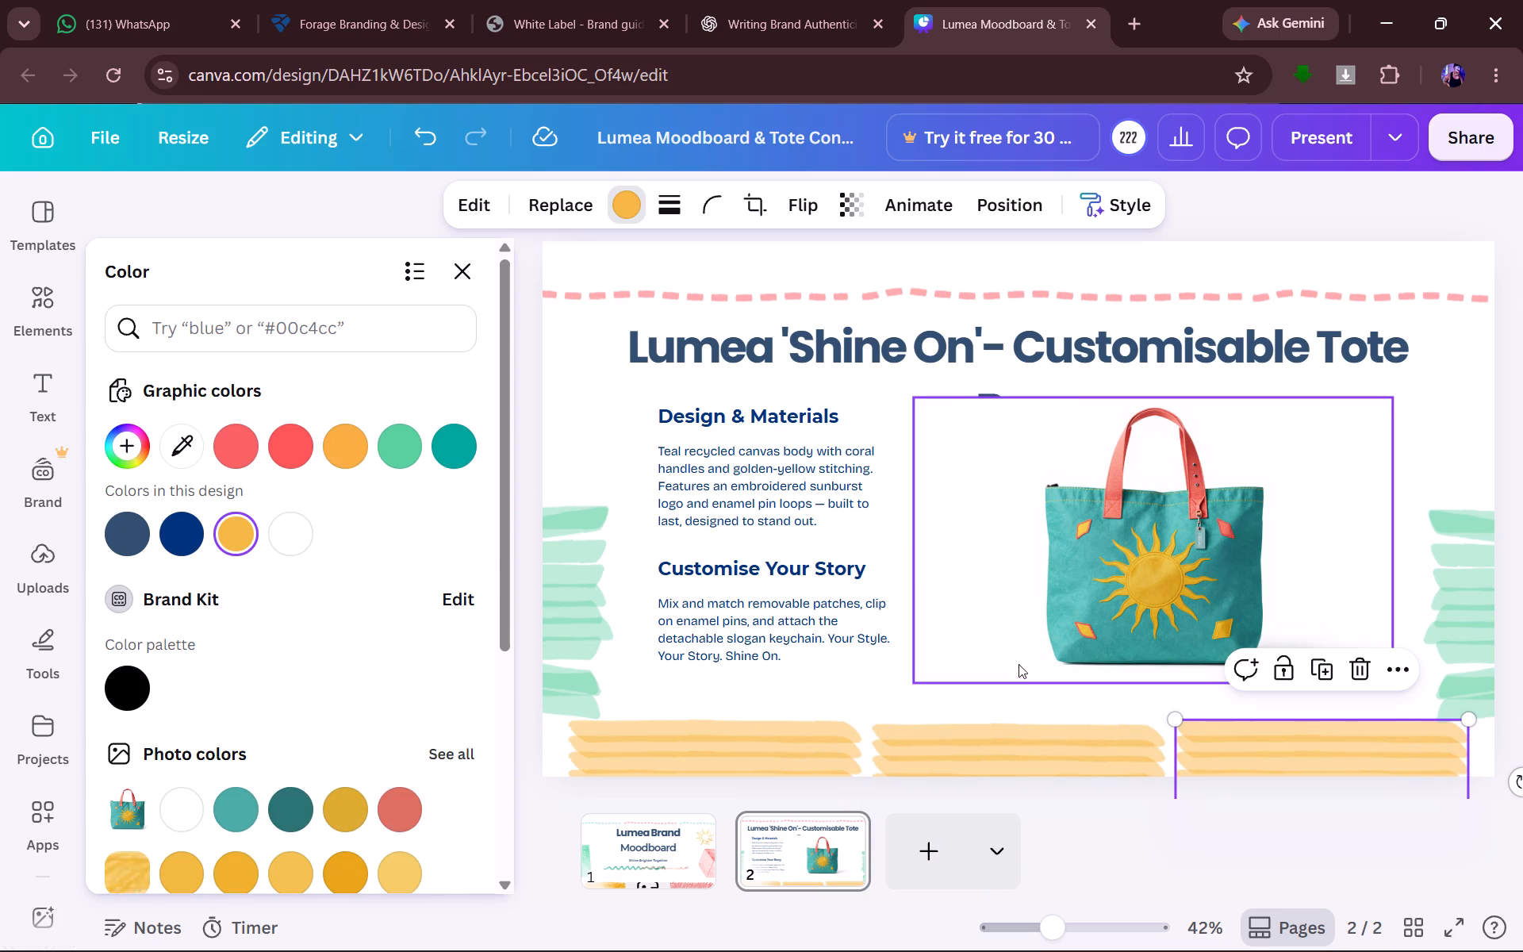
Recolor the middle bottom brush stroke on page 2 to Vivid red #f76363.
click(1040, 760)
click(259, 442)
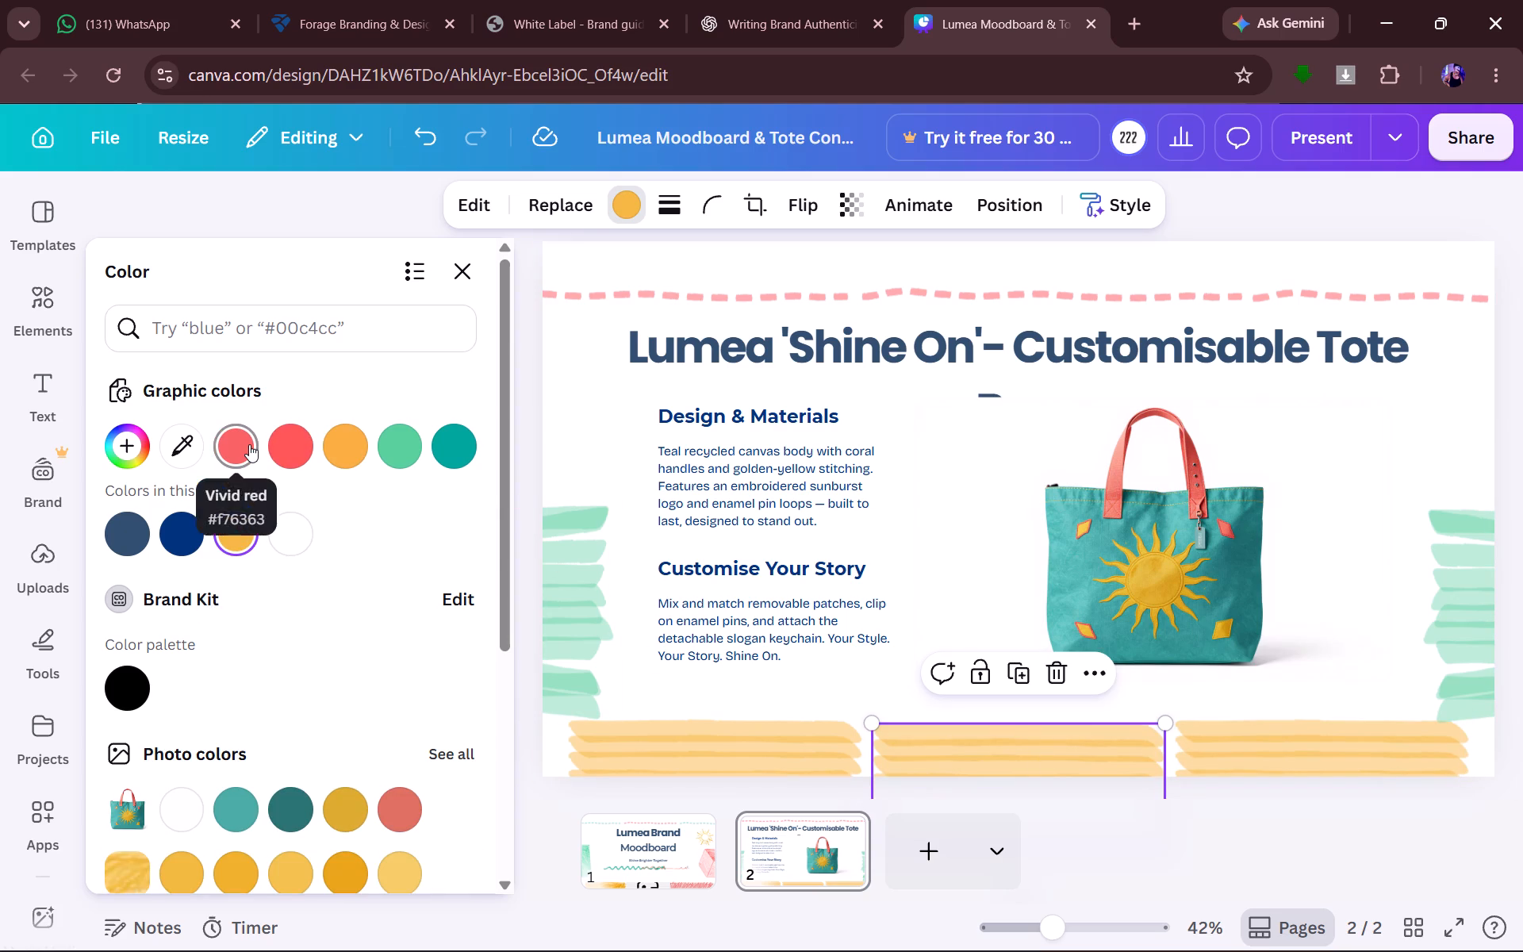
click(249, 444)
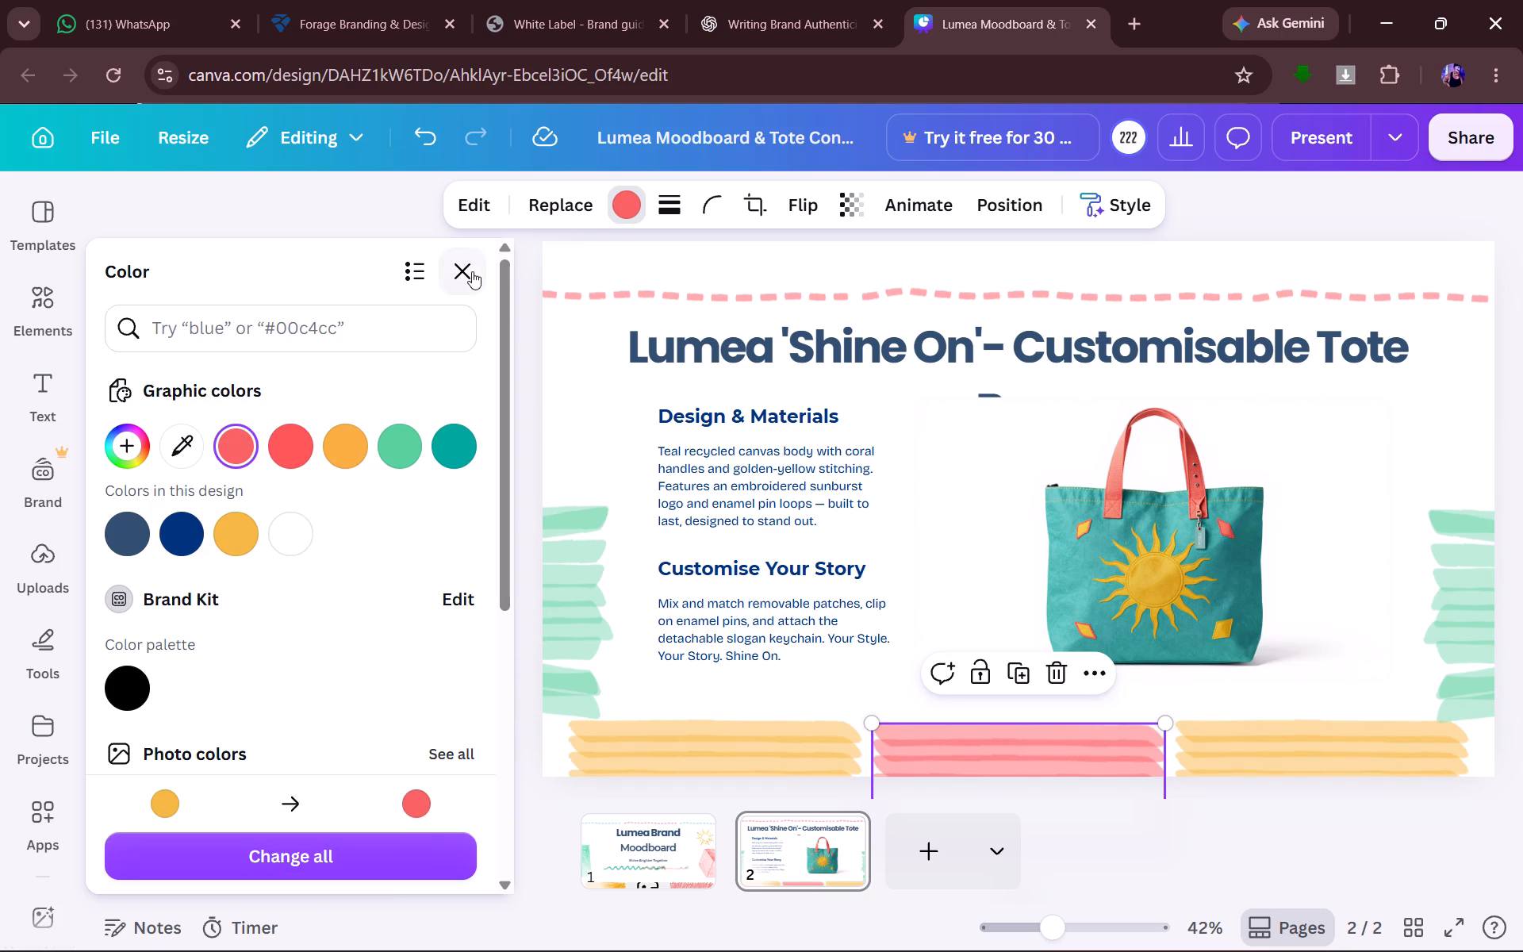
click(470, 271)
click(1386, 533)
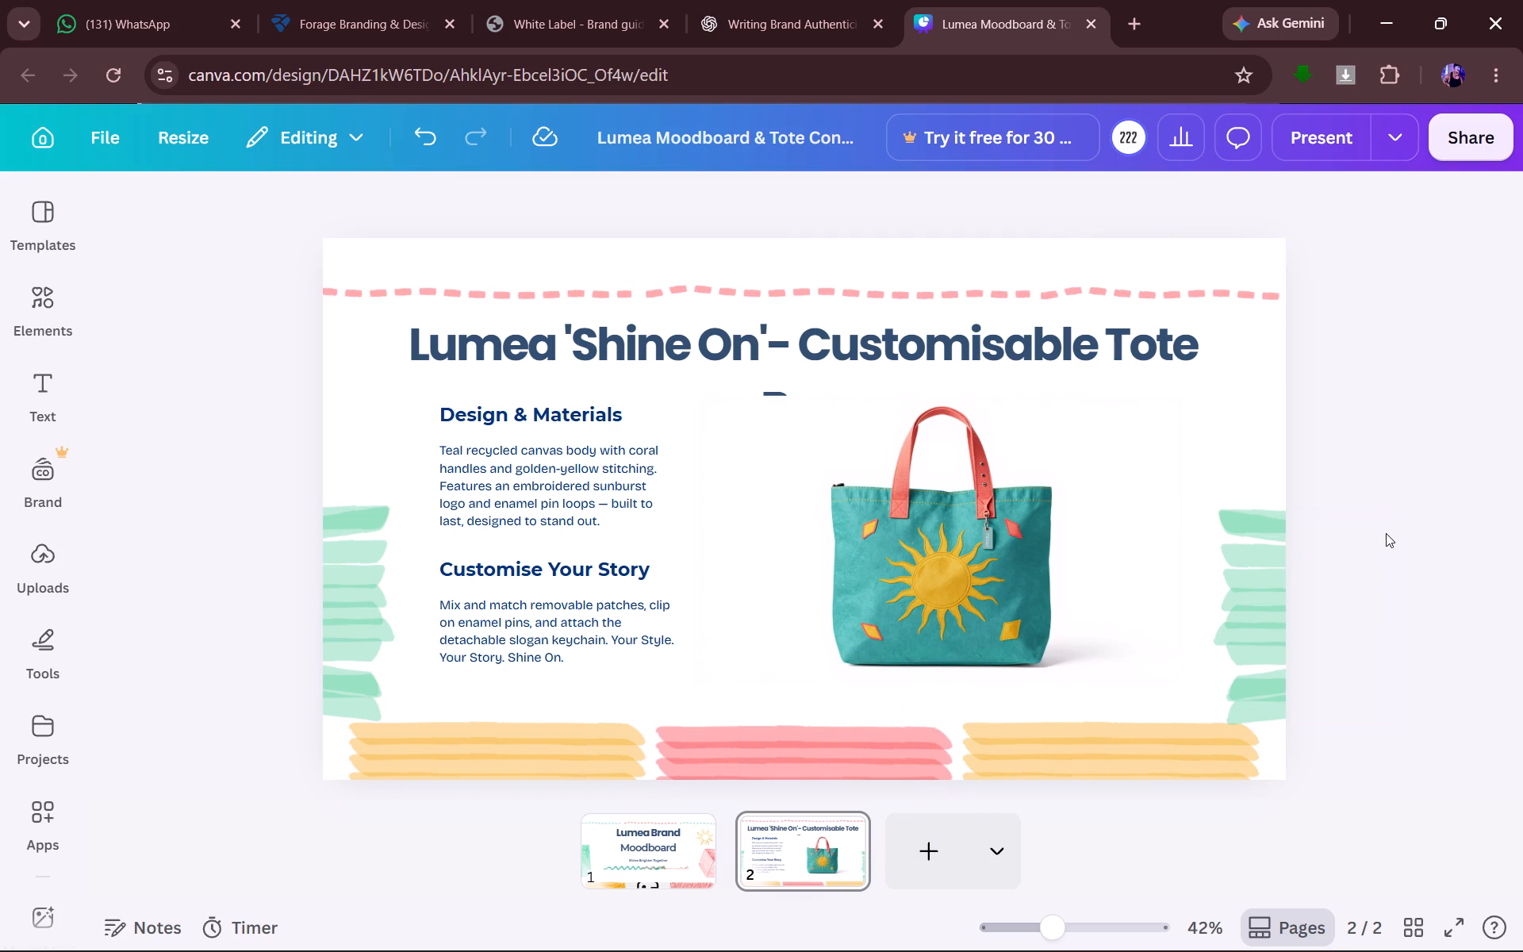
Download all pages of the design as a PDF with the Digital preset and check the file's download progress.
scroll(1388, 593, down, 3)
scroll(1388, 593, up, 7)
scroll(830, 534, up, 4)
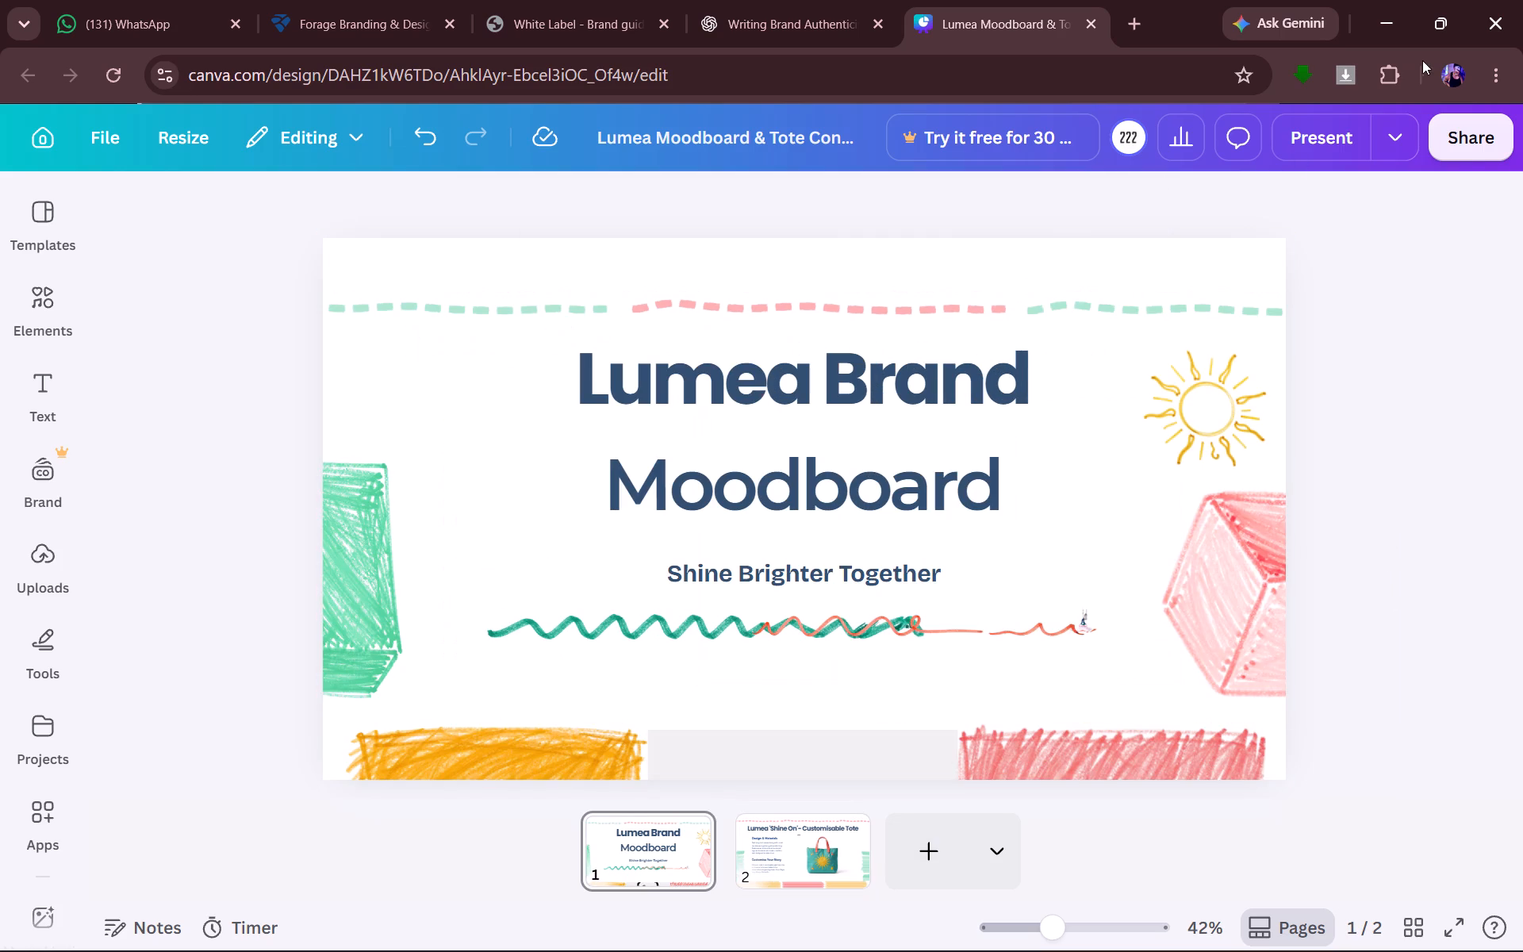
click(1465, 153)
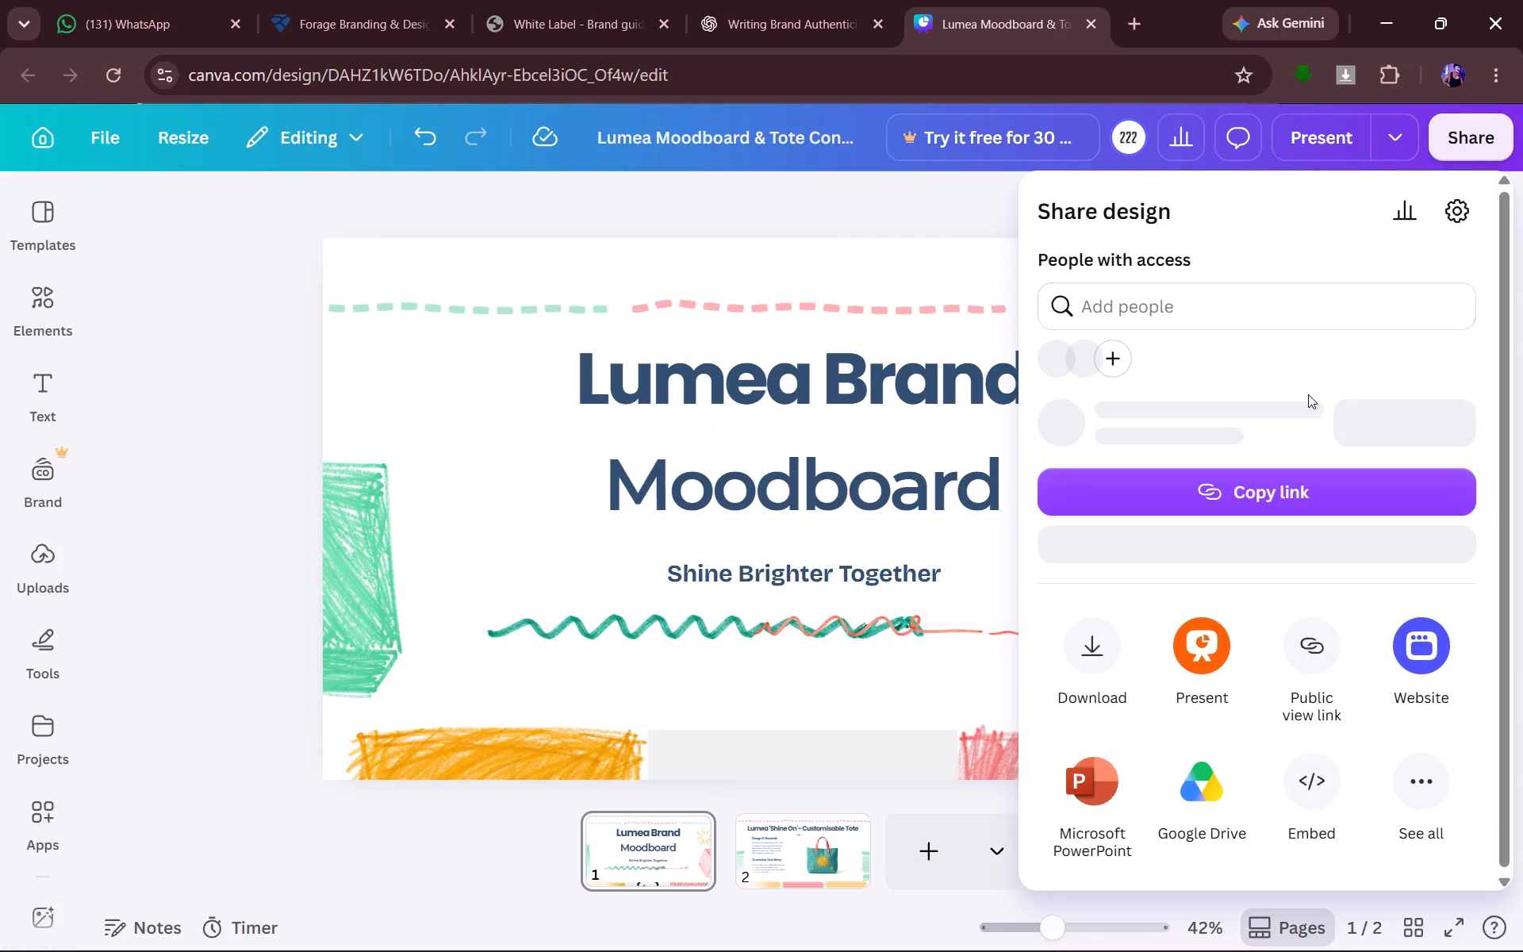
scroll(1165, 704, down, 3)
click(1107, 646)
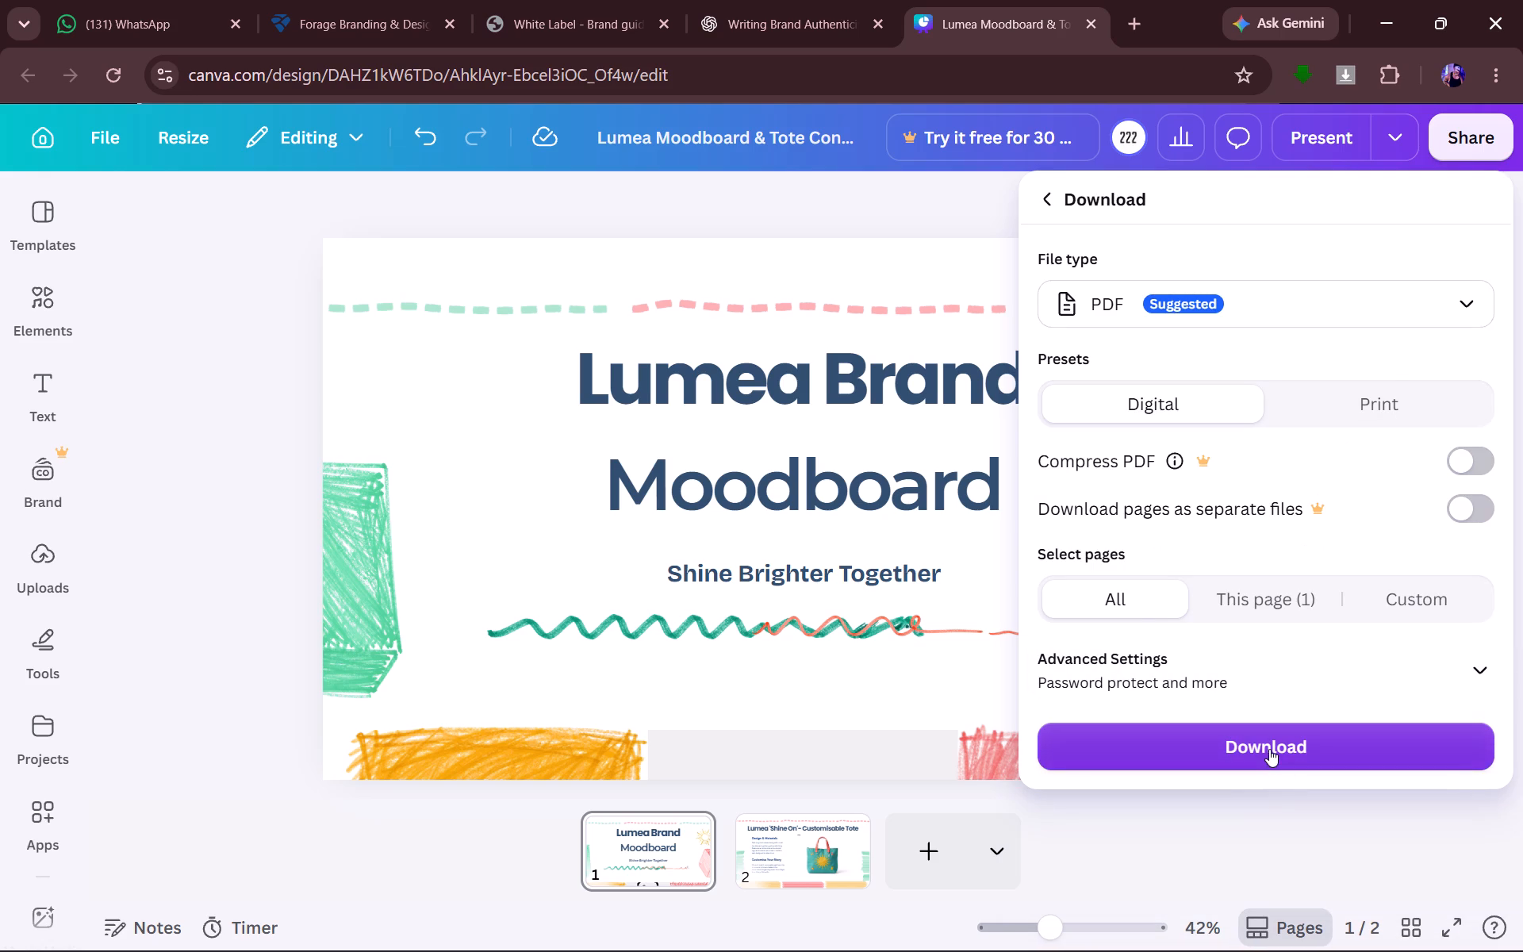
click(1269, 749)
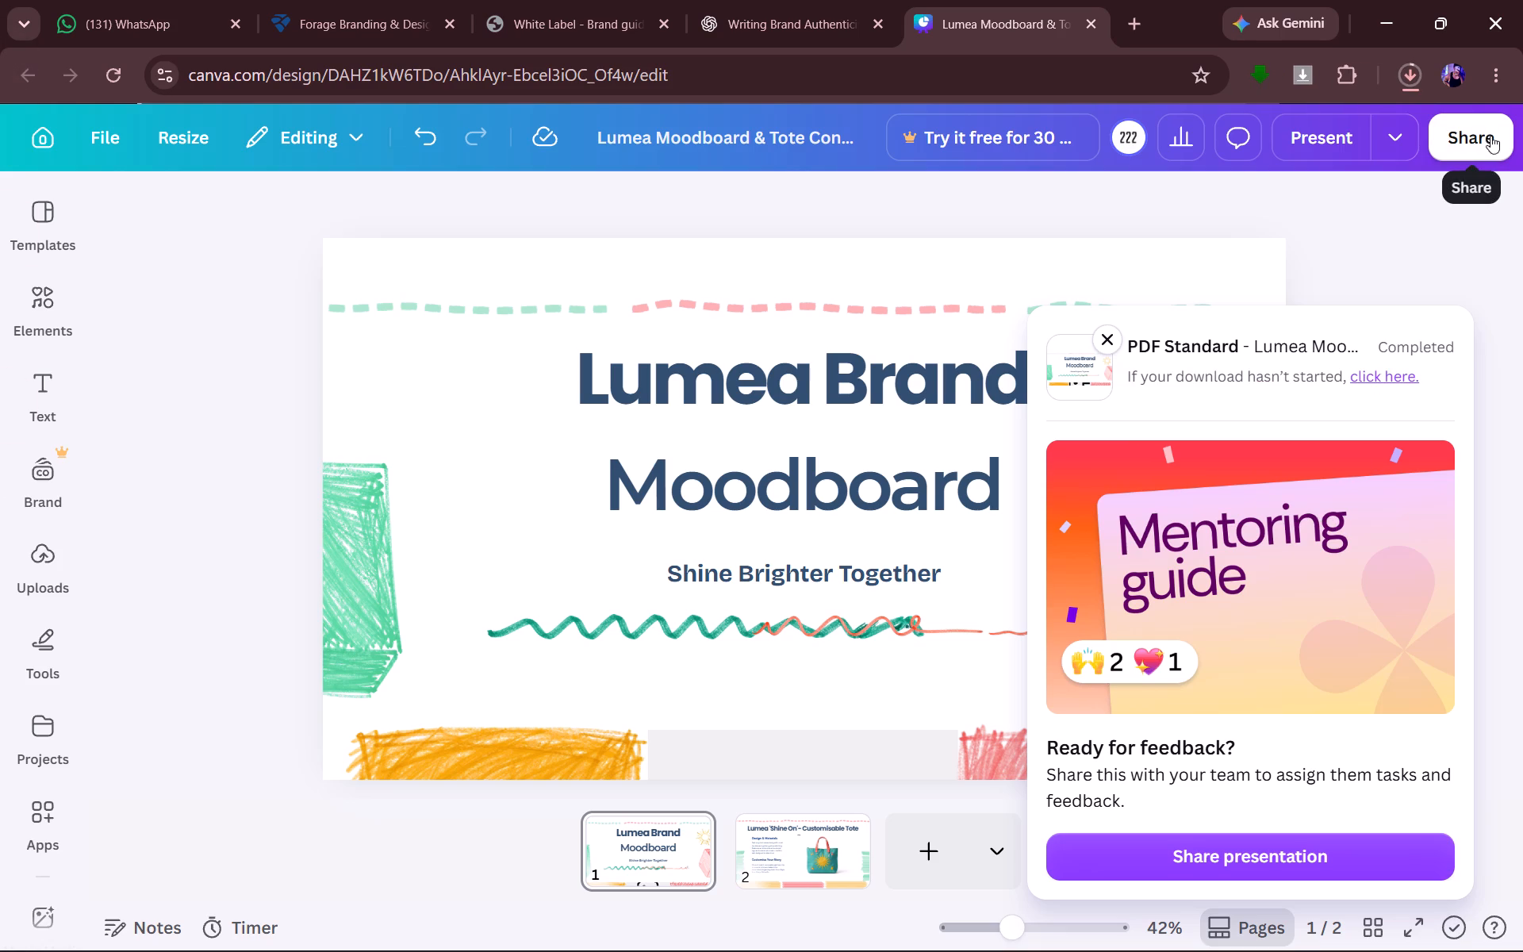
click(1416, 86)
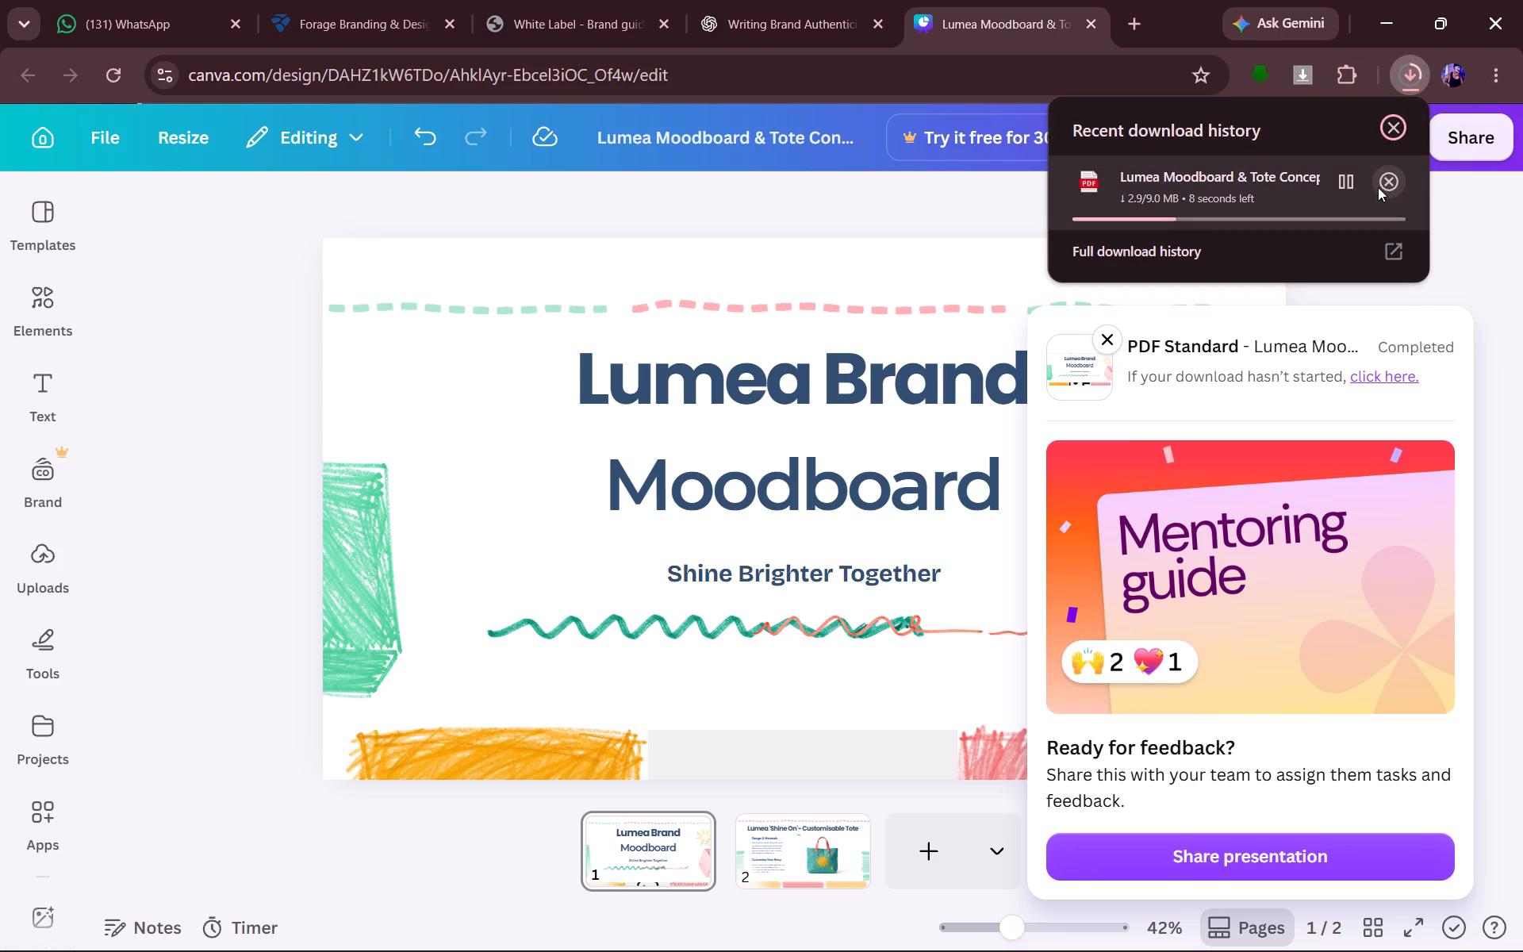
Close the browser tab with the Lumea brand guidelines.
click(551, 0)
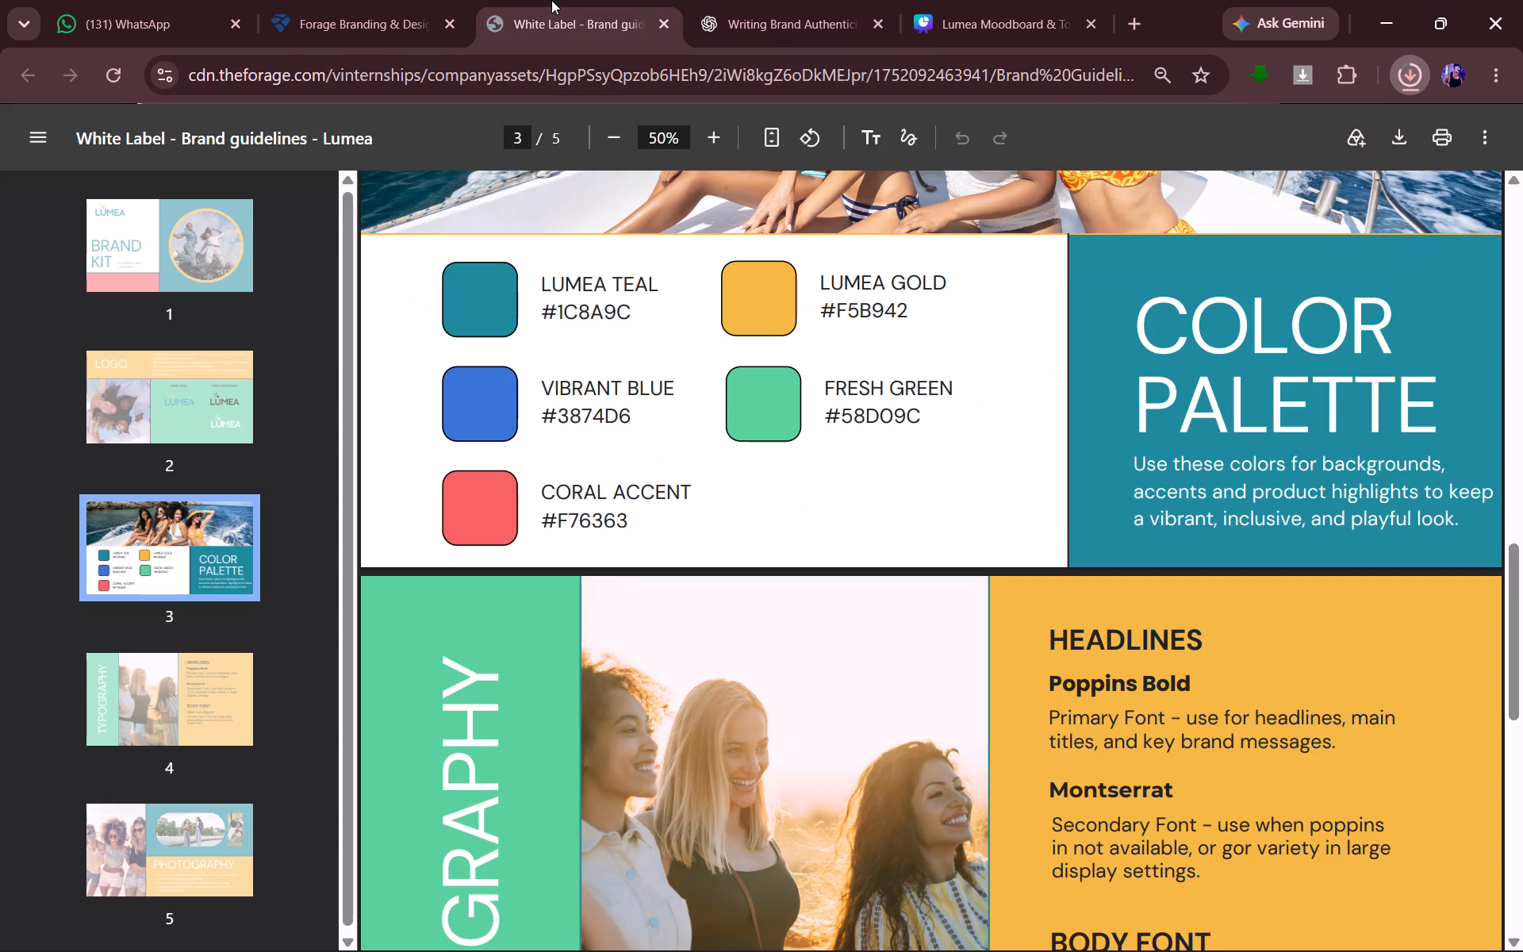
click(659, 25)
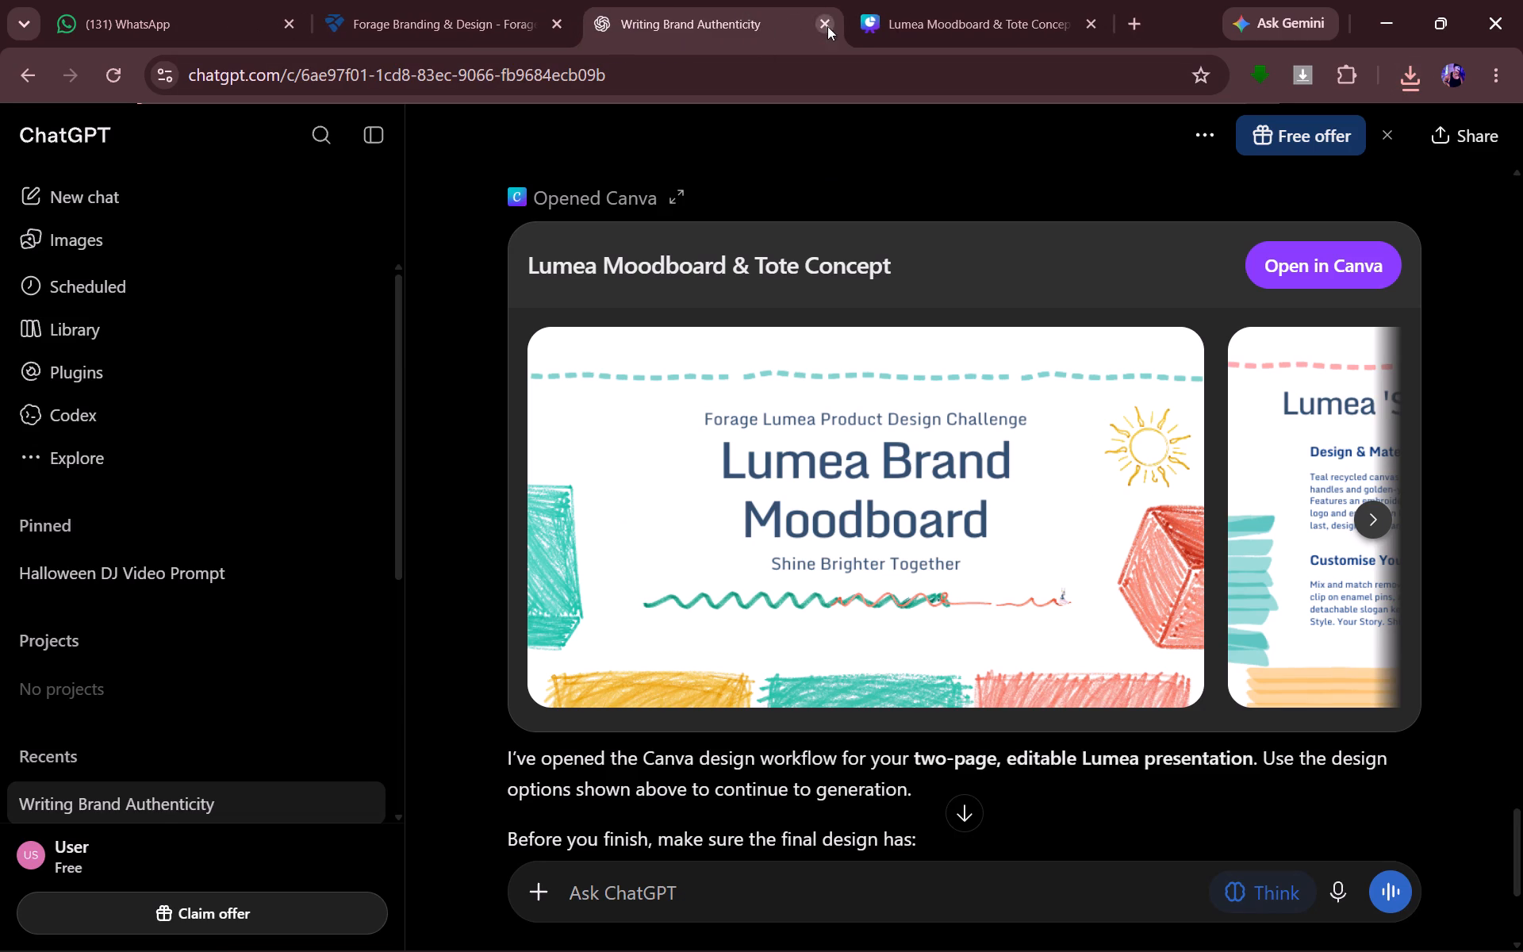
On the Forage Product Design and Craft task, choose Lumea Moodboard & Tote Concept from Downloads as the file for the moodboard and designs upload.
click(478, 33)
click(1088, 8)
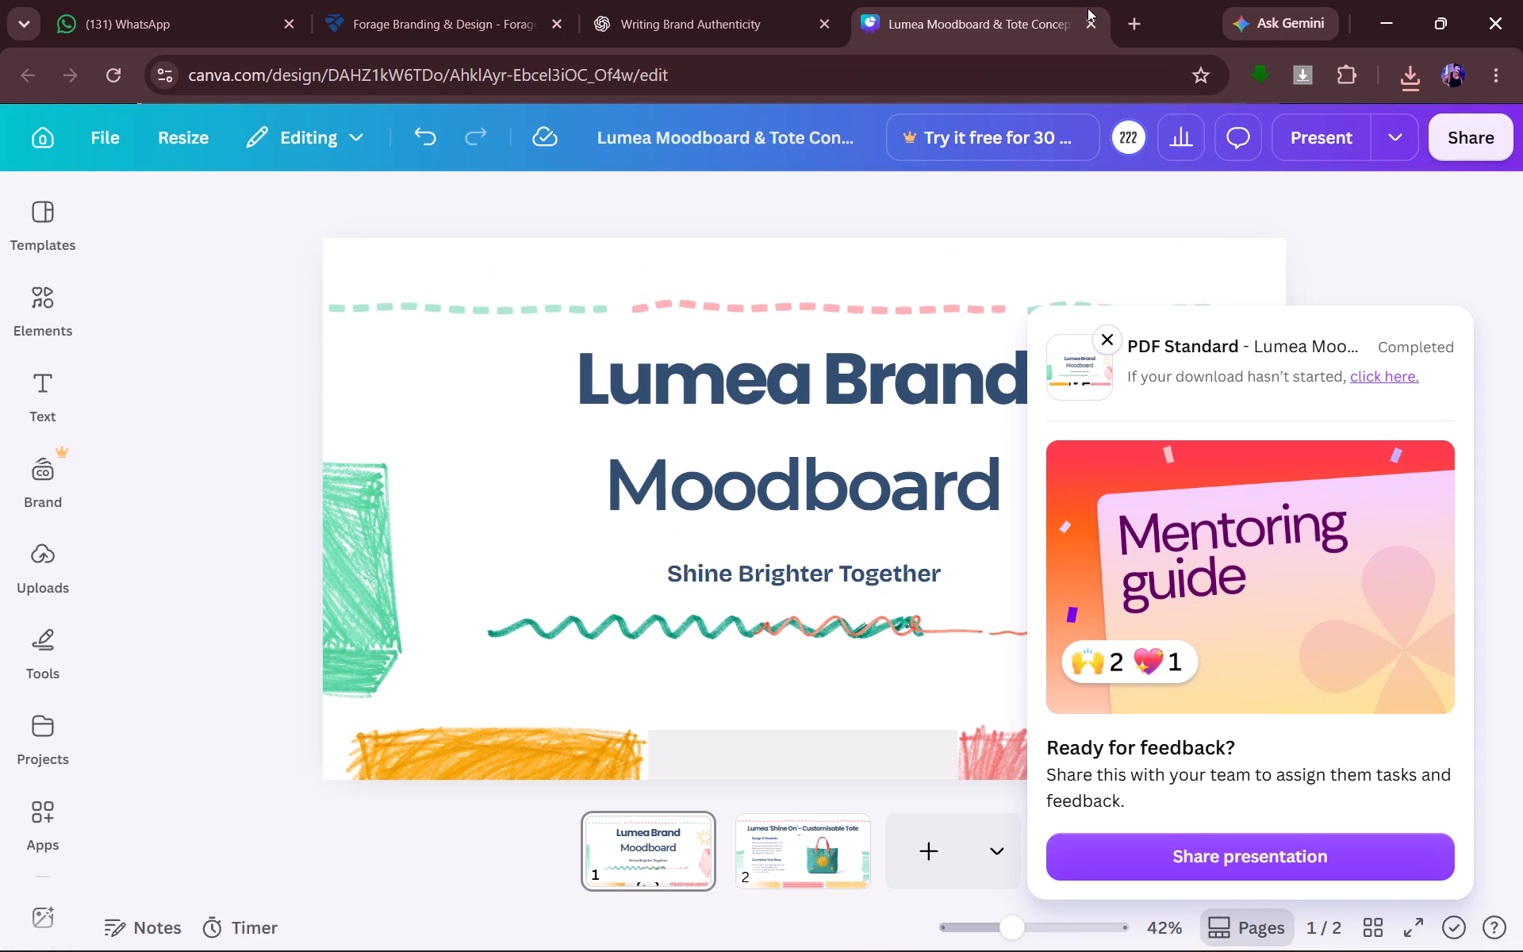
click(427, 15)
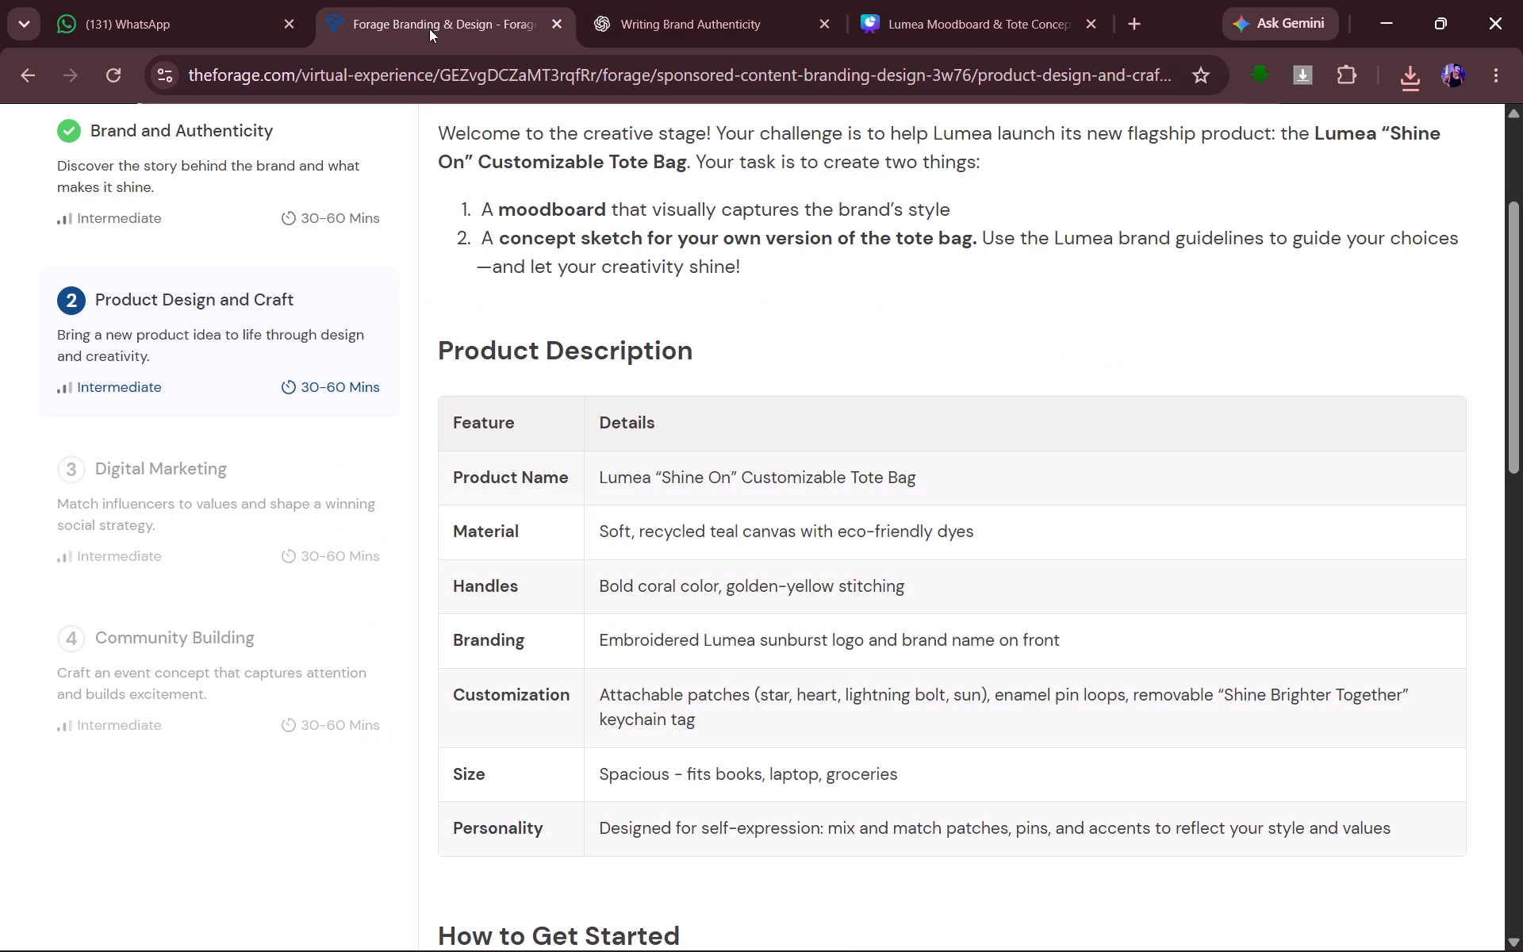
scroll(925, 383, down, 10)
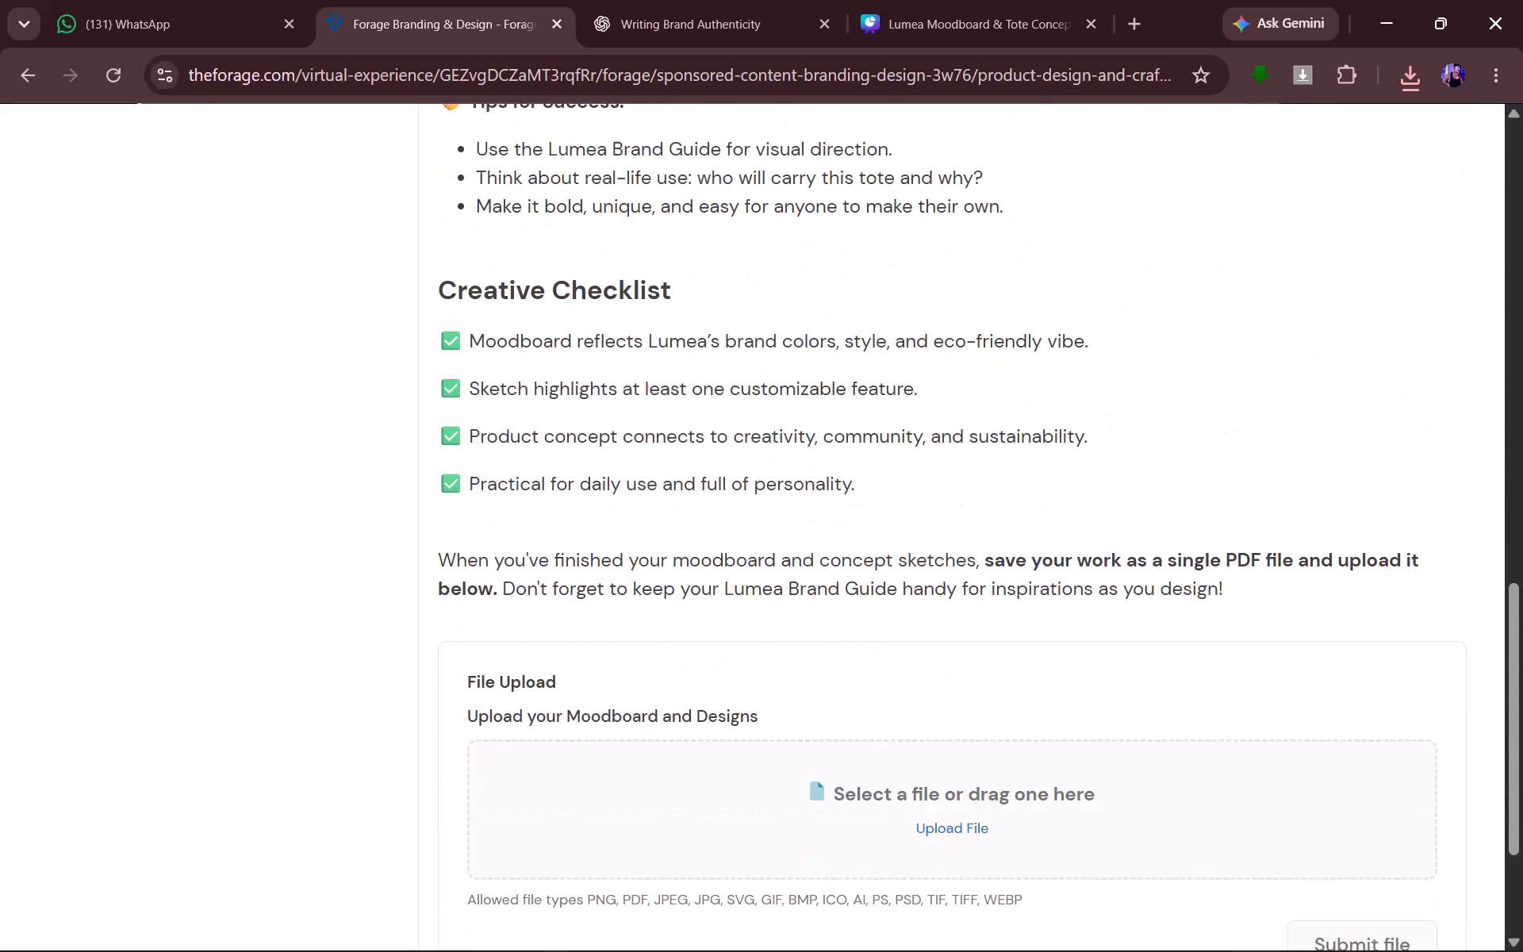
scroll(918, 383, down, 3)
click(966, 598)
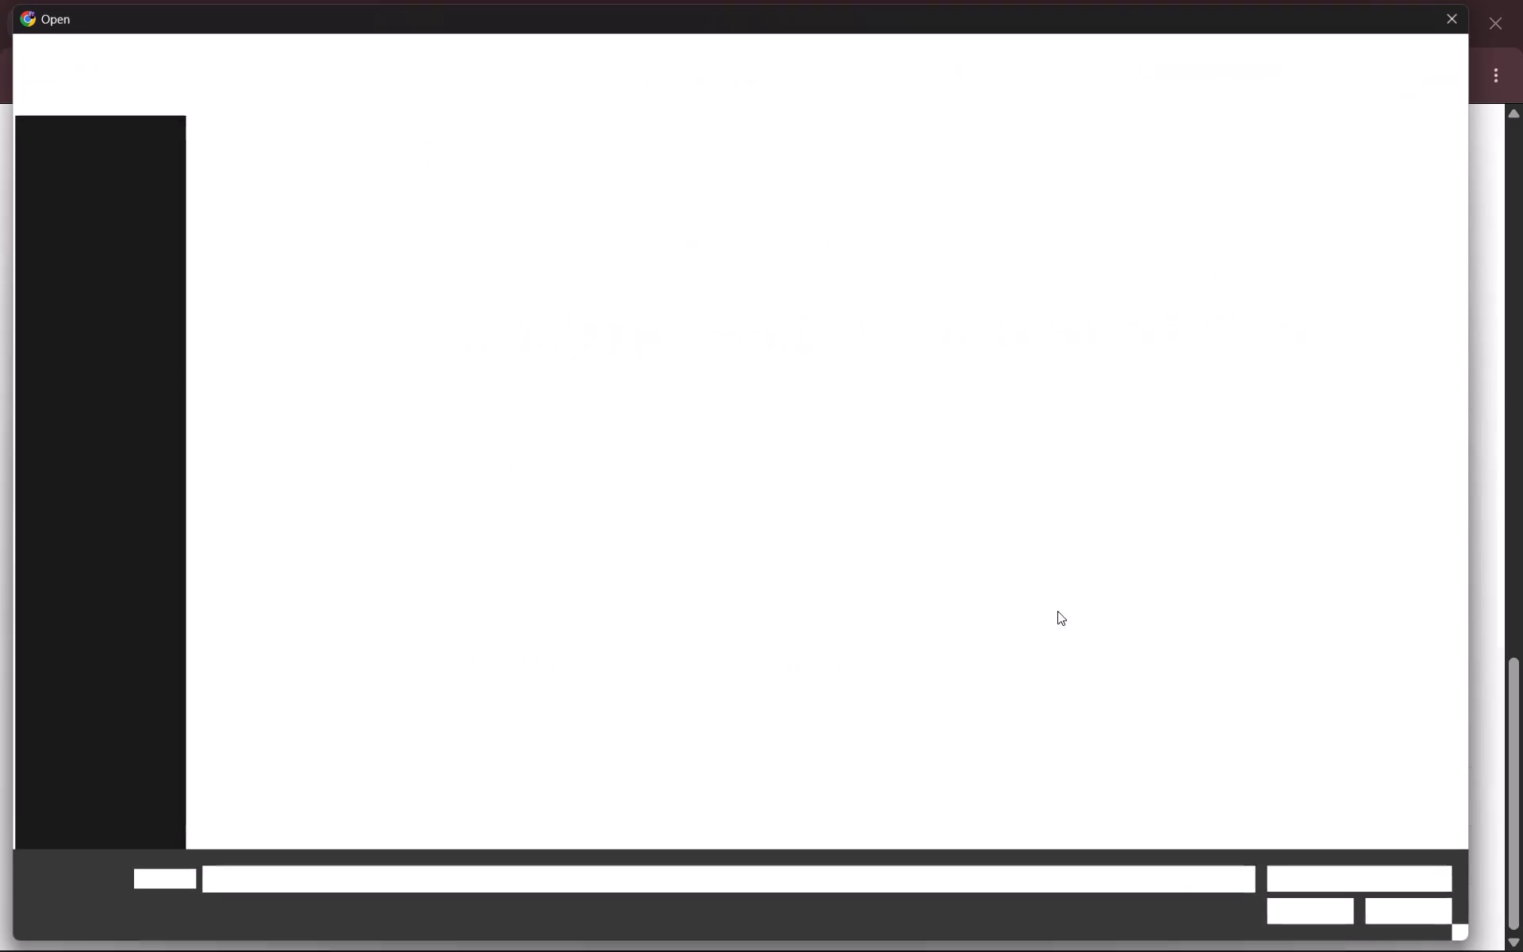
click(102, 347)
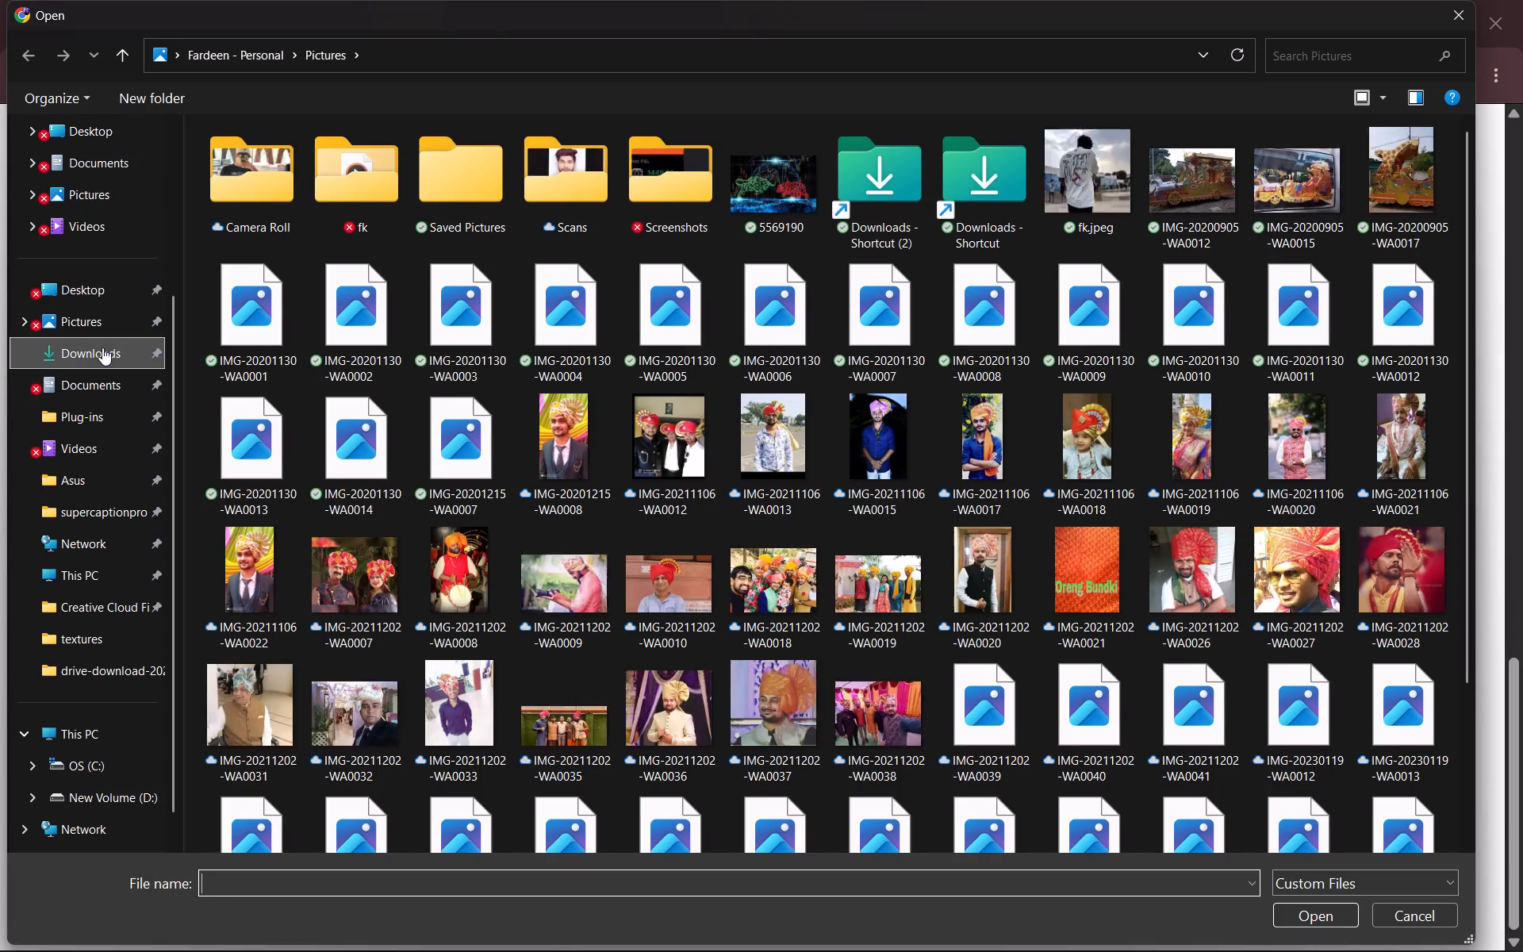
click(263, 189)
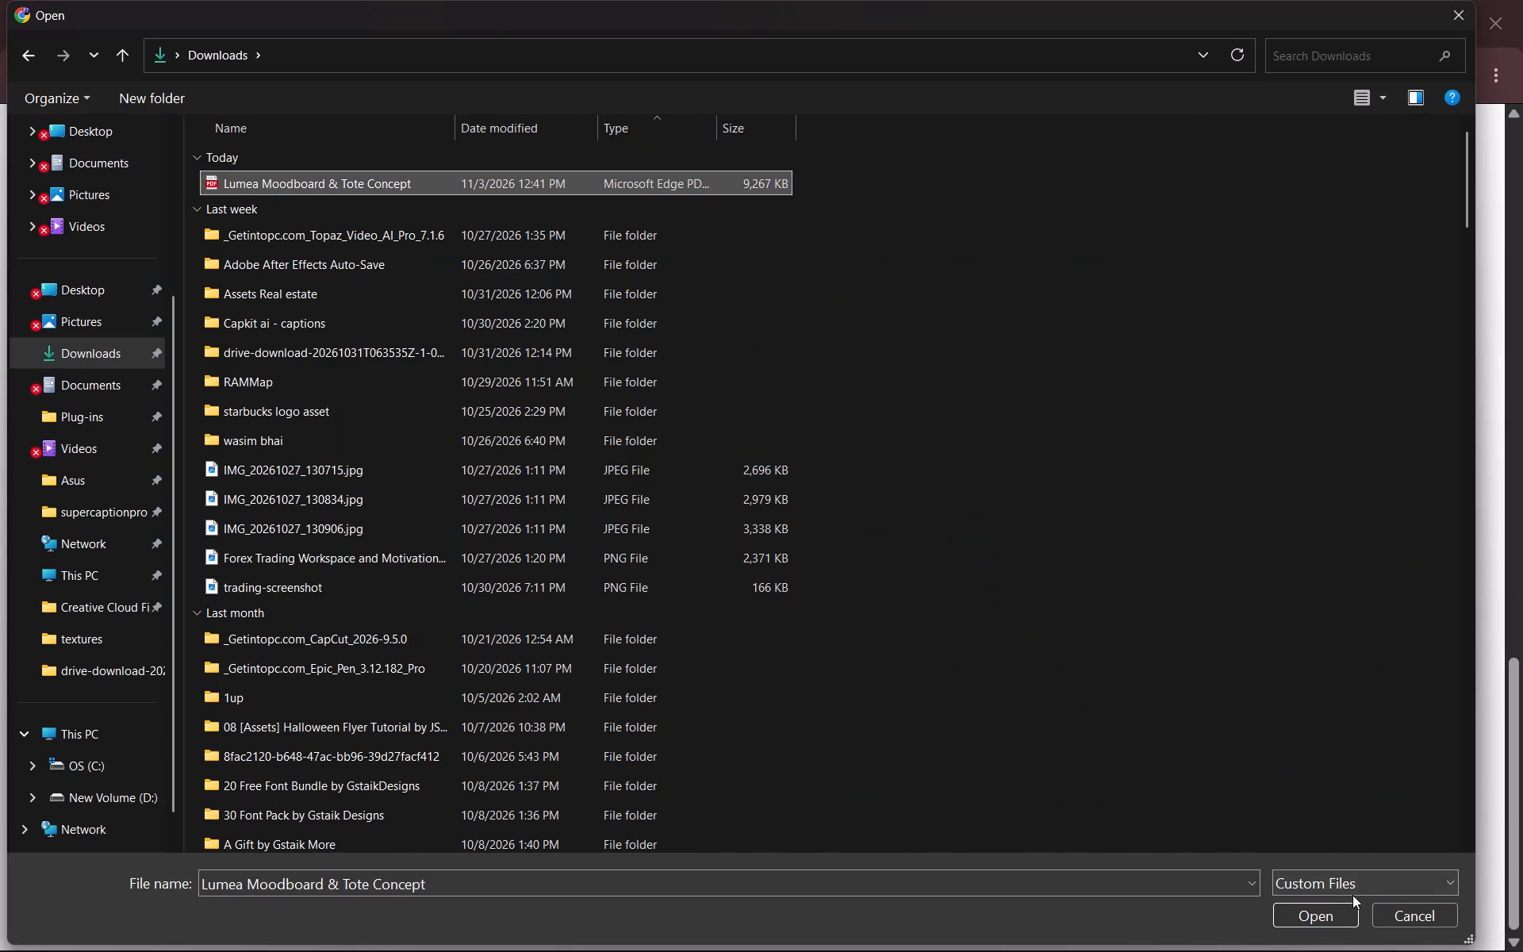
Confirm the Lumea Moodboard & Tote Concept PDF and start its upload as the moodboard and designs submission.
click(1288, 908)
click(1364, 721)
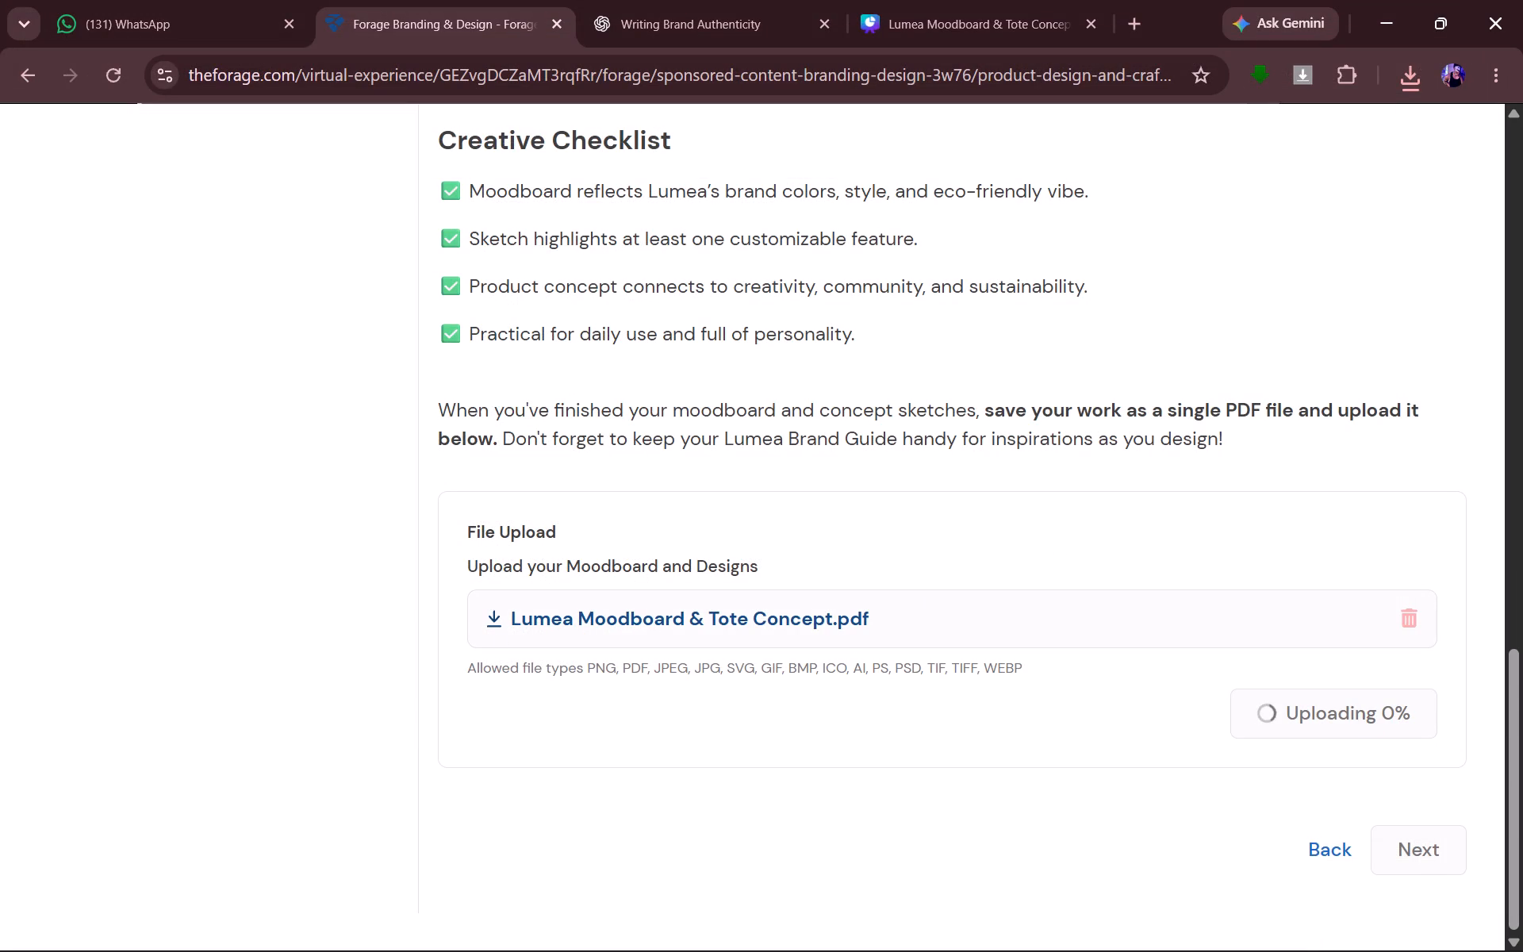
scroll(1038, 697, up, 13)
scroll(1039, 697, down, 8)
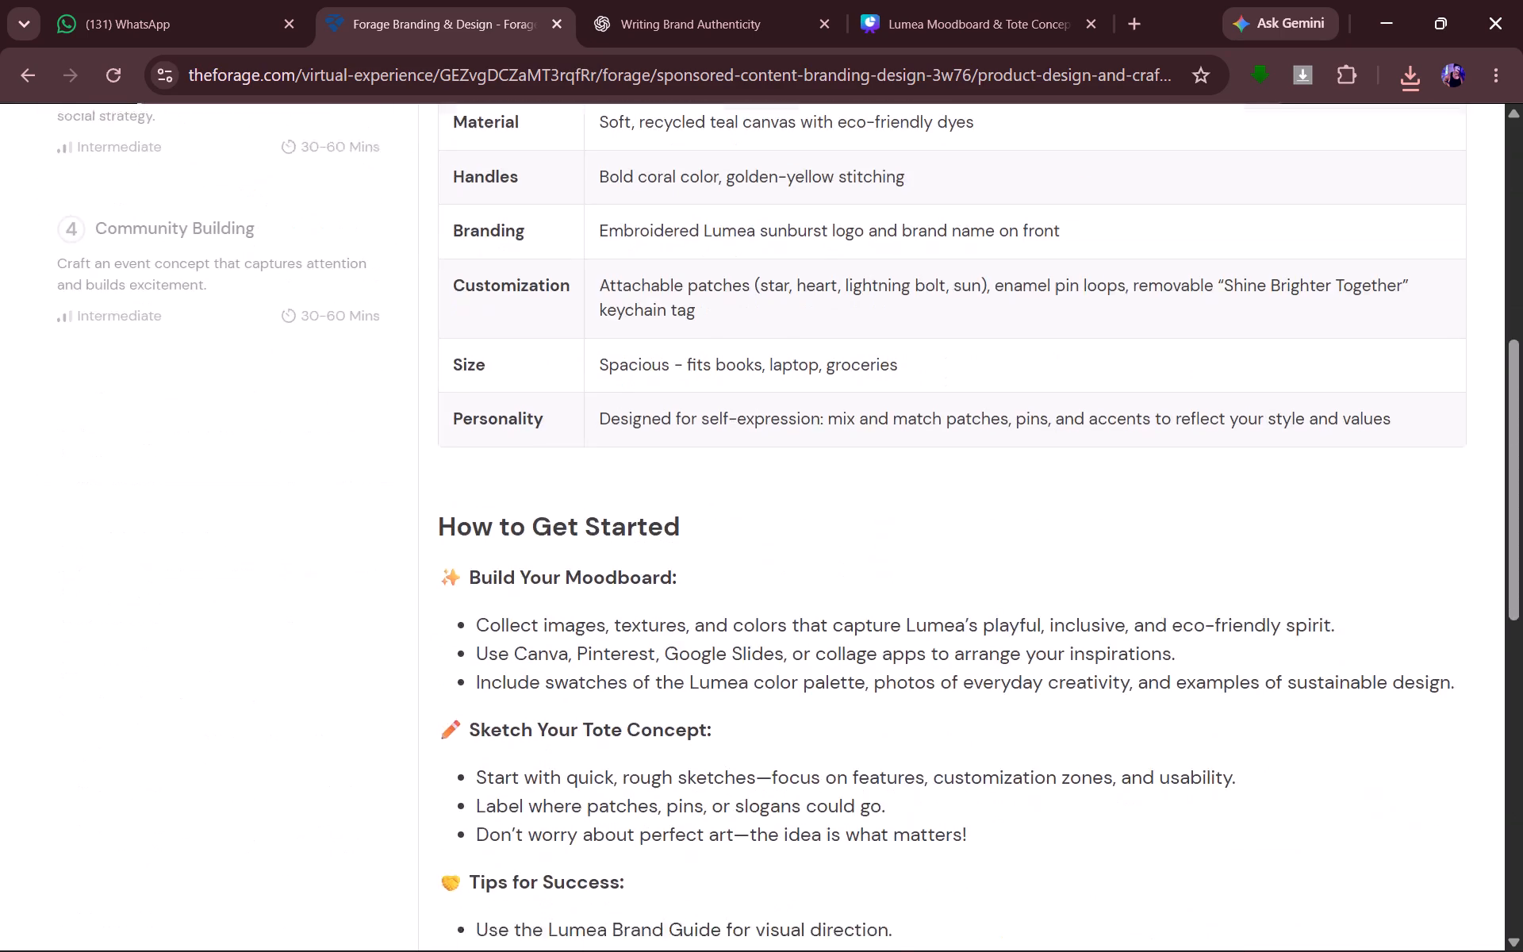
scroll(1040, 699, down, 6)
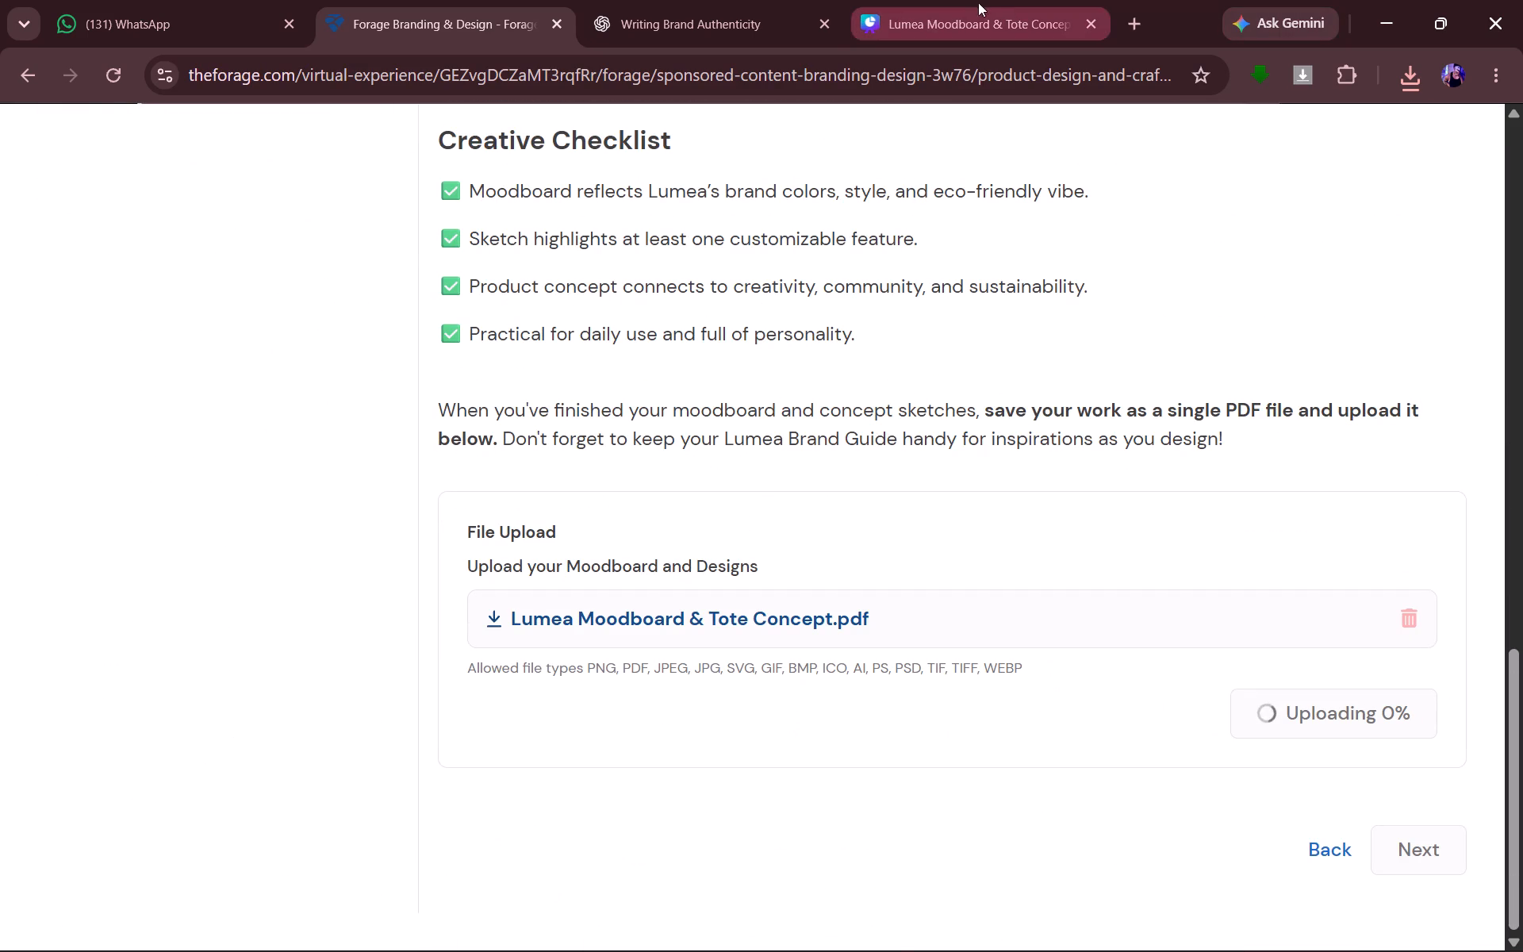
Close the Writing Brand Authenticity chat and the Lumea Moodboard & Tote Concept design, keeping the Forage task open.
click(831, 22)
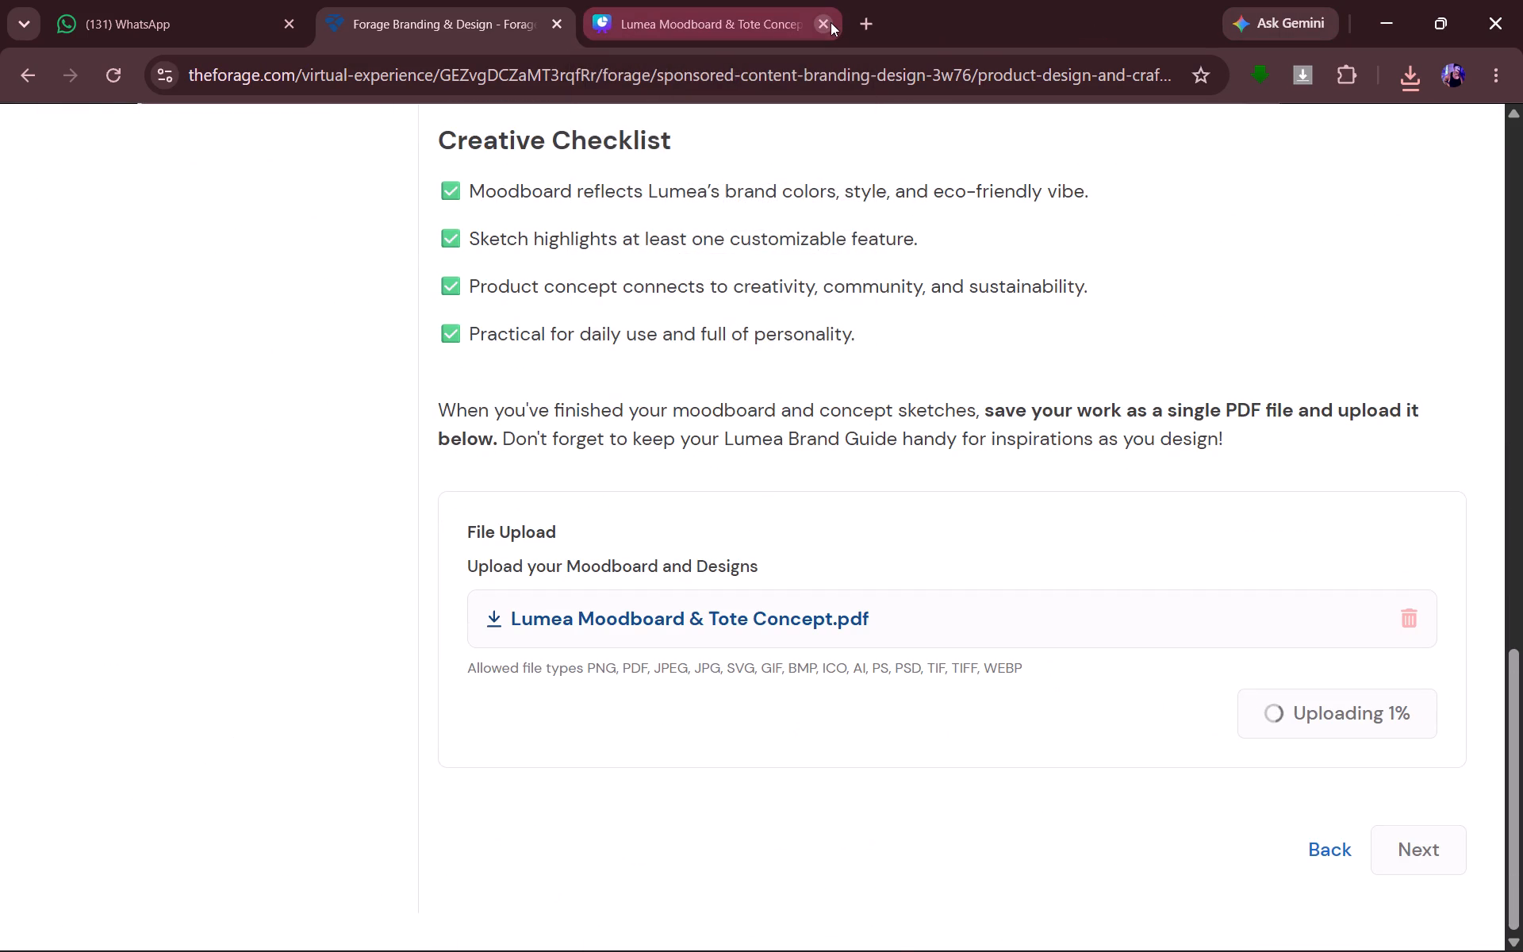
click(827, 23)
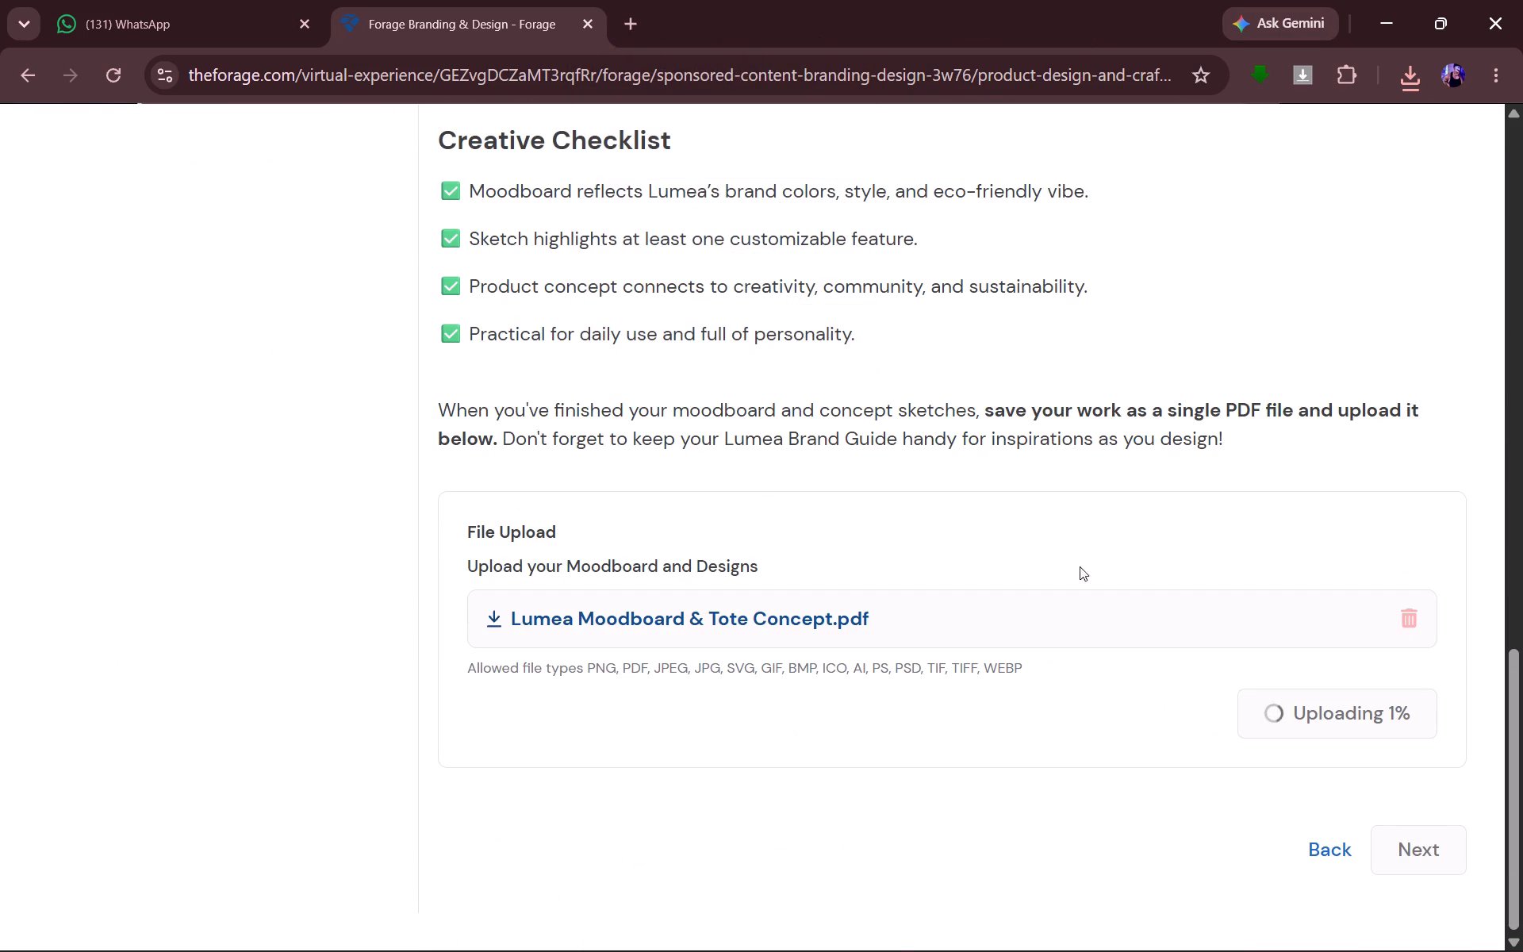
Switch from the browser to the K app.
scroll(1107, 633, up, 15)
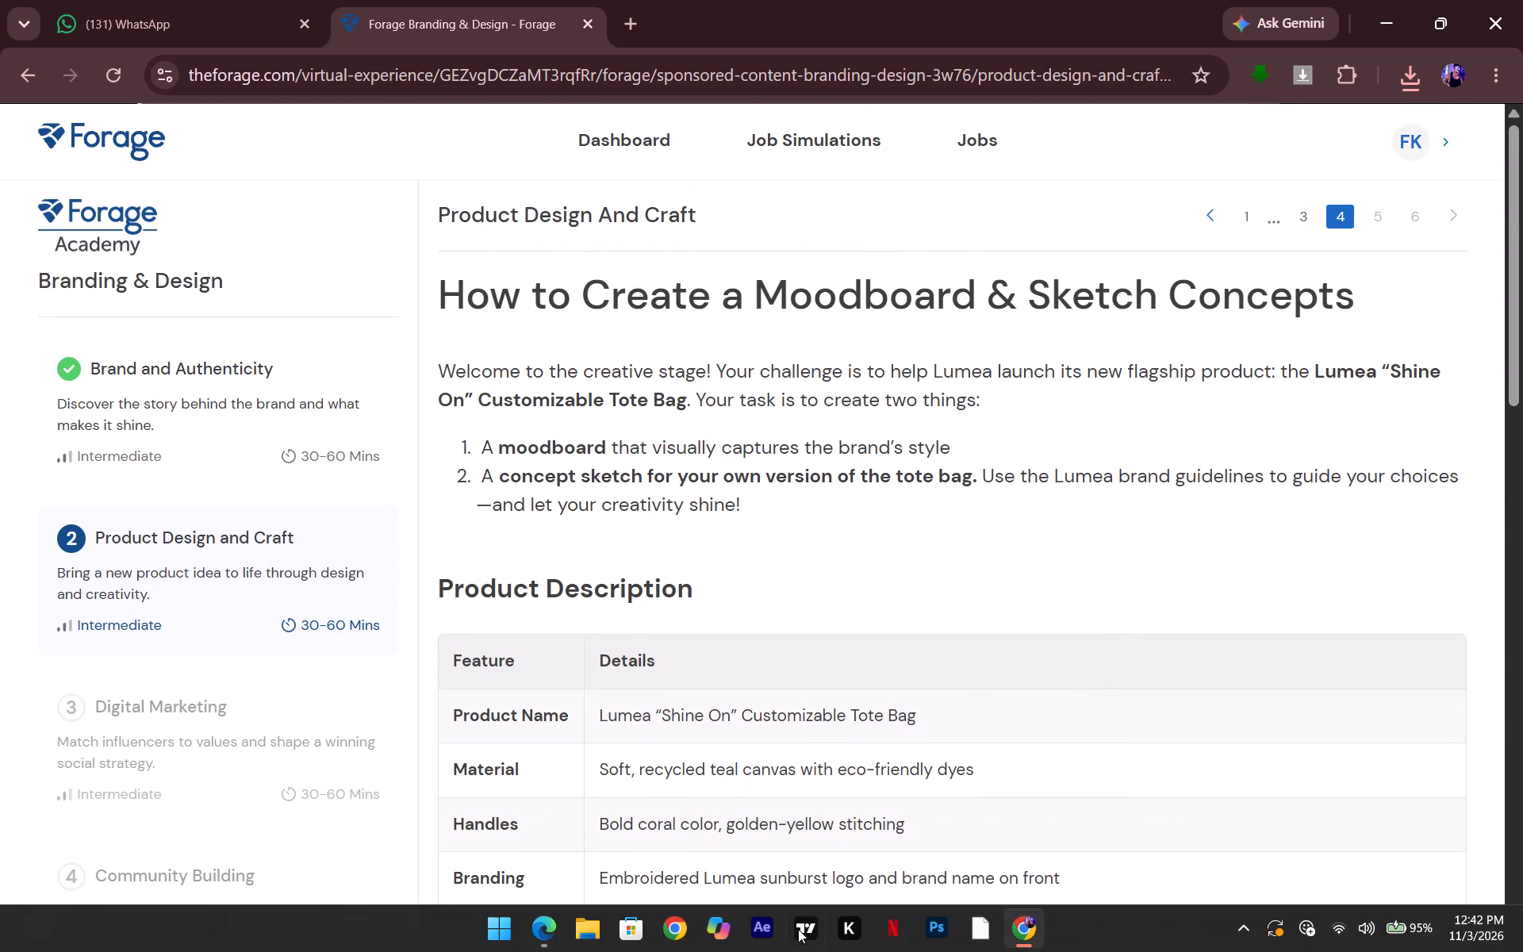
click(847, 941)
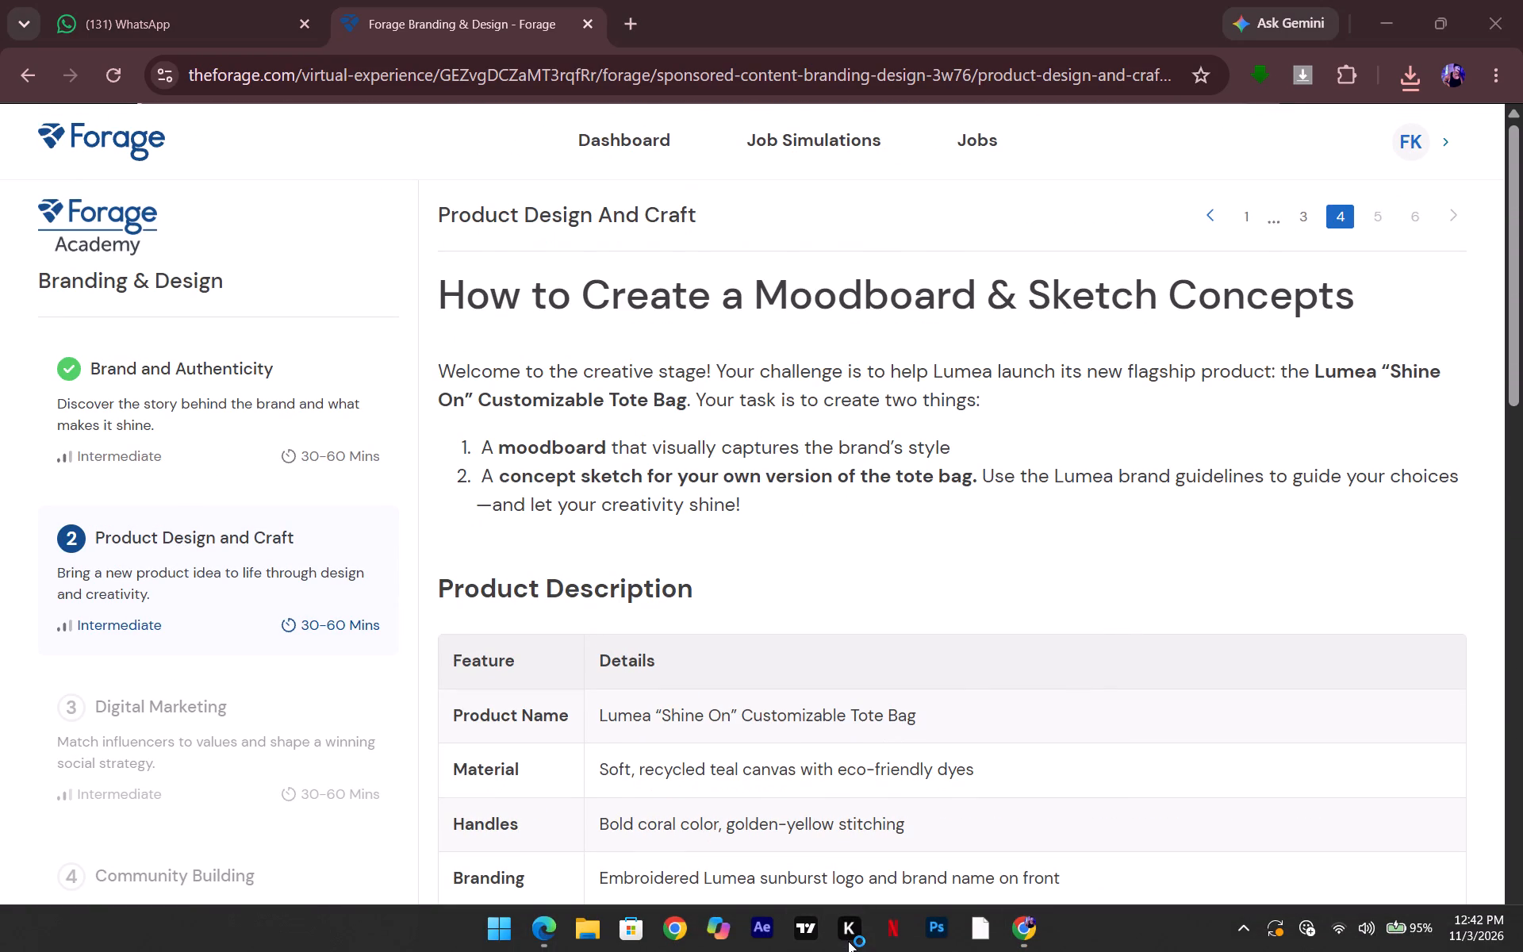
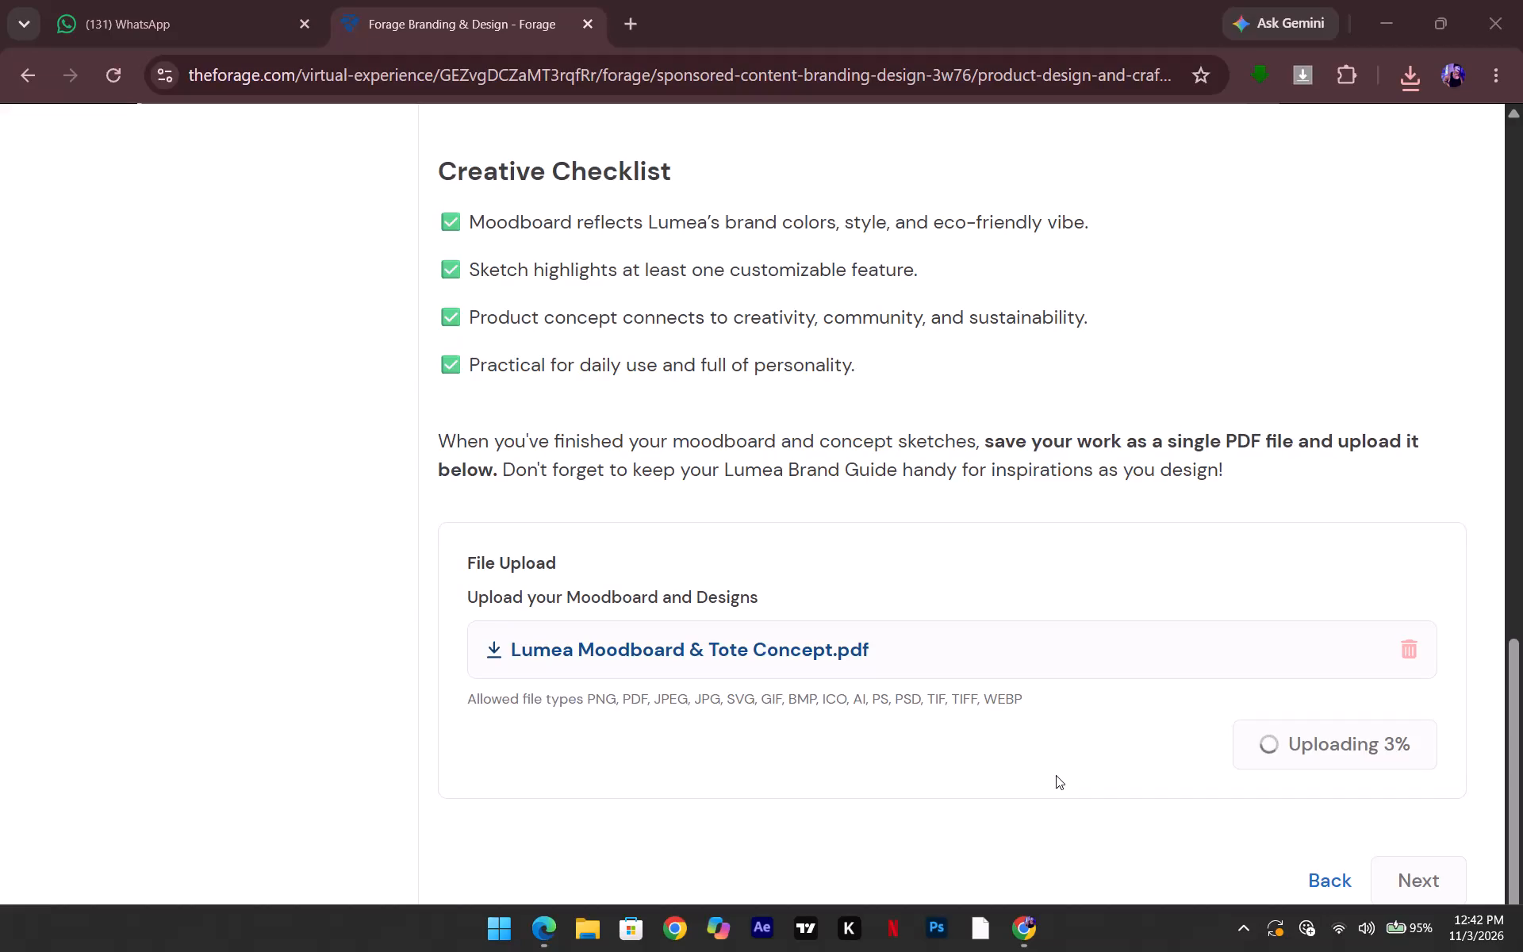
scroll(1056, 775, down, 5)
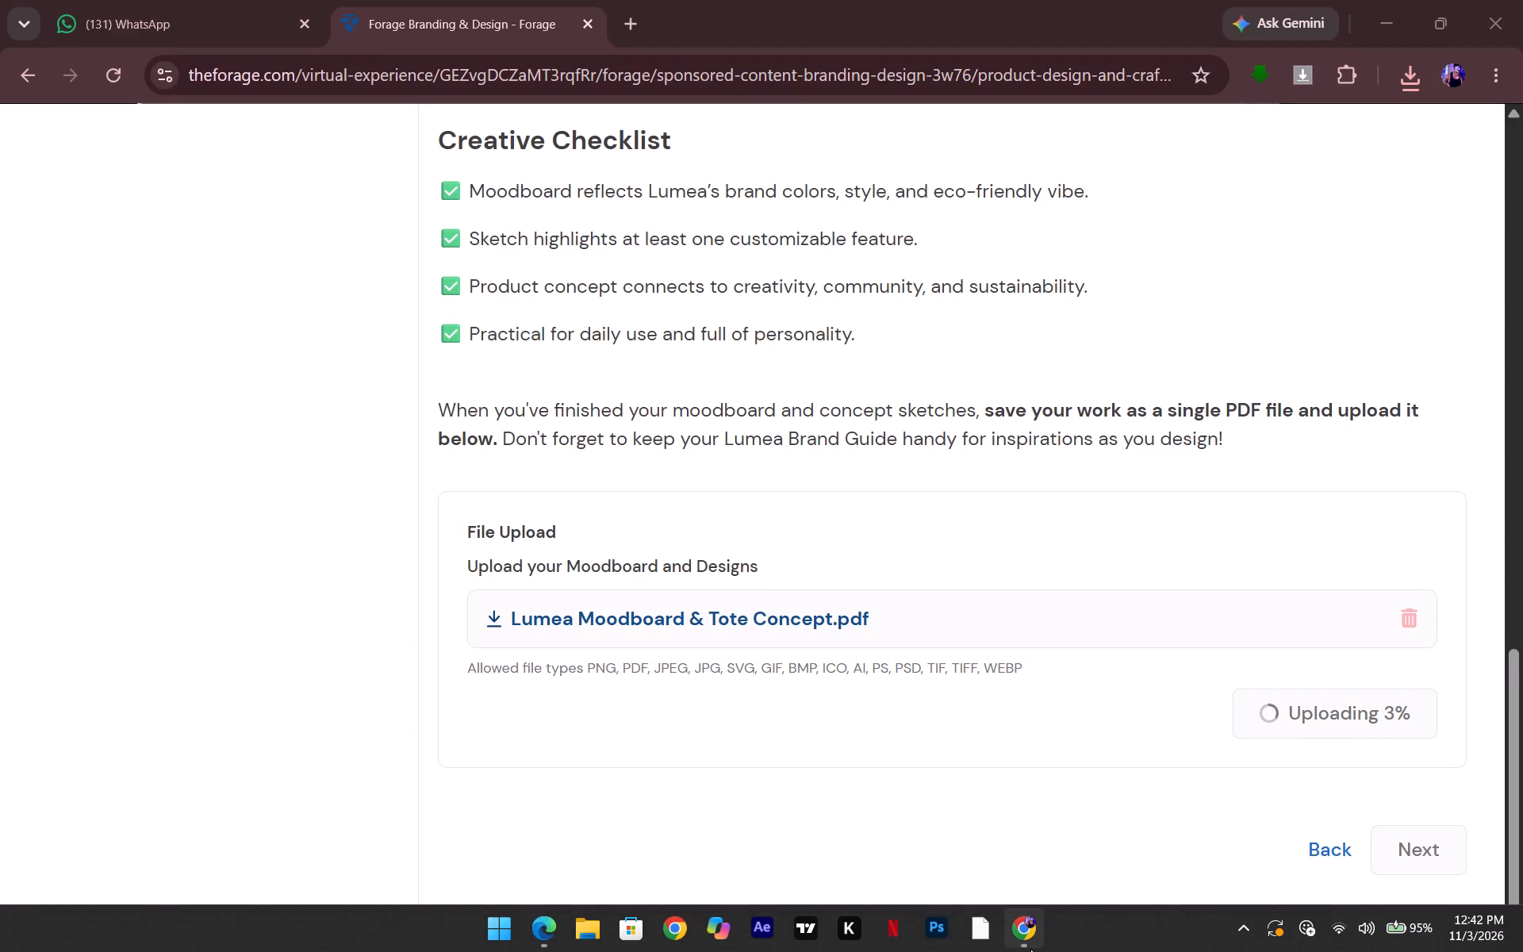
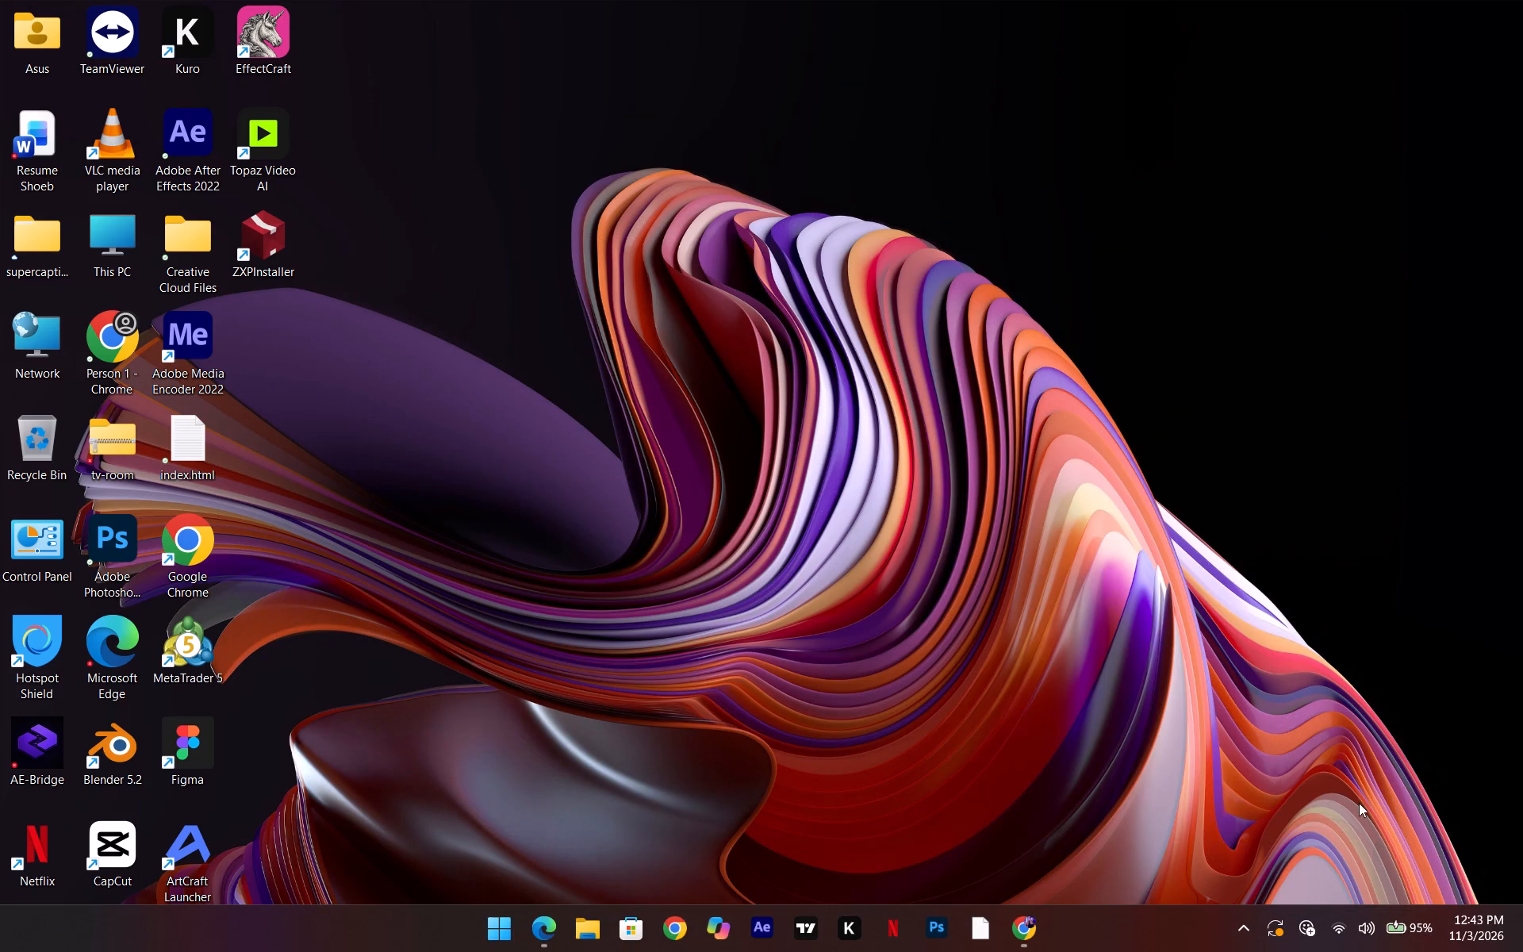
Switch back to the Chrome window with the Forage task to check the moodboard PDF's upload progress.
click(1015, 860)
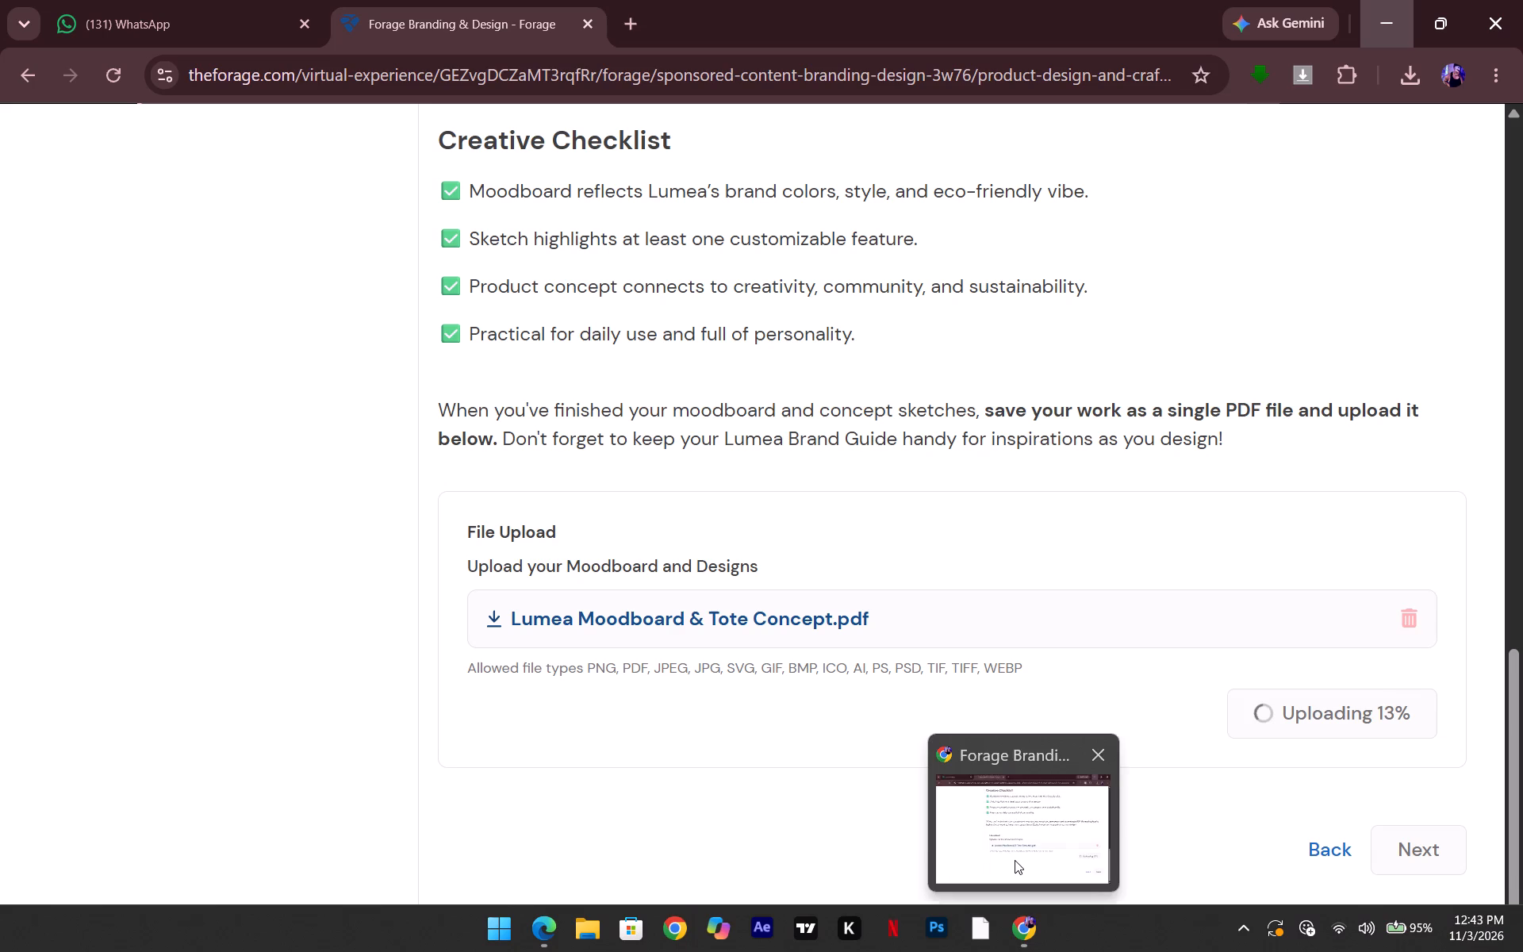
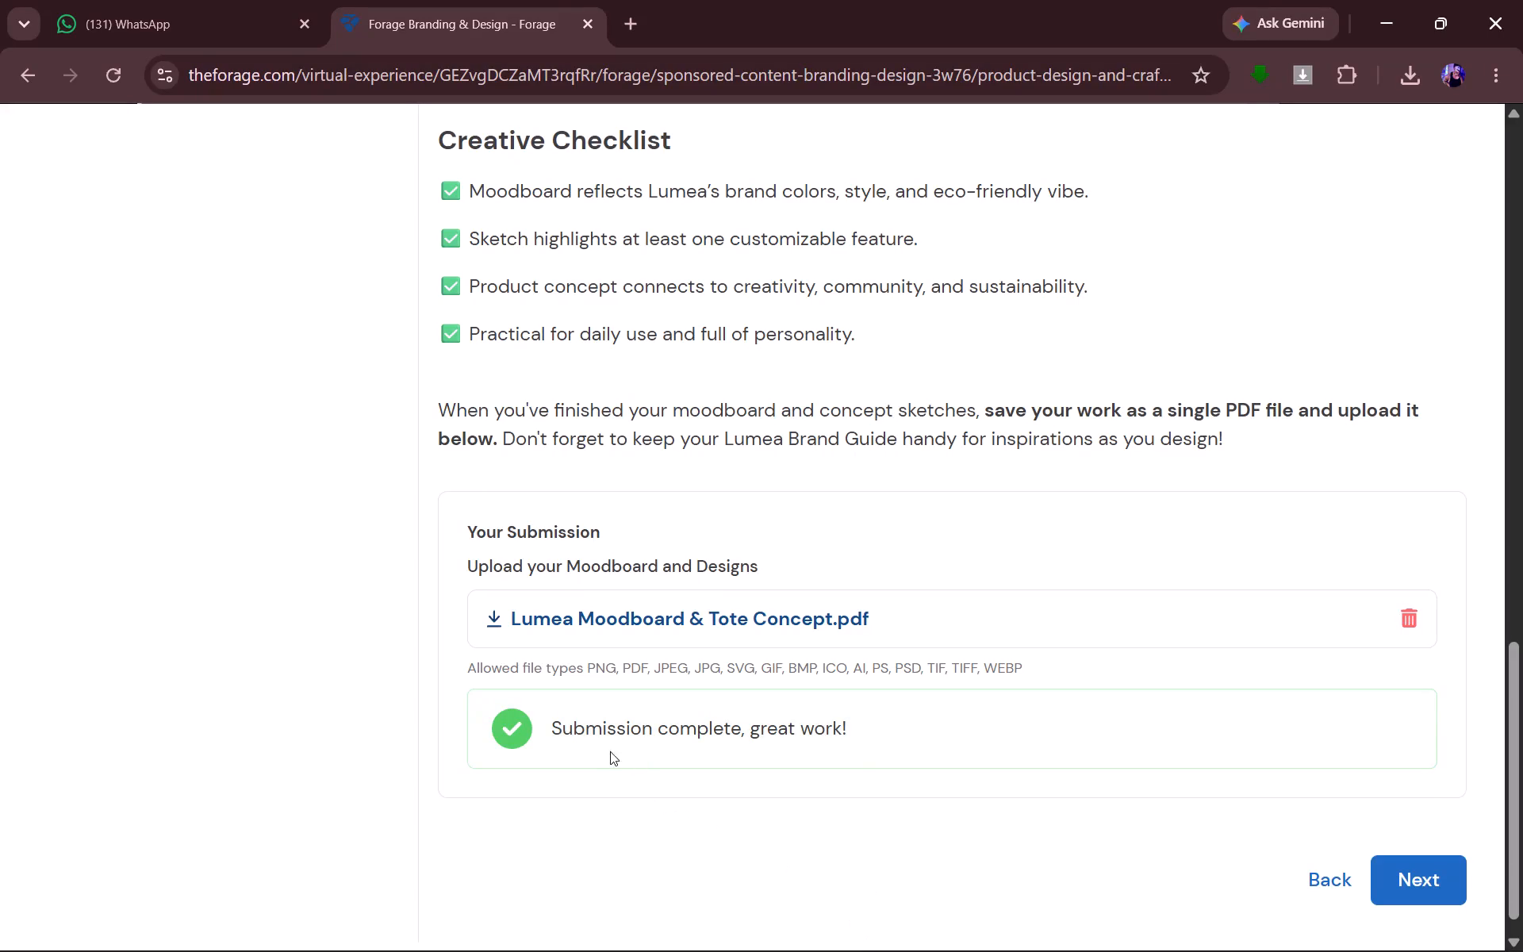
Review the example moodboard and tote concept sketch, and mark the Product Design and Craft task as complete.
click(1434, 886)
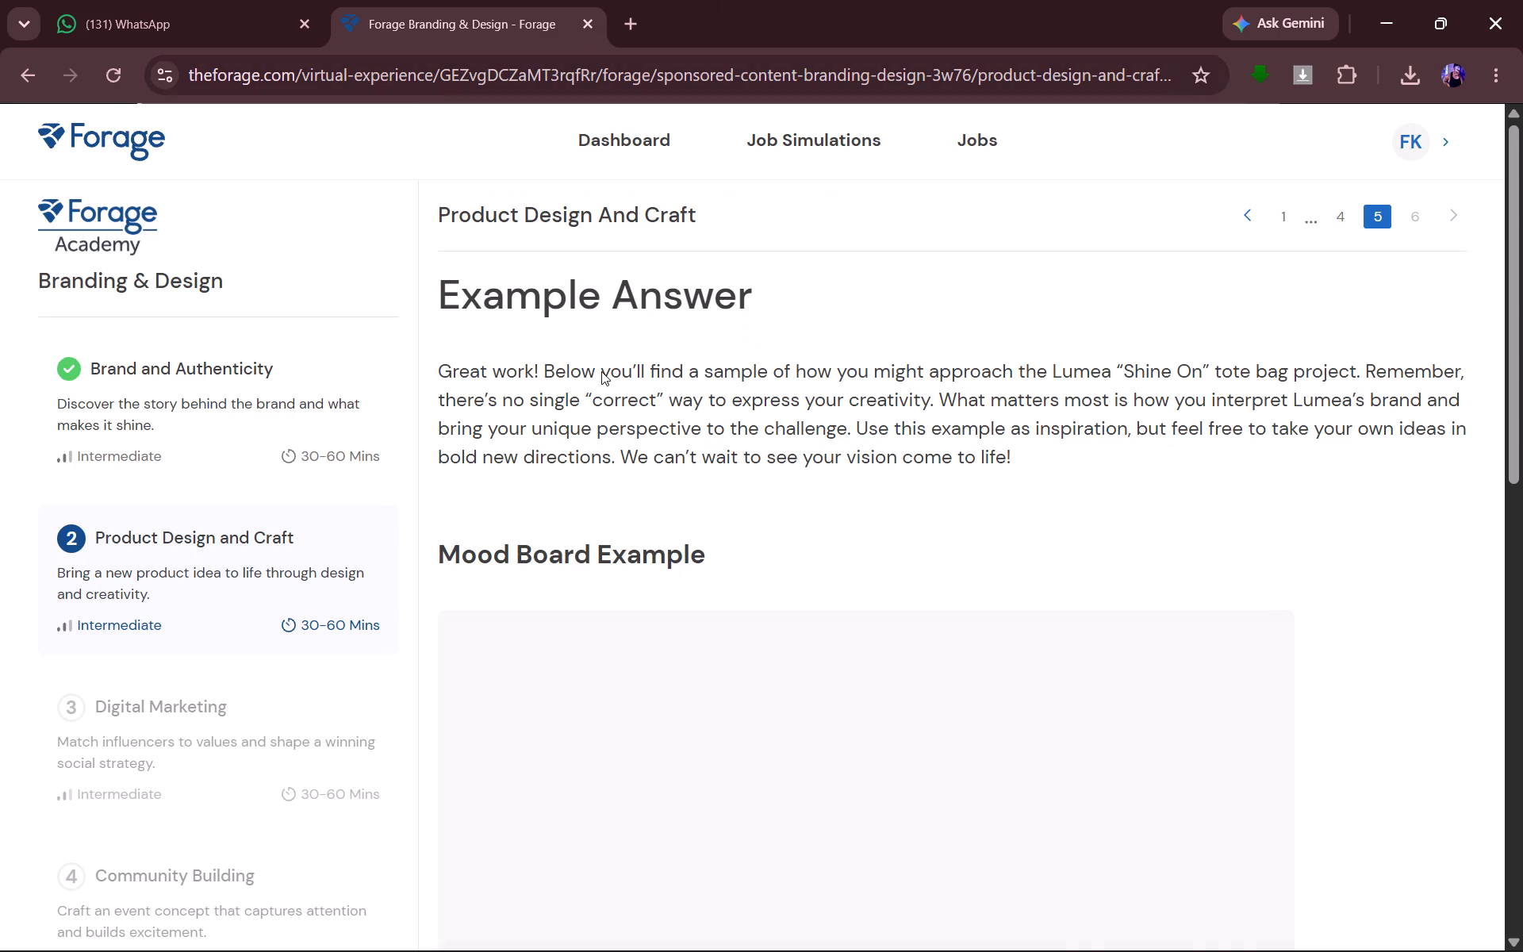
scroll(831, 270, down, 3)
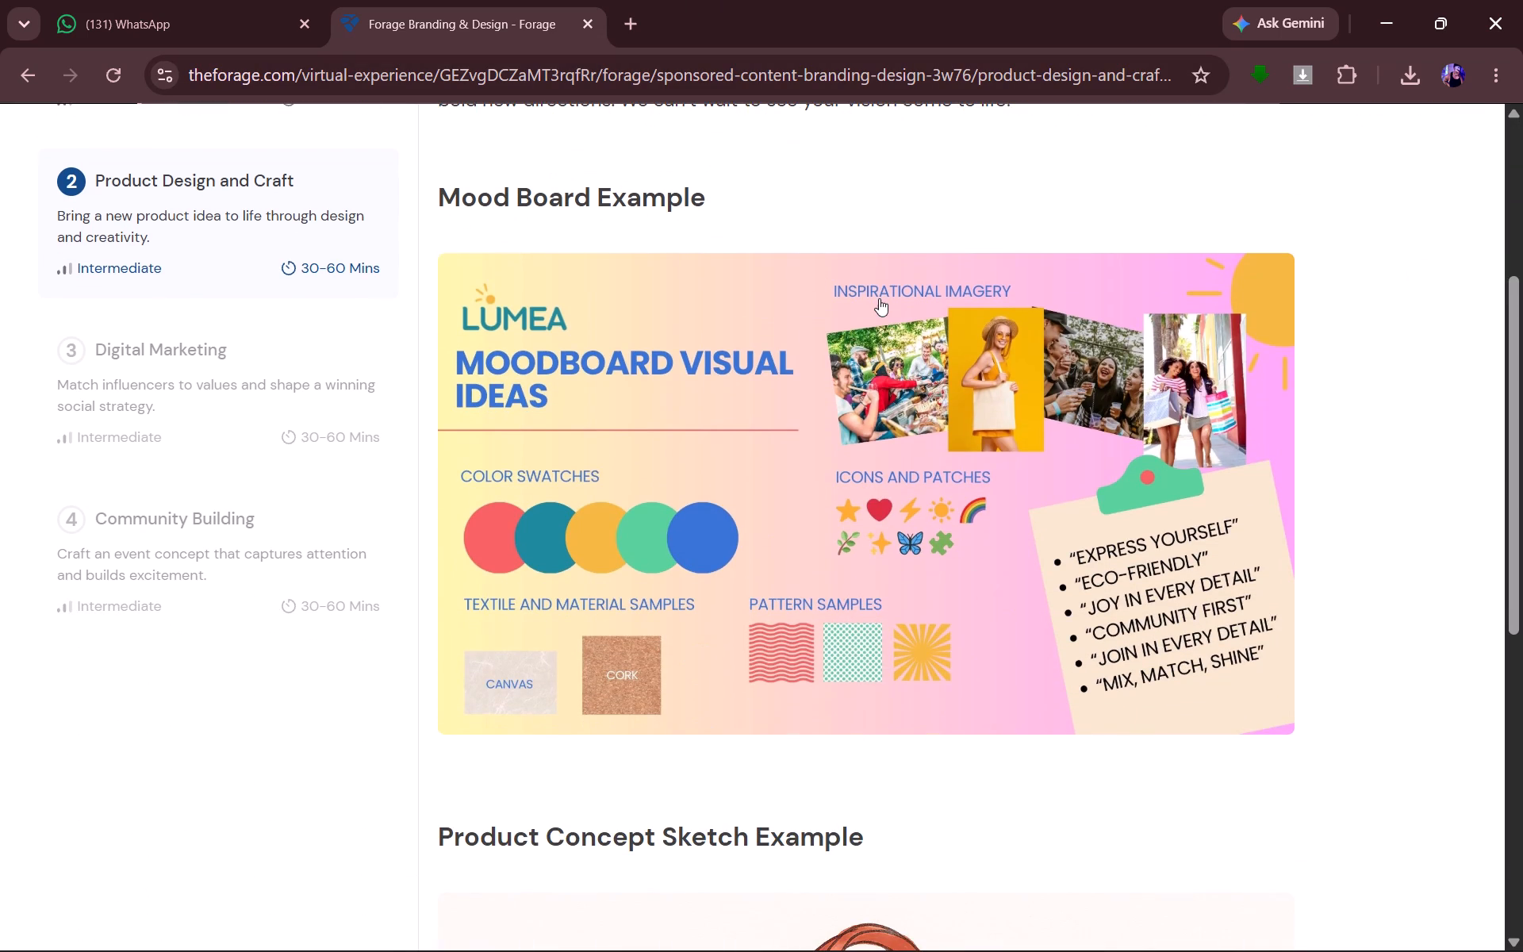
scroll(879, 298, down, 8)
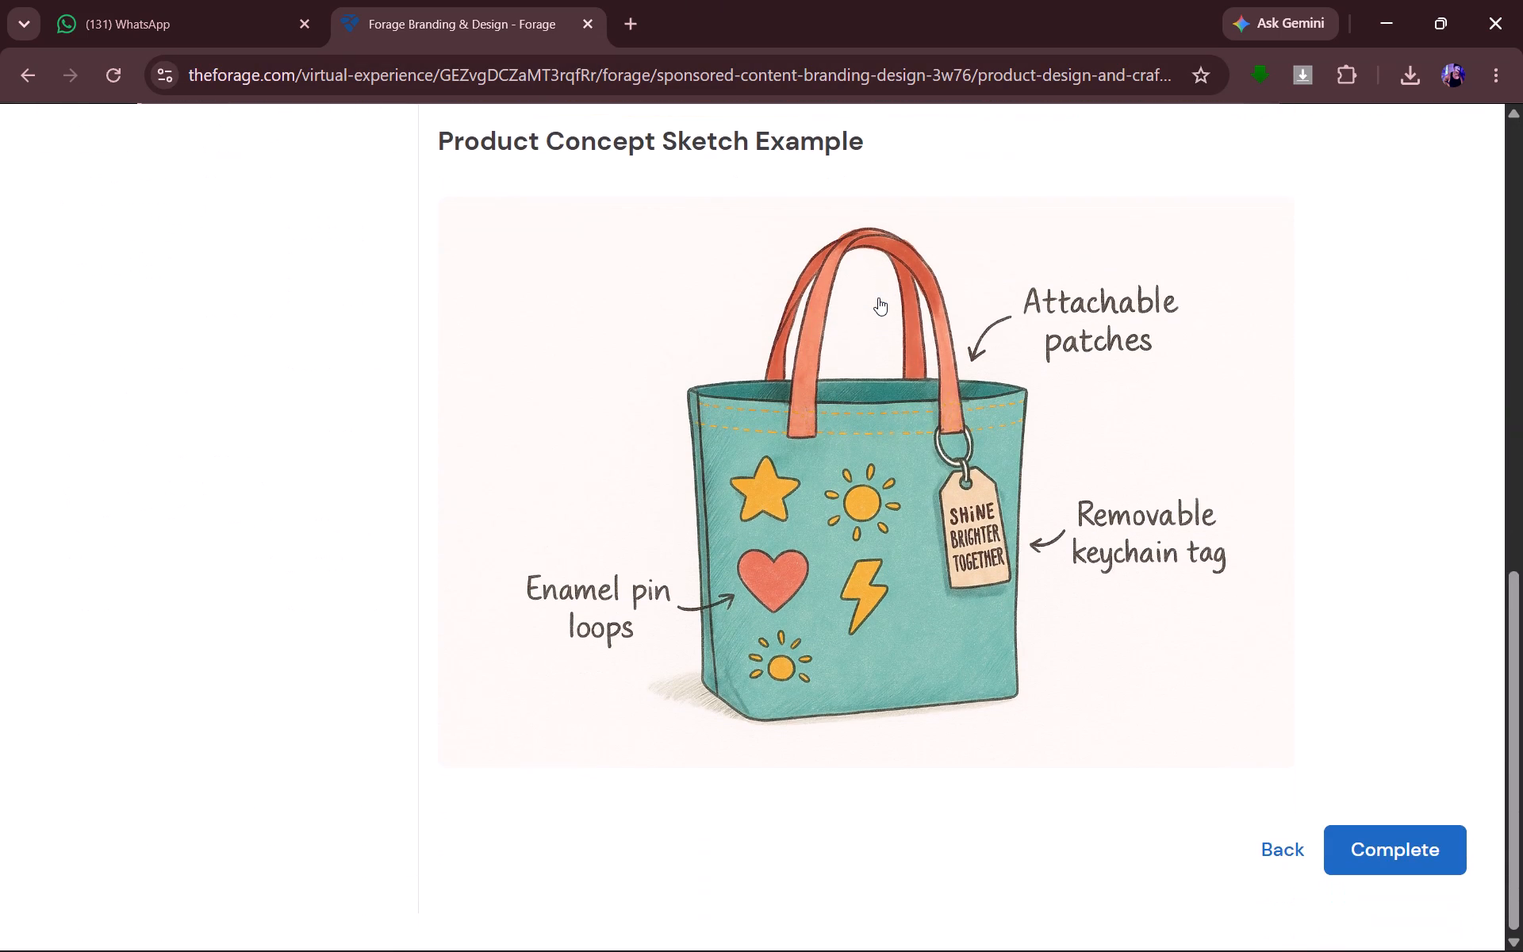
scroll(878, 297, down, 1)
click(1390, 863)
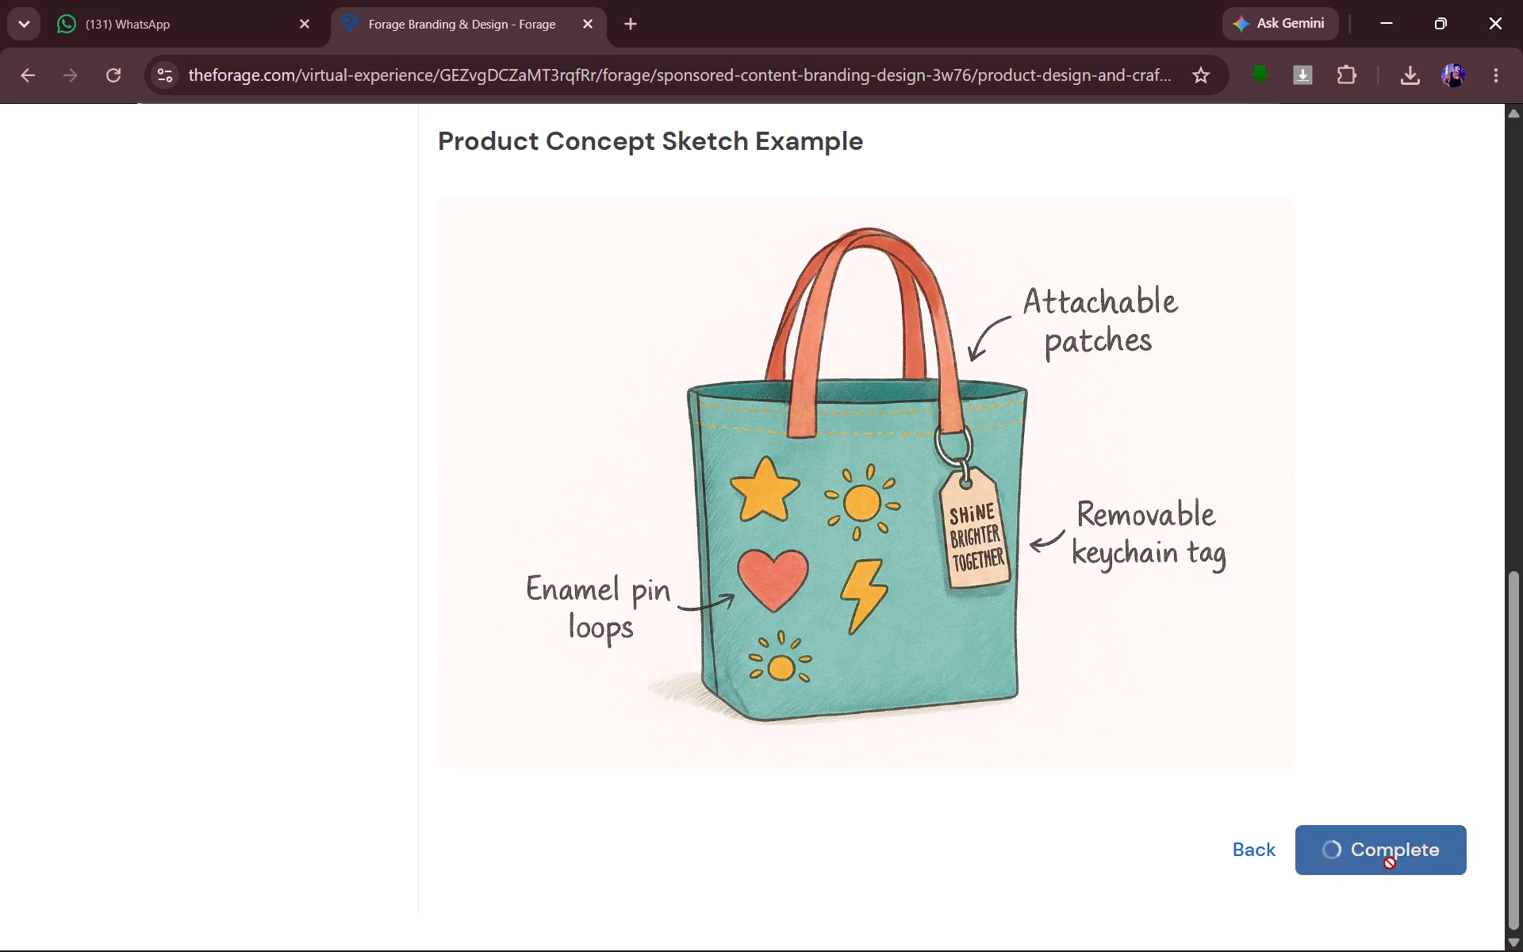
scroll(815, 495, up, 6)
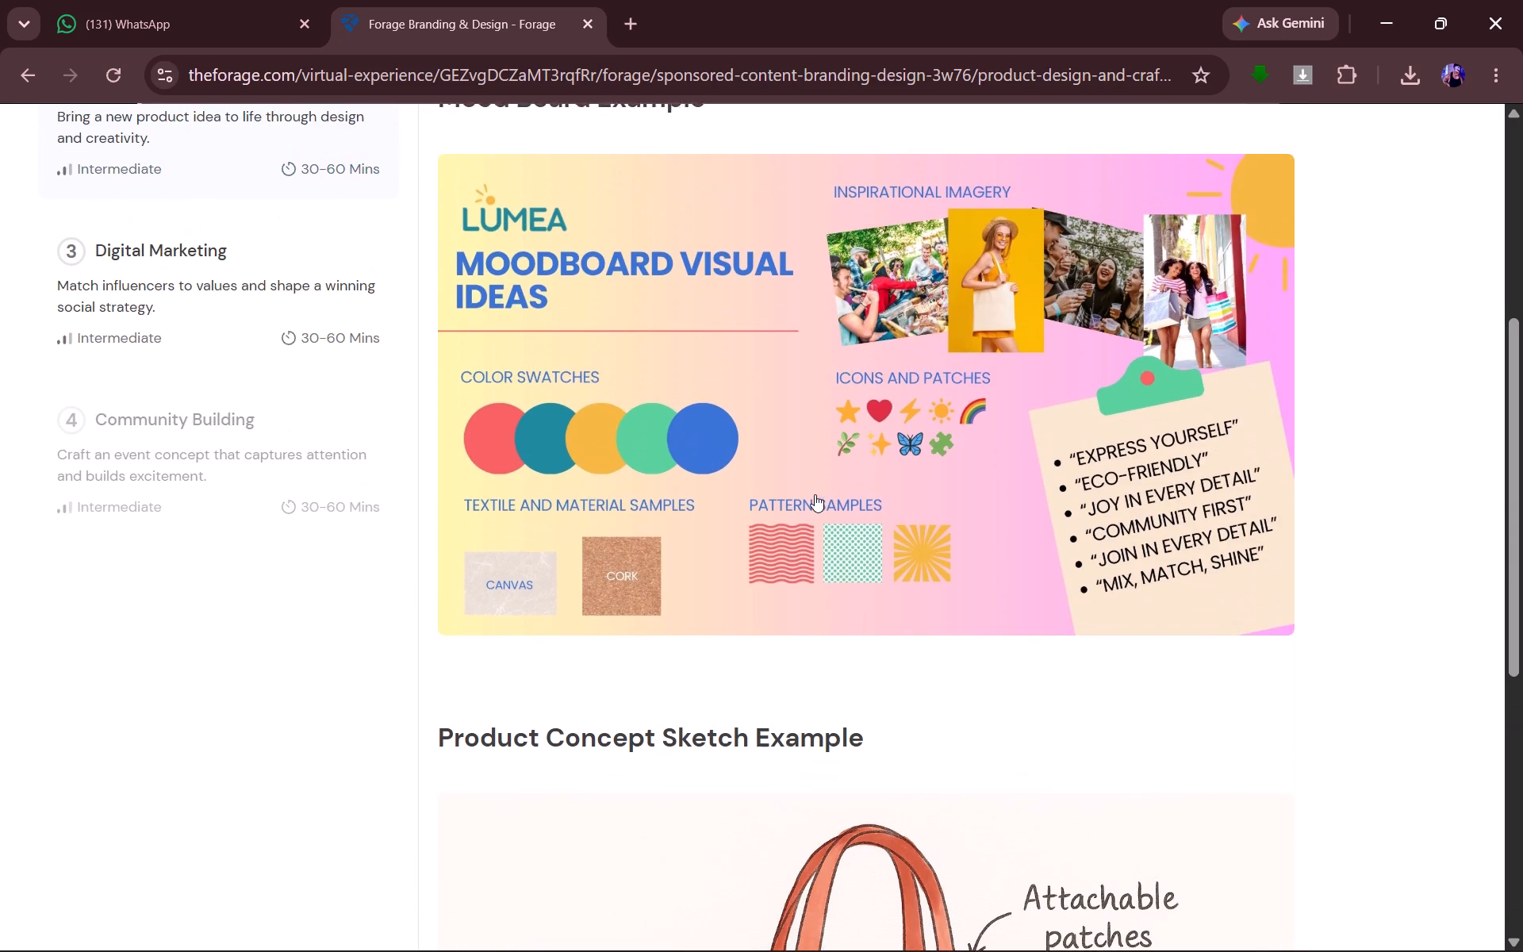
scroll(815, 494, up, 2)
Rate the content of the completed Product Design and Craft task as "It was great!".
scroll(804, 493, down, 1)
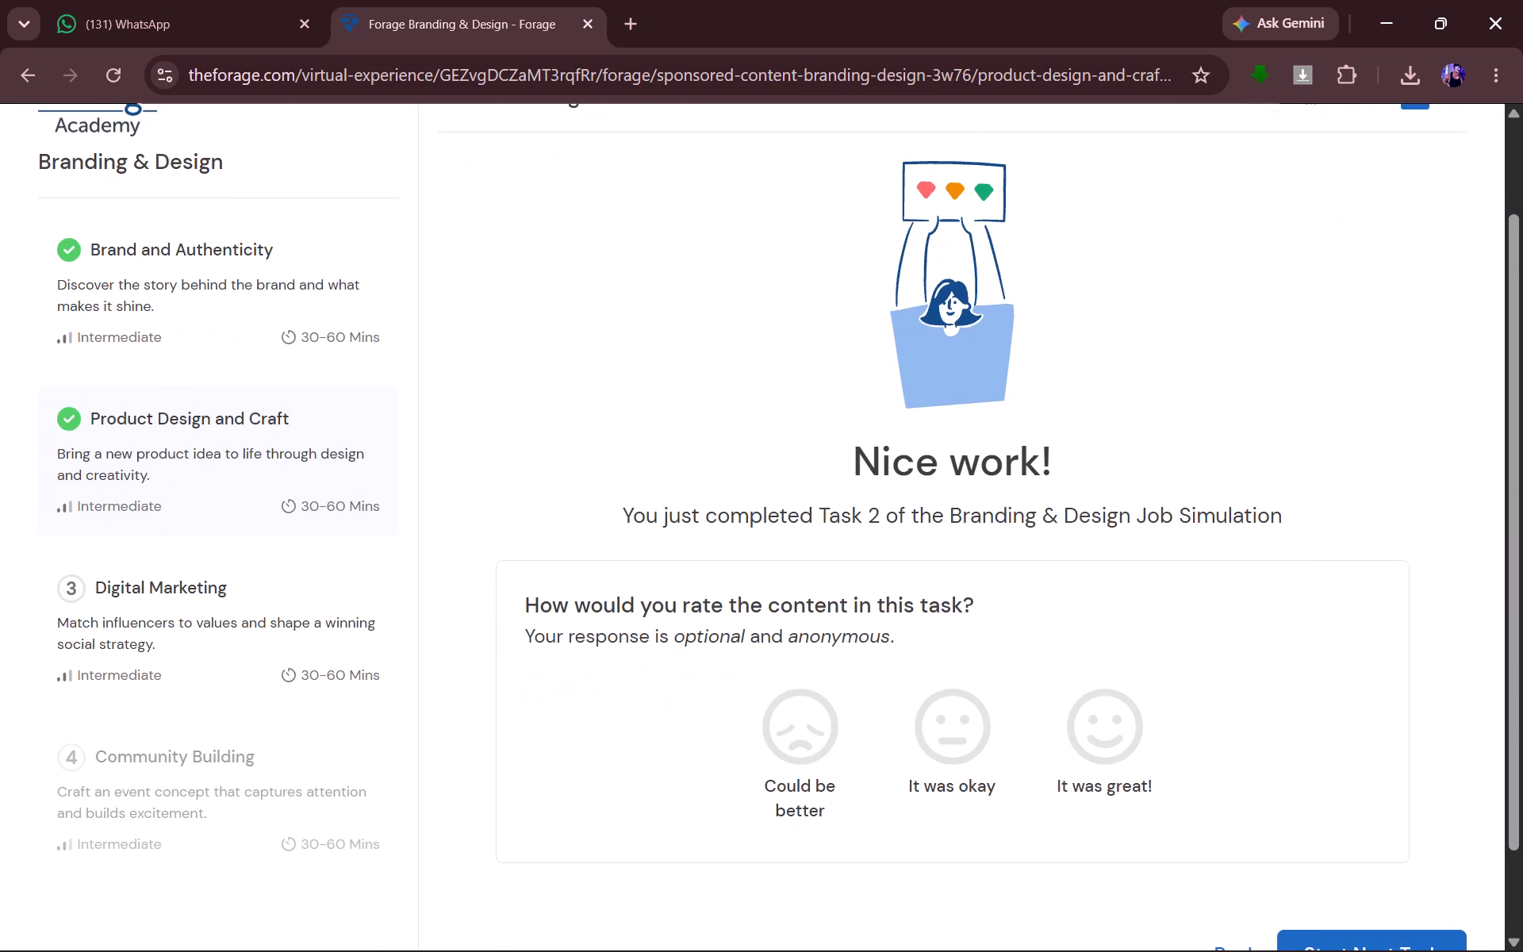
scroll(896, 536, down, 2)
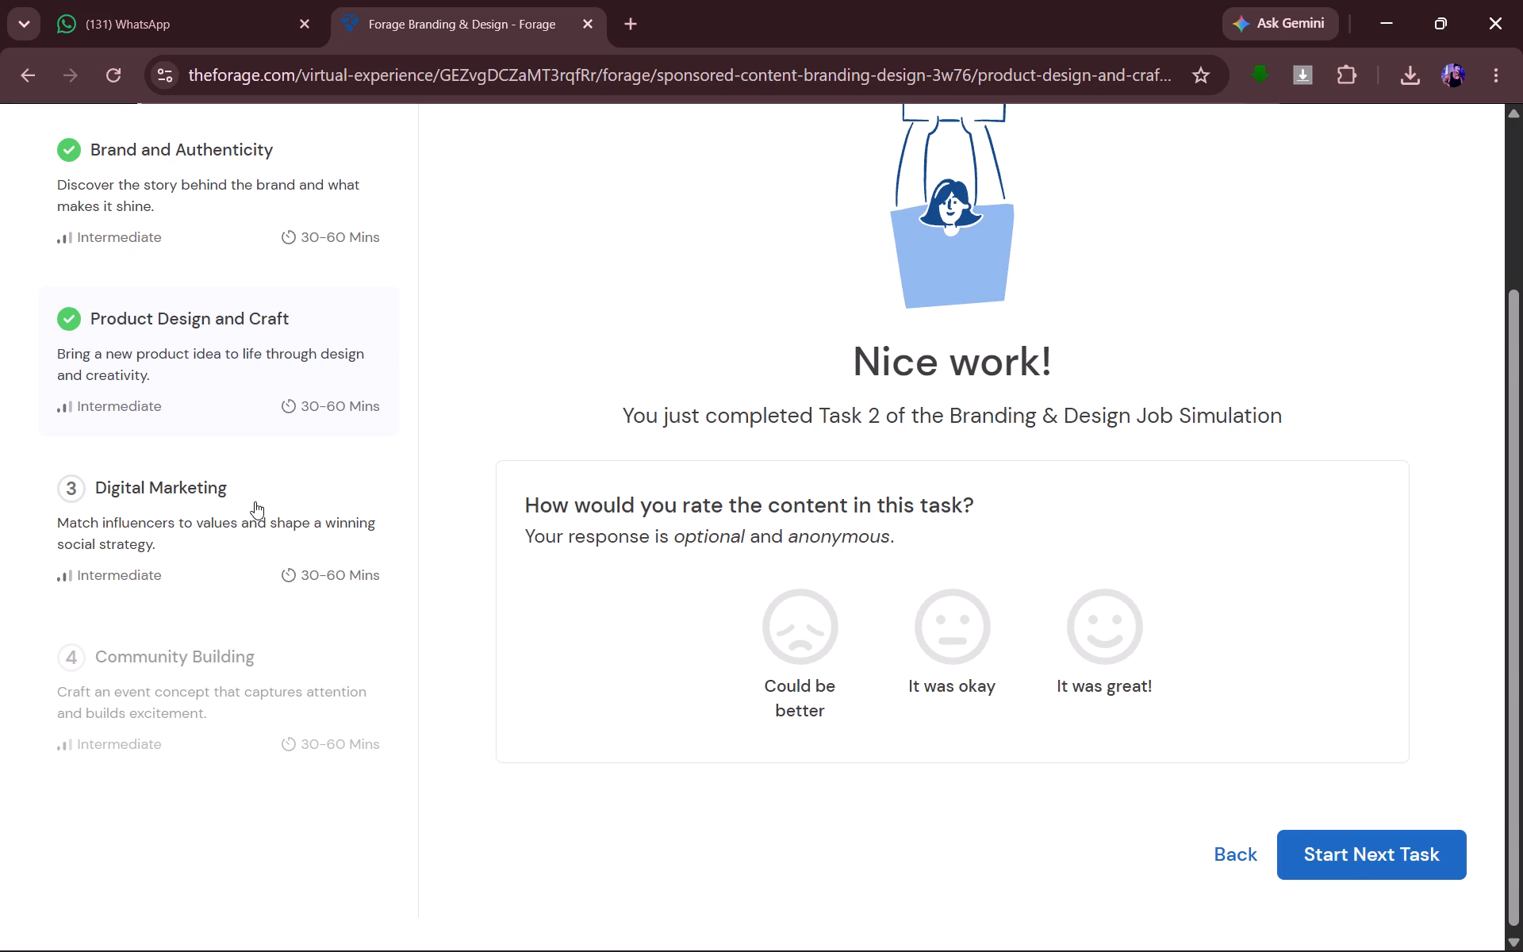
click(1131, 634)
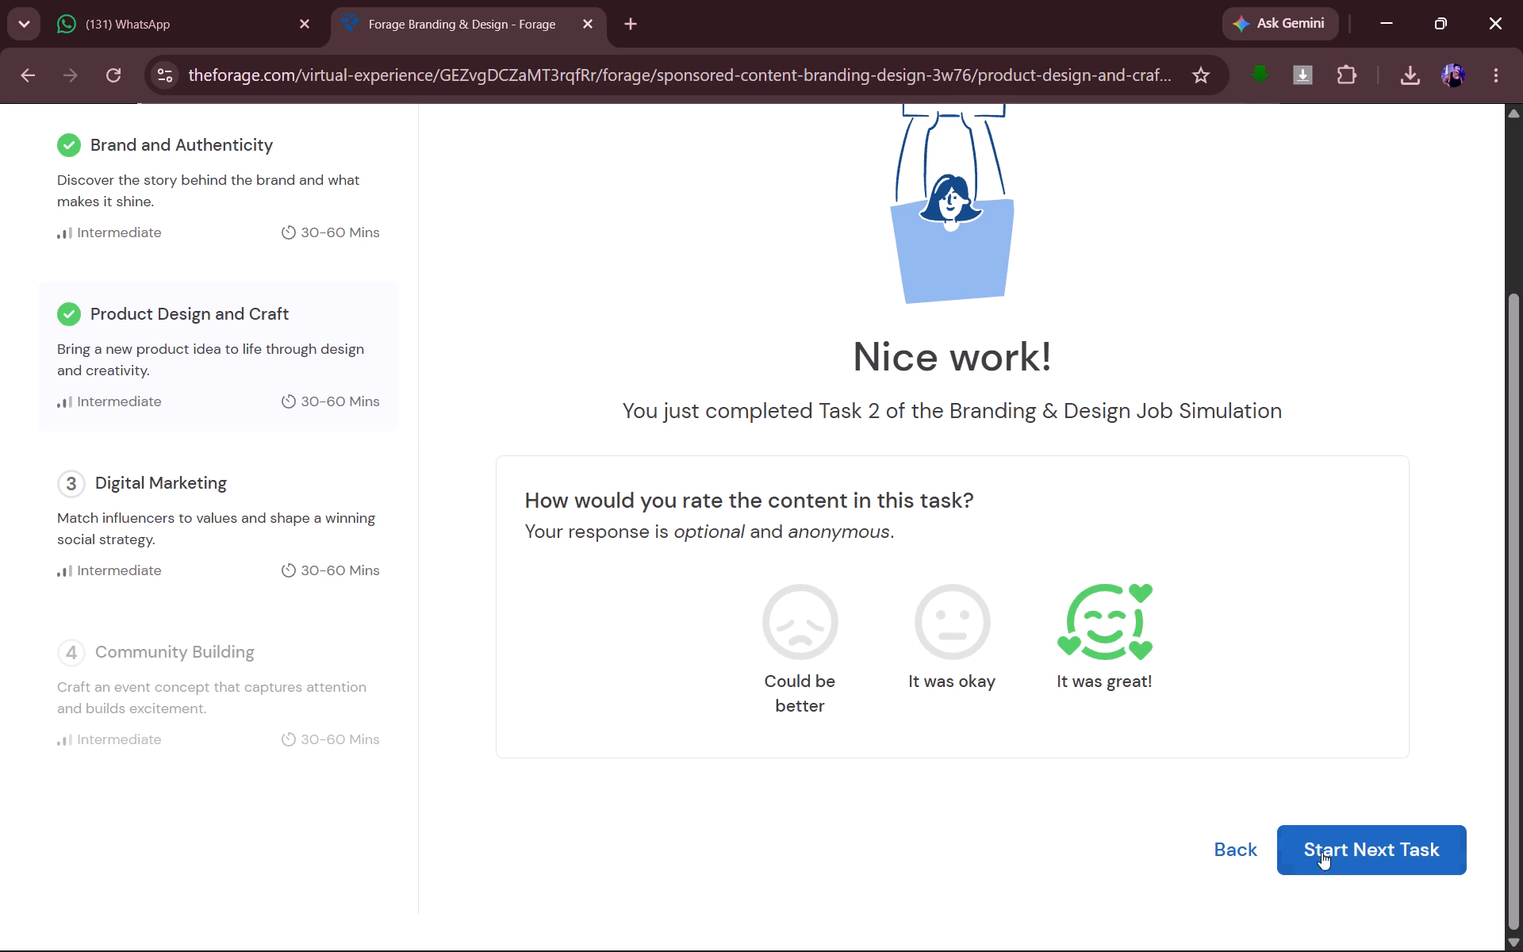
Start the Digital Marketing task and advance through its overview and Lumea Launch brief to the Building a Standout Campaign page.
click(1341, 855)
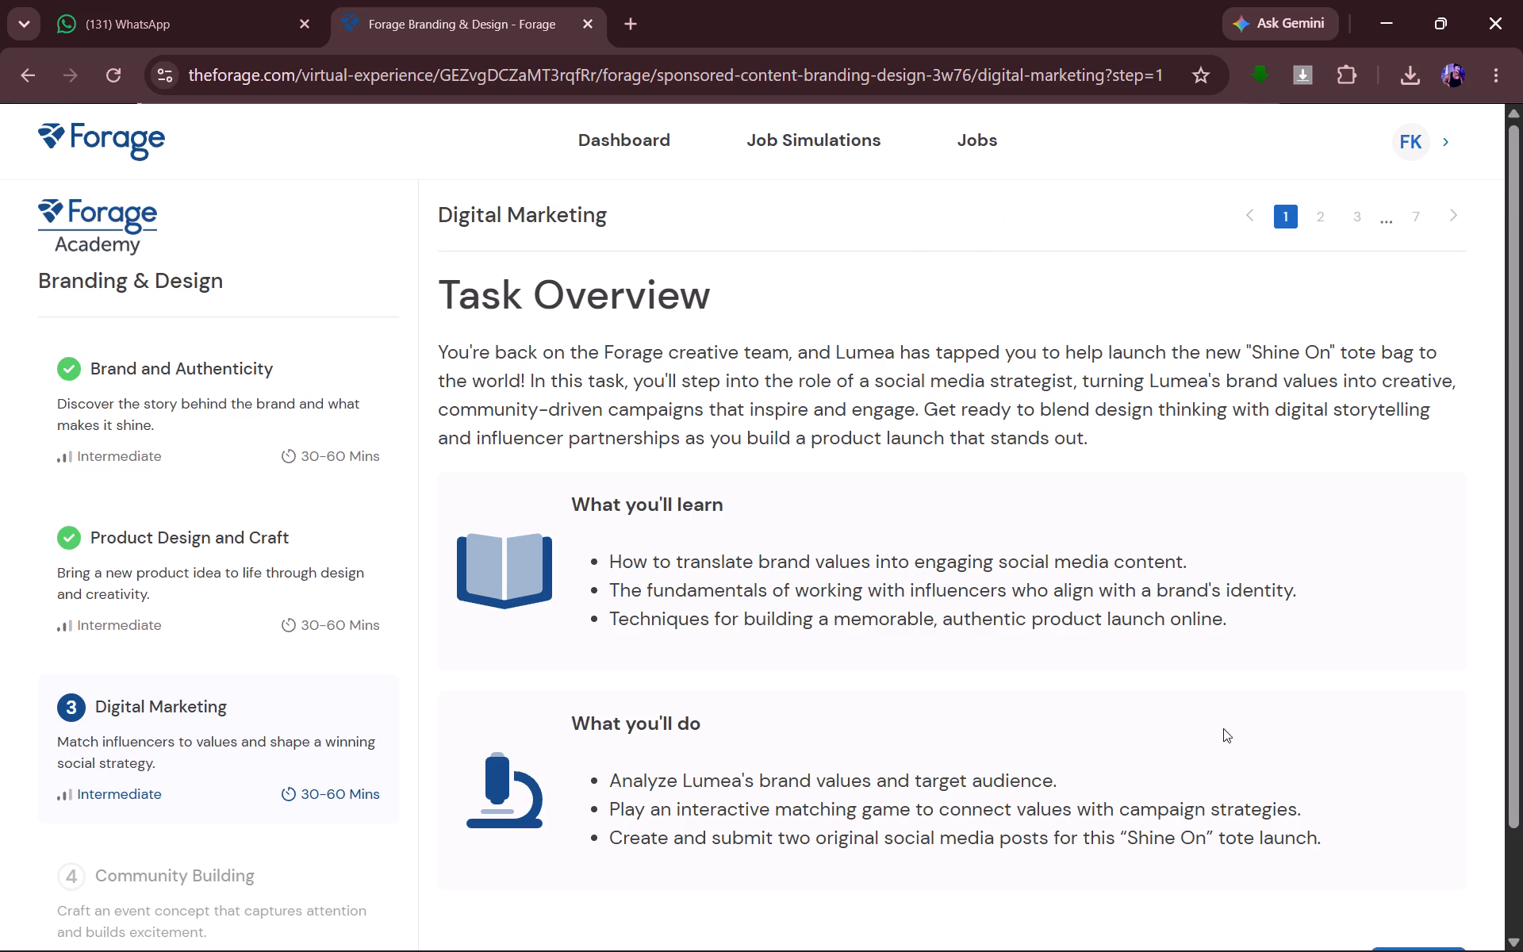
scroll(1228, 743, down, 3)
click(1441, 858)
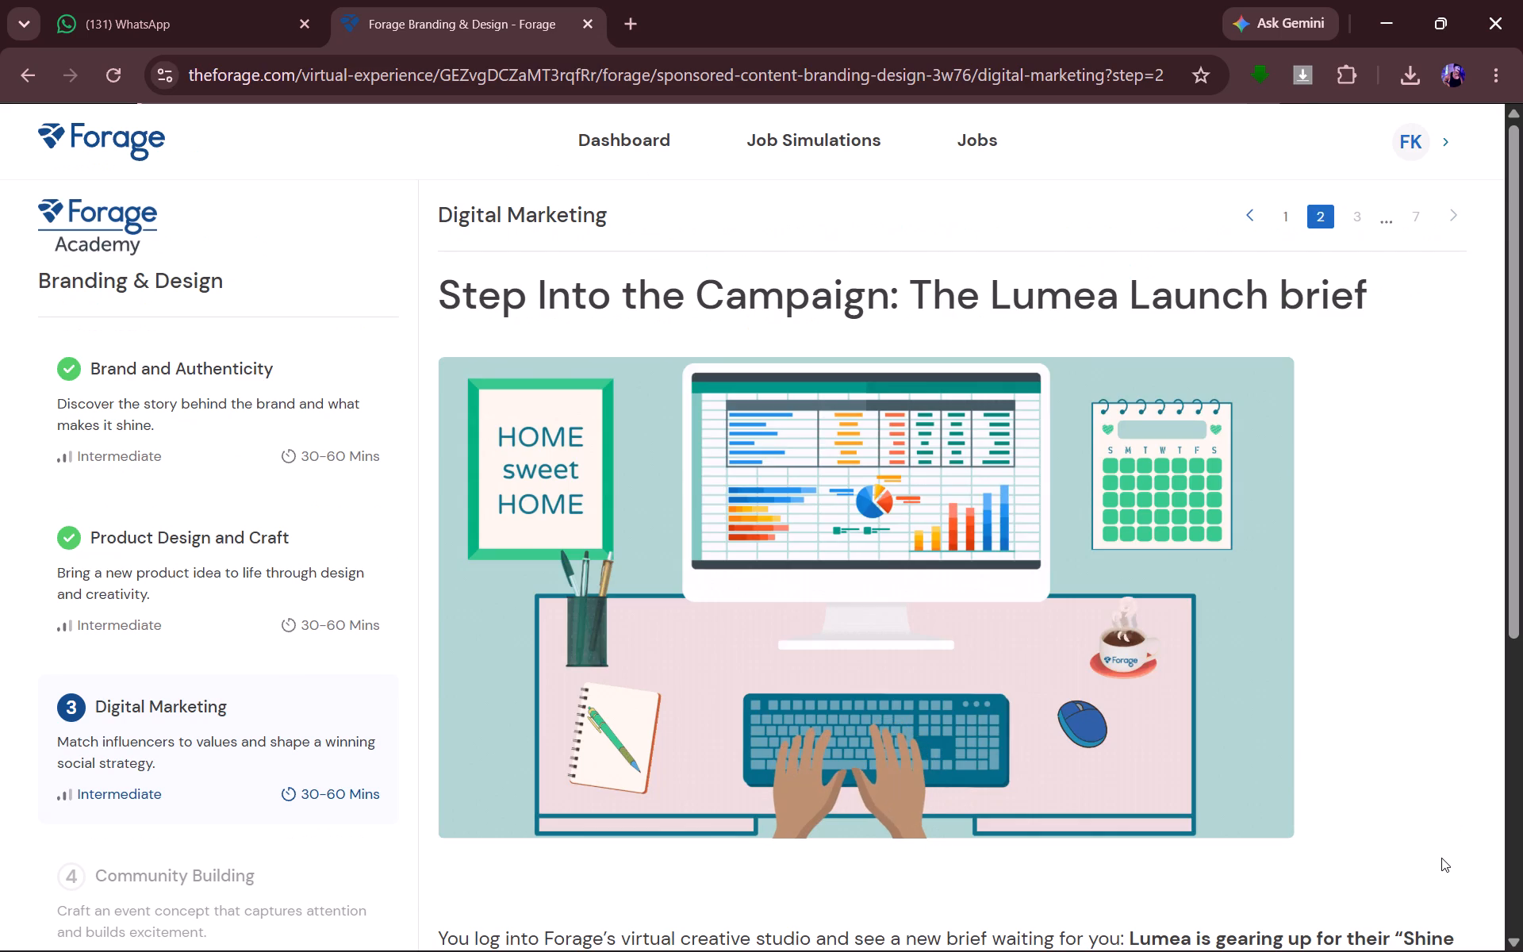
scroll(1273, 576, down, 4)
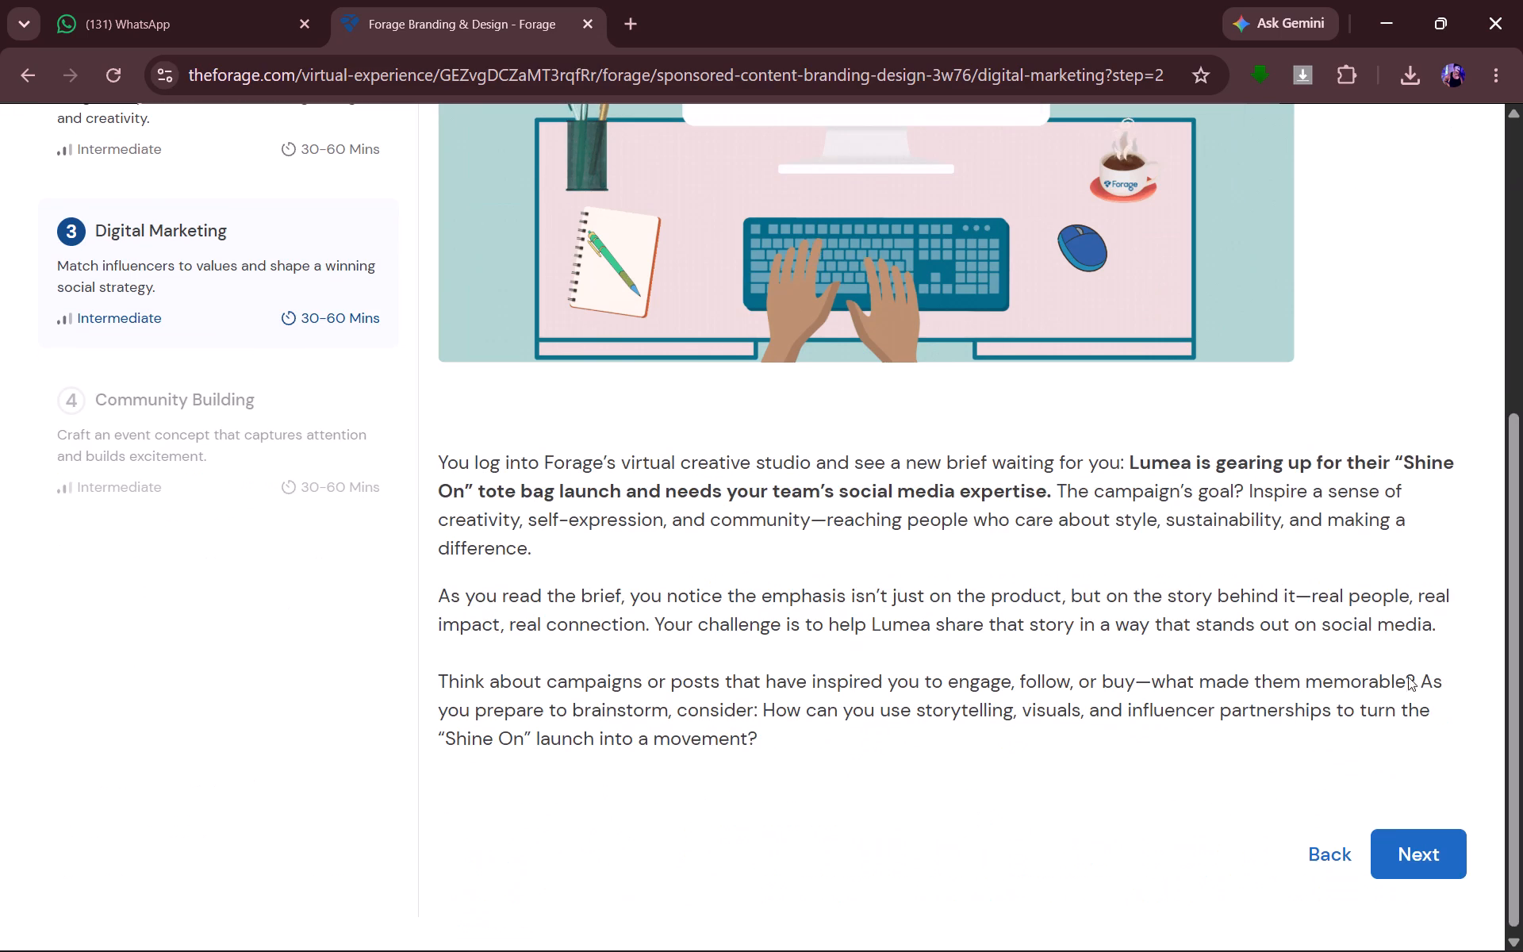
click(1422, 866)
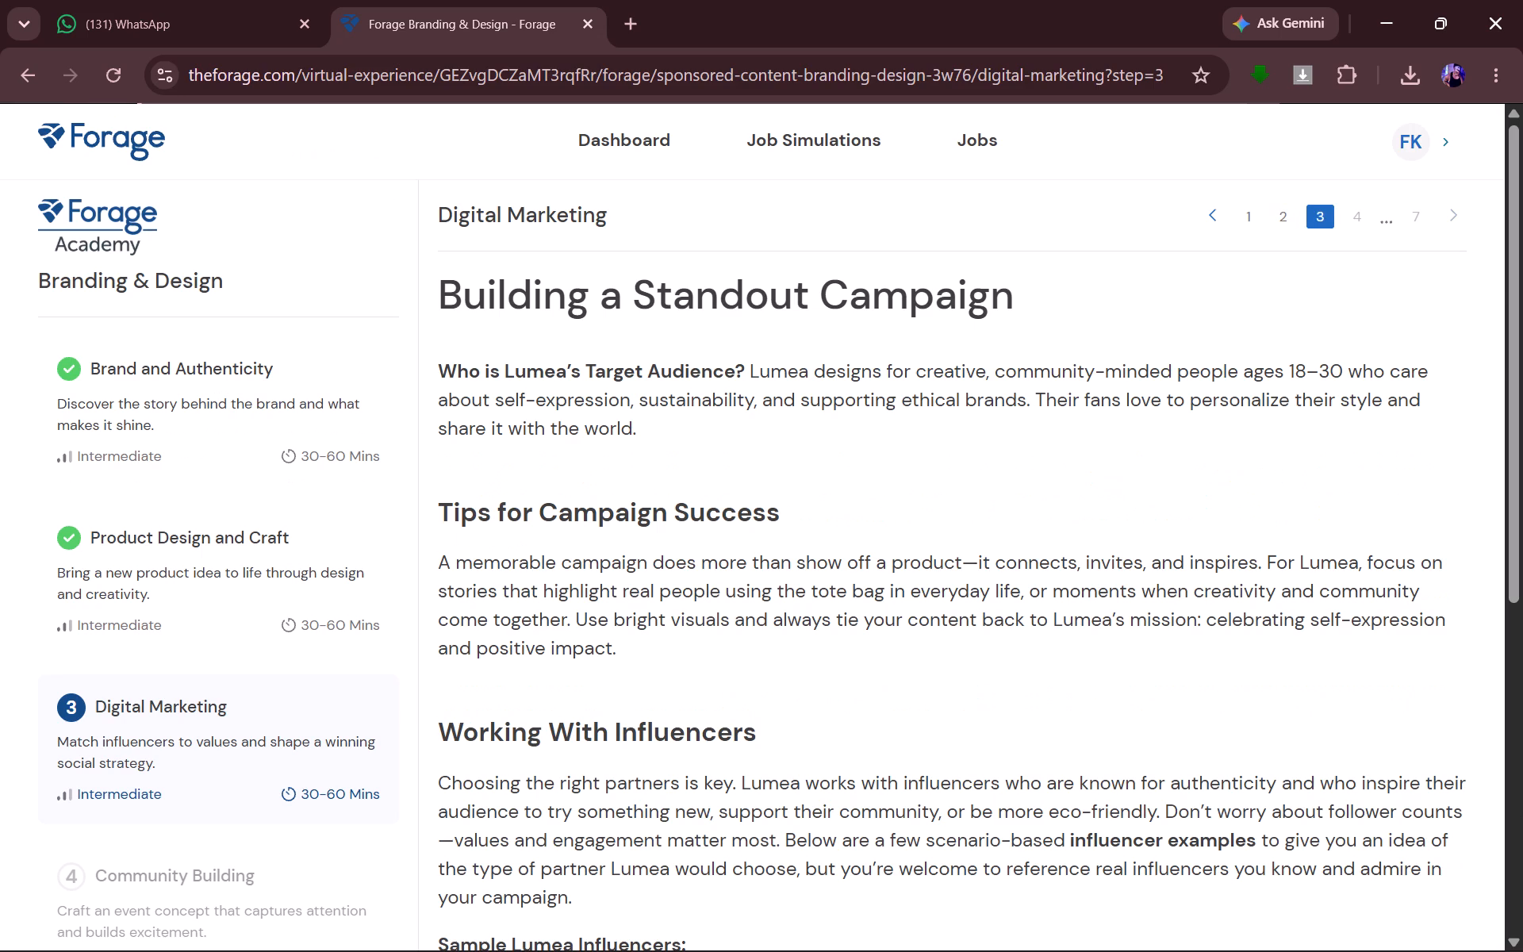
View the Core Values Snapshot PDF linked on the Building a Standout Campaign page, and return to the task page.
scroll(1122, 672, down, 4)
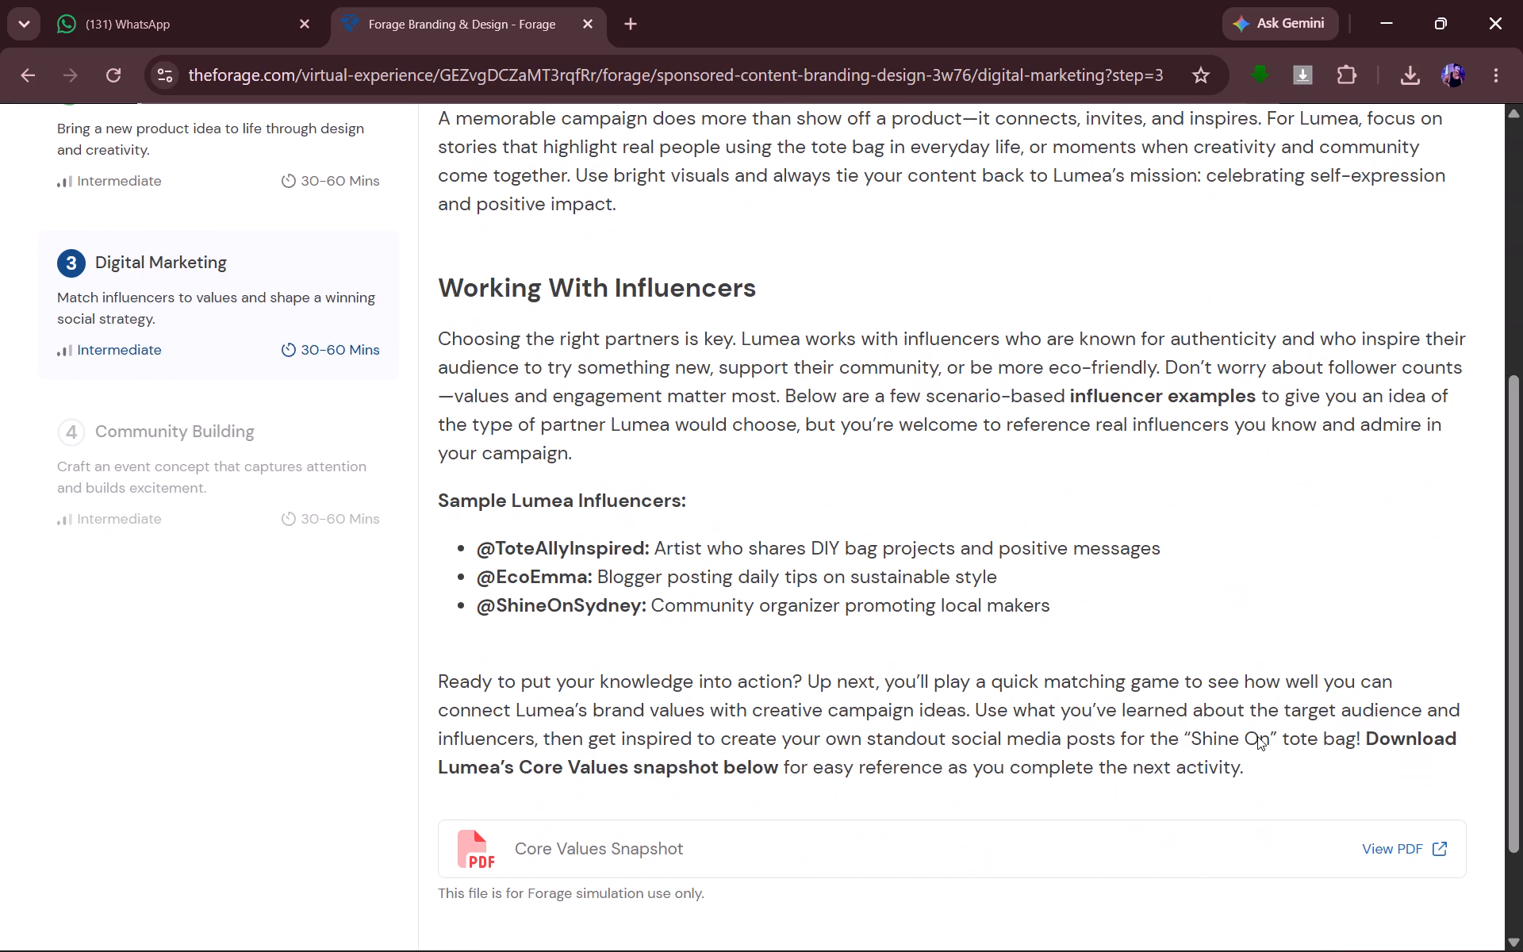
scroll(1257, 736, down, 2)
click(1412, 708)
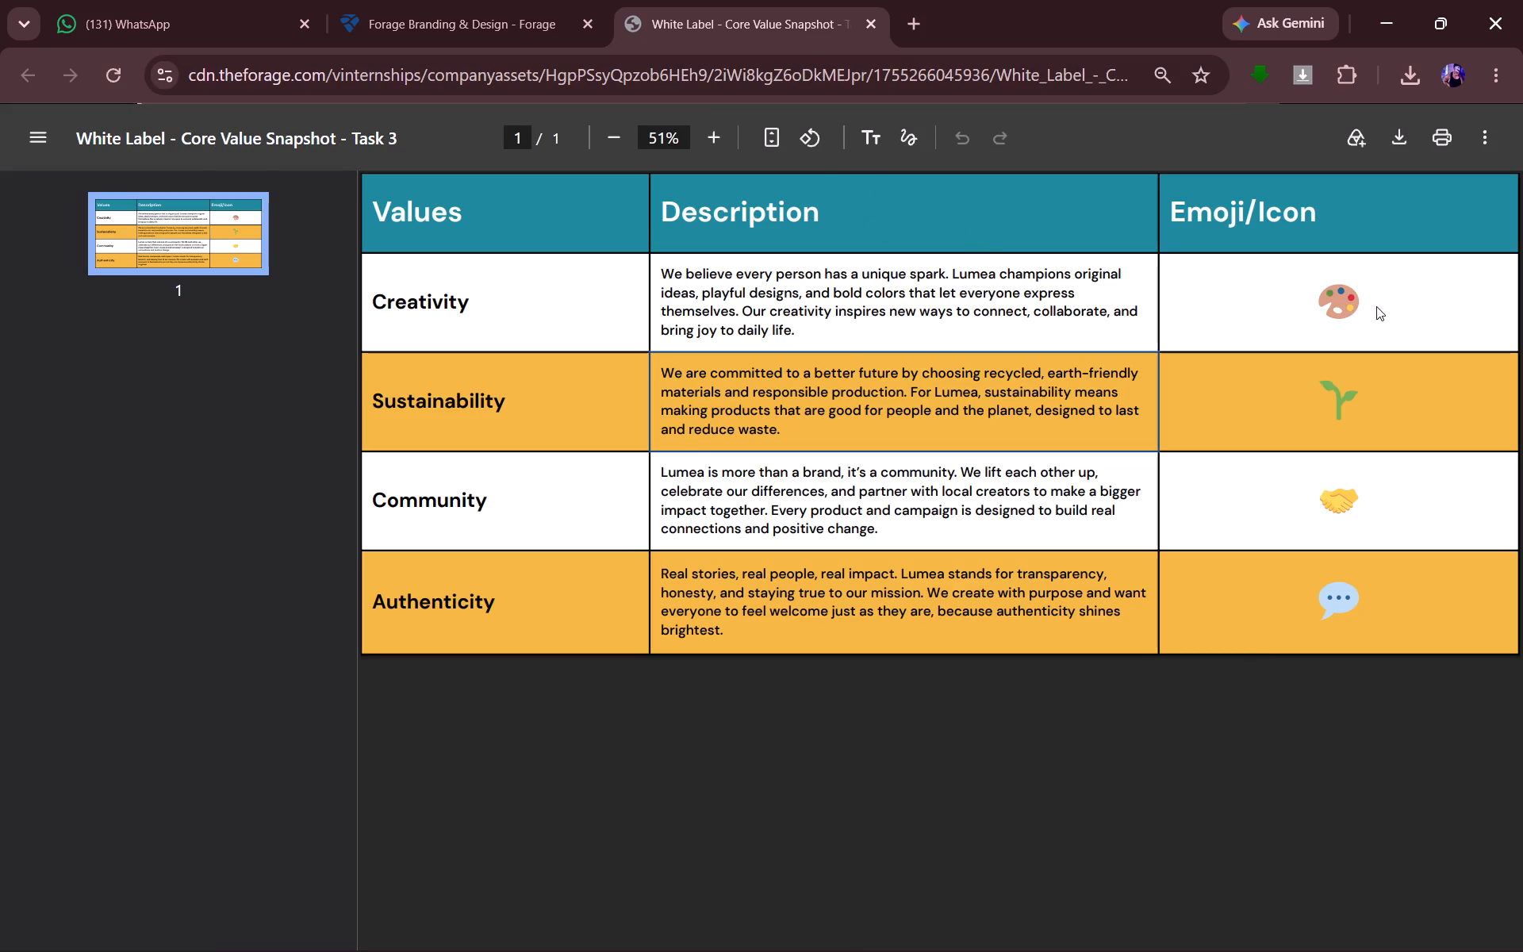
scroll(1410, 325, up, 2)
click(447, 0)
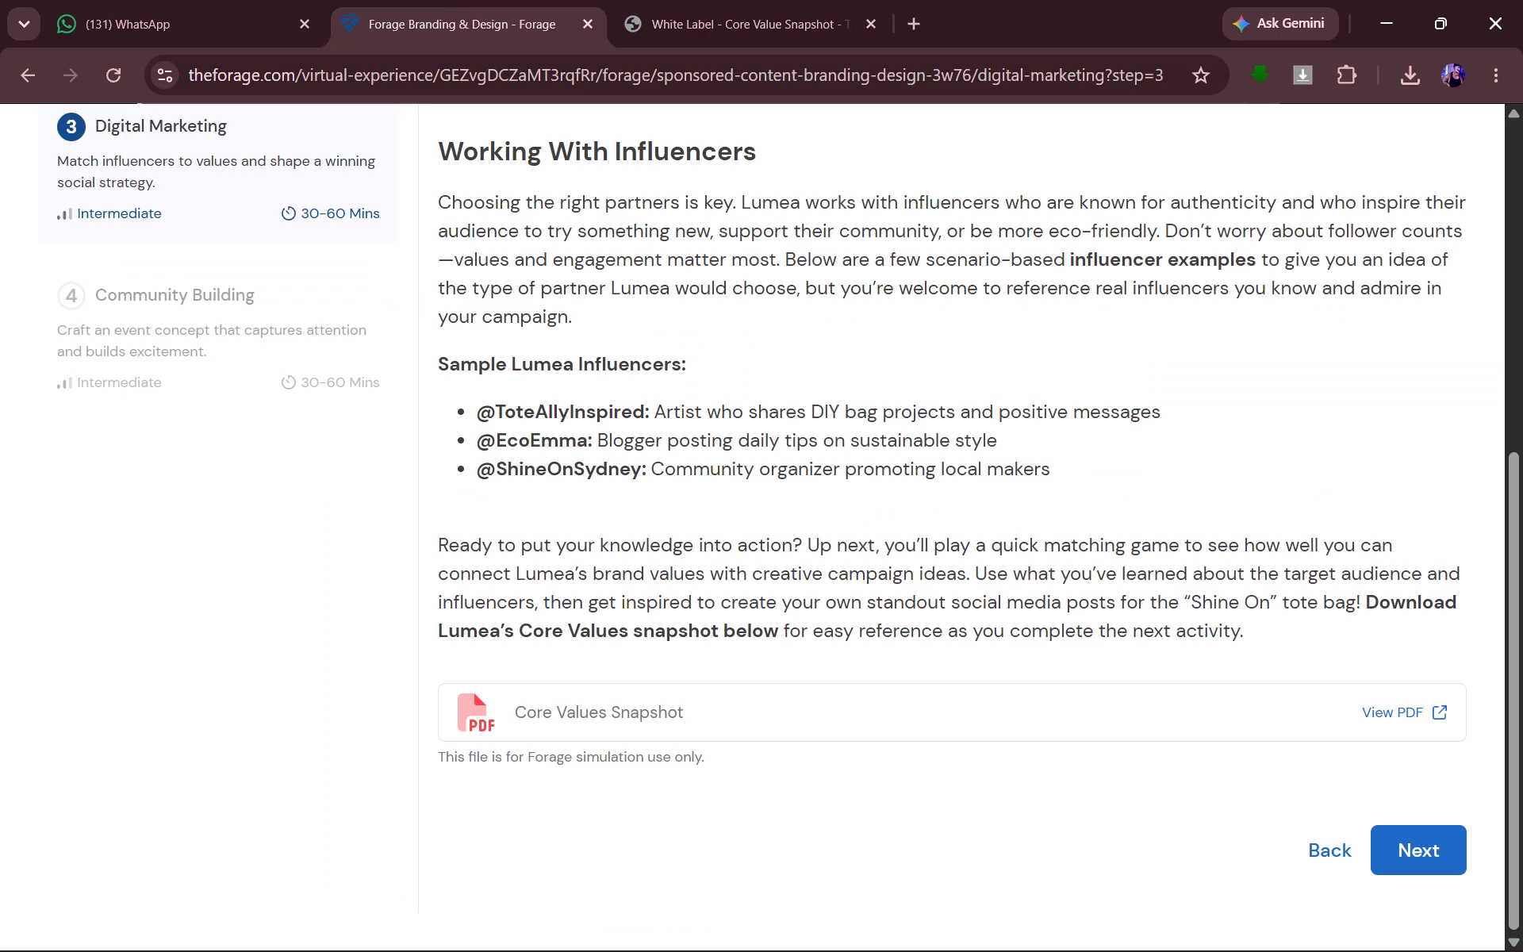
scroll(944, 385, up, 1)
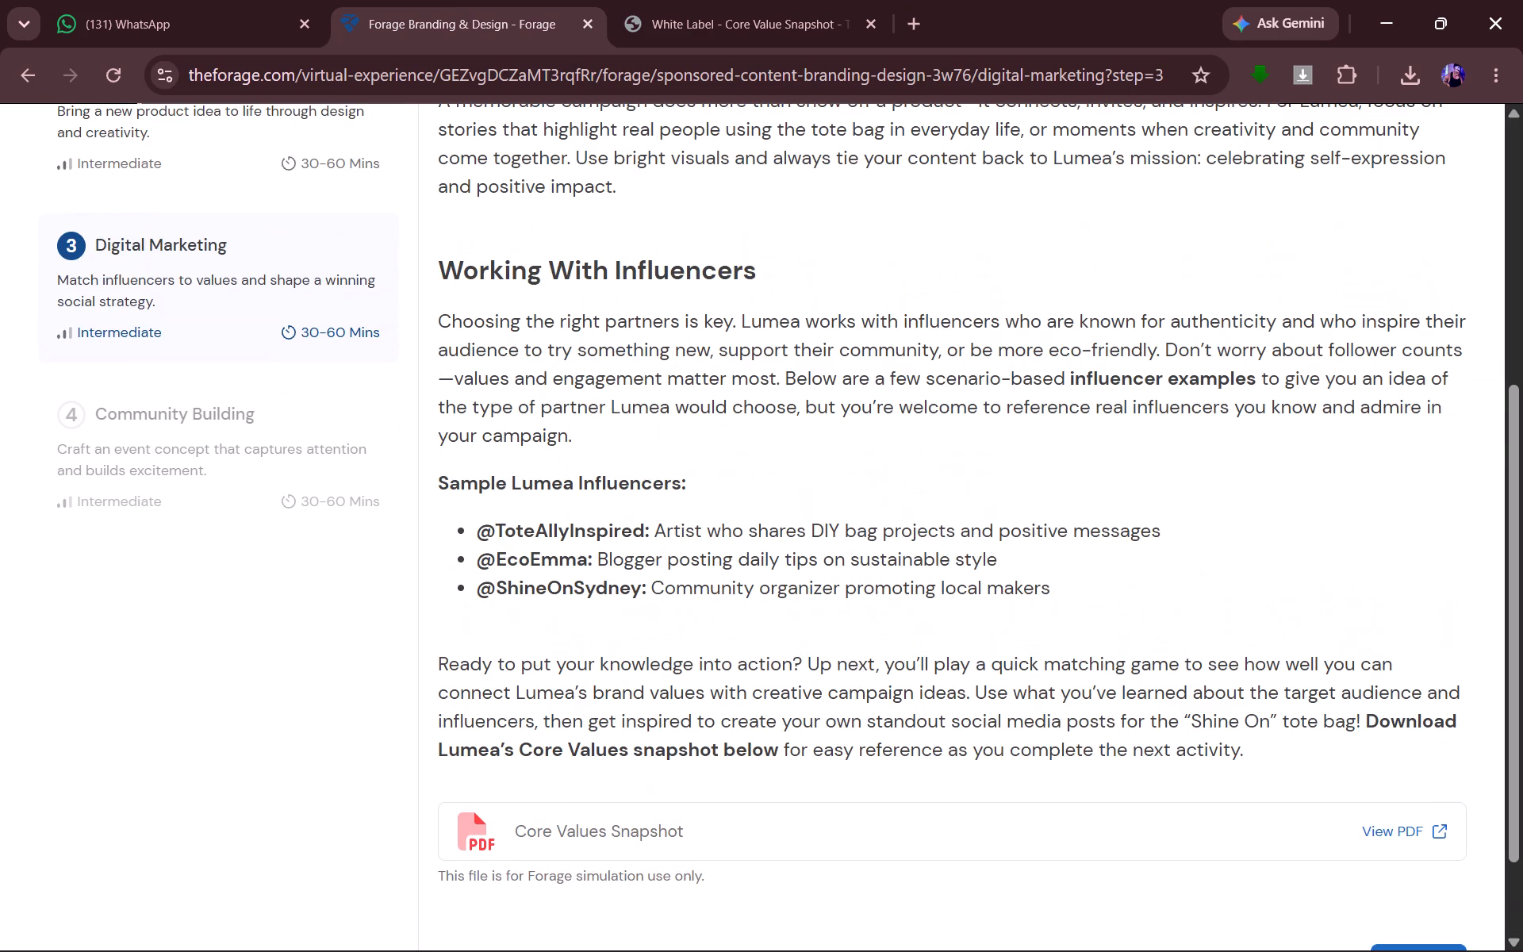
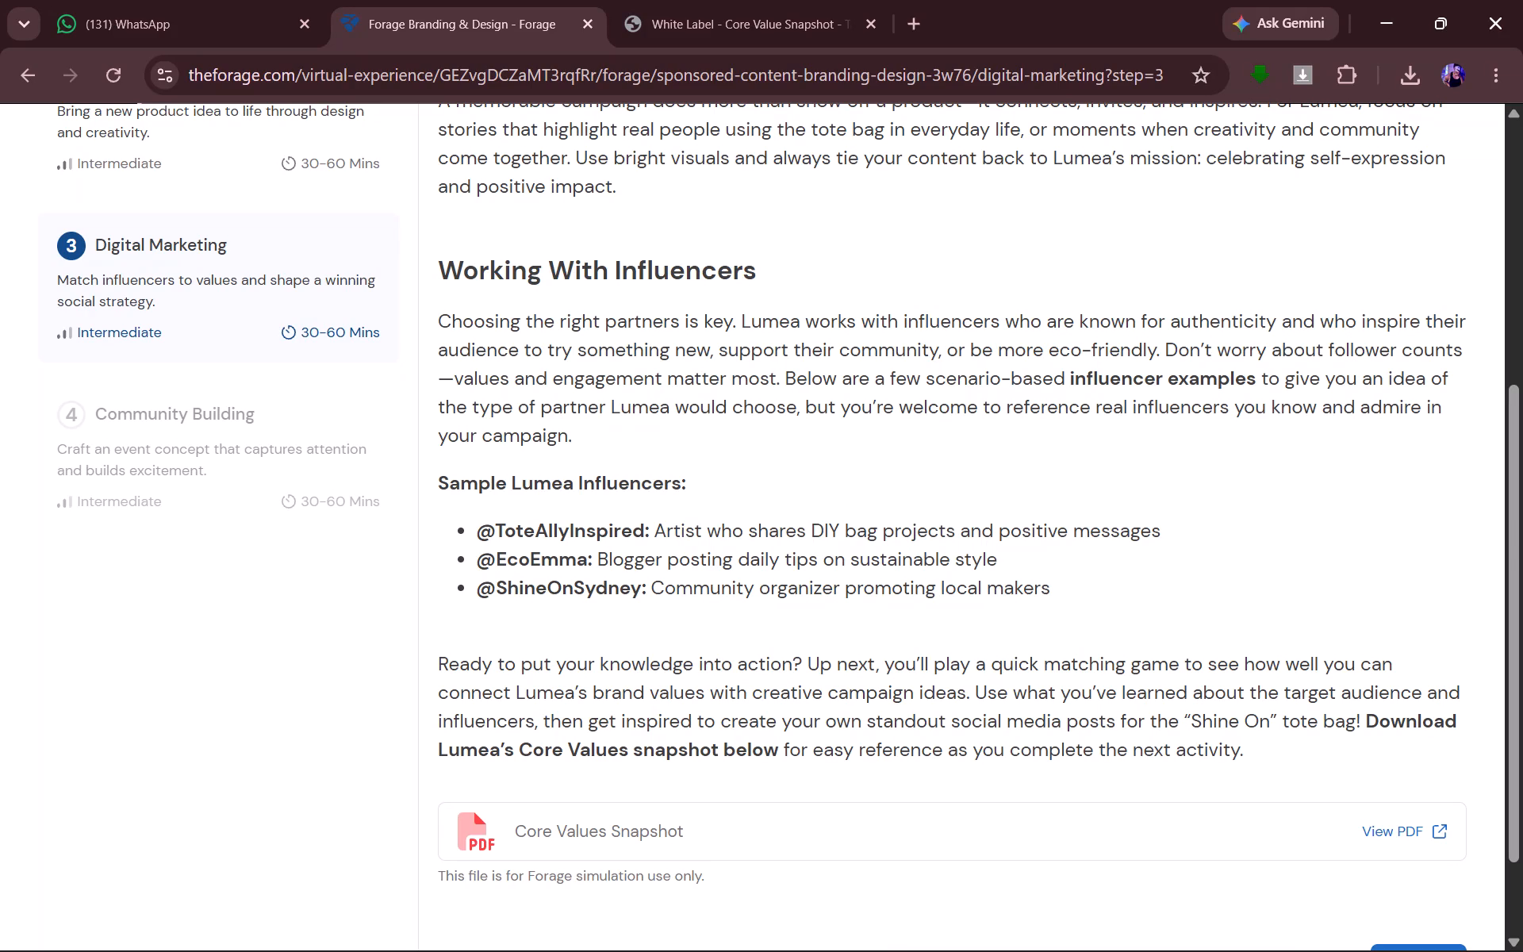
View the Core Values Snapshot PDF again, advance to the Connect the Values to the Campaign page, and close the duplicate PDF.
click(544, 532)
scroll(897, 606, down, 1)
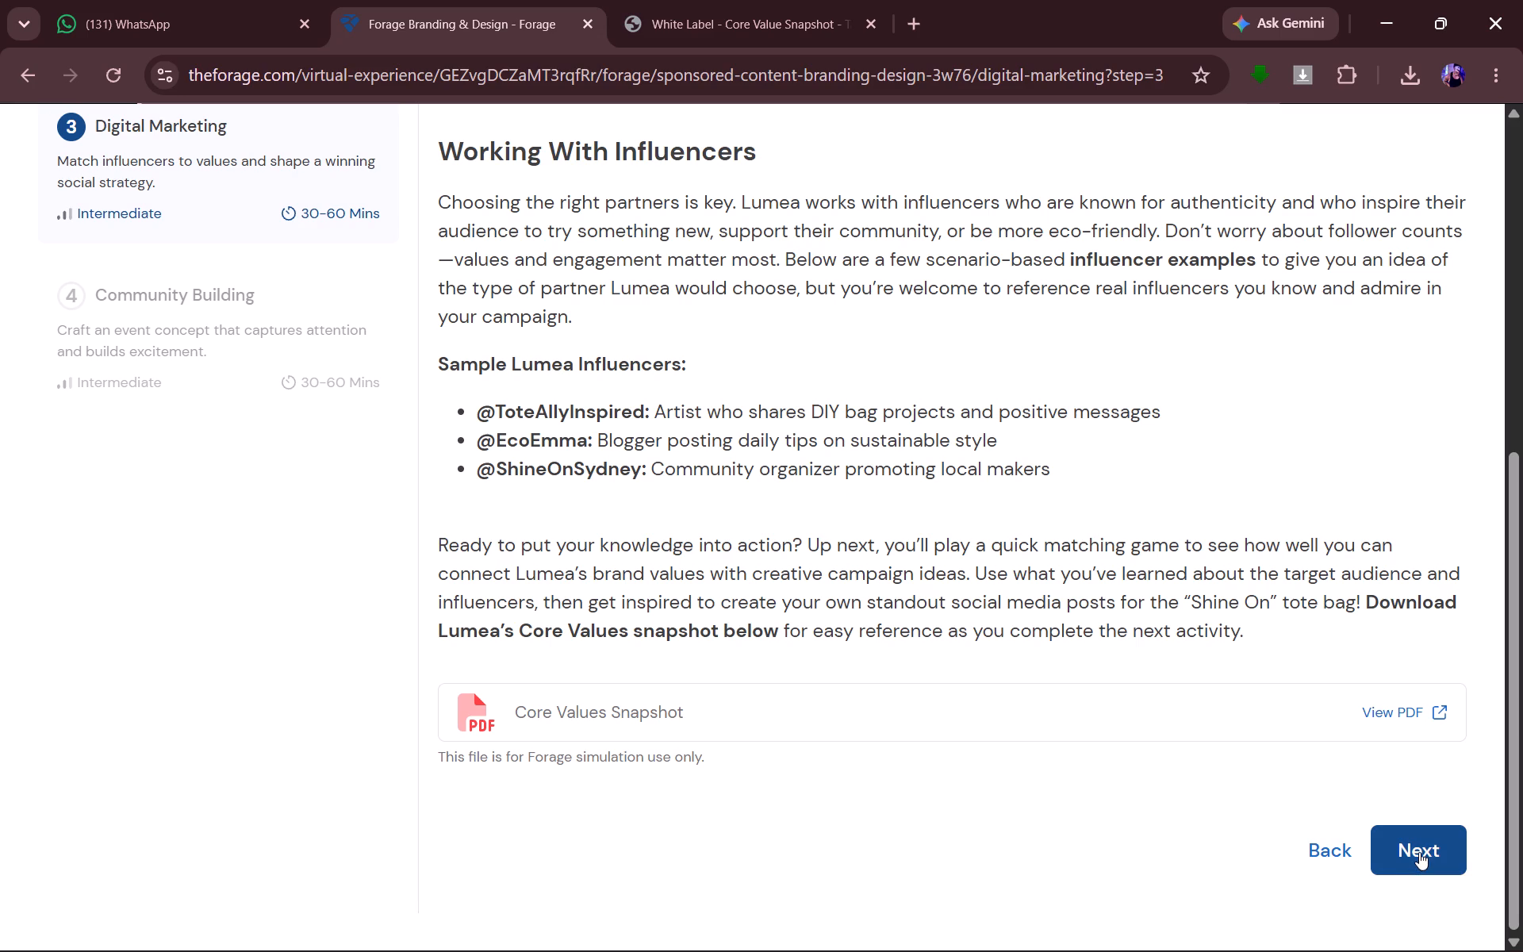
click(1398, 716)
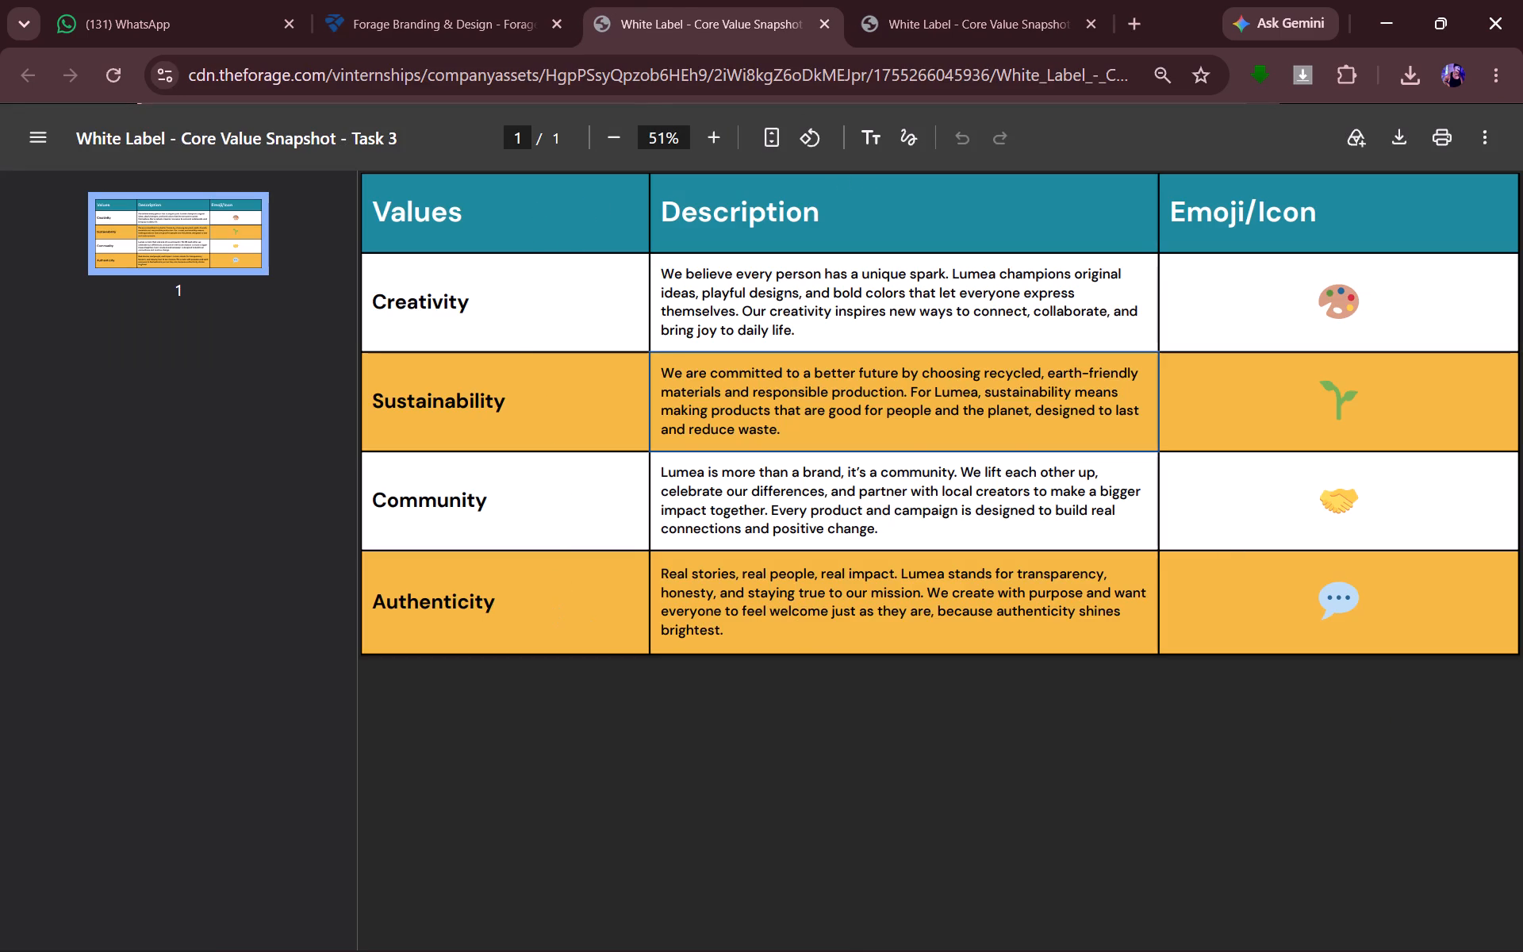
click(508, 0)
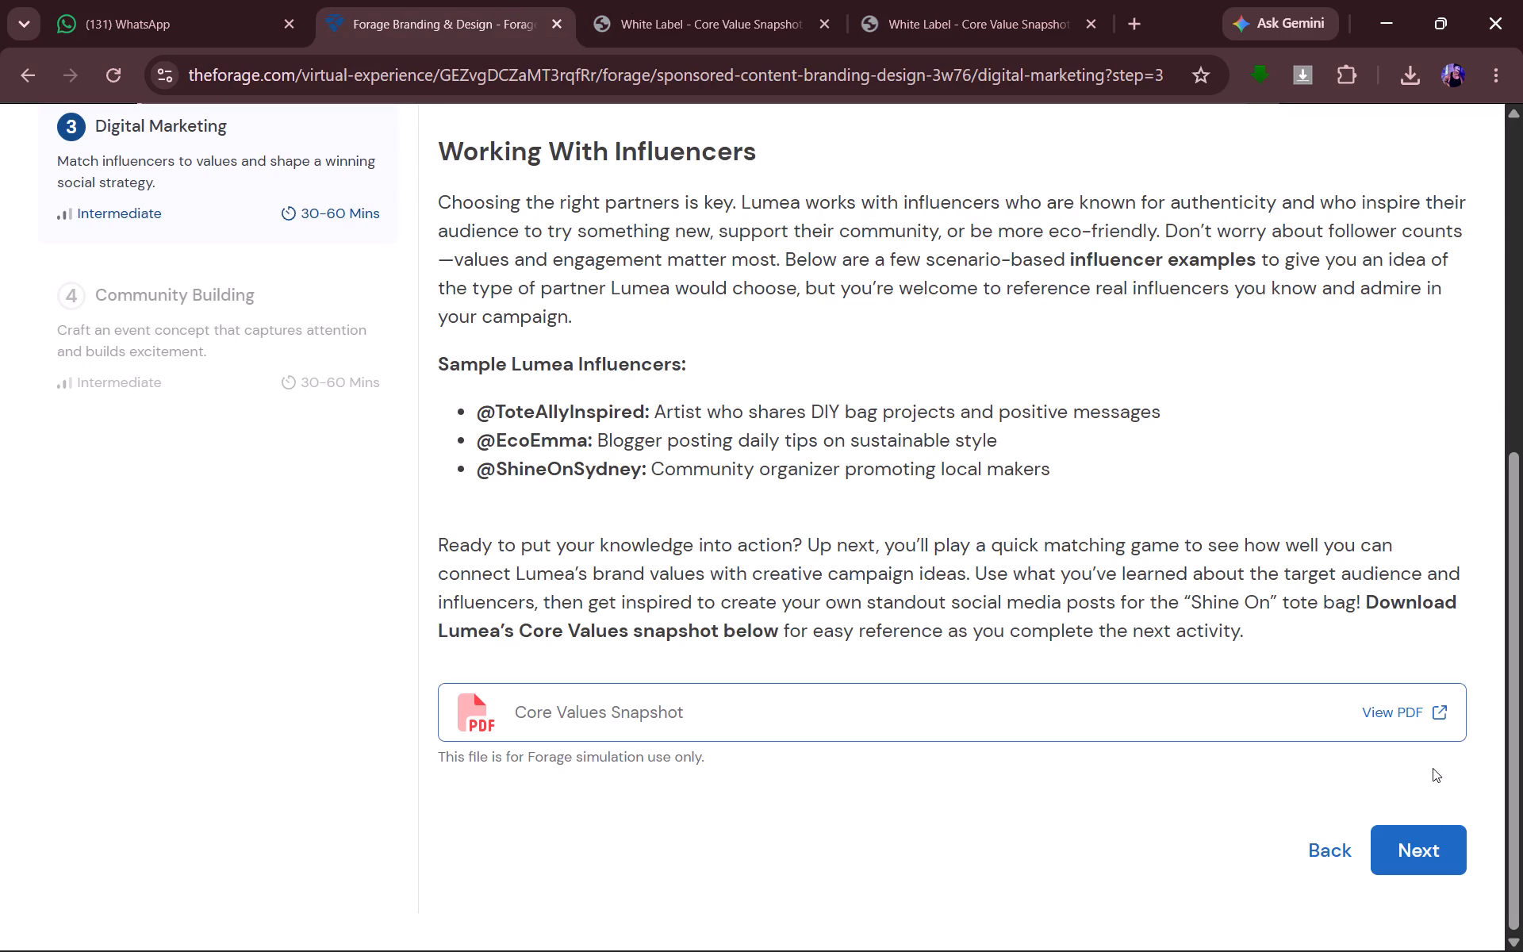
click(1410, 837)
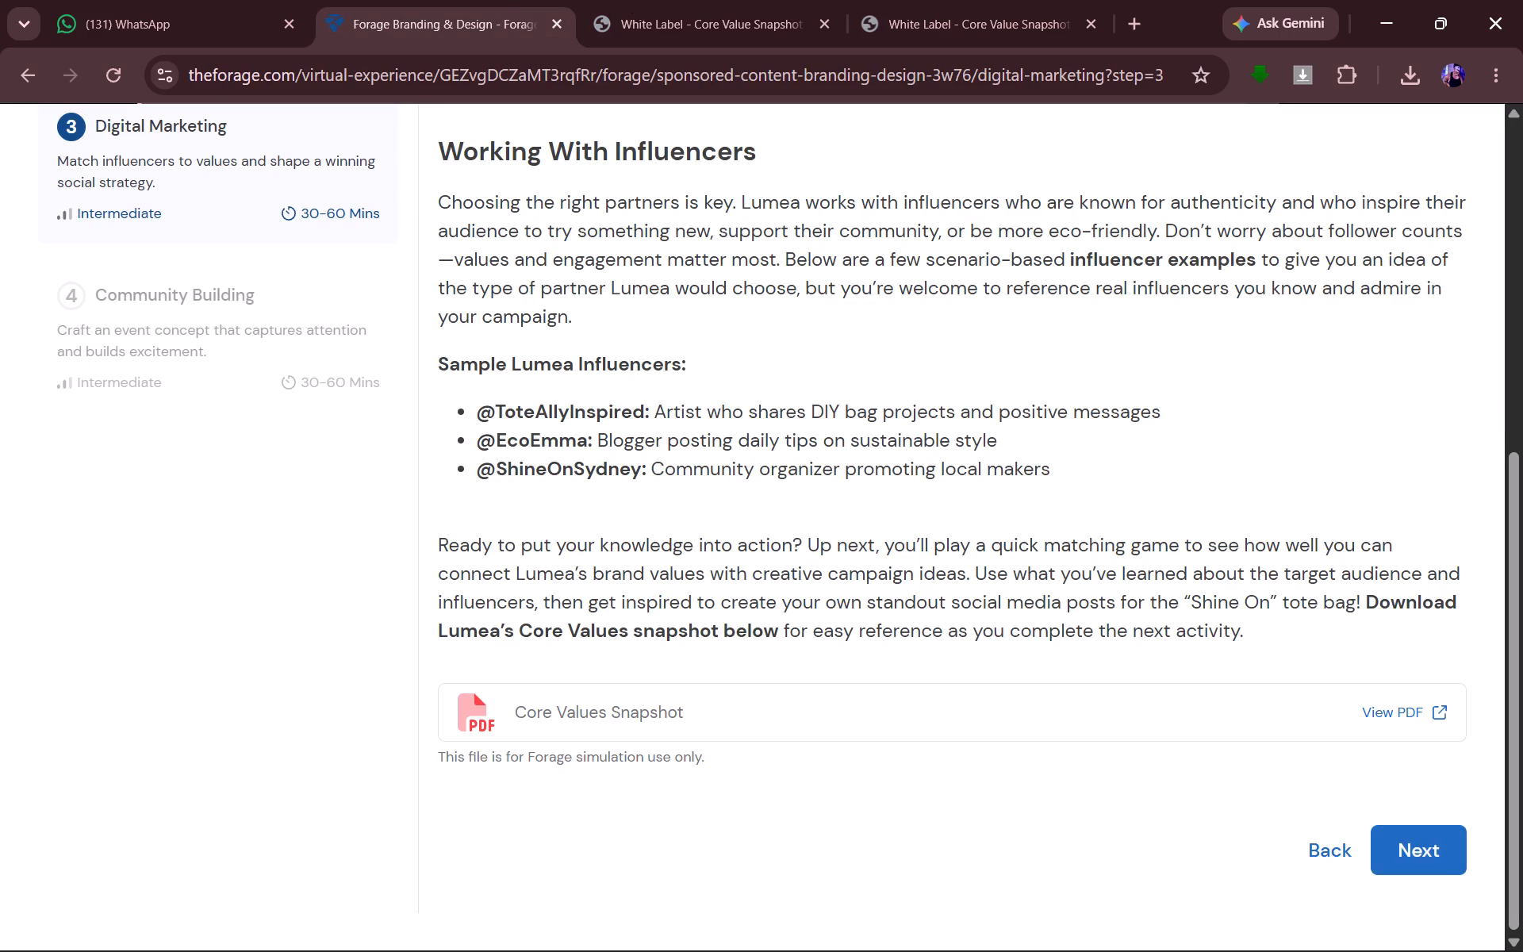
click(1097, 25)
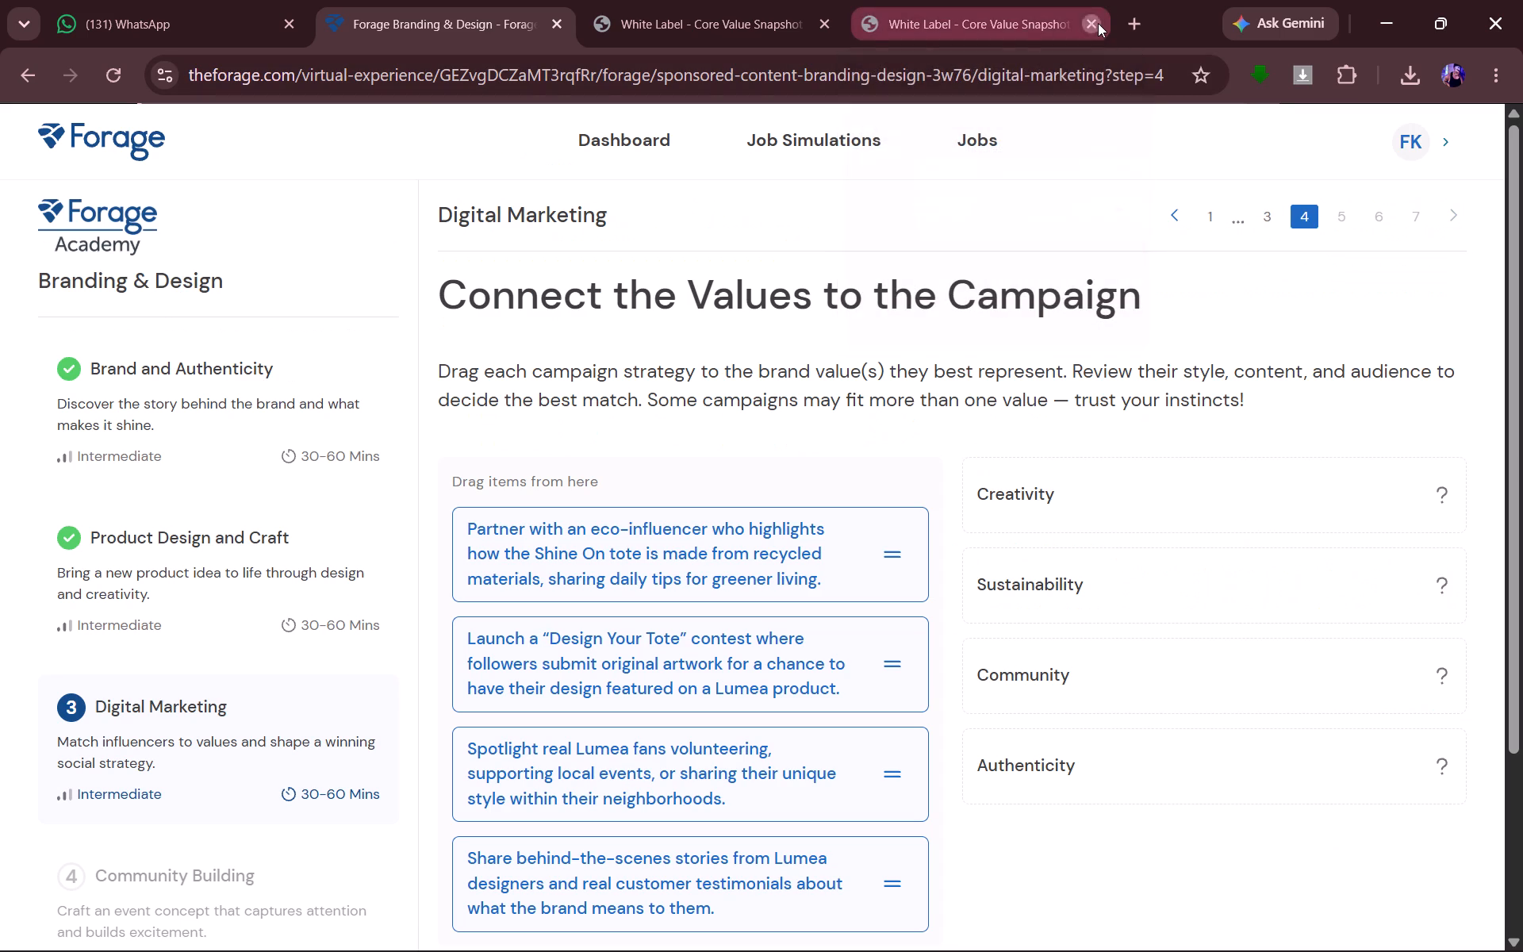
Consult the Core Values Snapshot and match the "Design Your Tote" contest strategy to the Creativity value.
scroll(1226, 581, down, 4)
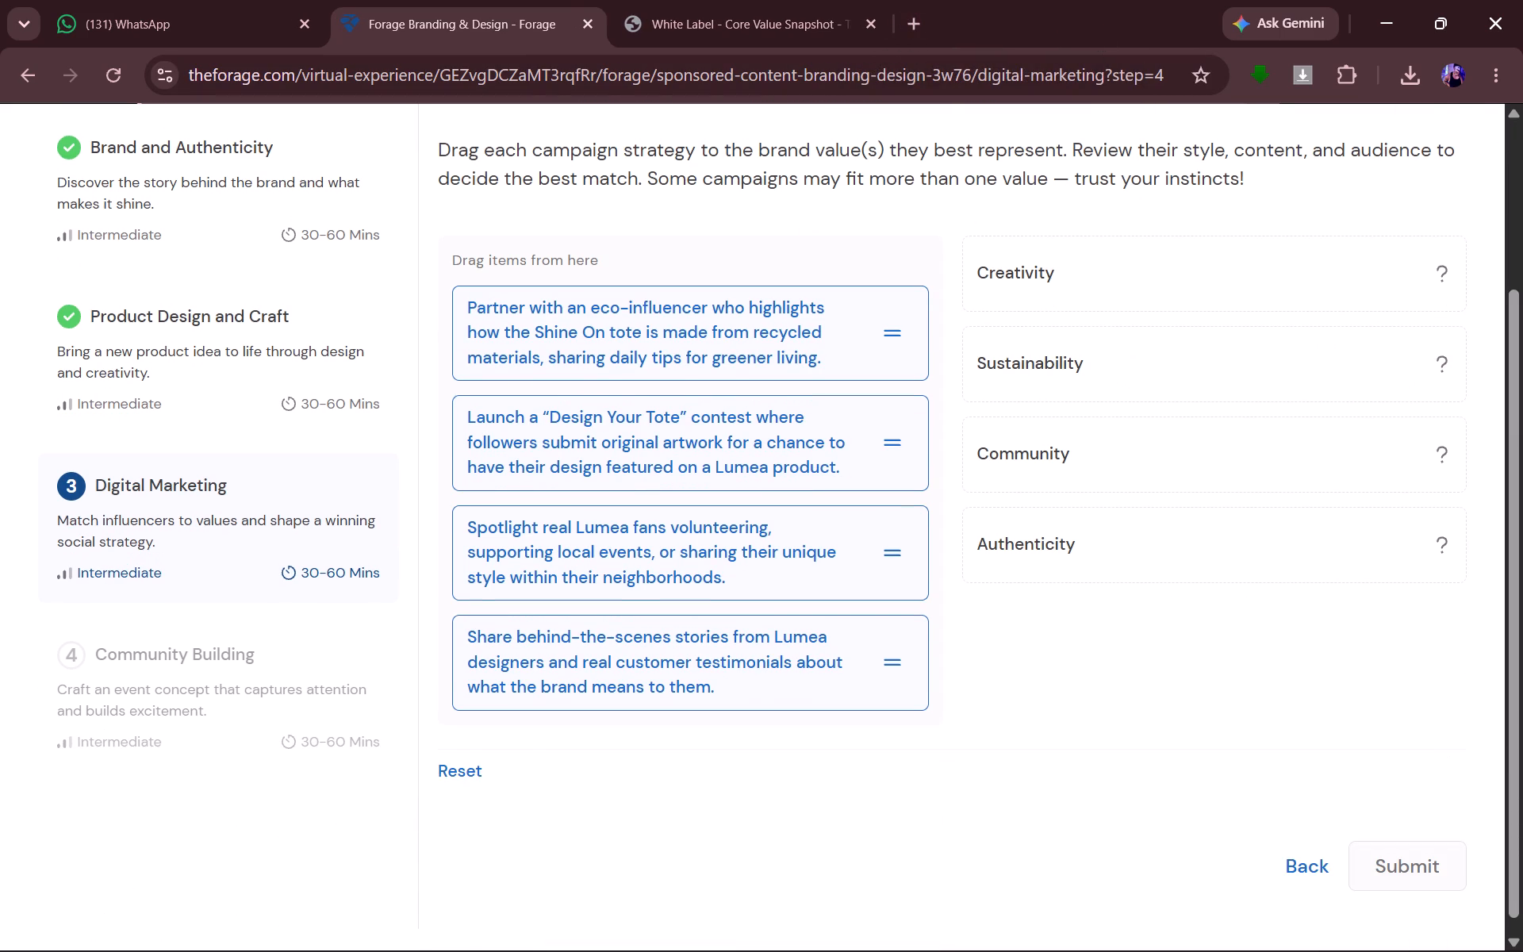
scroll(804, 599, up, 1)
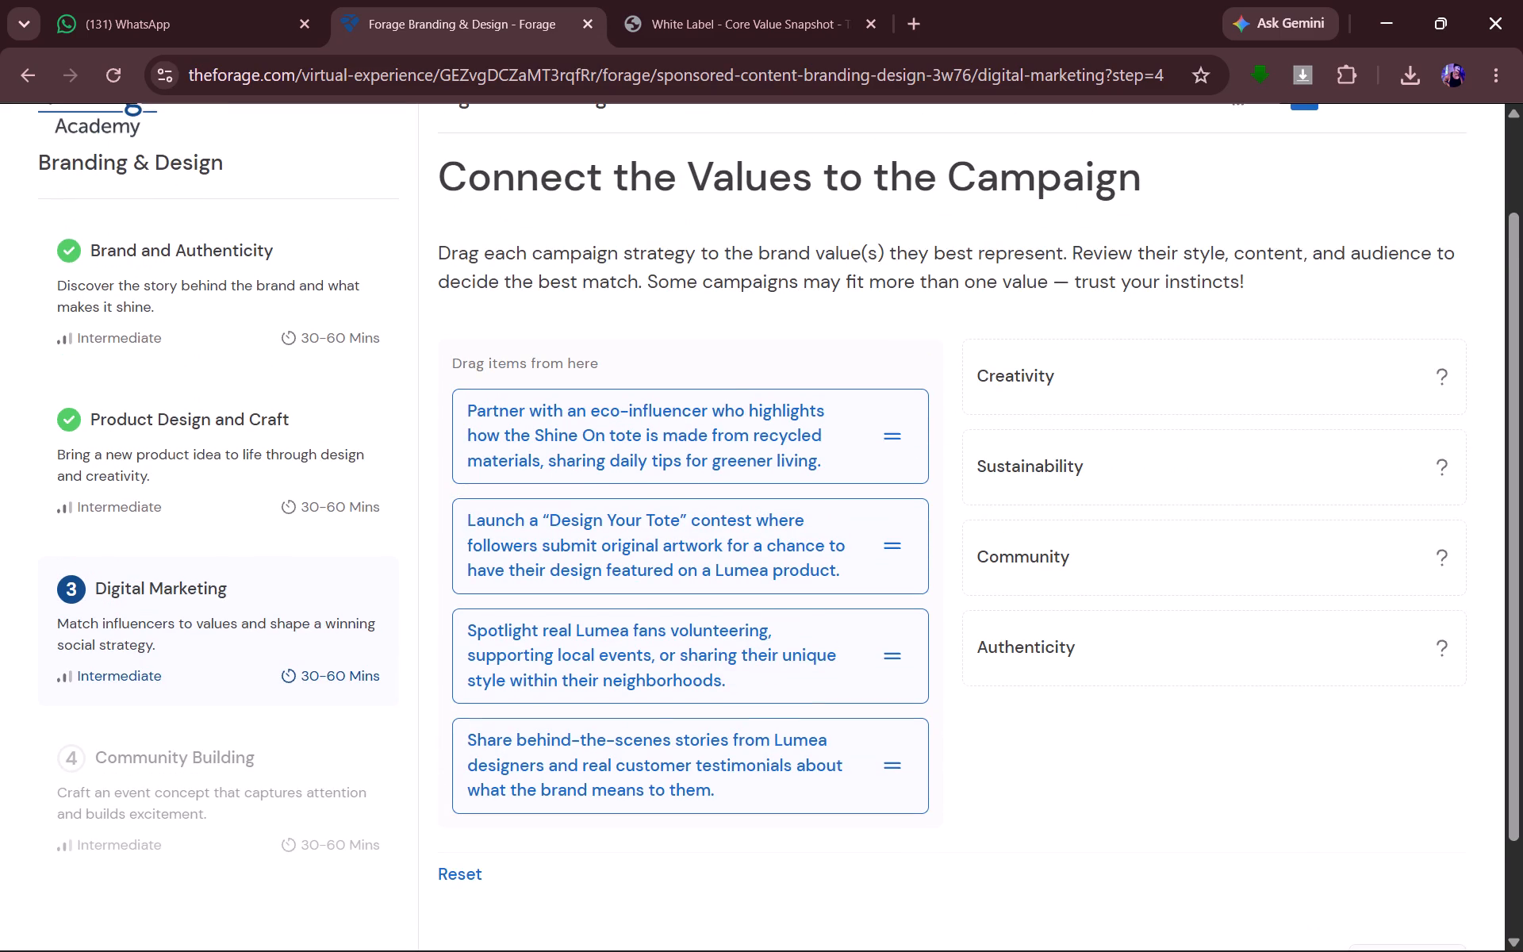
drag(890, 440, 866, 451)
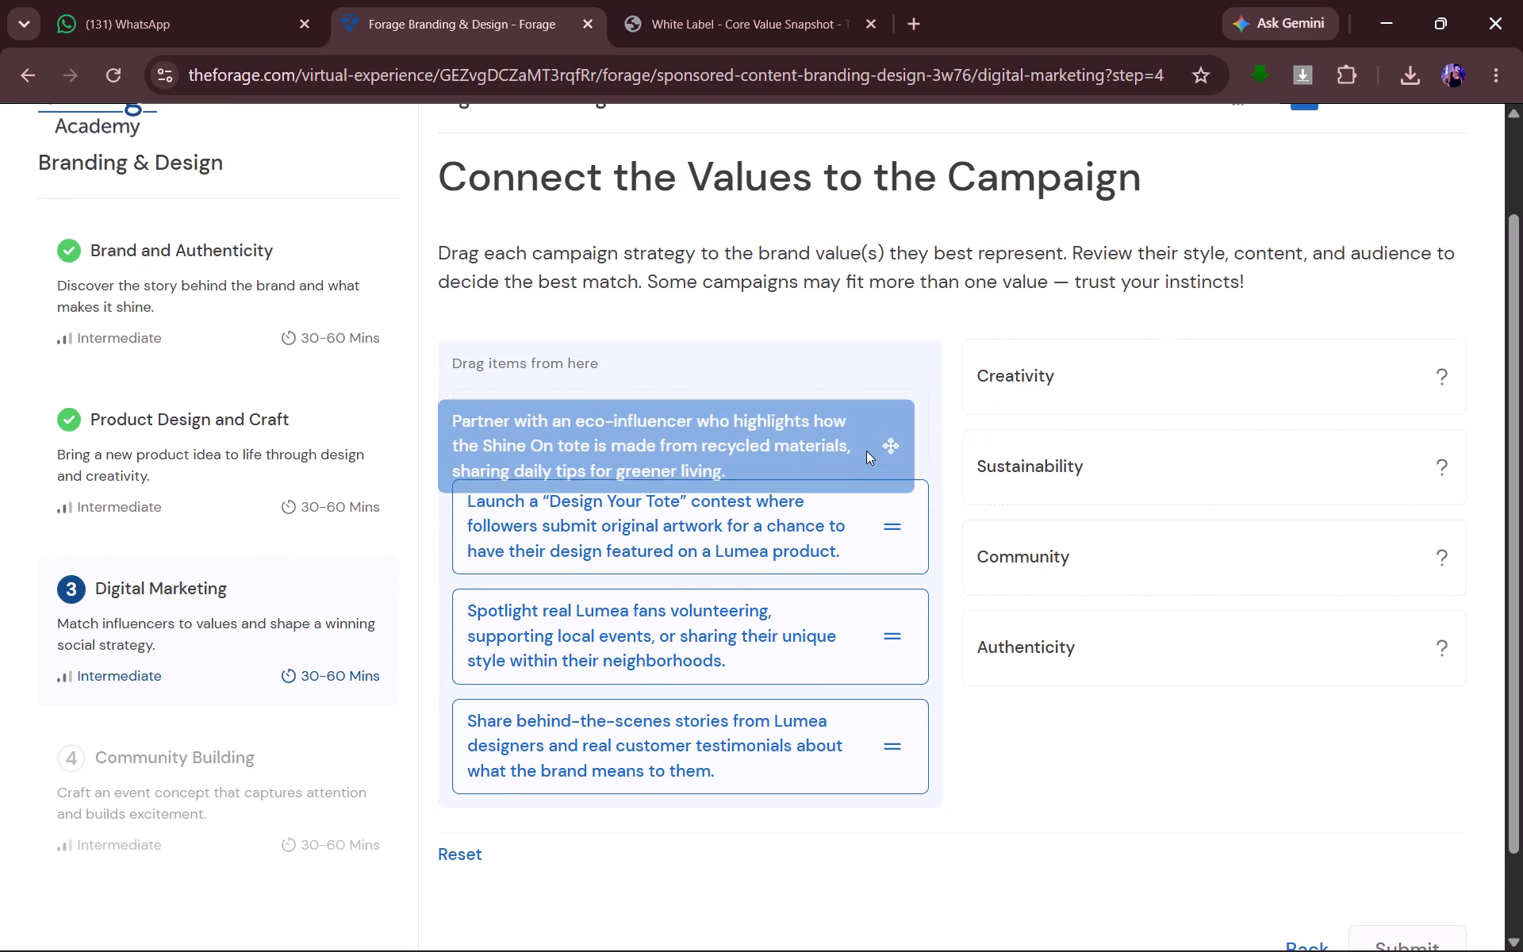
drag(866, 451, 861, 446)
click(712, 30)
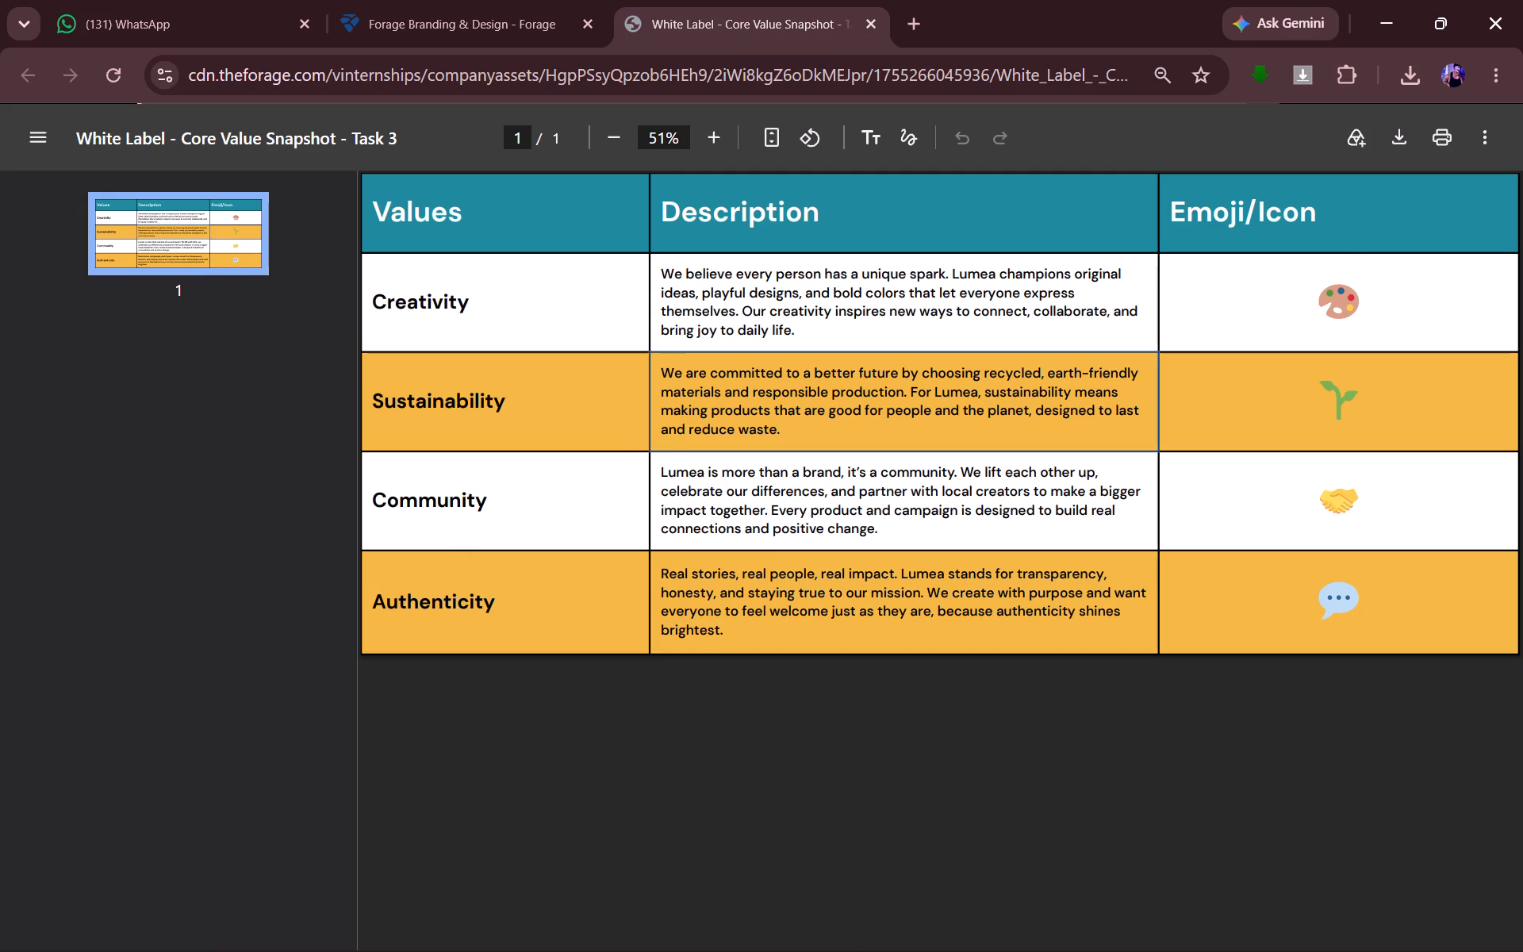
click(458, 9)
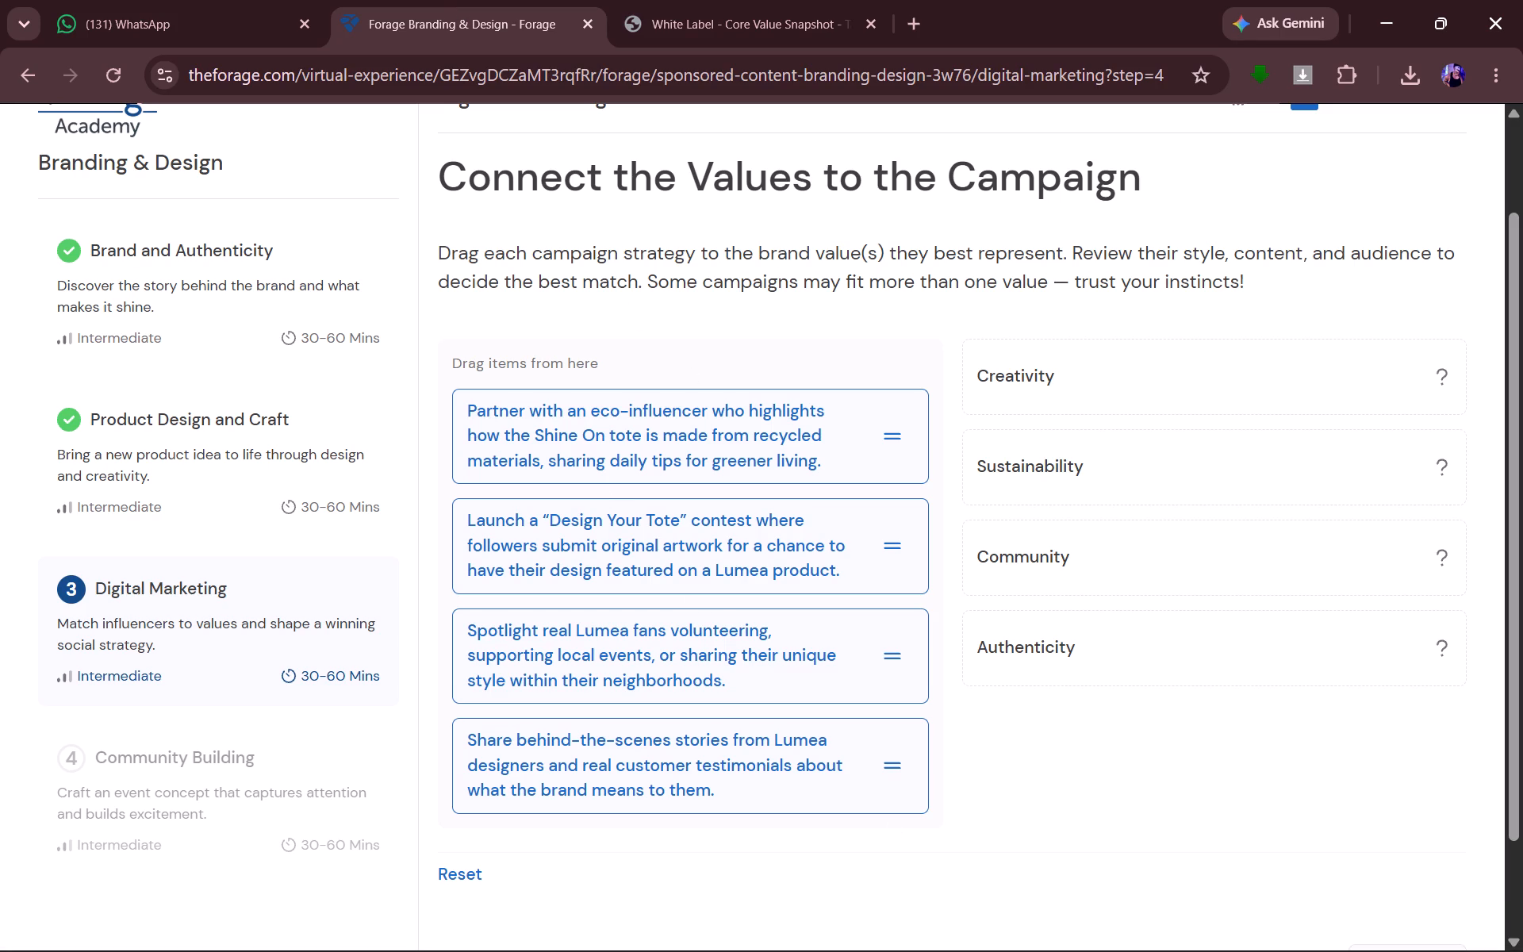
click(731, 10)
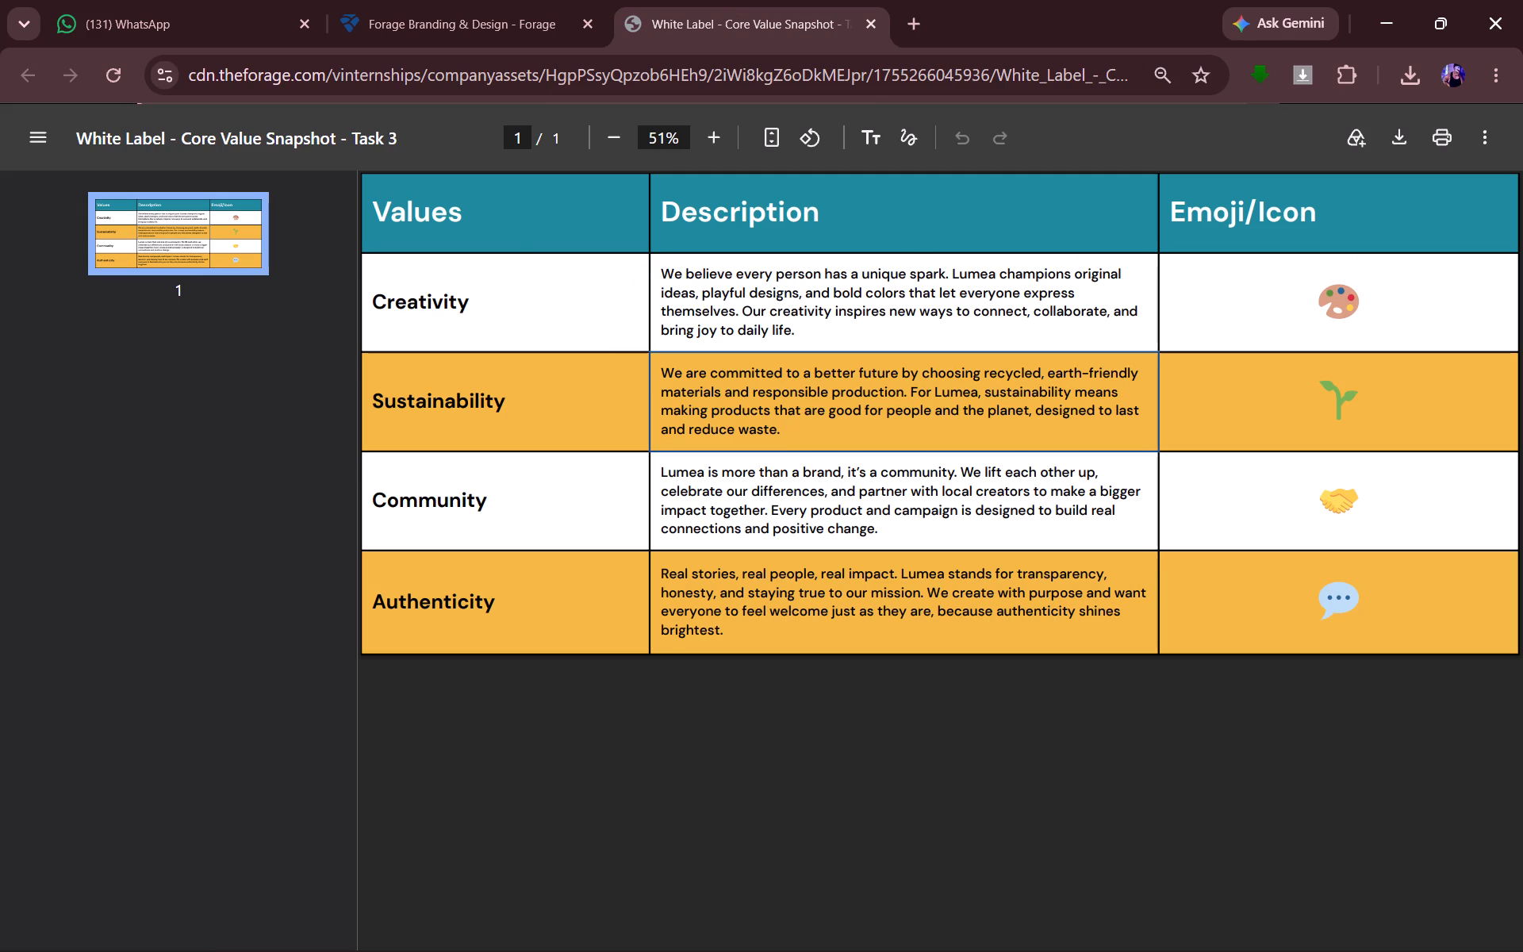
click(526, 0)
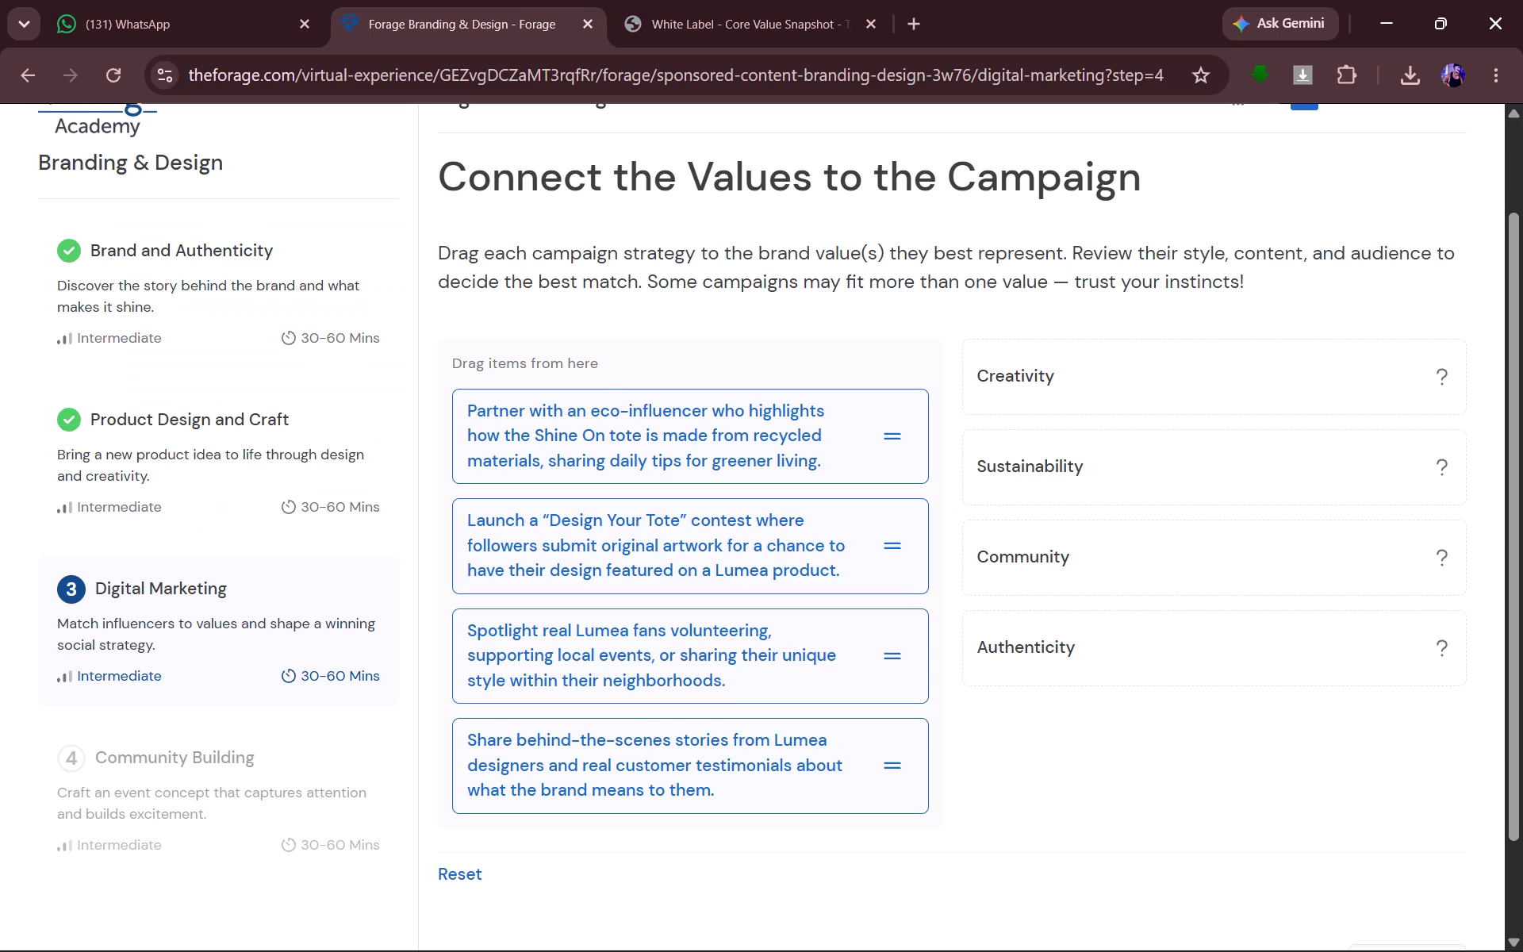
drag(809, 576, 1215, 387)
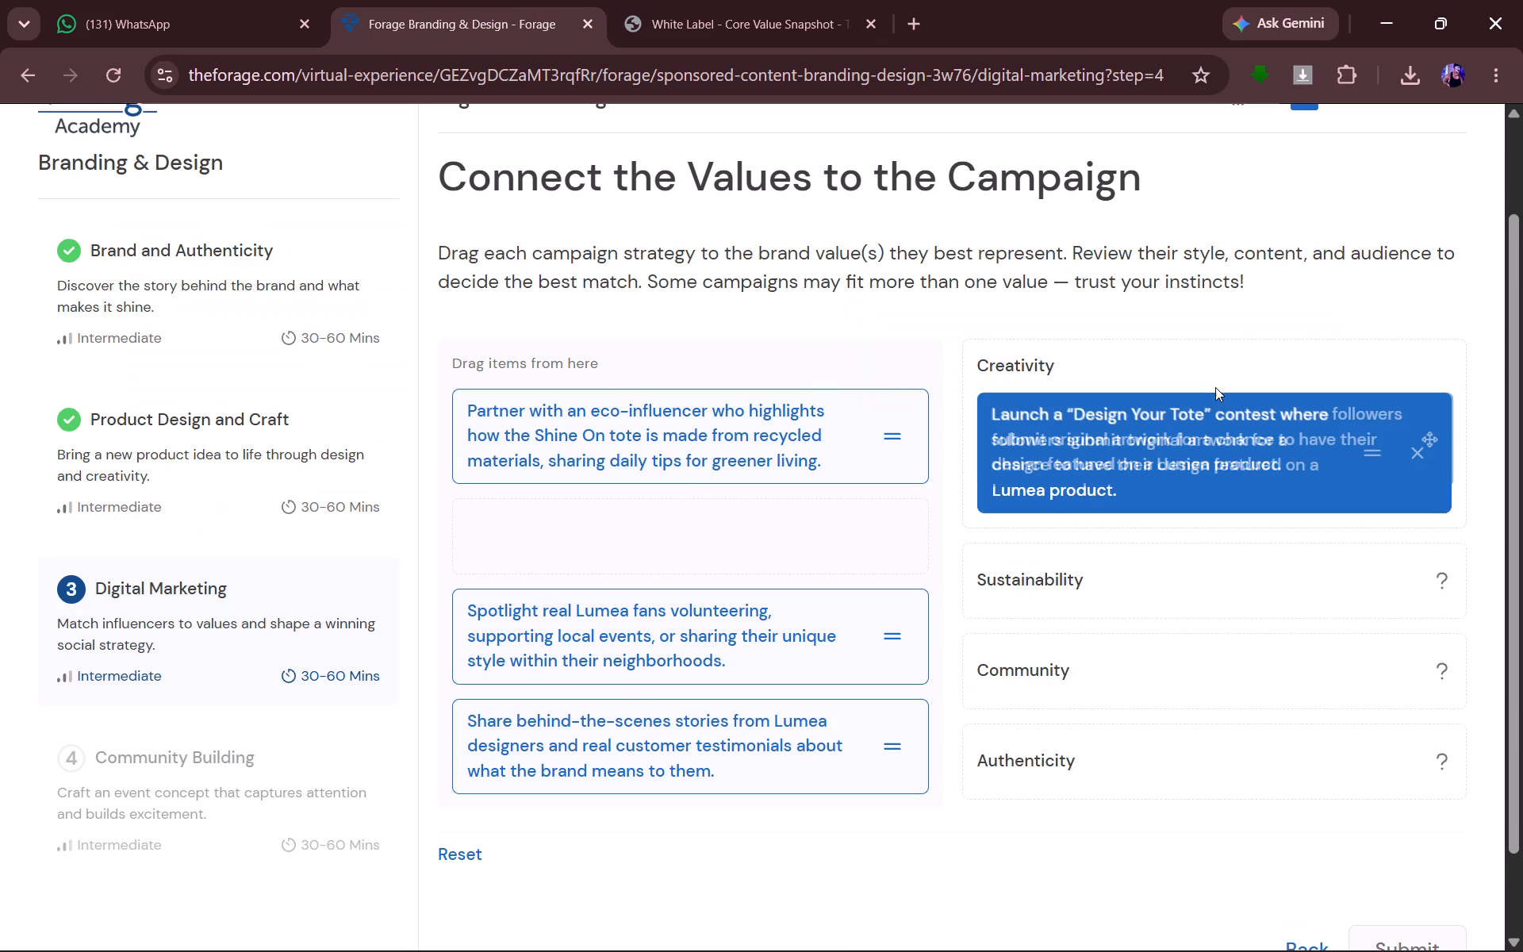
Recheck the Core Values Snapshot and match the eco-influencer partnership strategy to the Sustainability value.
scroll(1159, 629, down, 3)
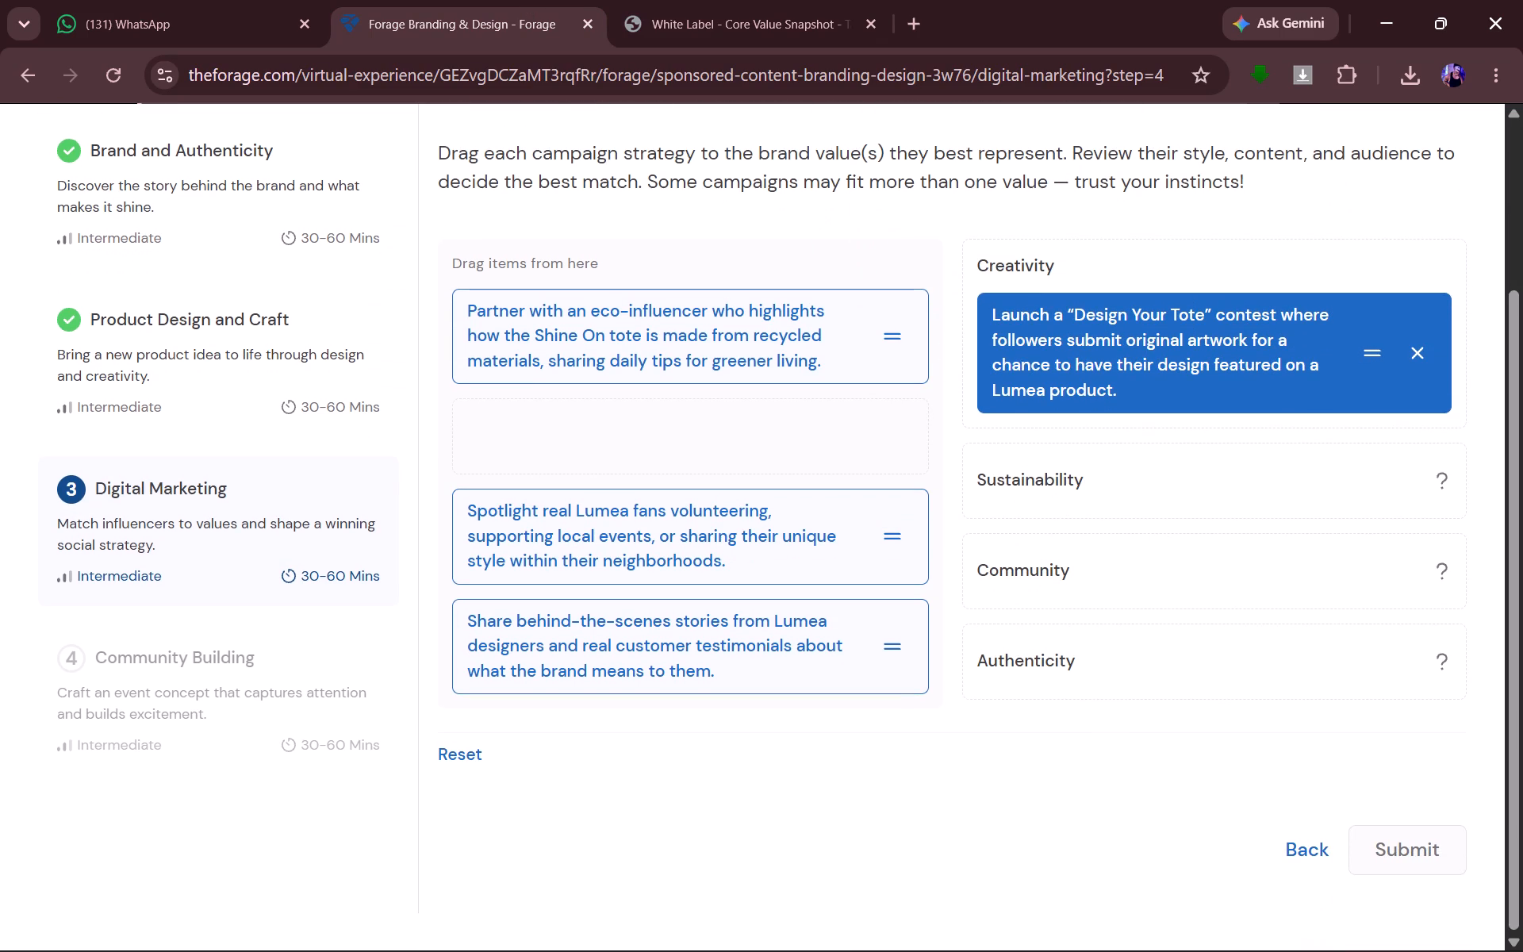
click(728, 21)
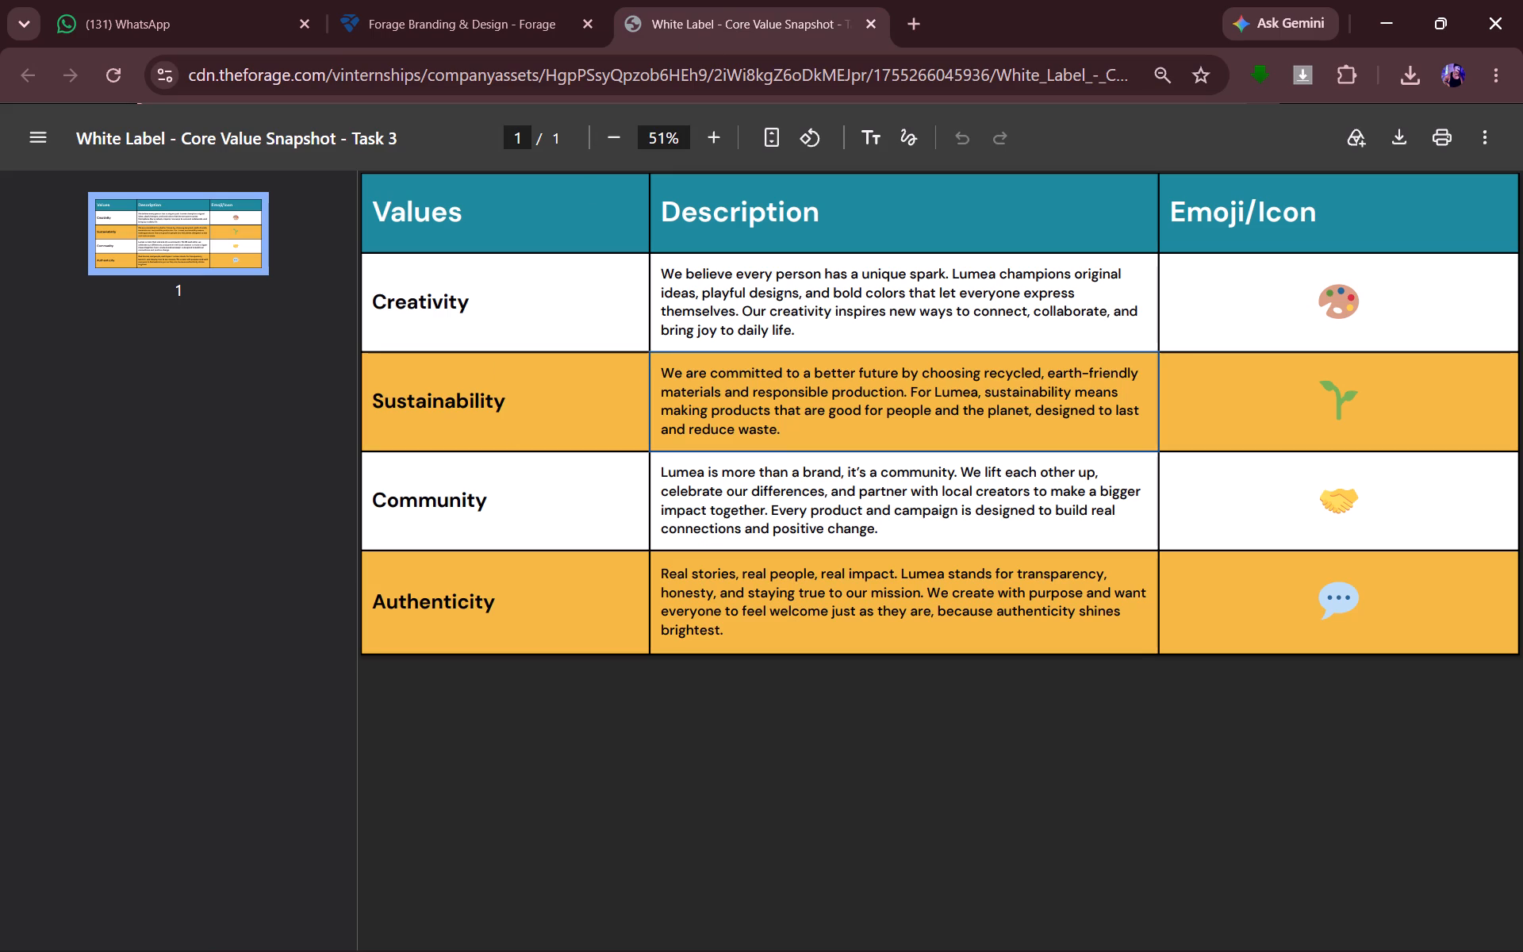
click(360, 0)
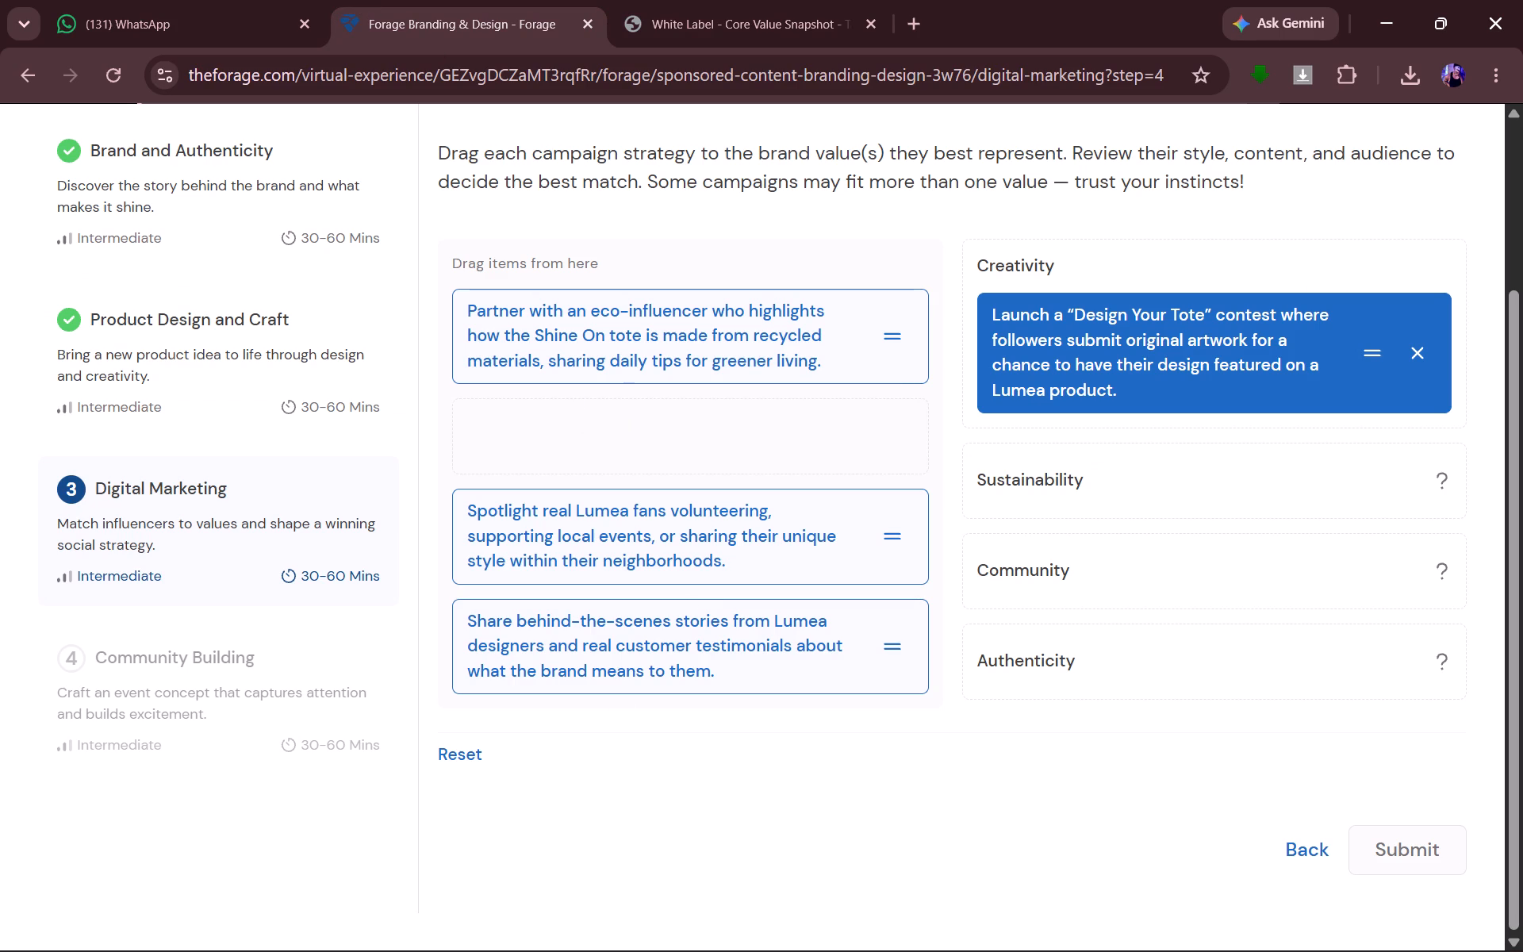
drag(721, 359, 1177, 514)
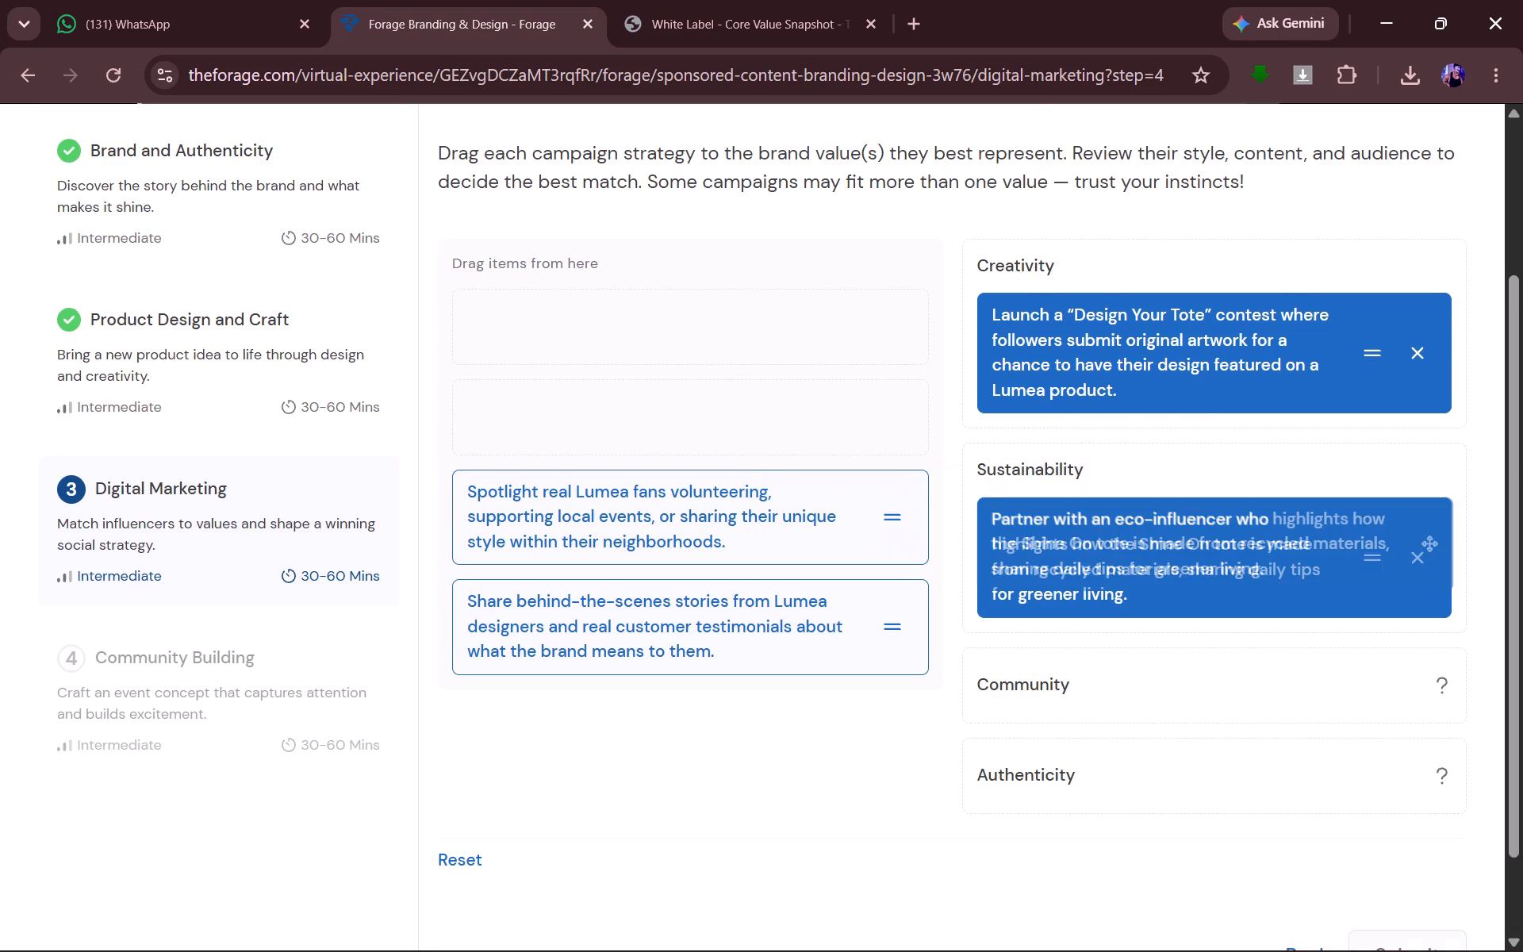
Compare the remaining strategies with the Core Values Snapshot, matching behind-the-scenes stories to Authenticity and the Lumea fans spotlight to Community.
click(669, 0)
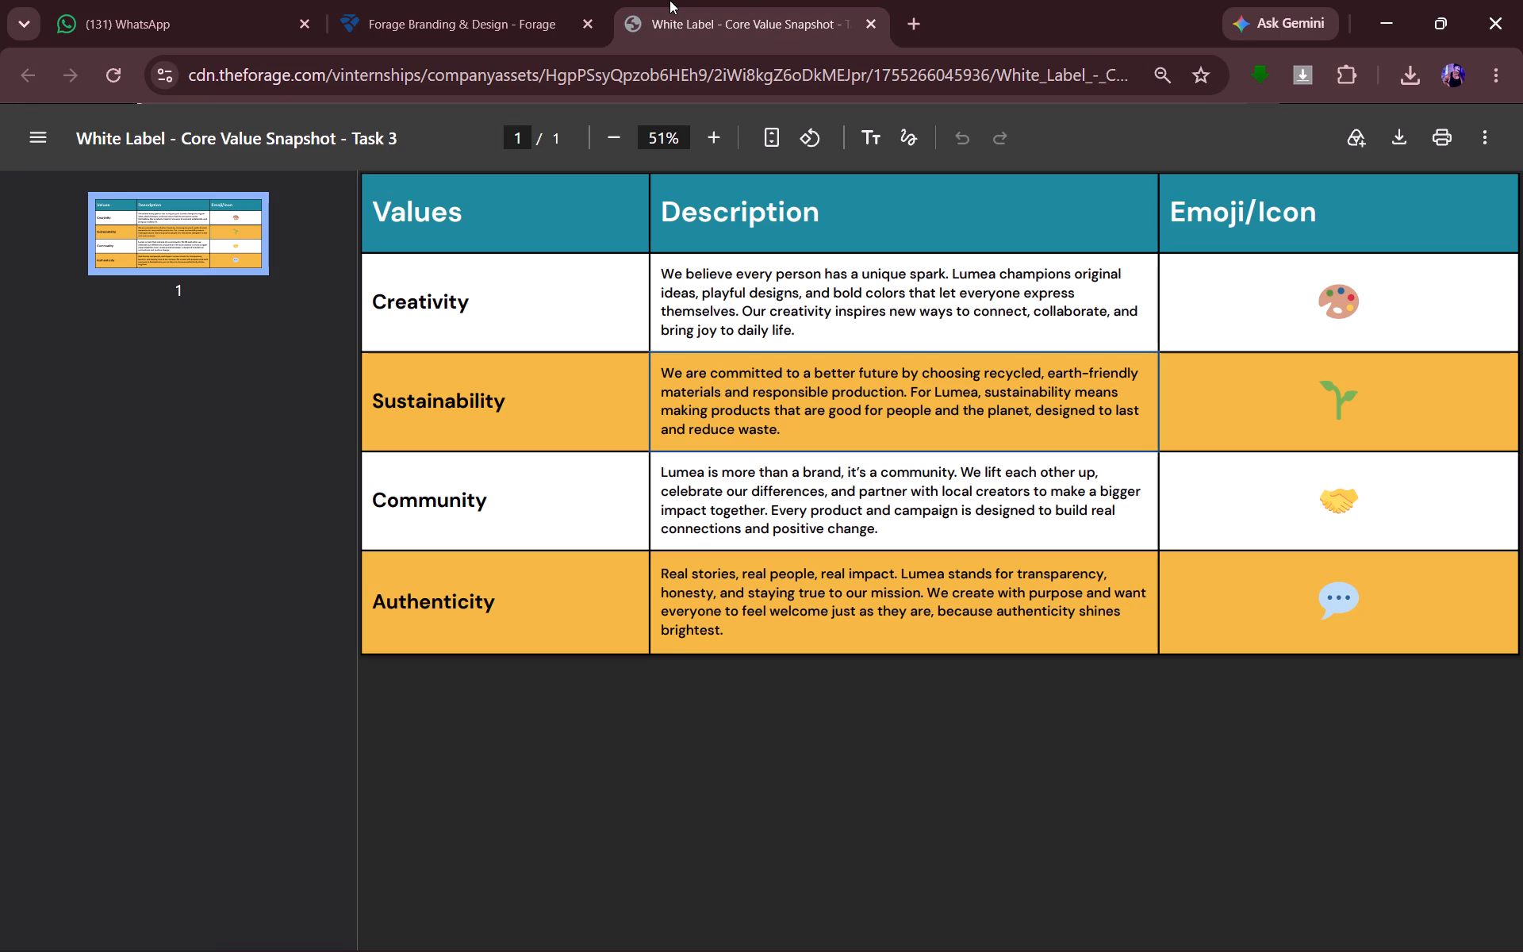
click(412, 0)
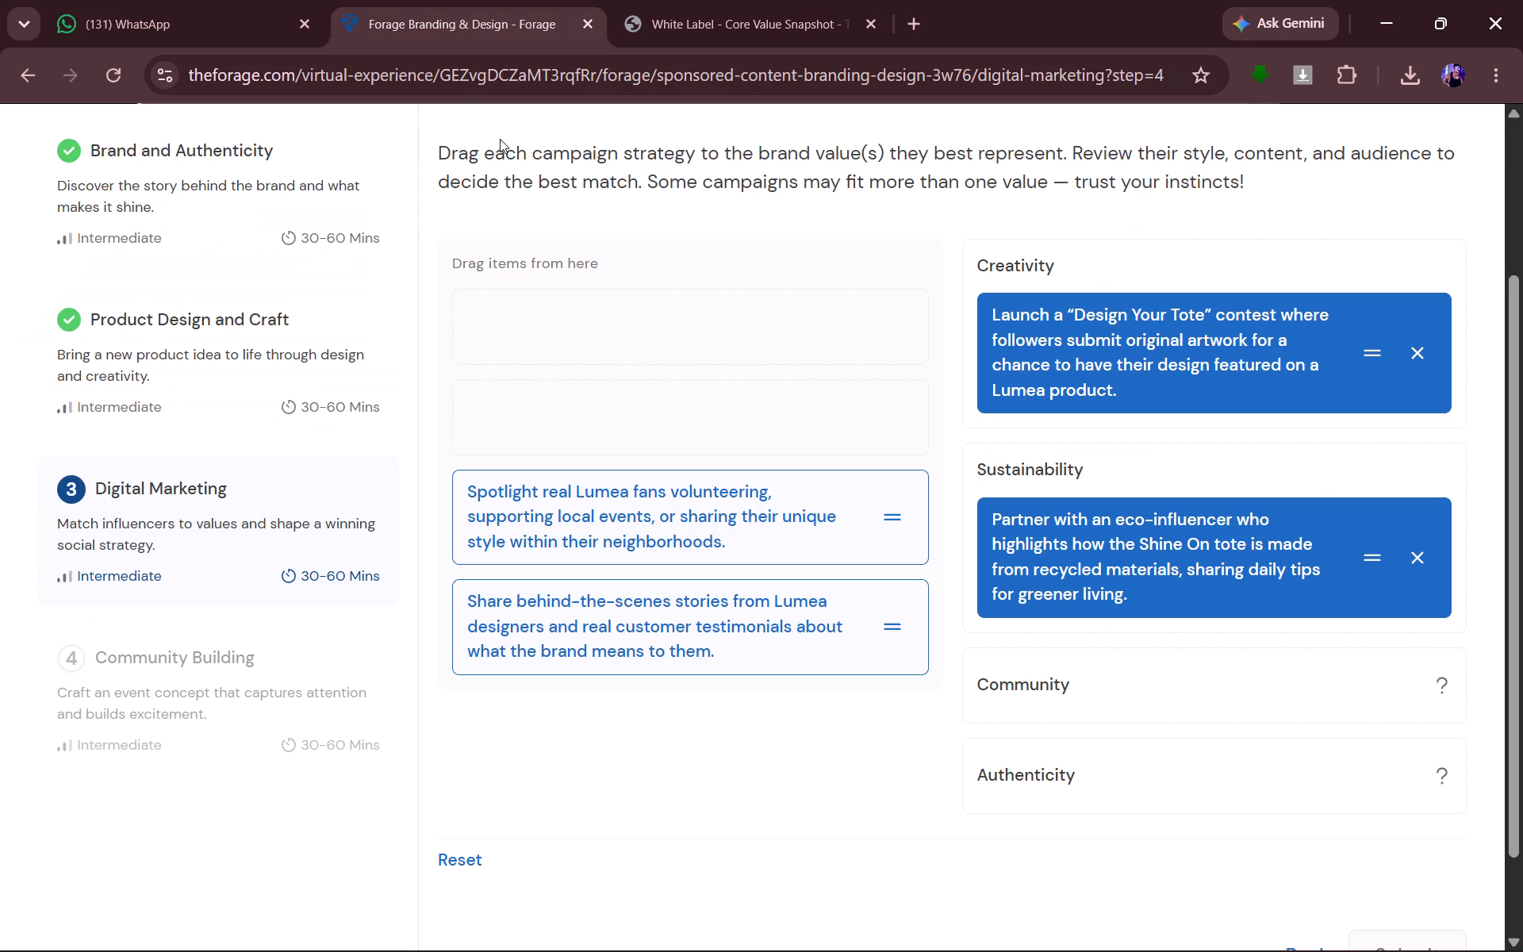
click(788, 16)
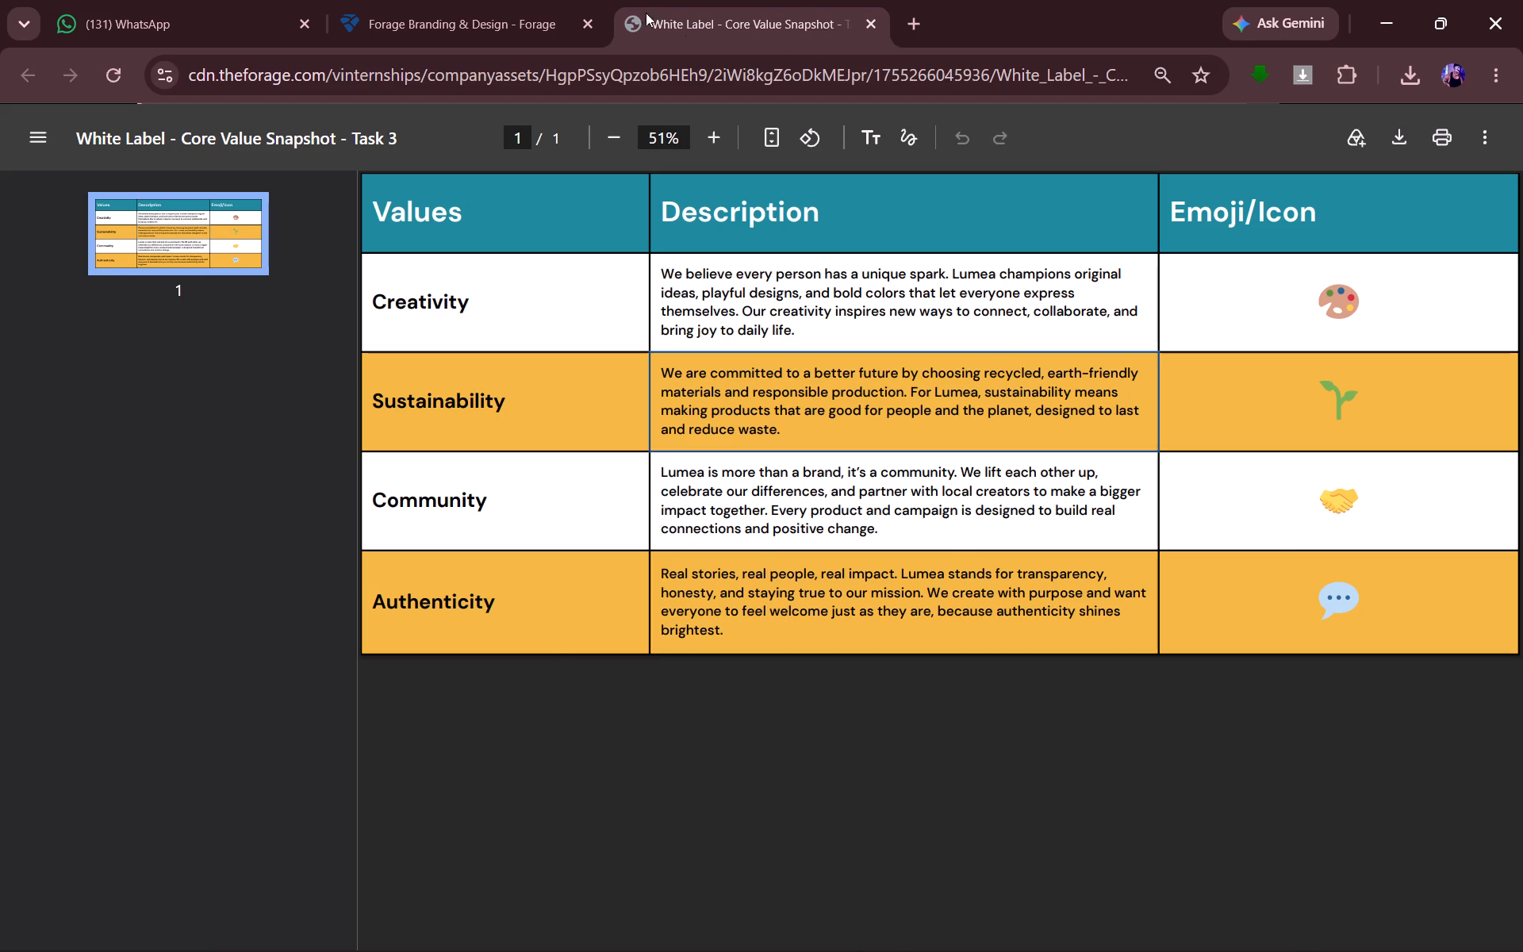
click(513, 1)
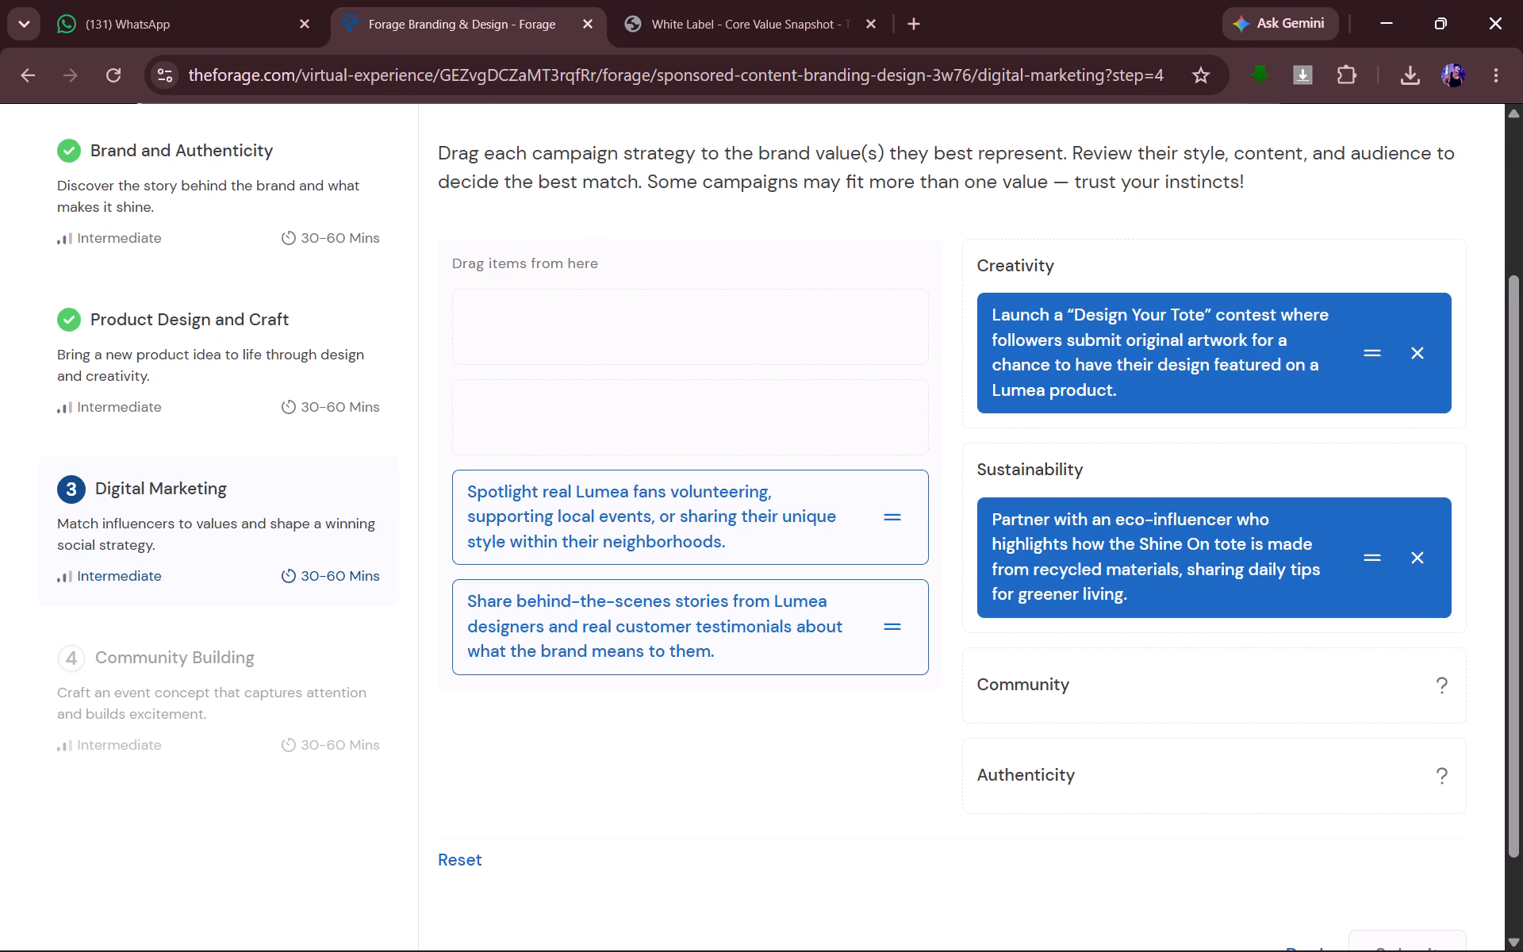
click(696, 2)
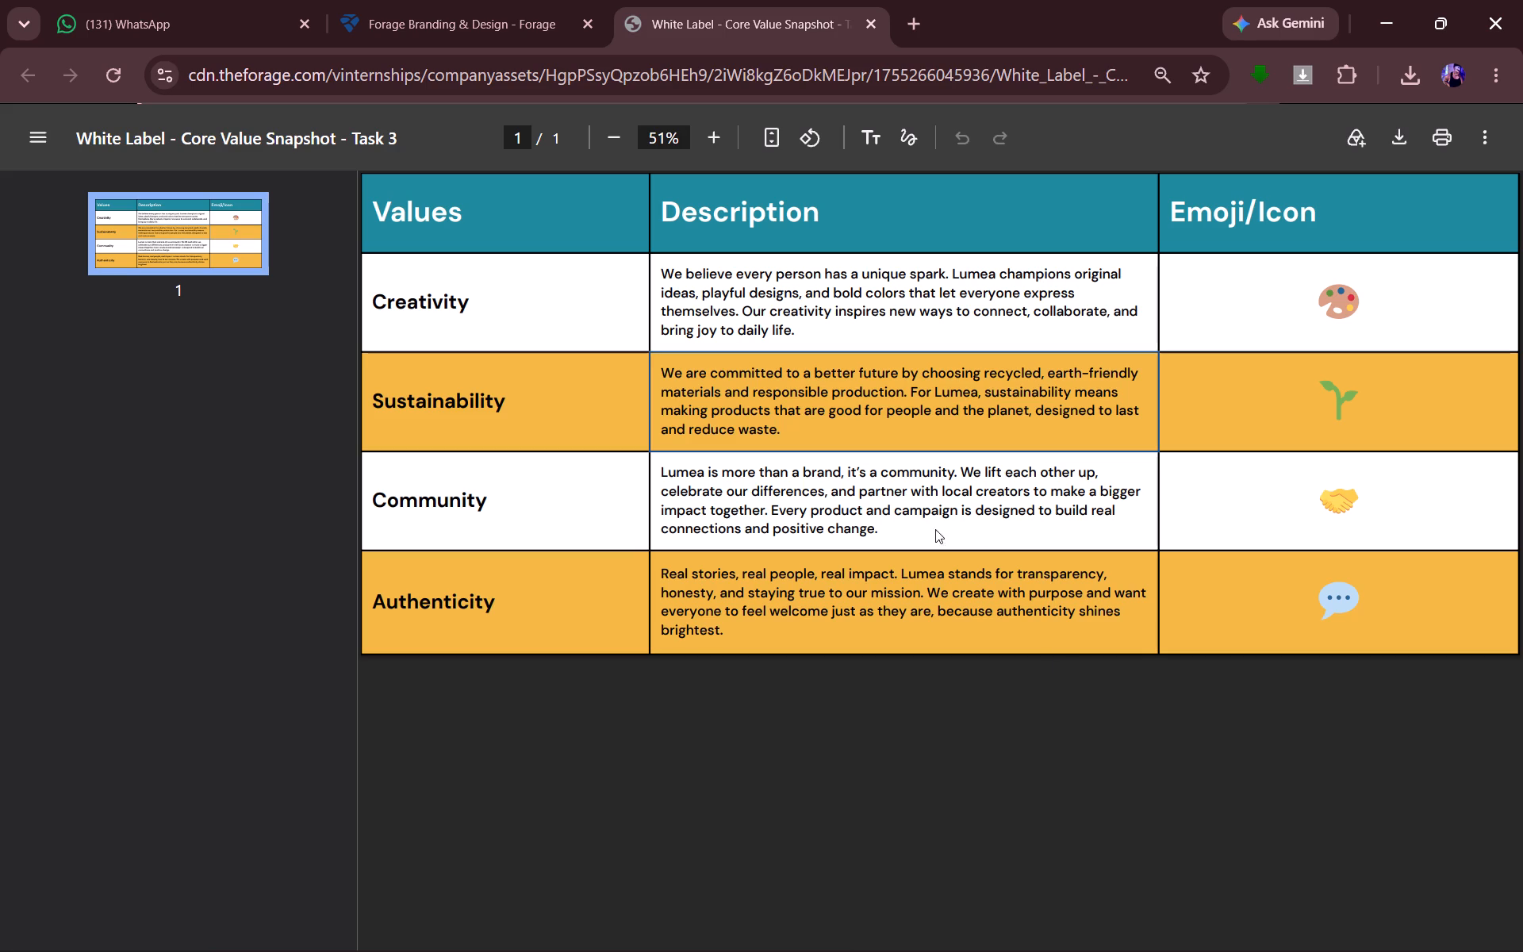
click(452, 10)
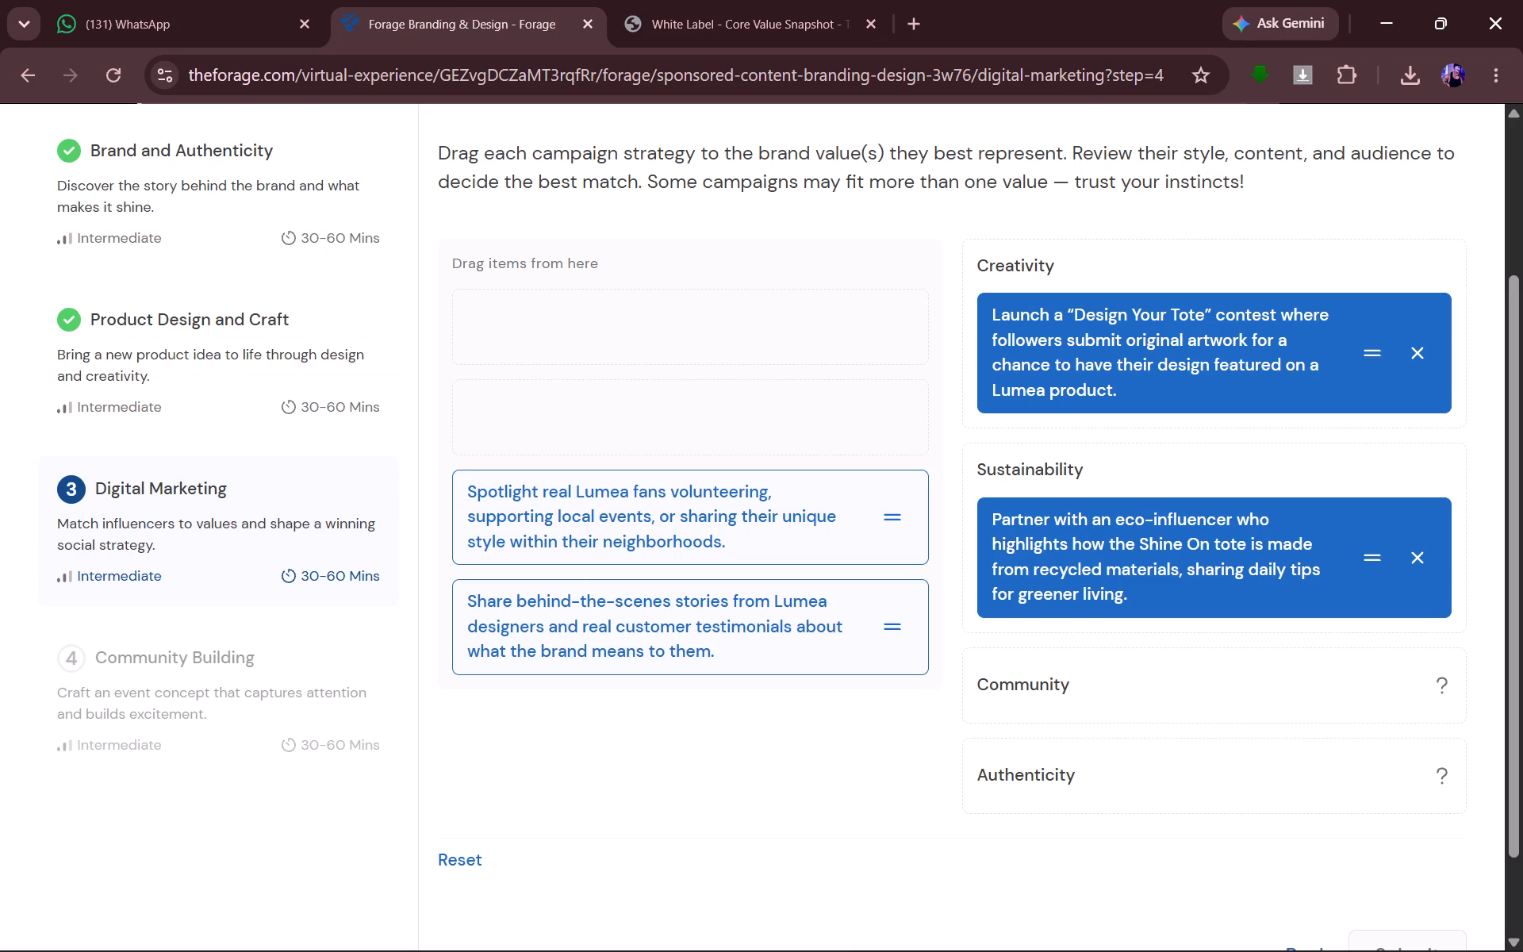
click(733, 0)
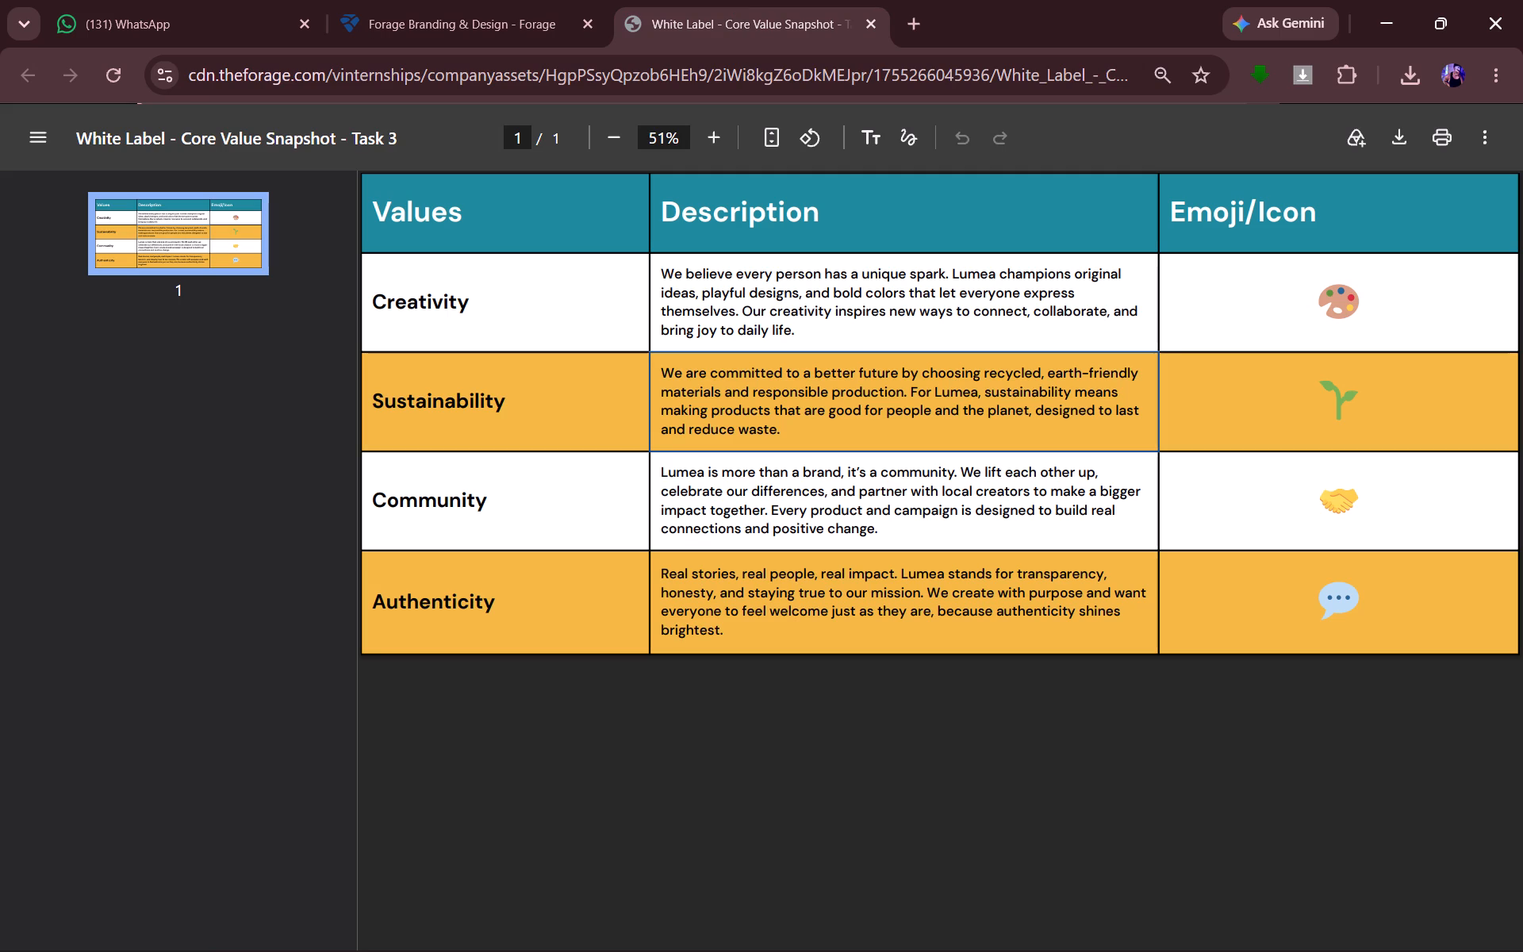
click(543, 3)
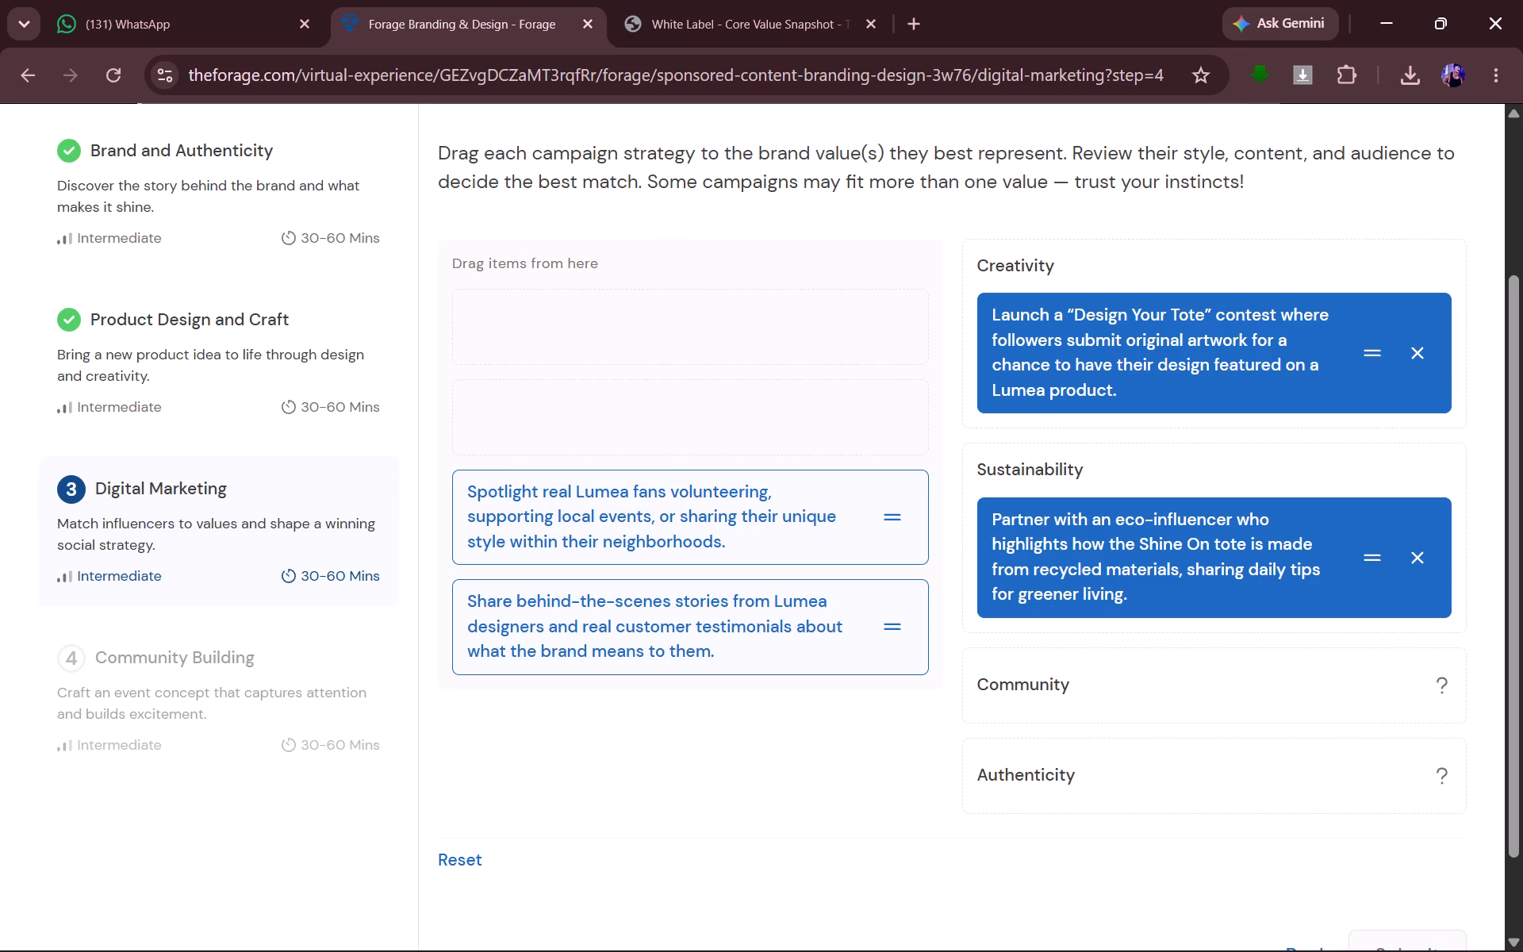
click(719, 6)
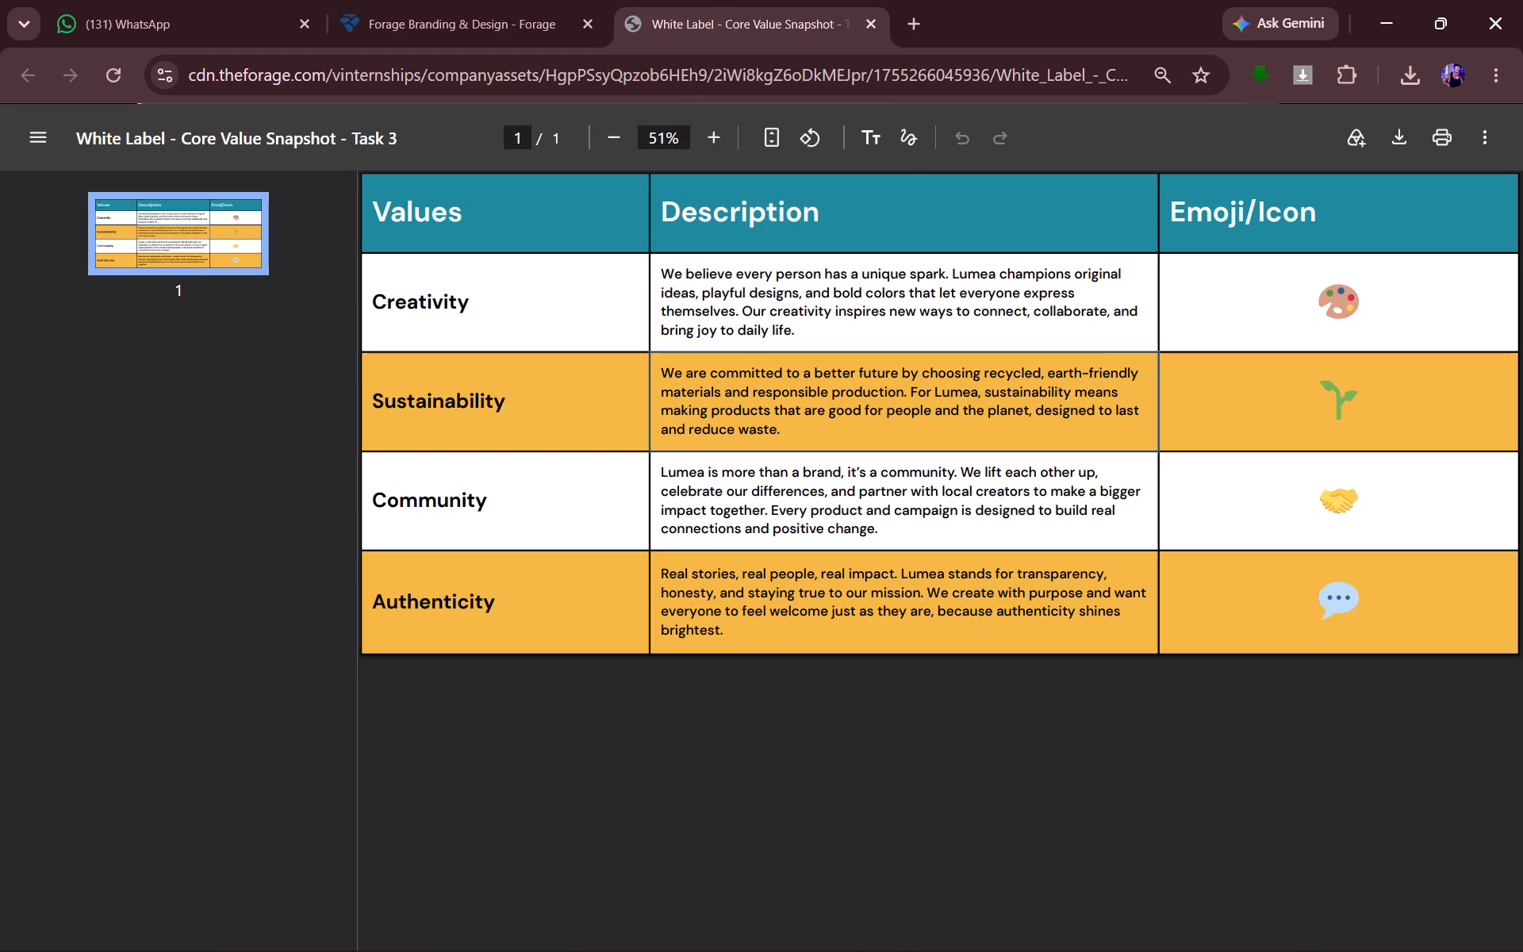
click(451, 0)
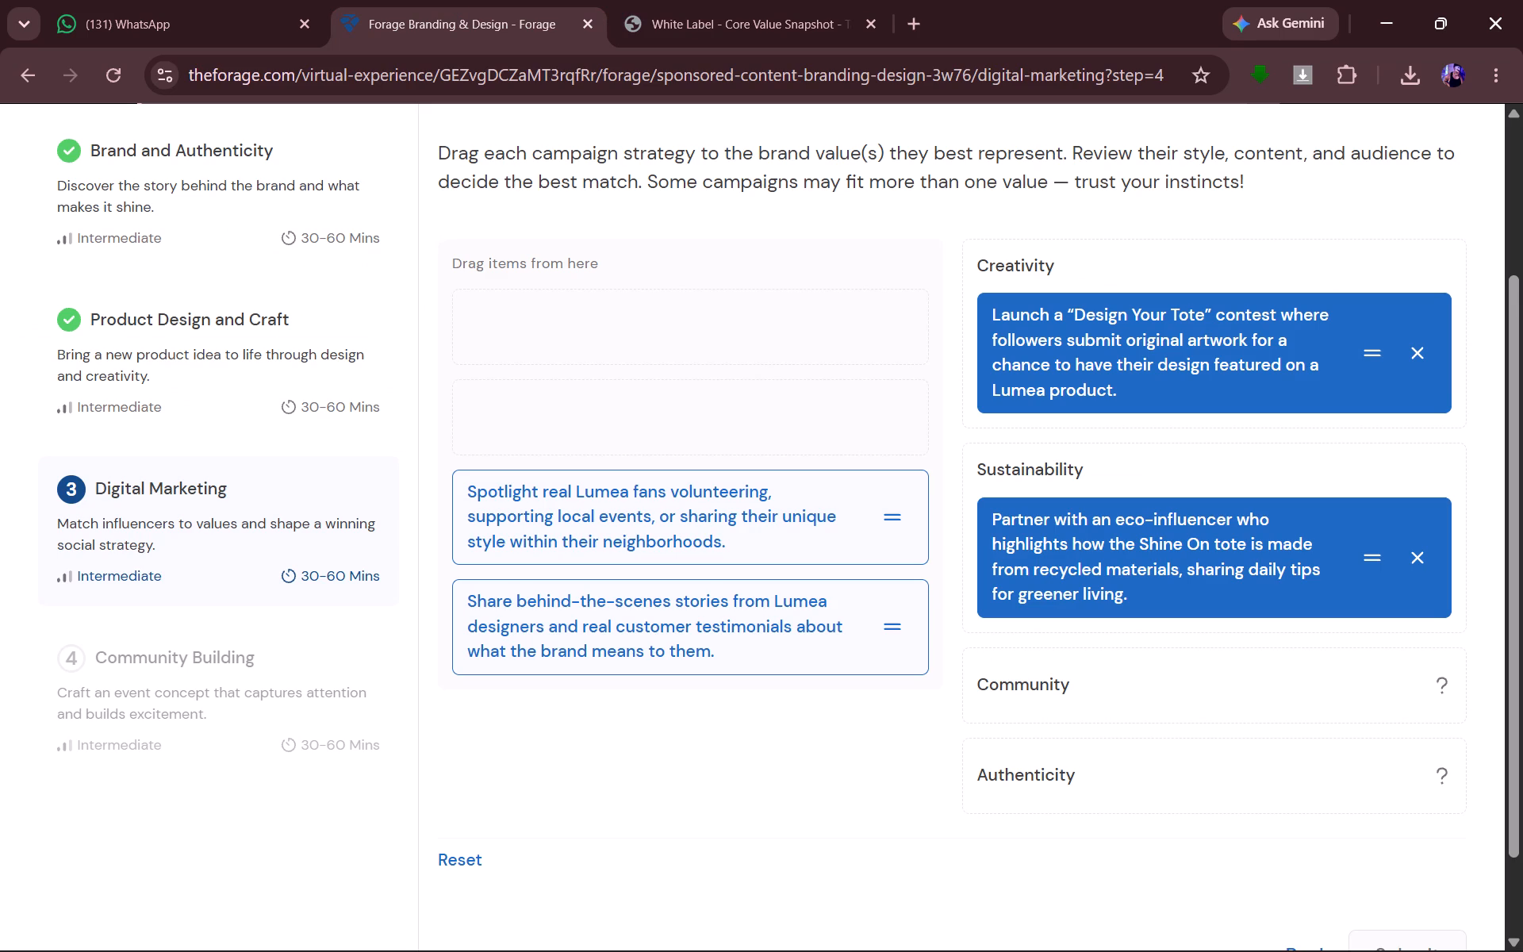
drag(661, 616, 1153, 657)
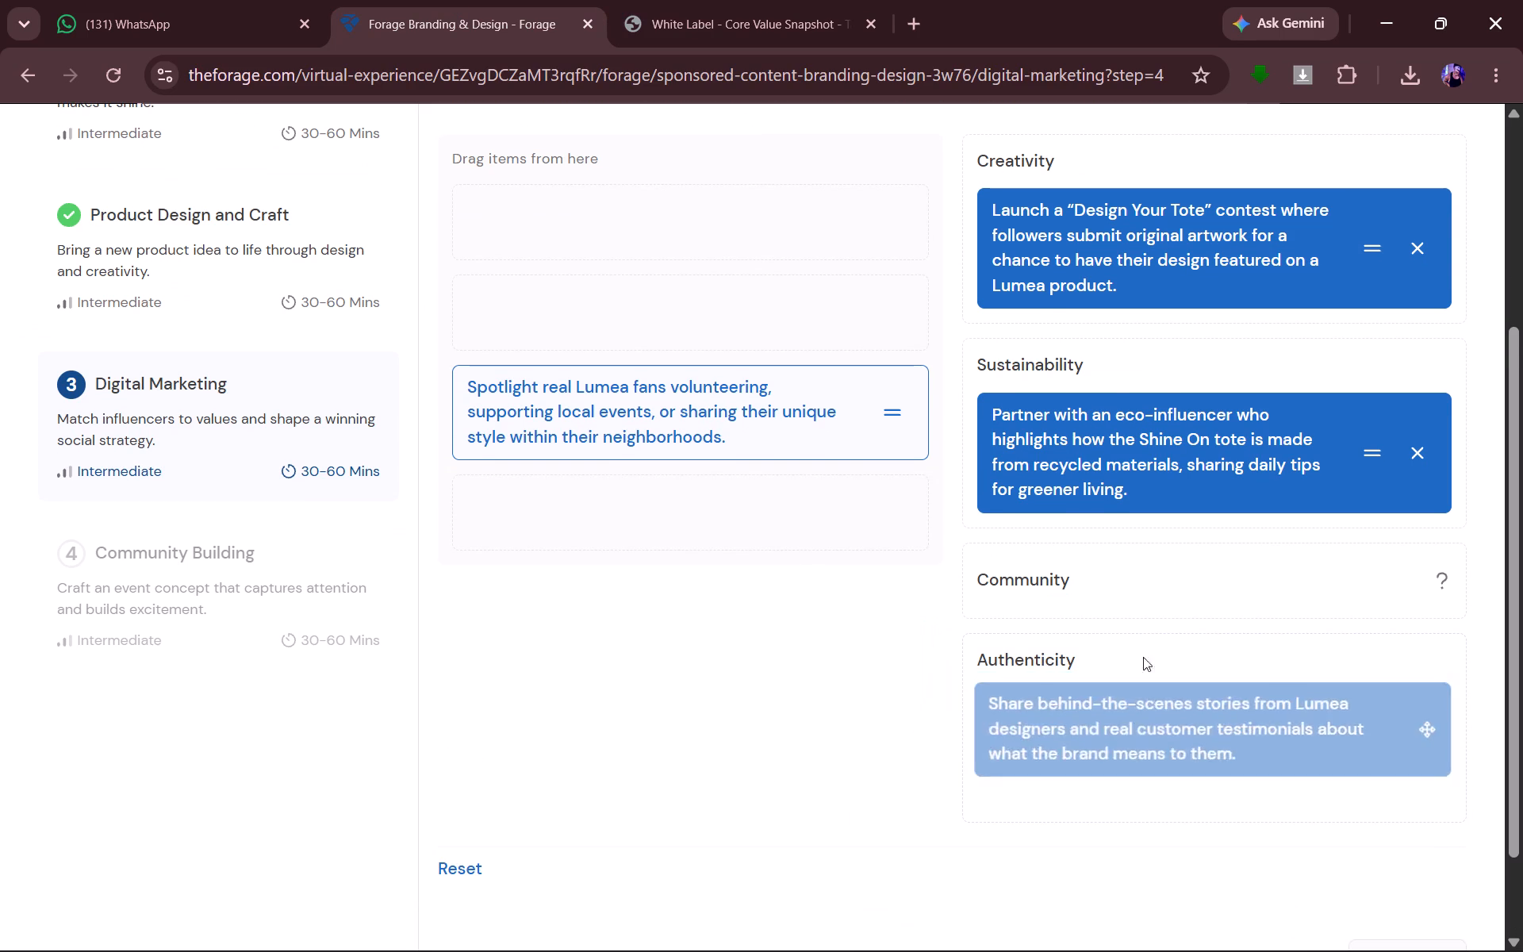
drag(547, 404, 1068, 578)
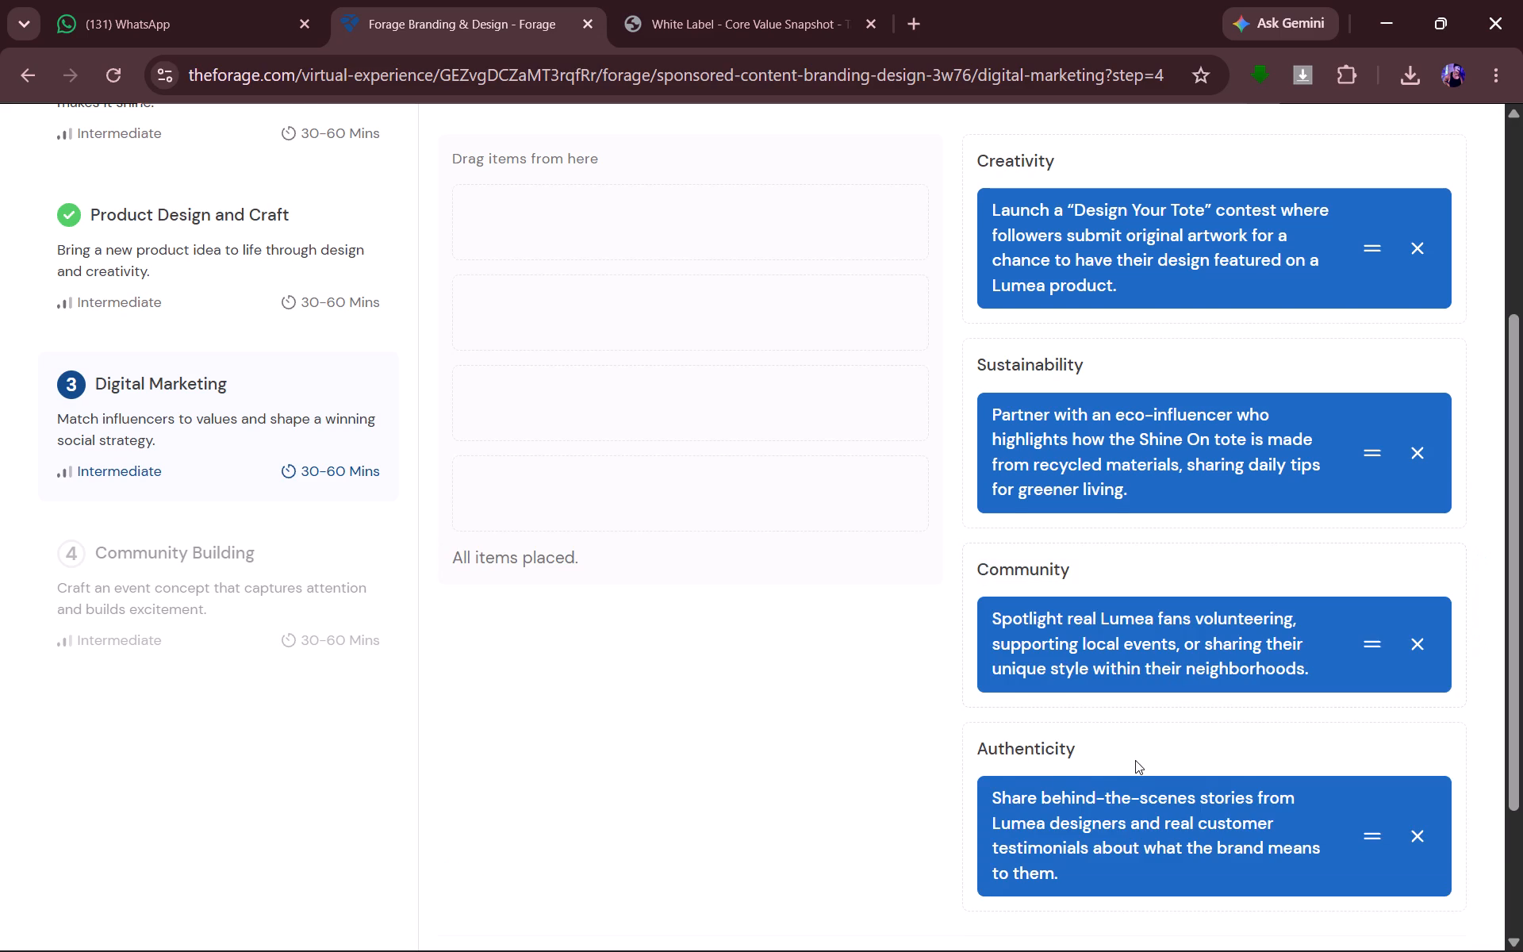
Submit the campaign-to-value matches, review the feedback, and continue to the Share Your Social Media Magic page.
scroll(1135, 760, down, 3)
click(1387, 846)
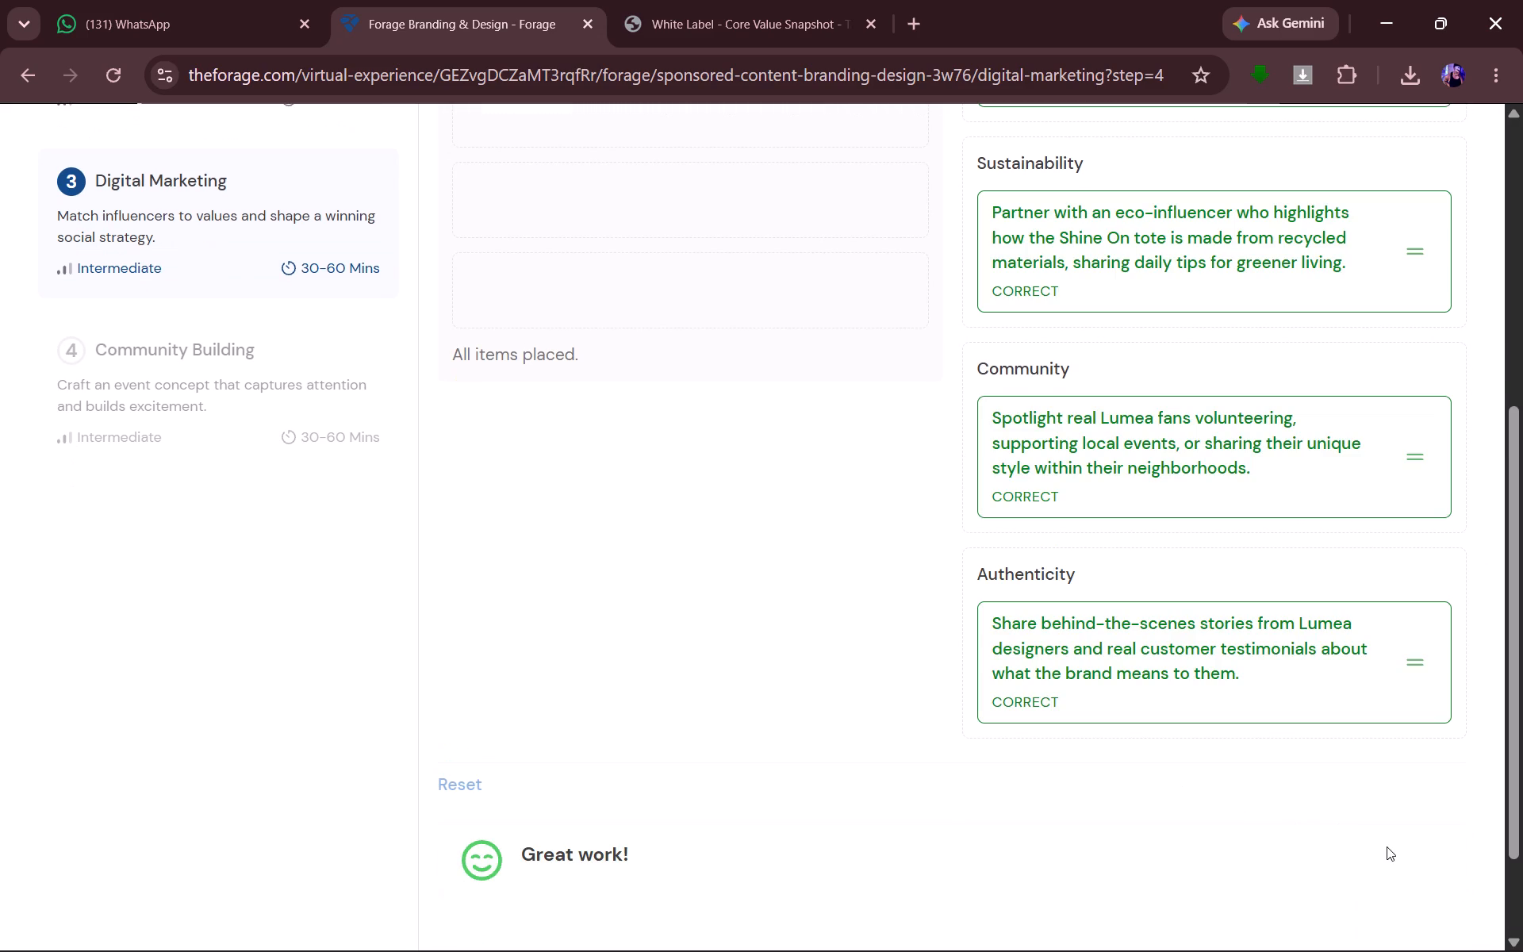
scroll(905, 634, up, 3)
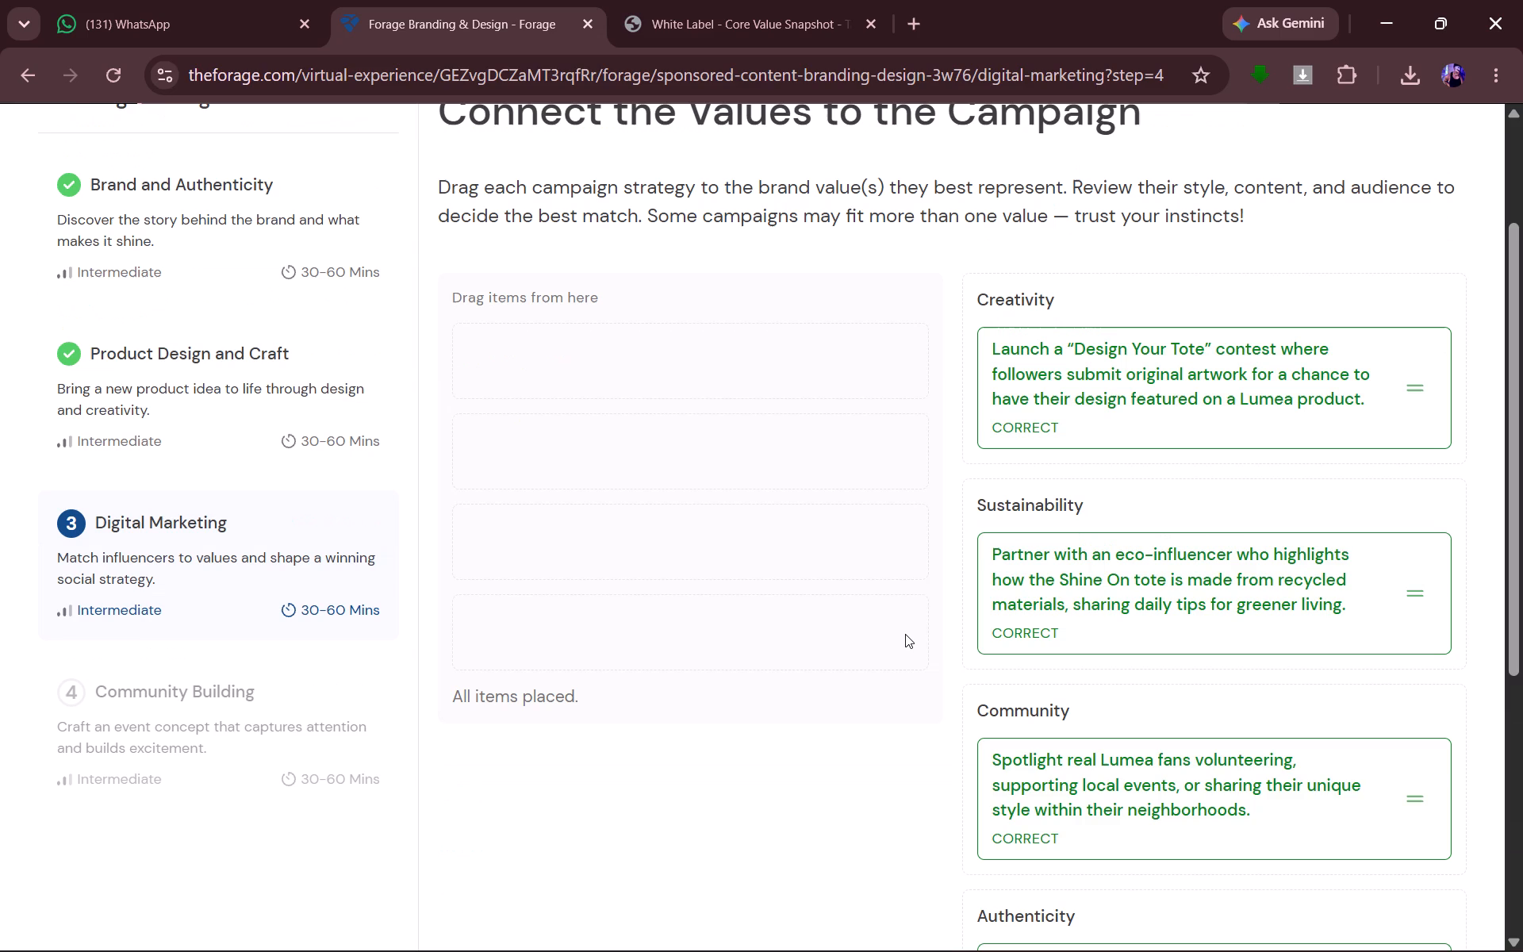
scroll(905, 634, down, 3)
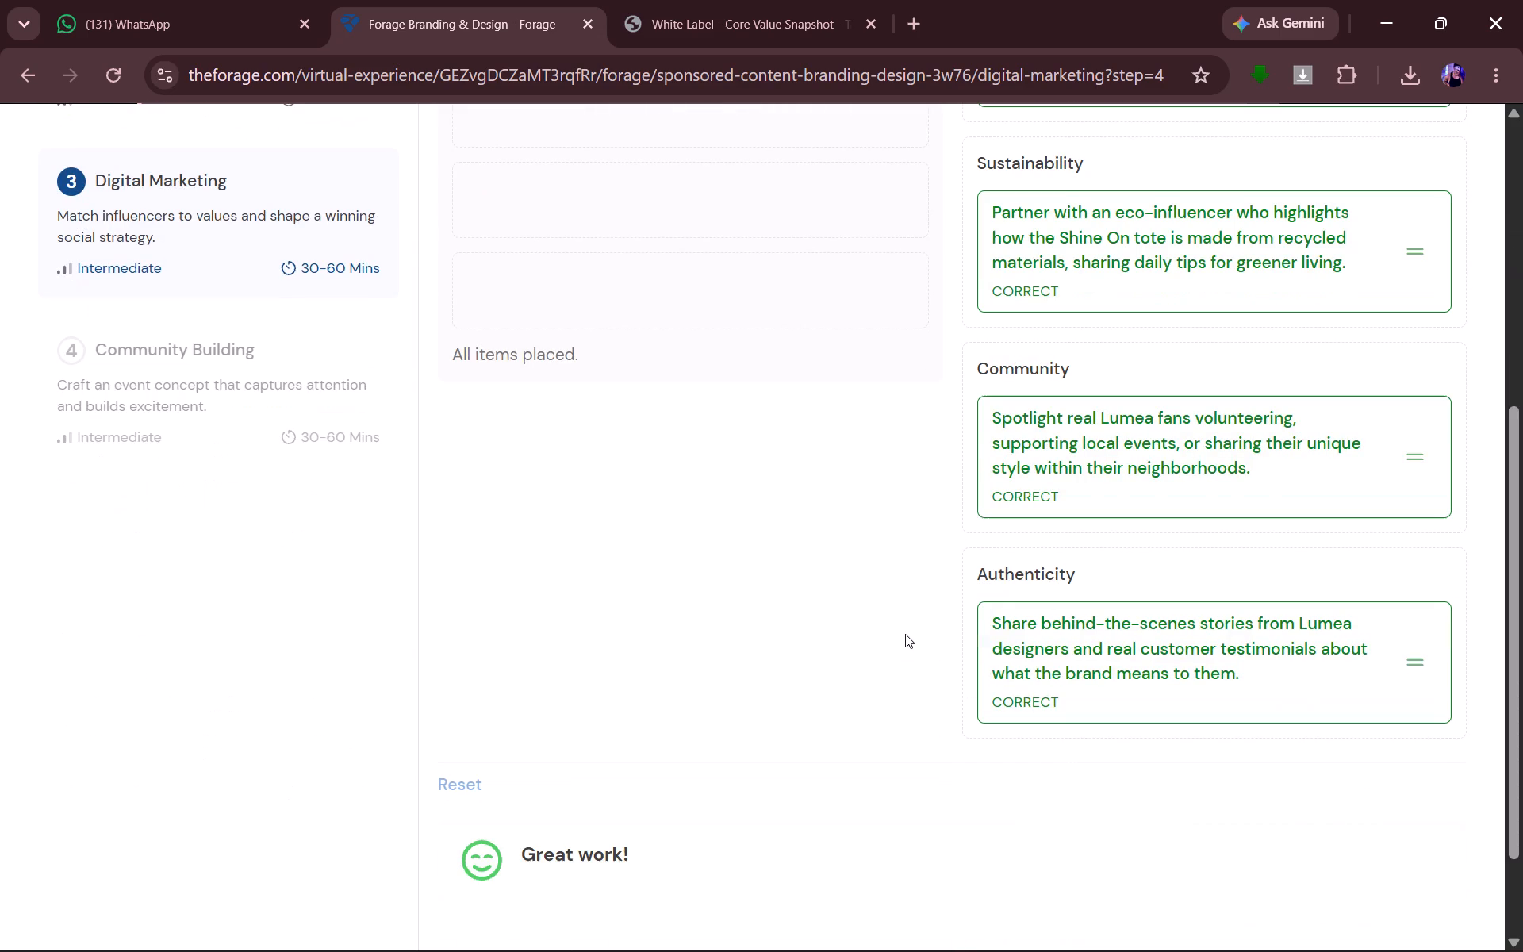
scroll(924, 682, down, 3)
click(542, 726)
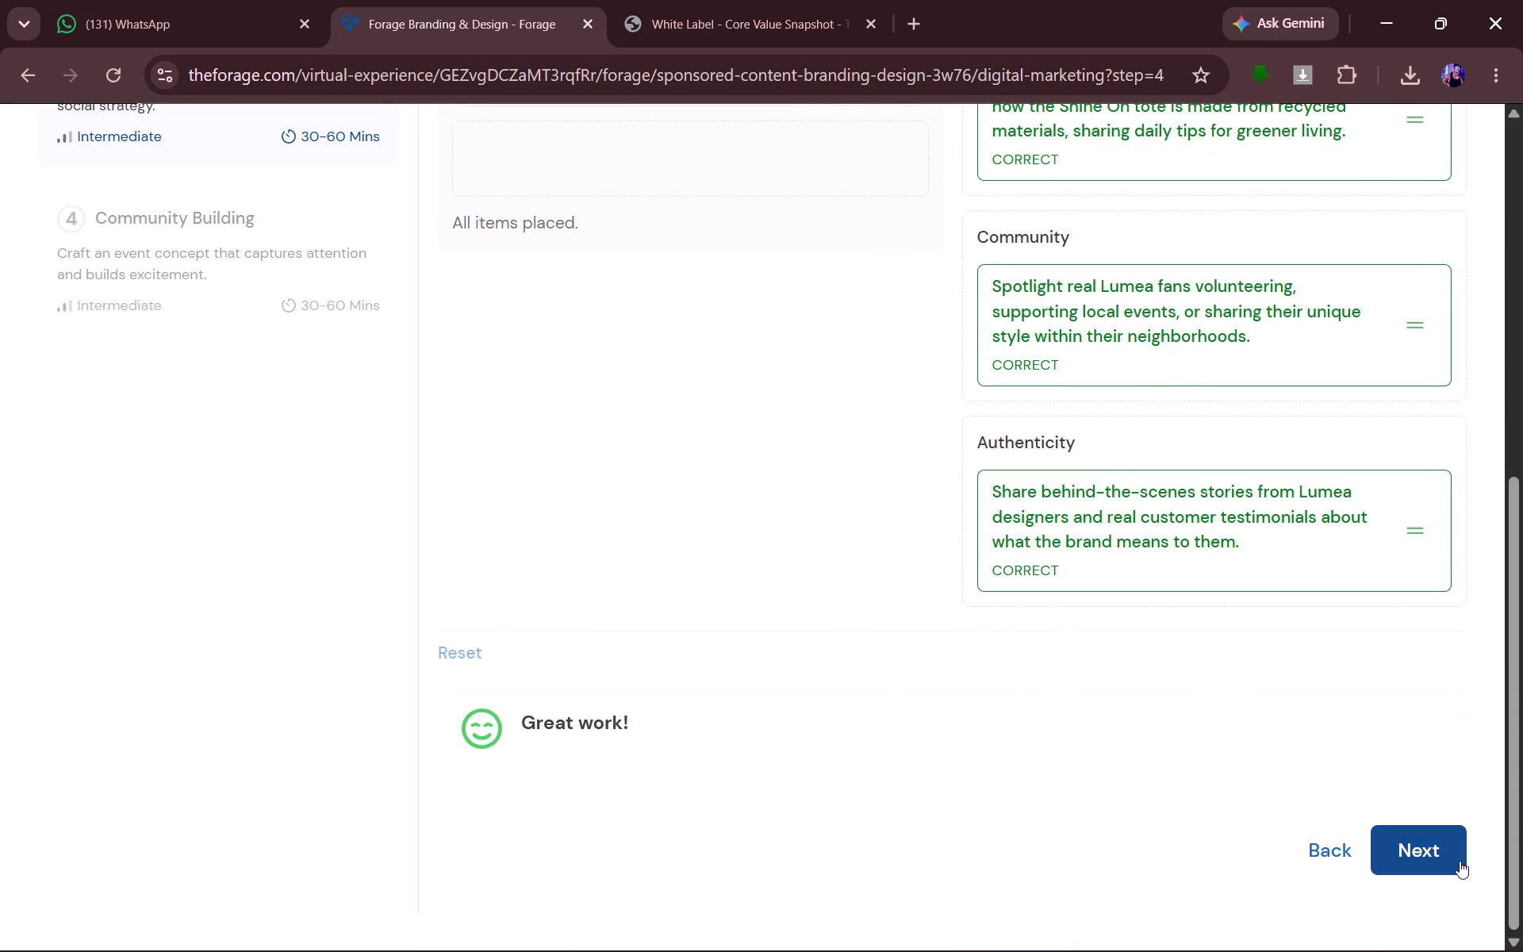
click(1460, 861)
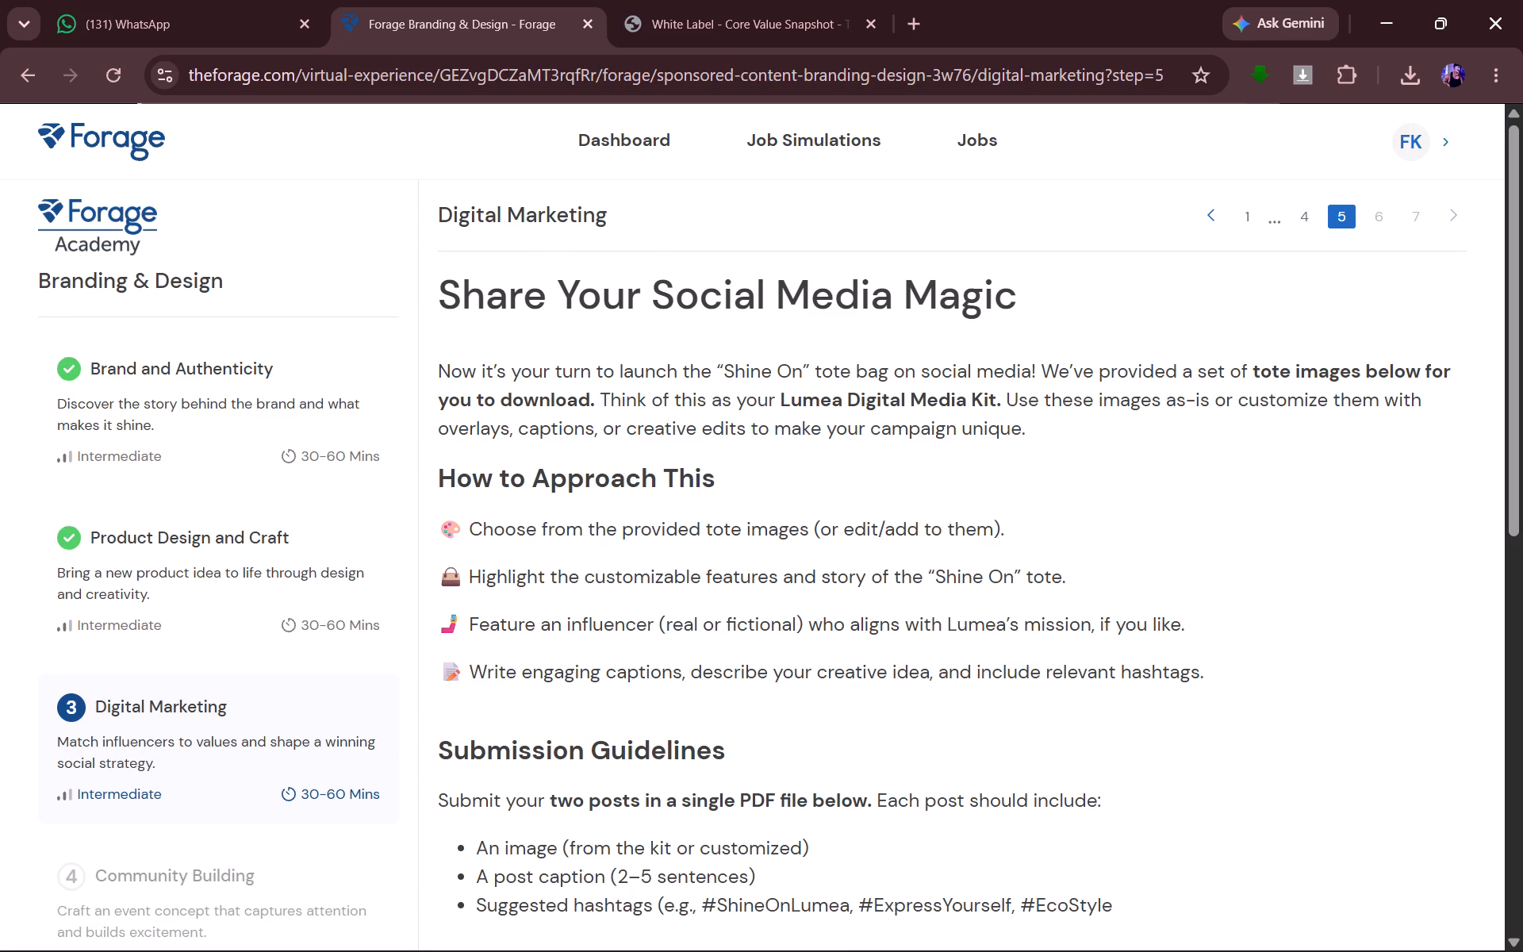
Read the social media post brief, submission guidelines and upload requirements on the Share Your Social Media Magic page.
scroll(1332, 451, down, 2)
scroll(1332, 451, up, 1)
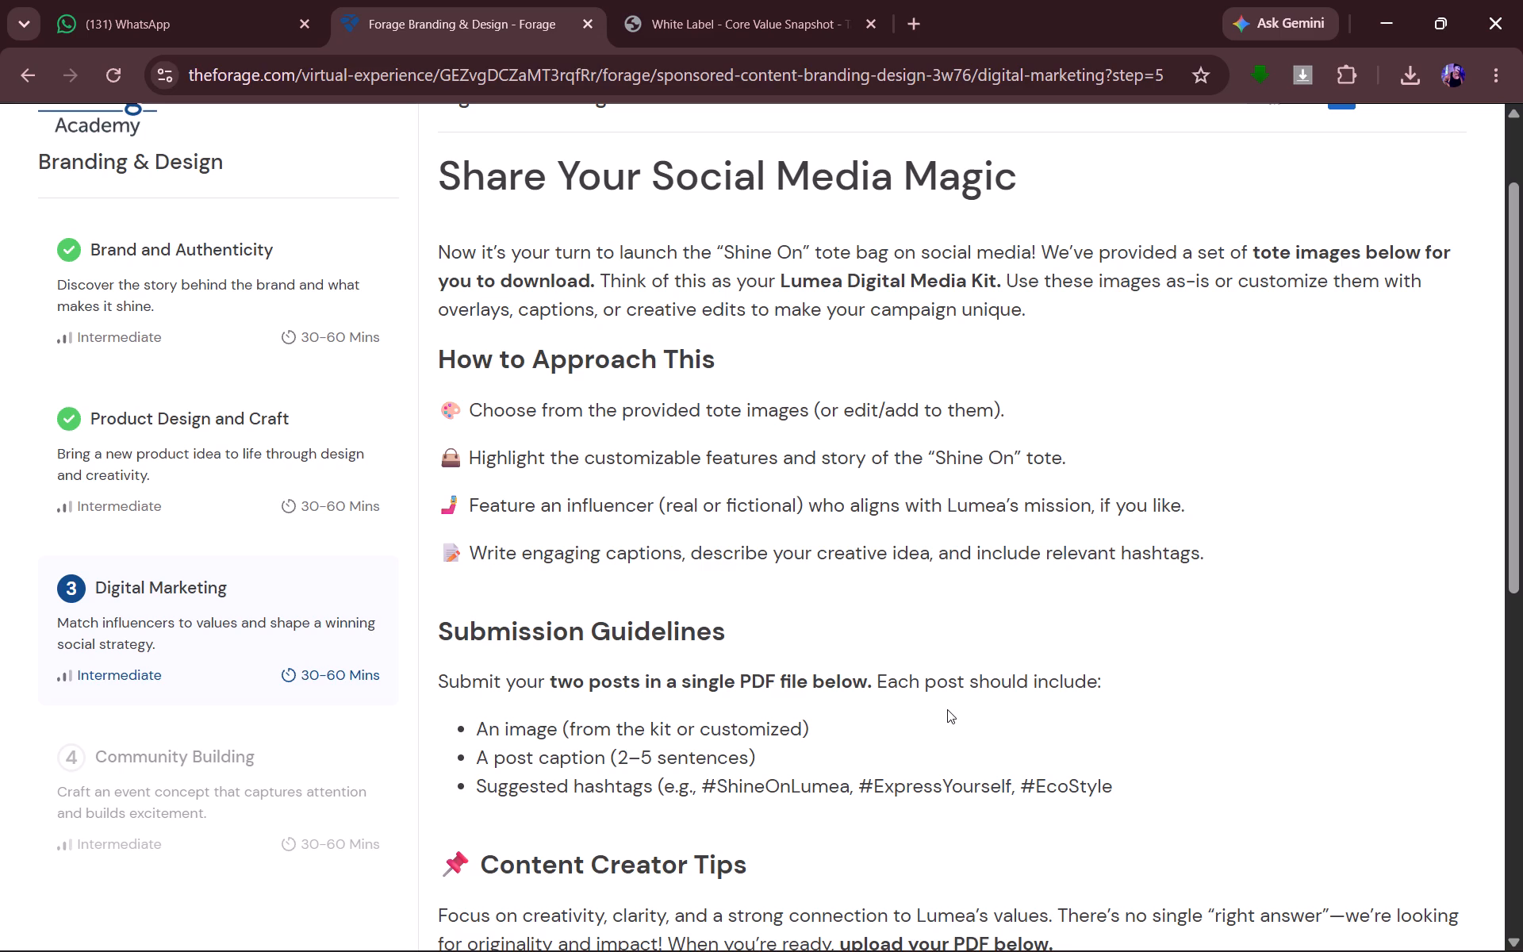
scroll(873, 722, down, 1)
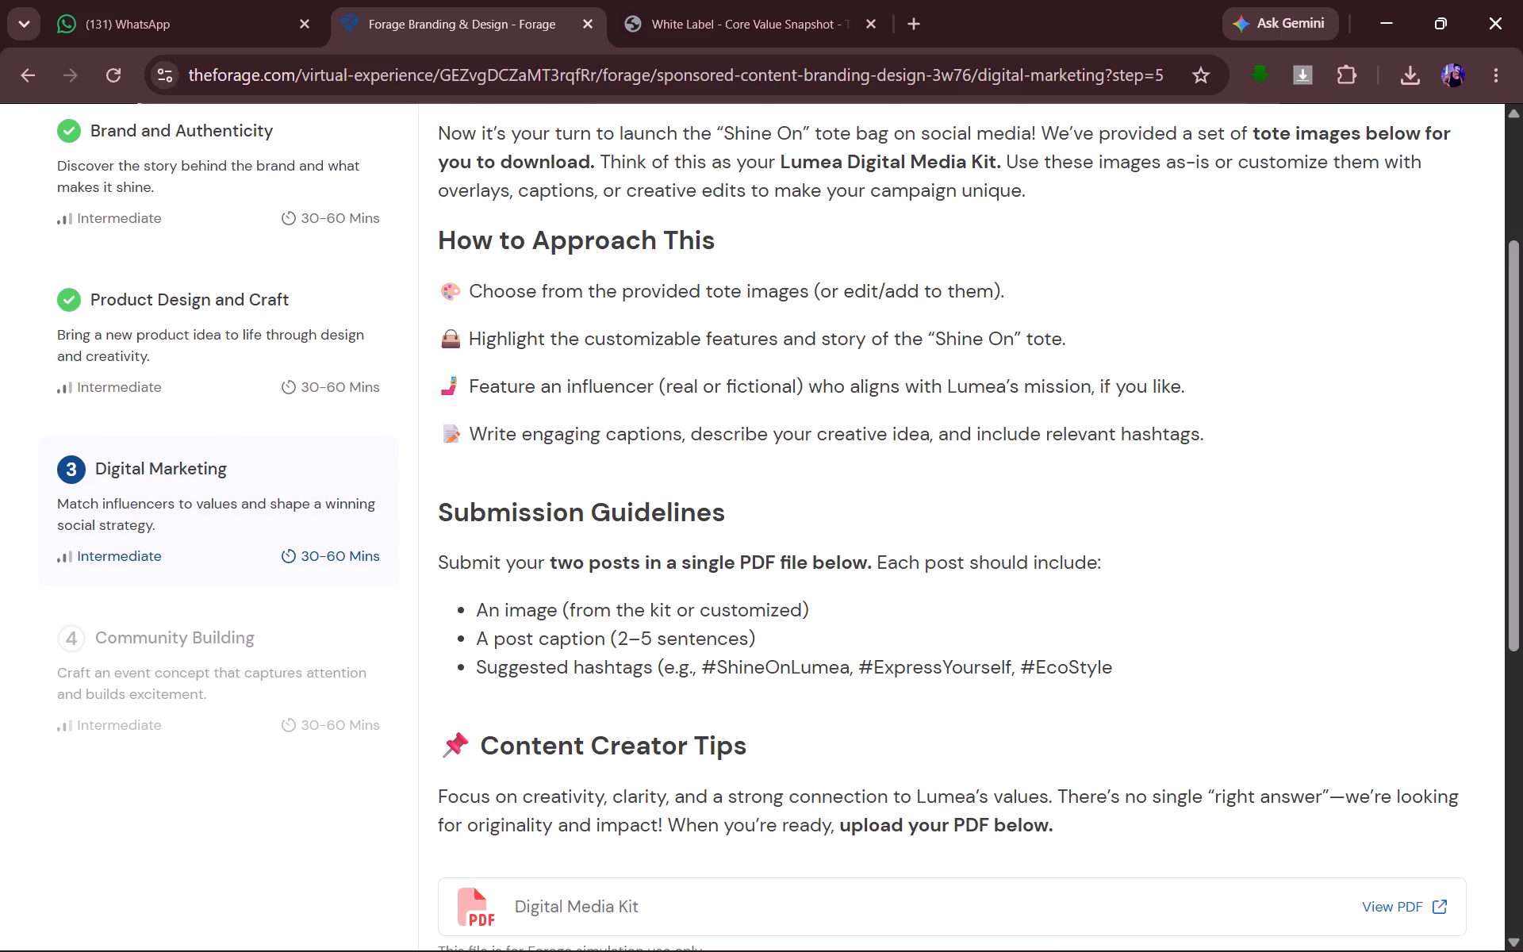
scroll(1010, 670, down, 1)
scroll(715, 659, up, 1)
scroll(849, 625, down, 3)
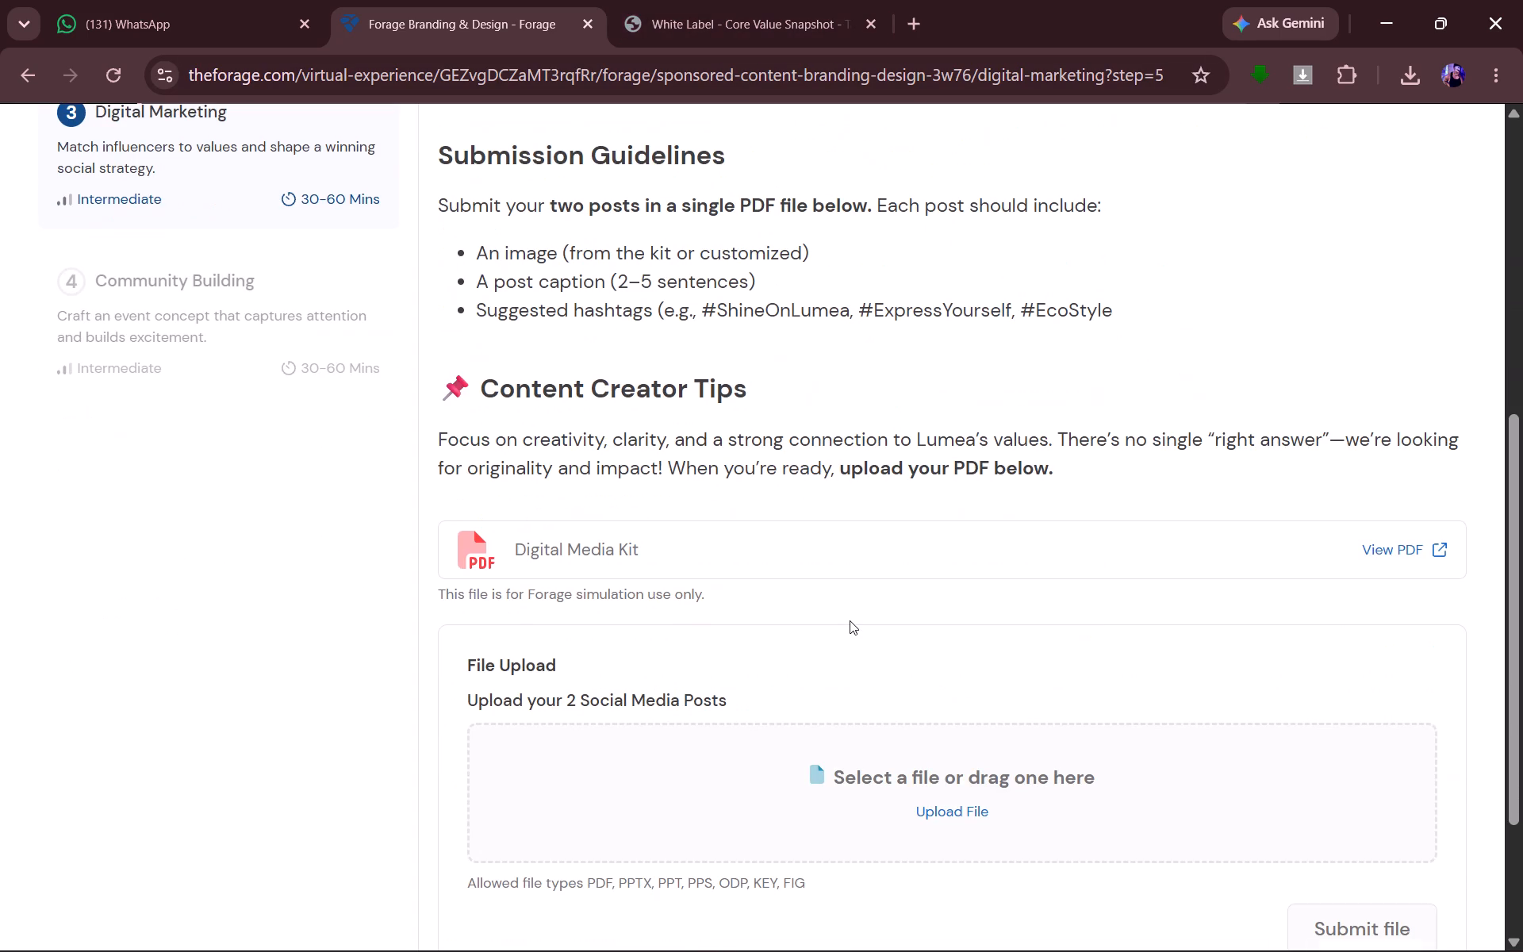
click(581, 697)
Open the Digital Media Kit PDF and review its tote images and colour palette.
click(1431, 550)
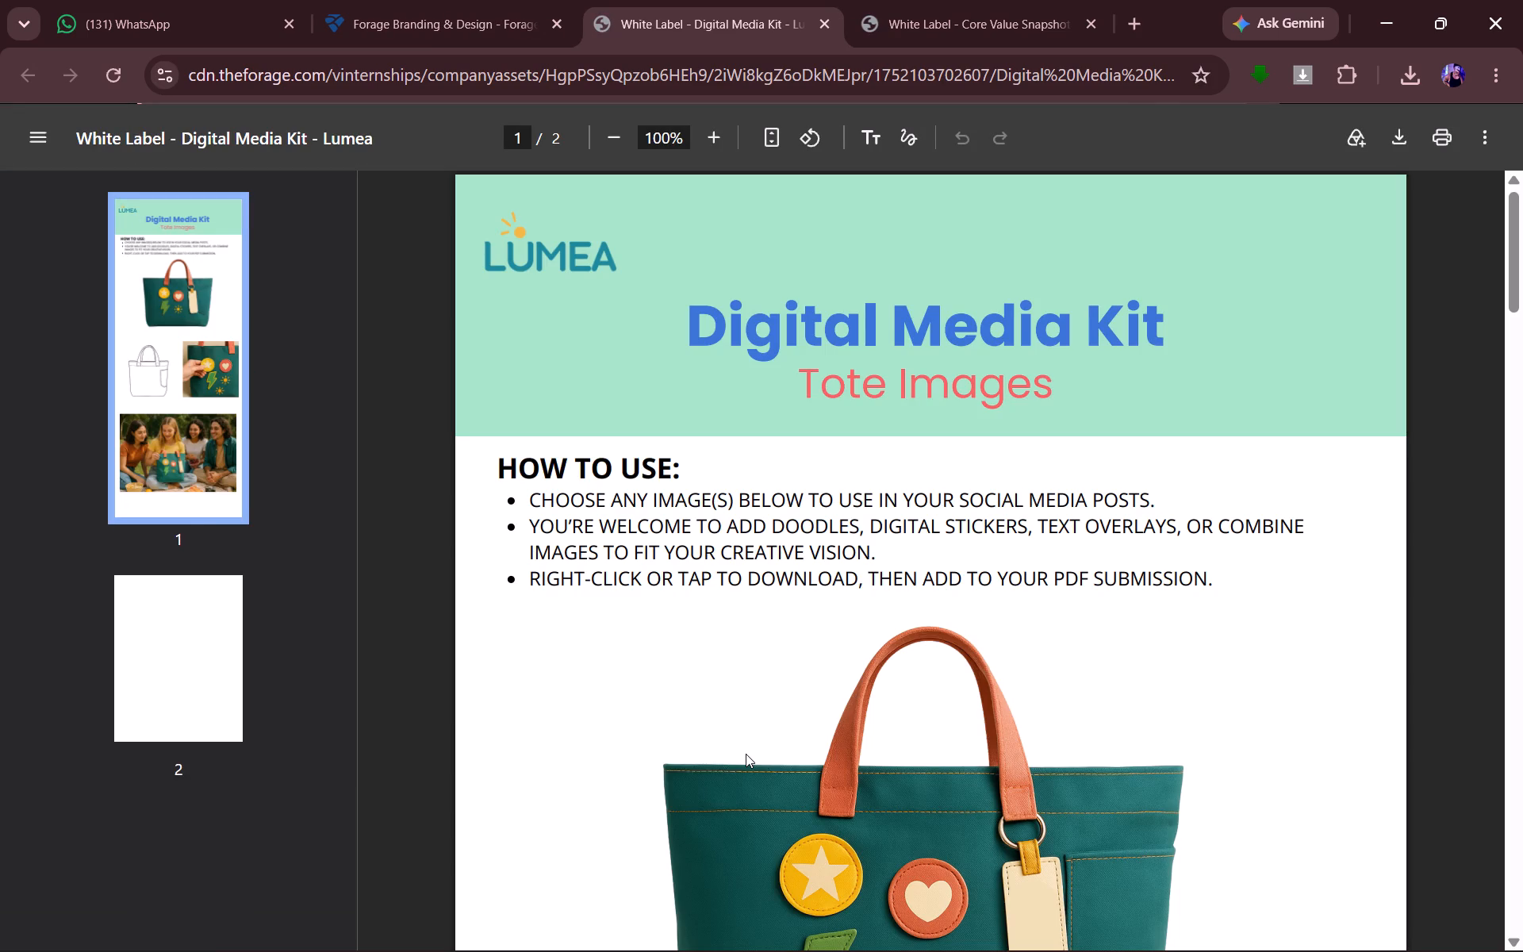
scroll(855, 682, down, 4)
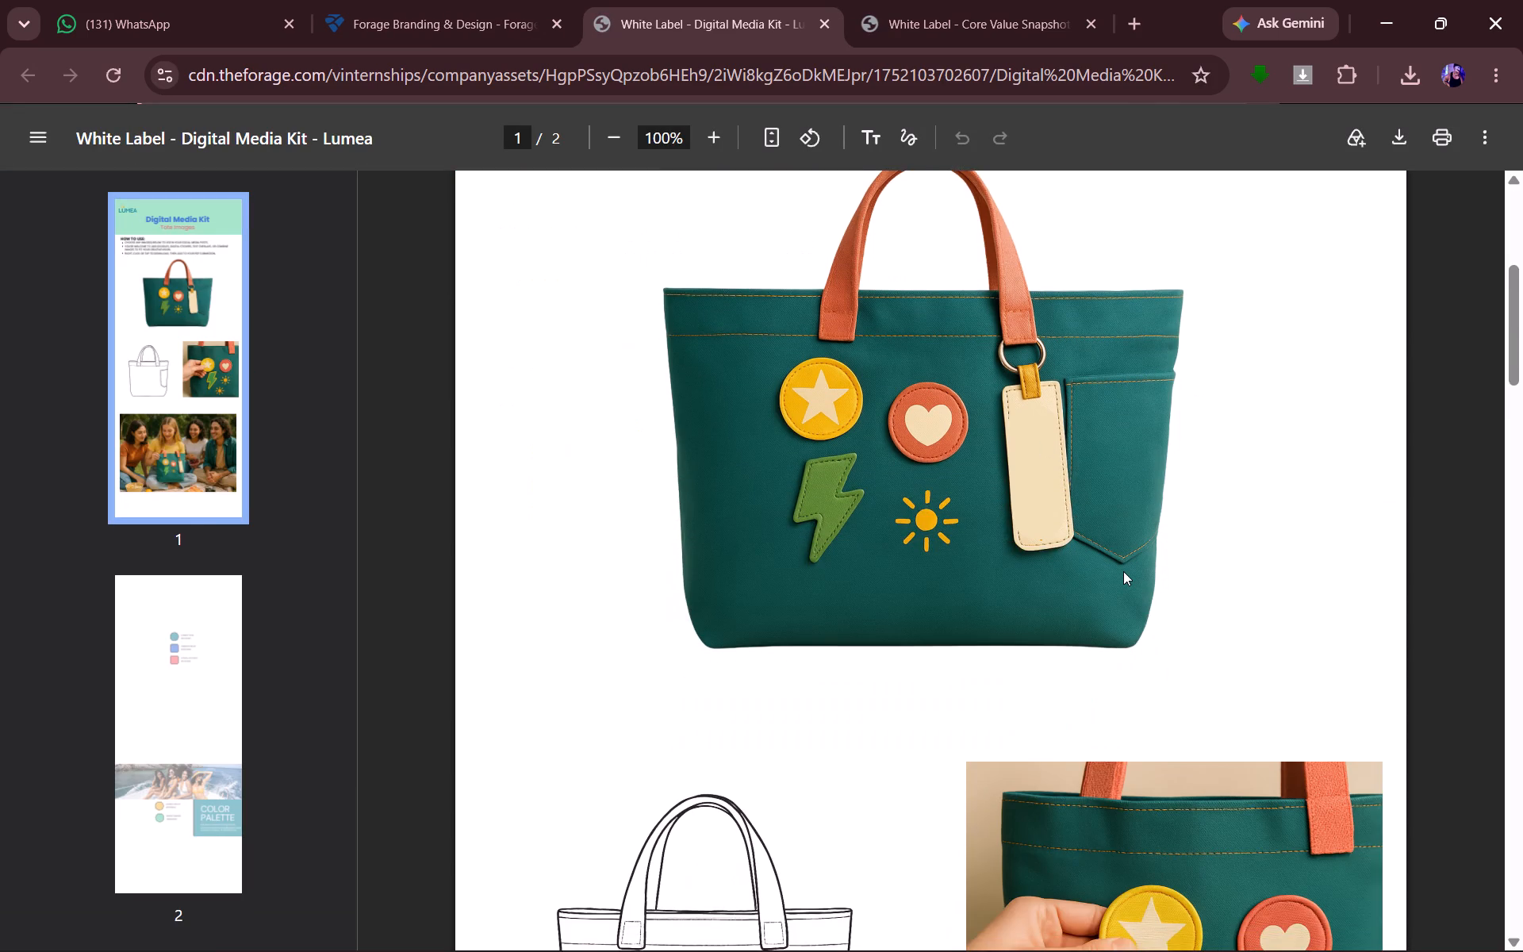
scroll(1123, 571, down, 9)
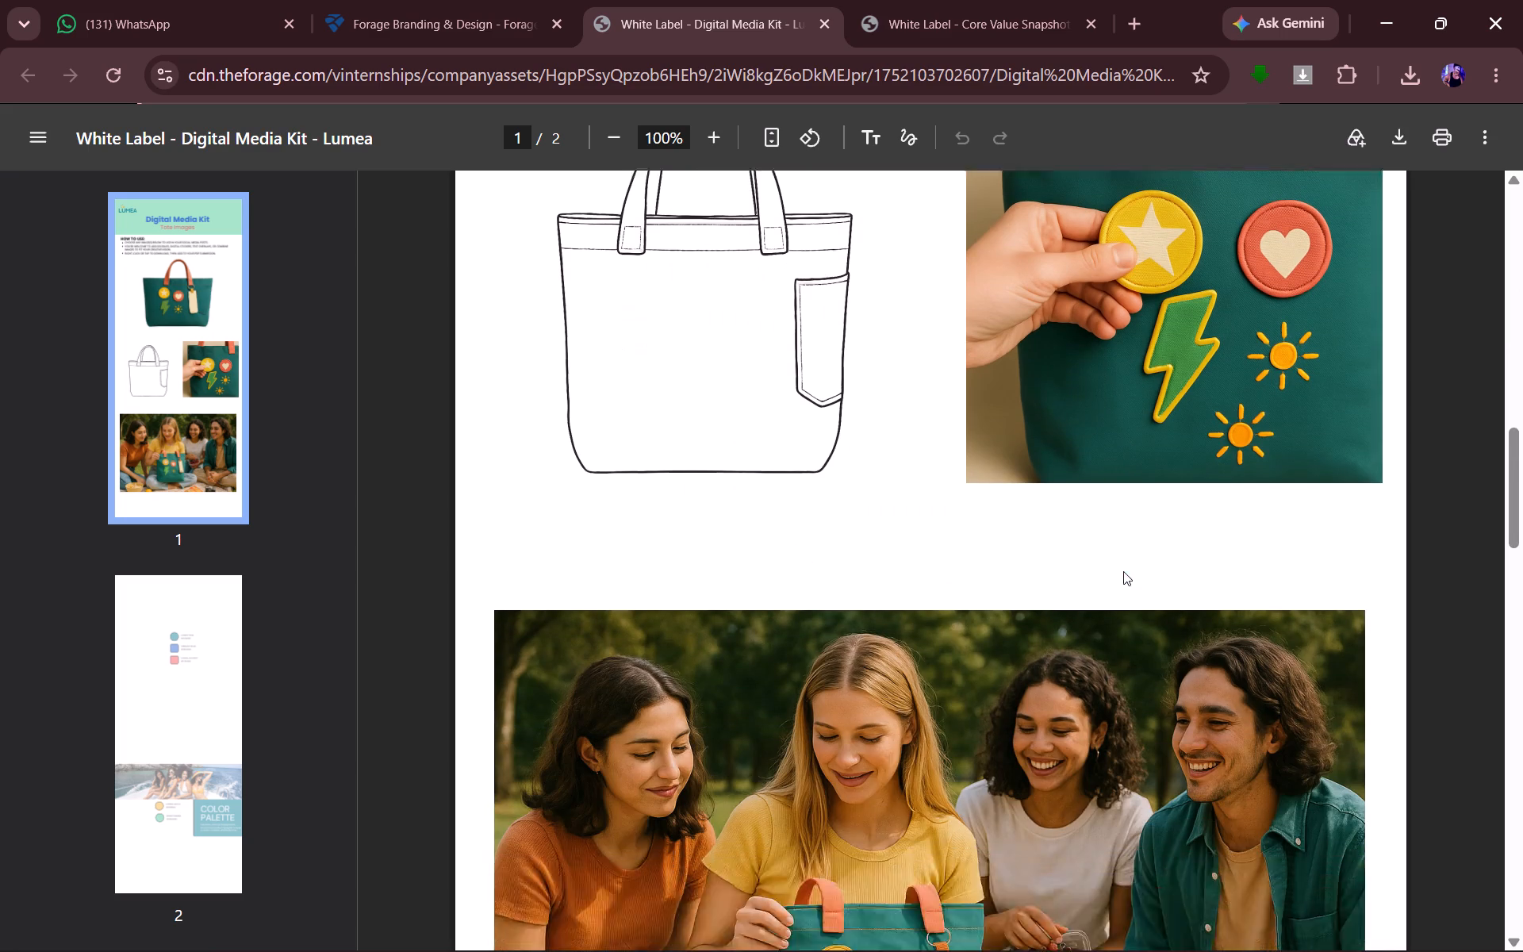
scroll(1123, 571, down, 11)
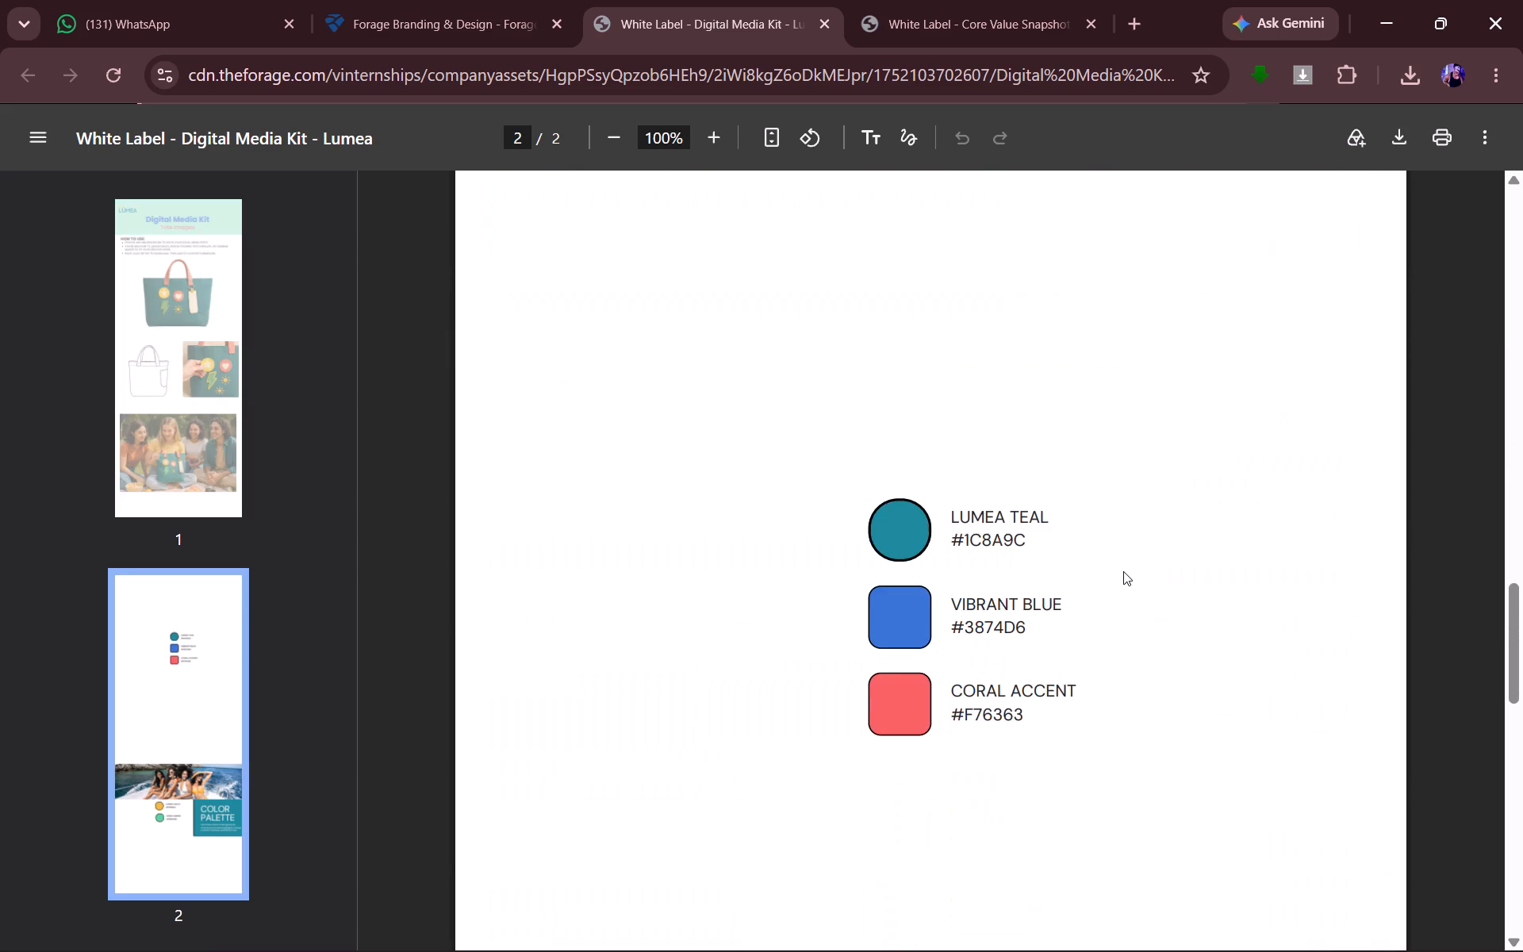
scroll(1123, 571, down, 19)
scroll(1123, 571, up, 20)
scroll(1123, 571, up, 5)
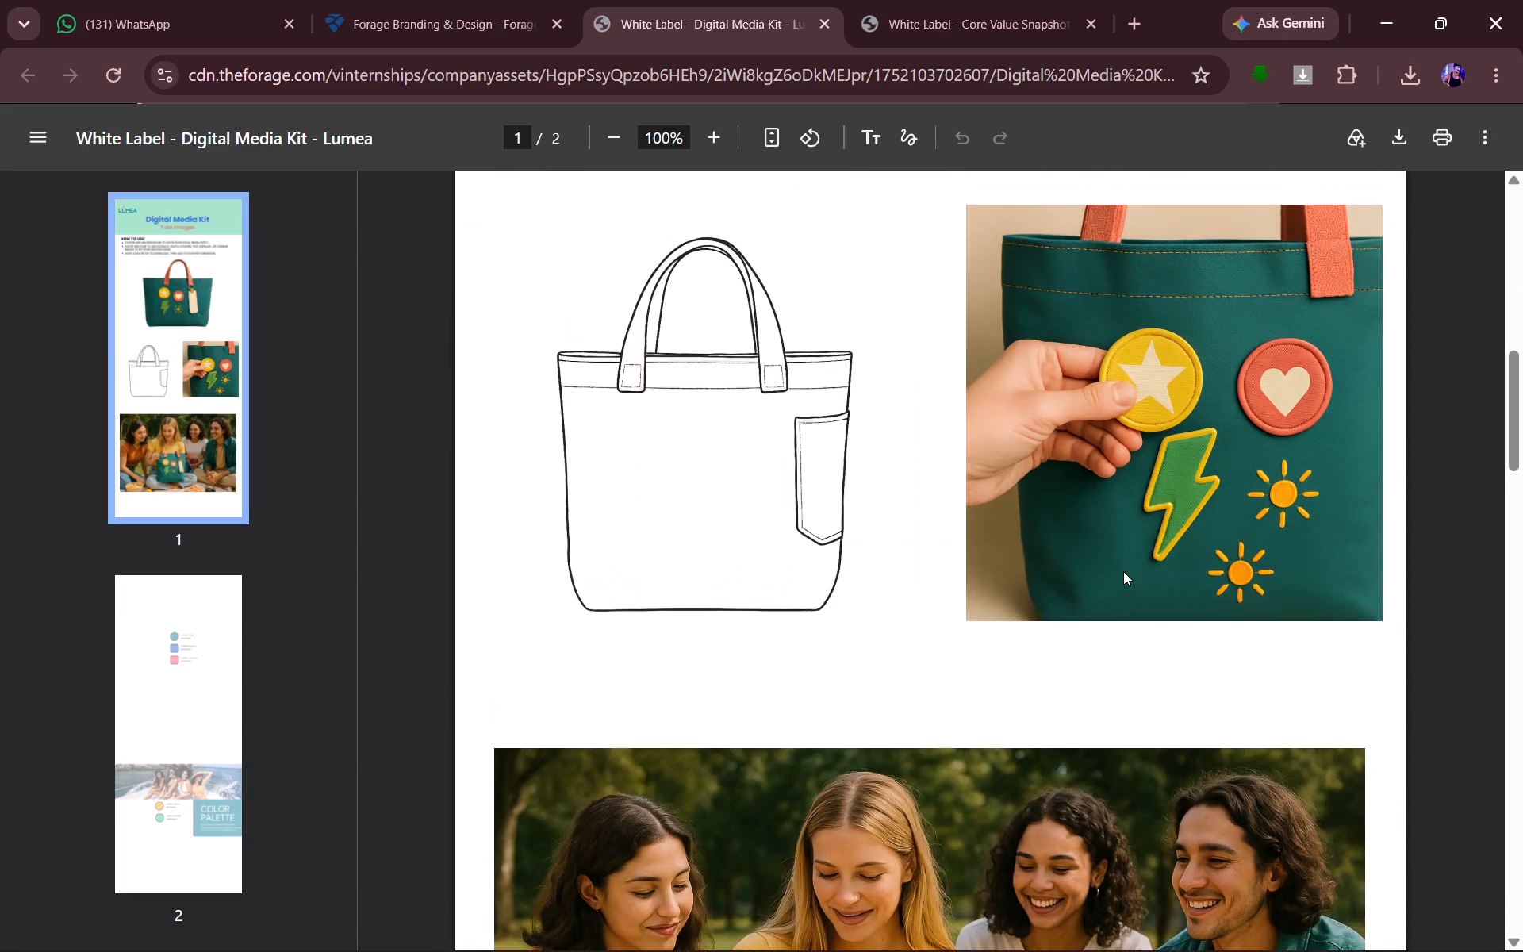
scroll(1123, 571, up, 6)
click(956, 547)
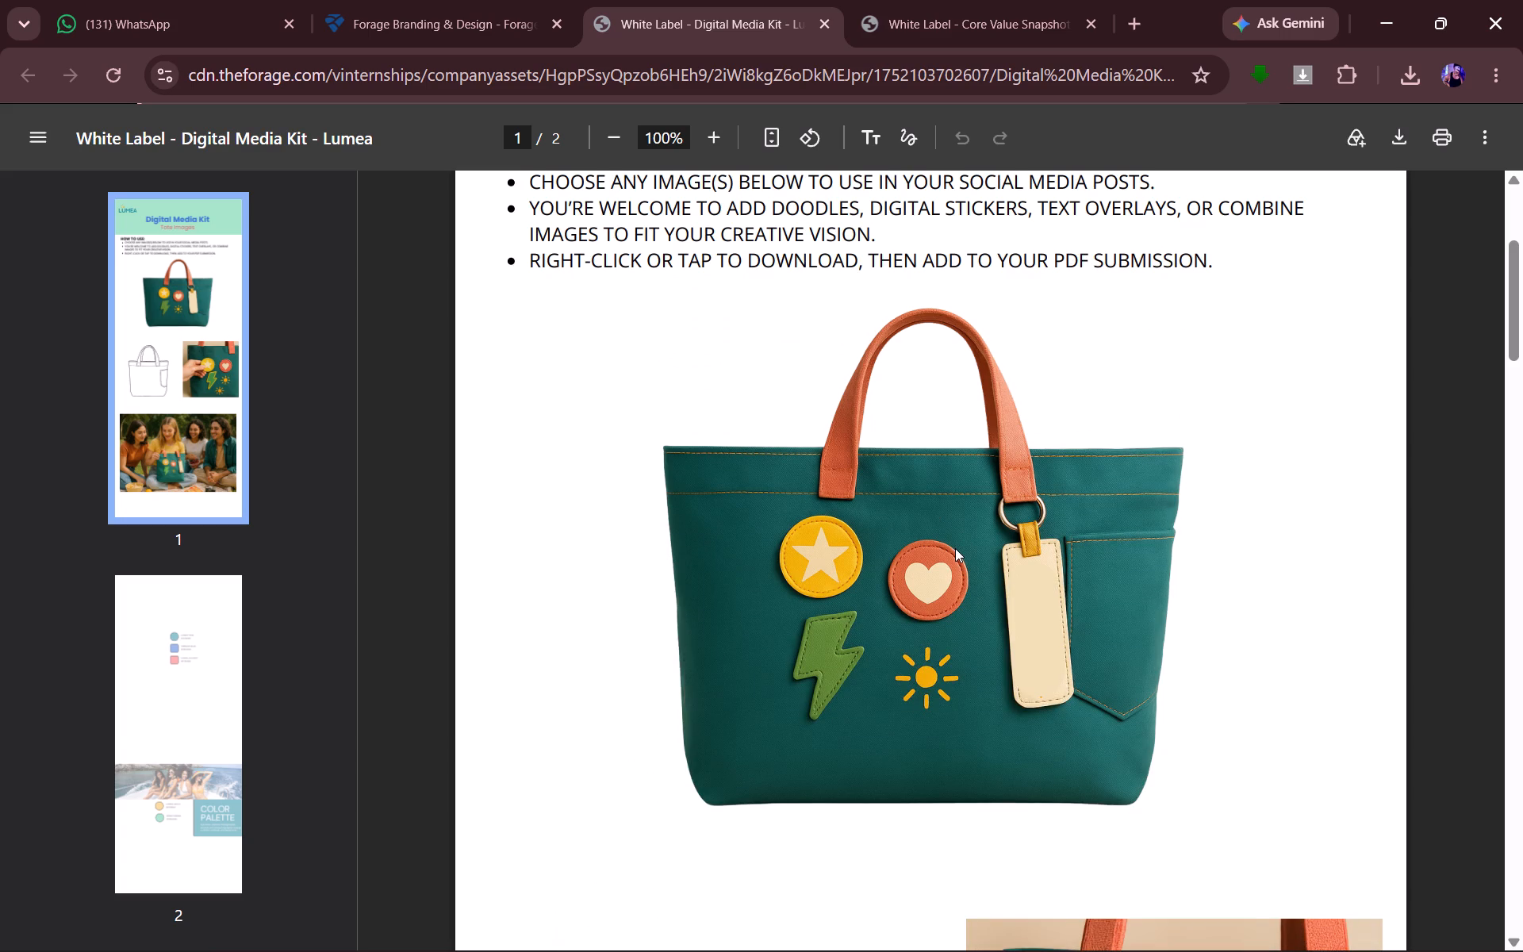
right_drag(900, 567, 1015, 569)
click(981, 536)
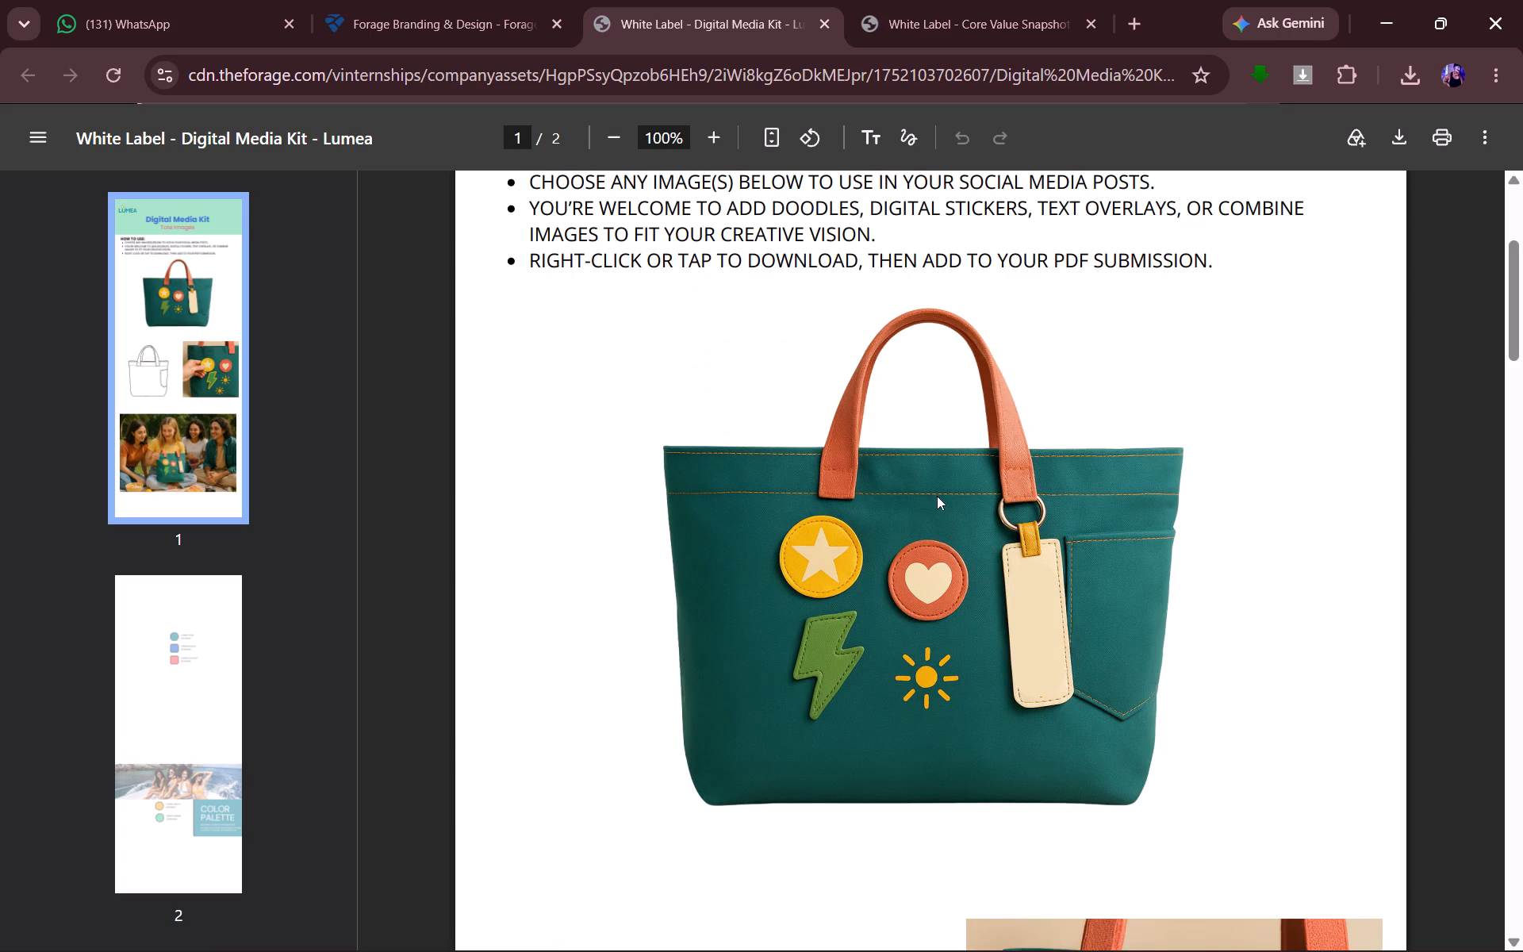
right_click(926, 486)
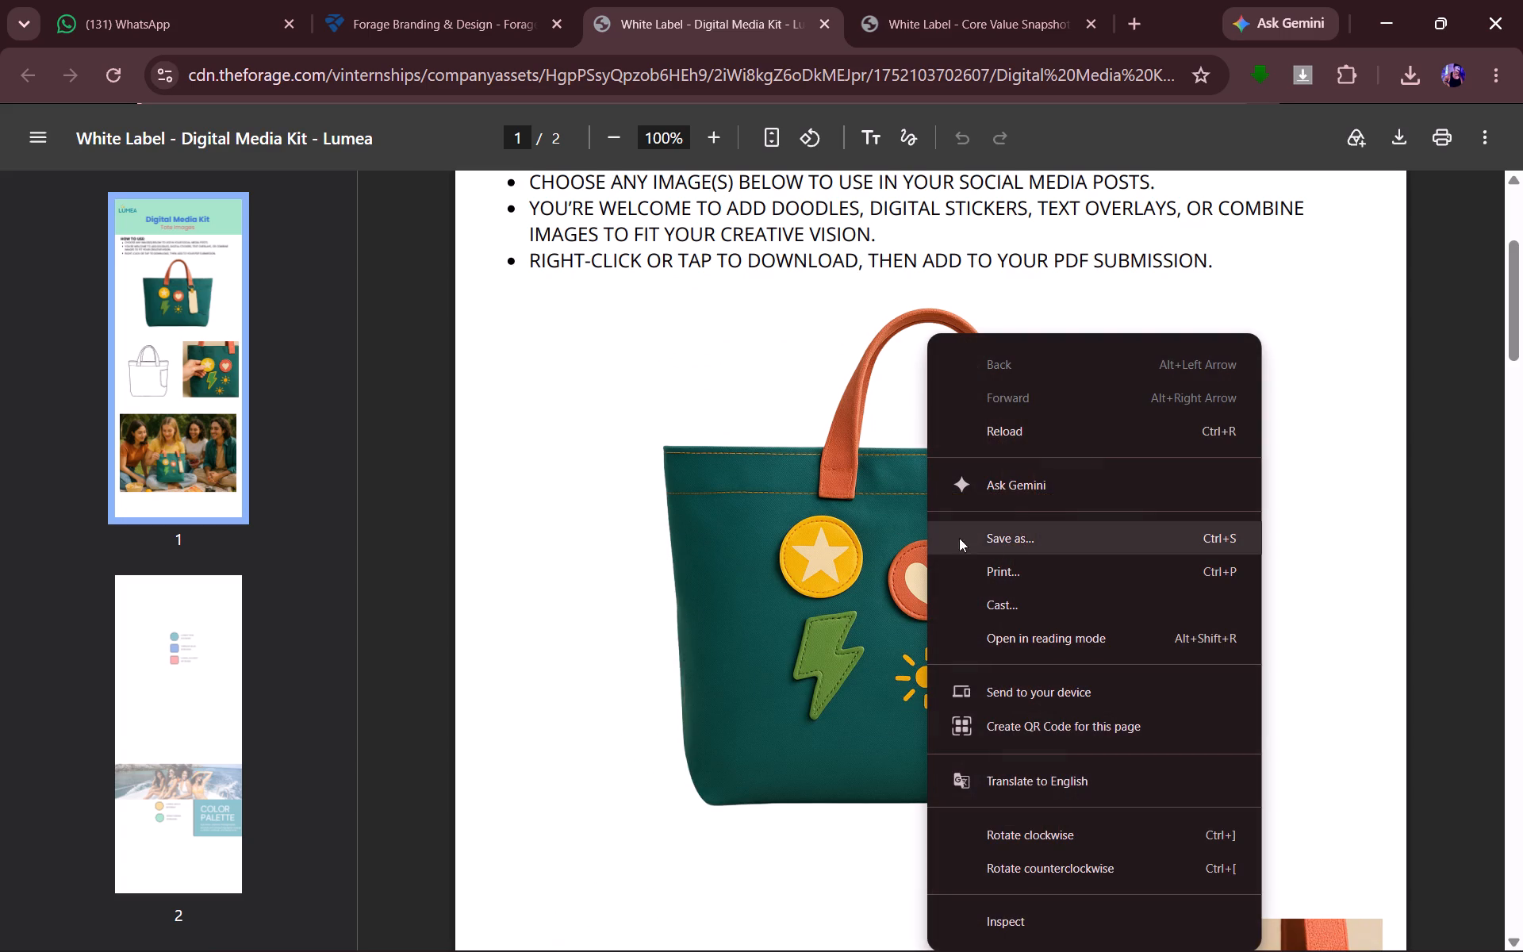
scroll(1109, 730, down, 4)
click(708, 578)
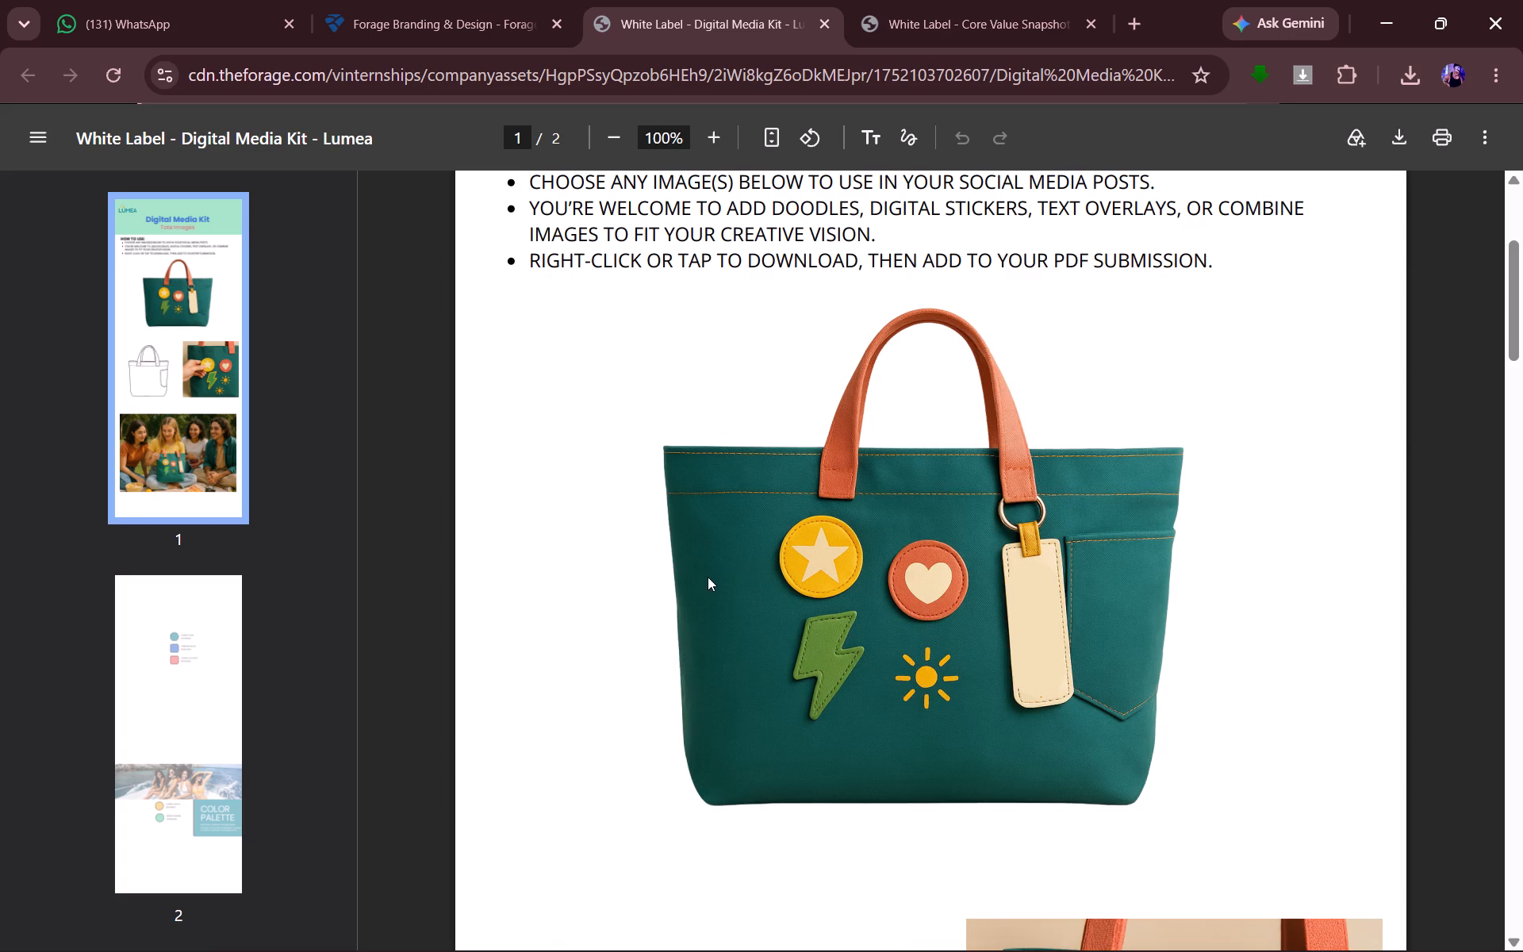
Switch the Digital Media Kit PDF to two page view.
click(1475, 140)
click(1415, 194)
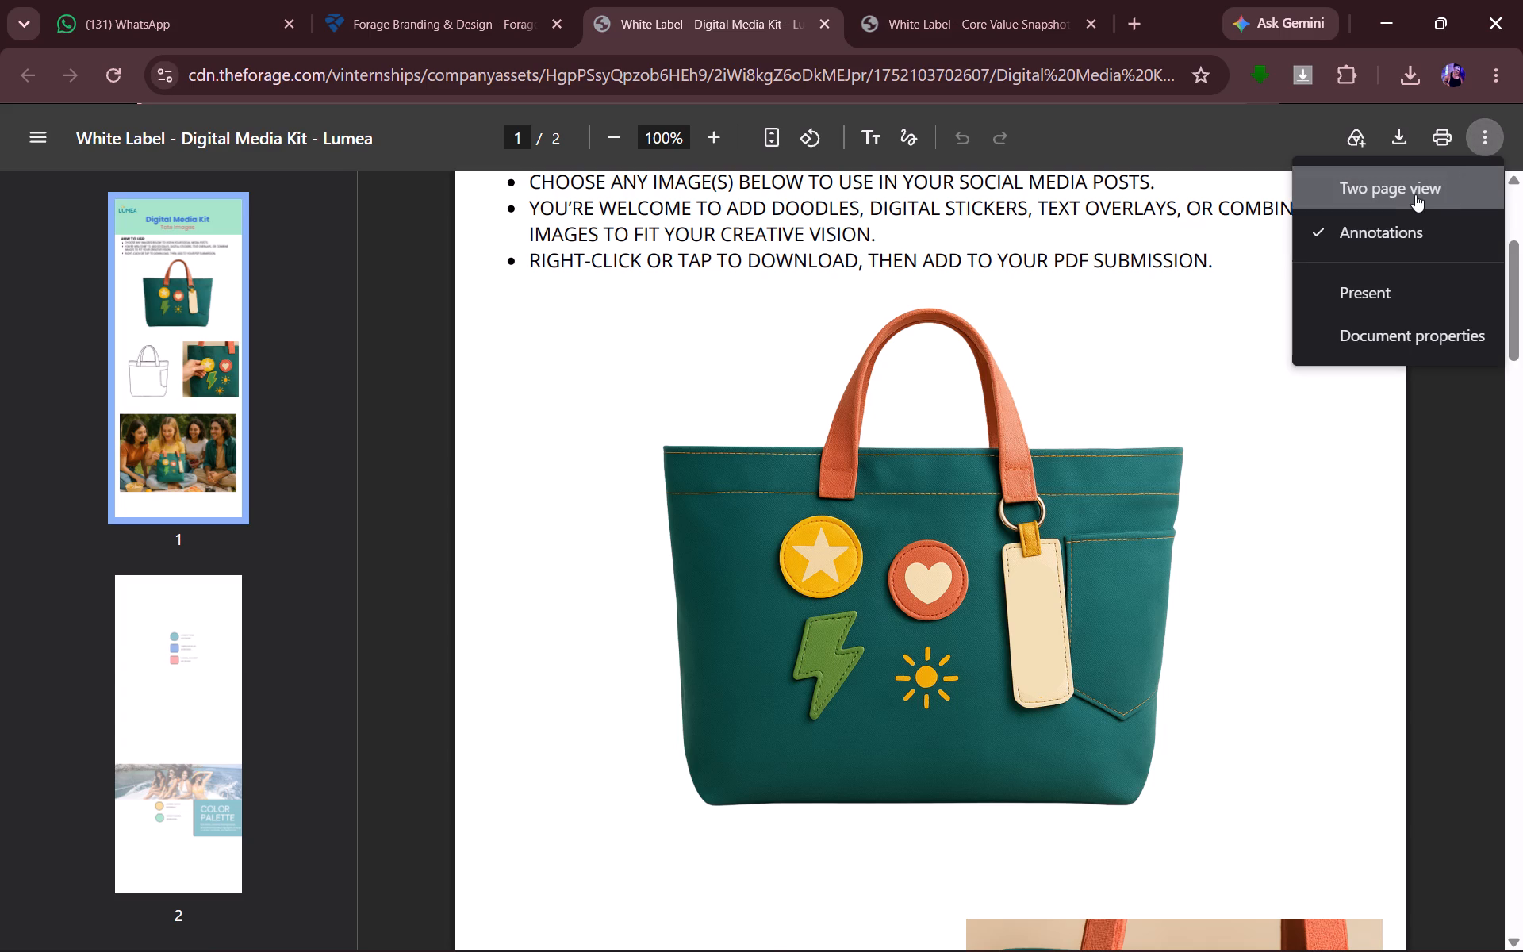
scroll(1208, 543, up, 3)
scroll(1208, 543, down, 4)
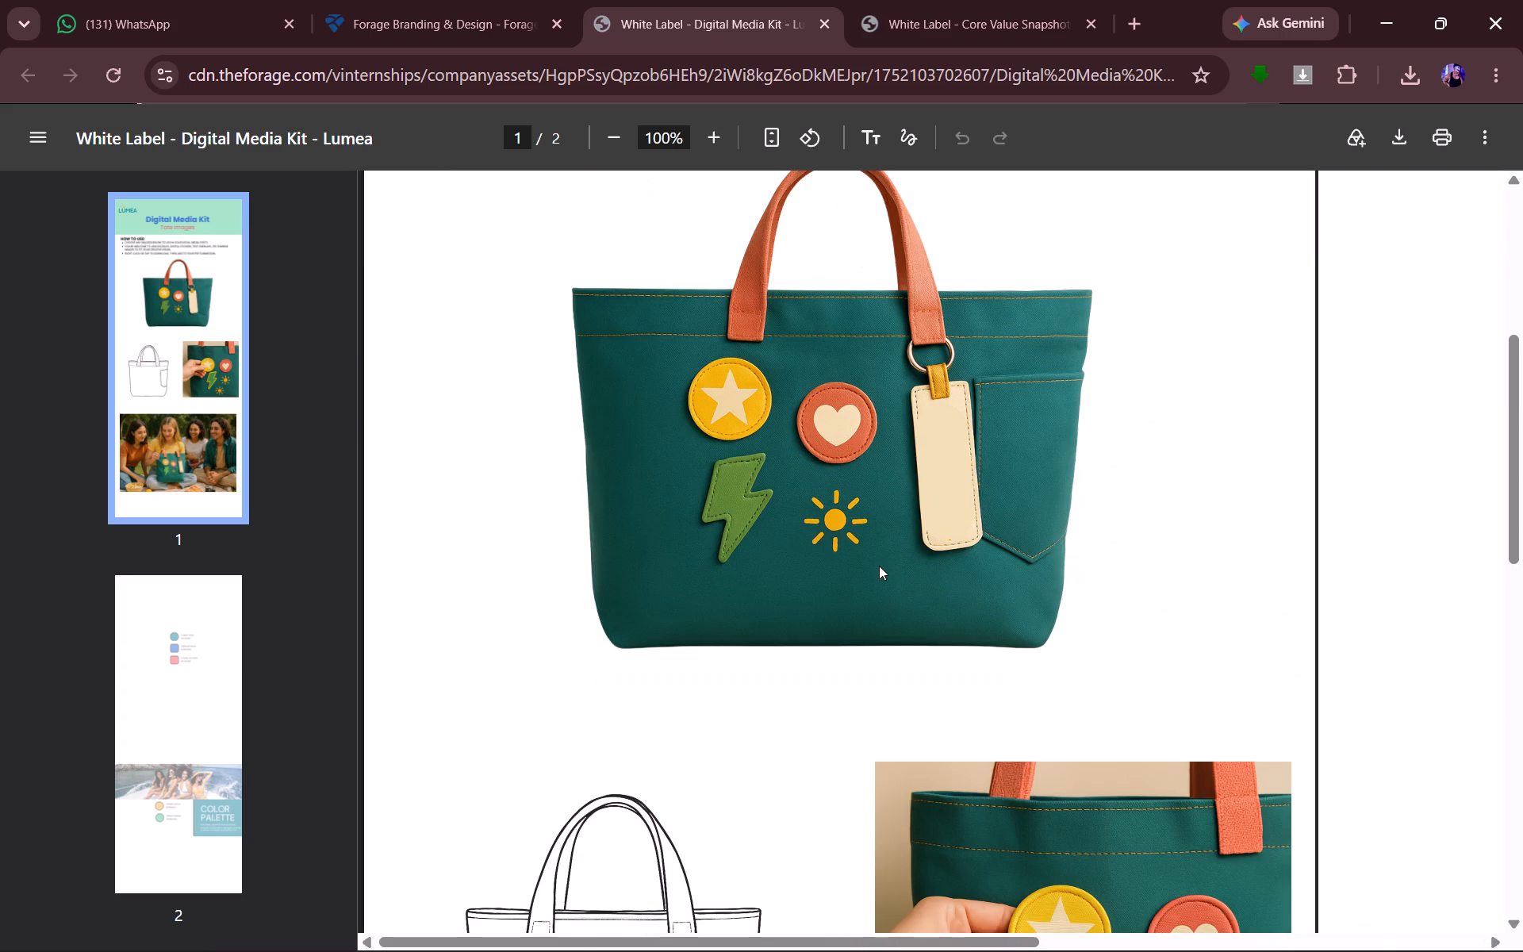
click(879, 565)
Download the media kit to the Downloads folder as the PDF "Digital Media Kit - Lumea".
click(1407, 137)
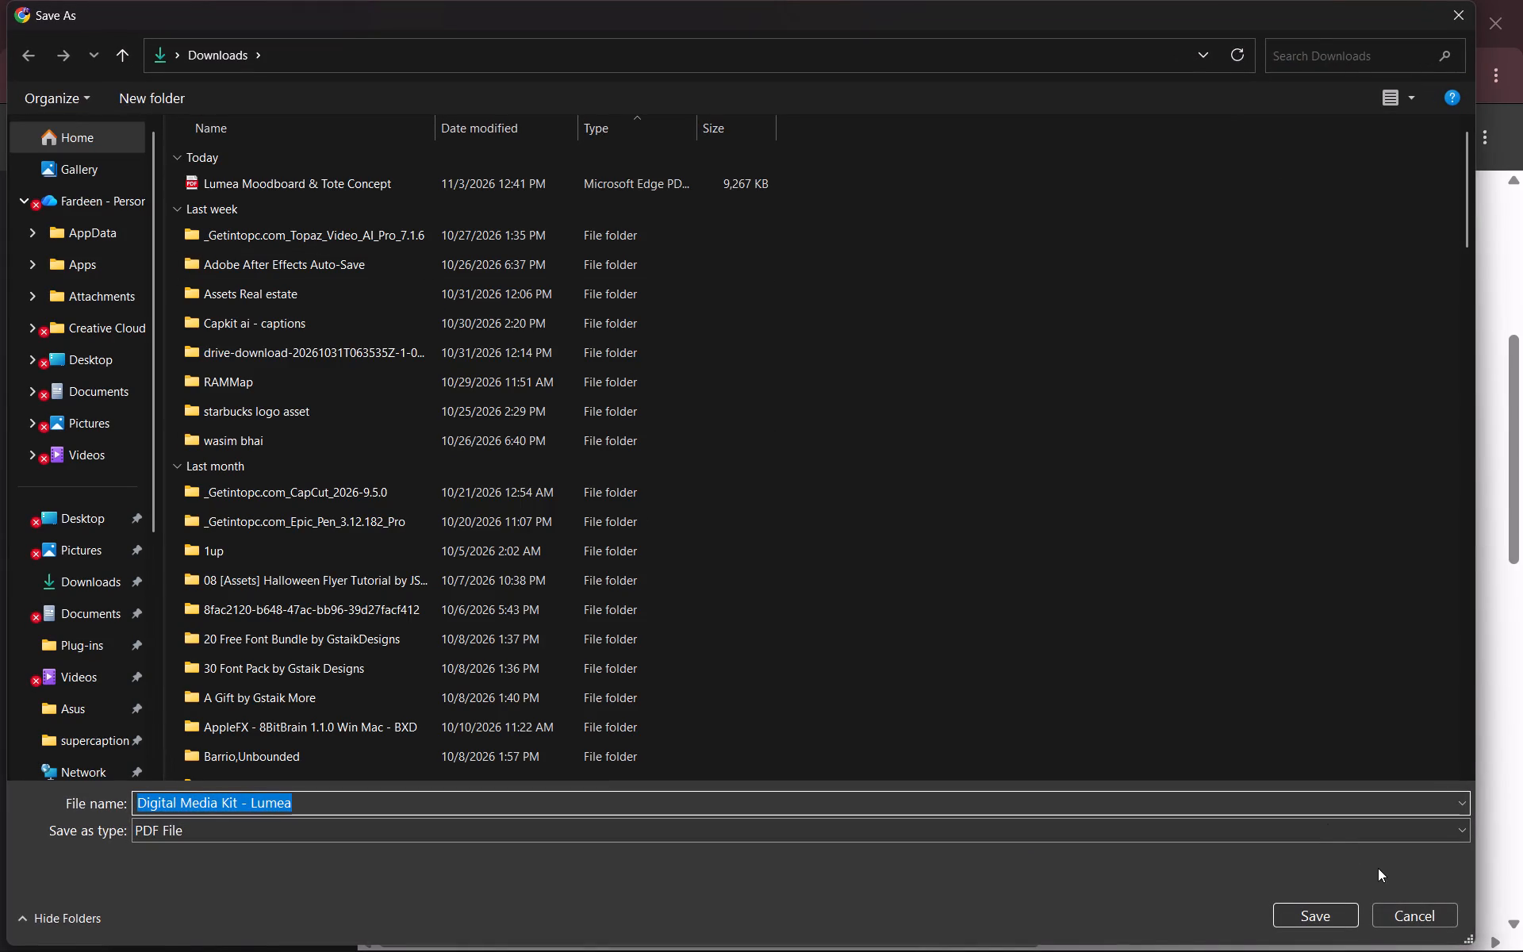
click(1327, 823)
click(1329, 923)
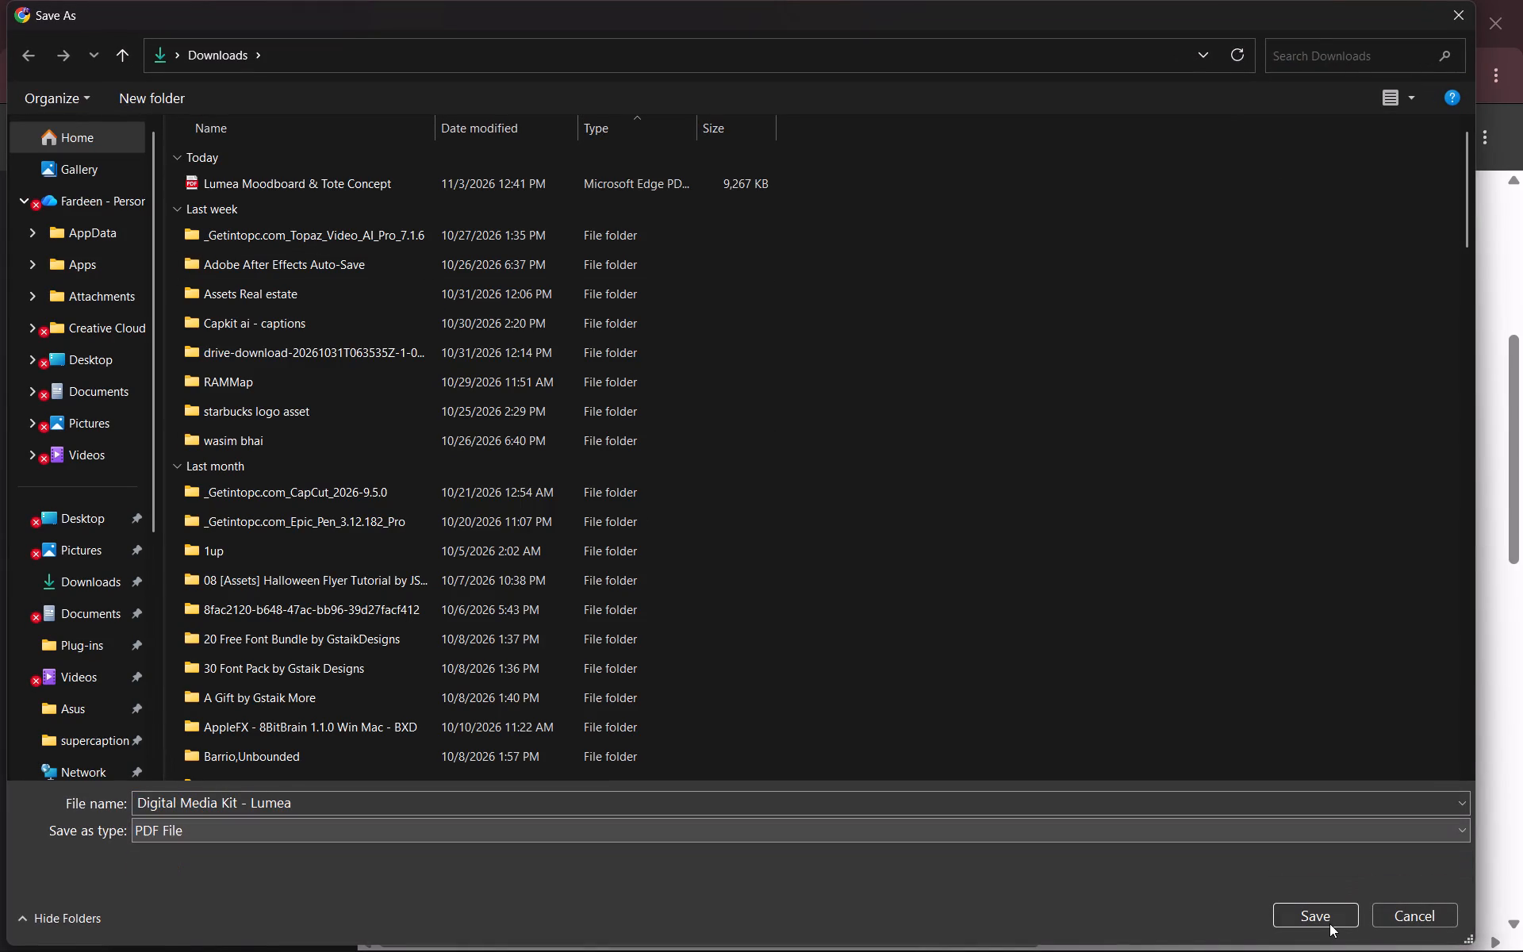
click(1321, 920)
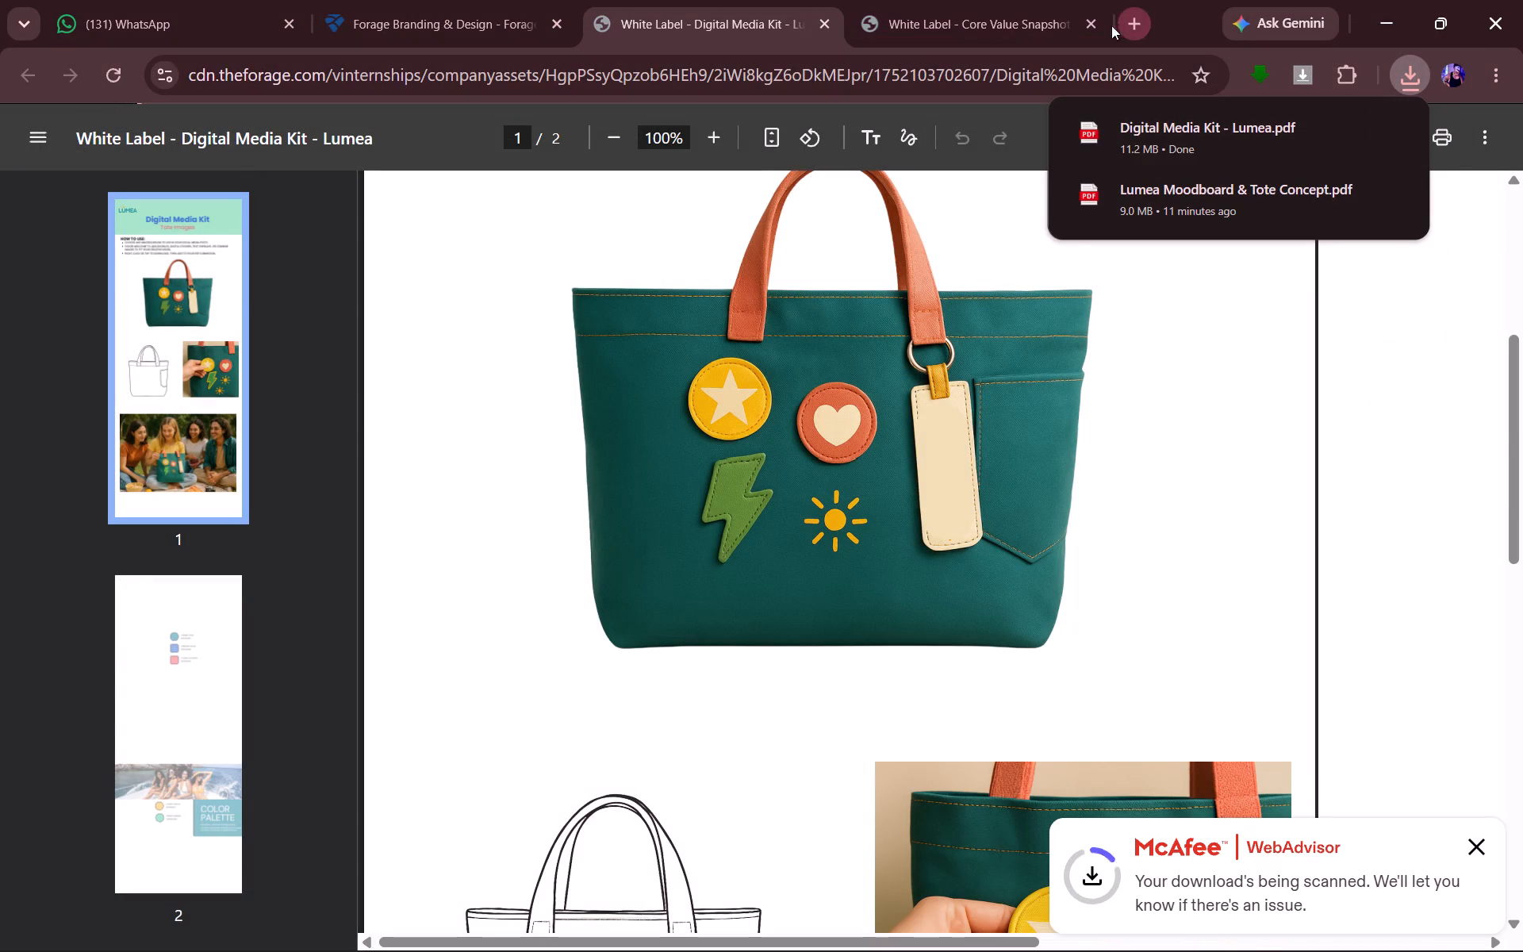
Close the Core Value Snapshot document, keeping the Digital Media Kit open.
click(1089, 28)
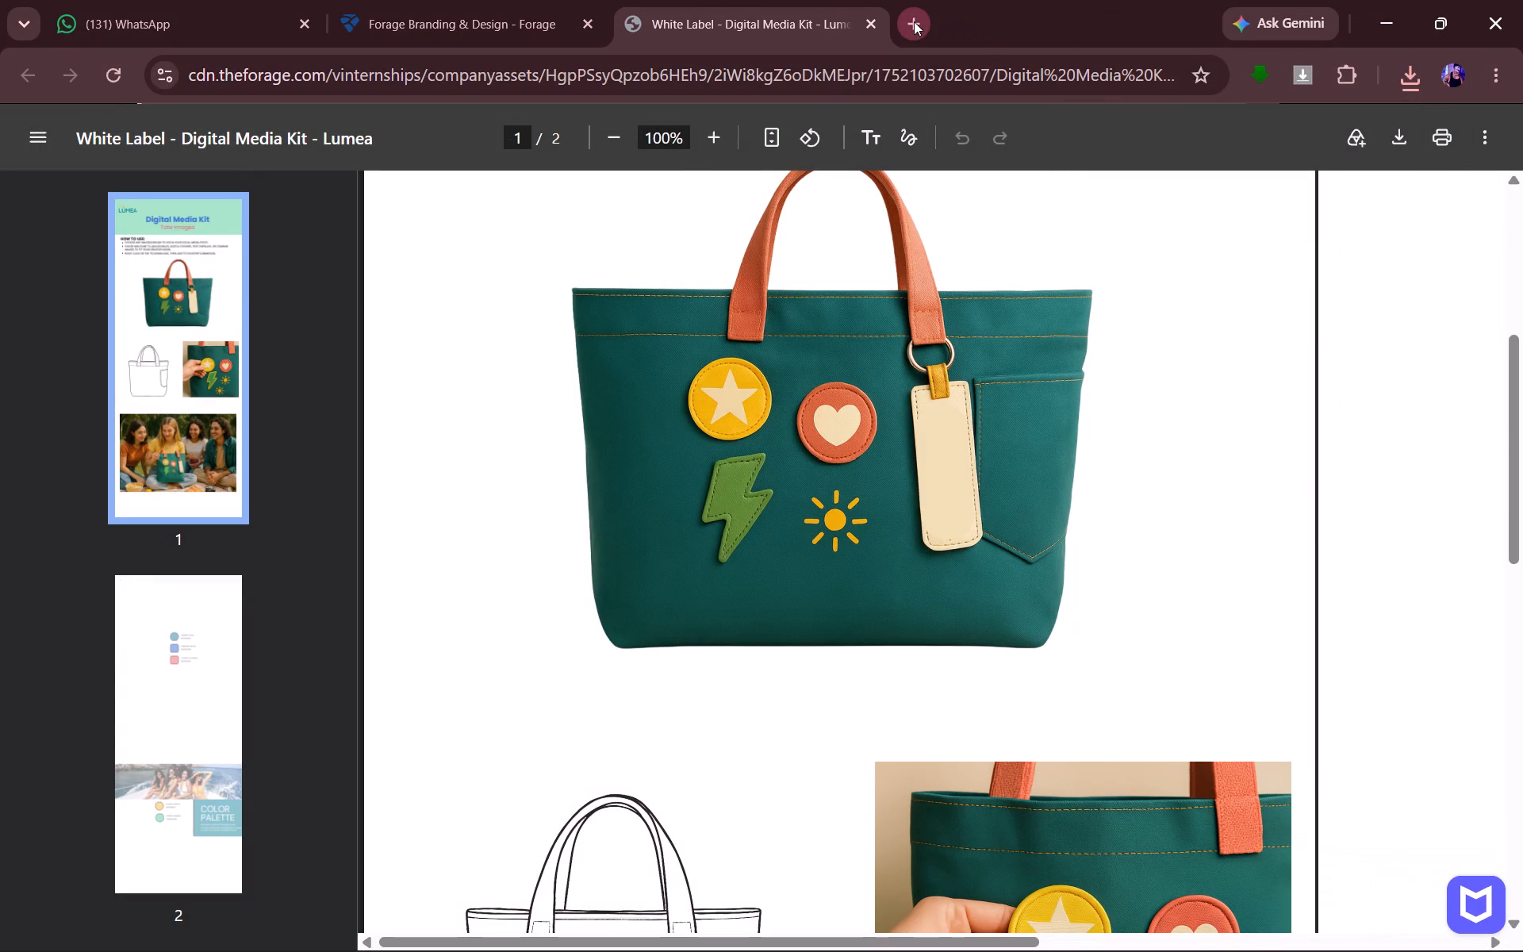
click(351, 33)
click(738, 17)
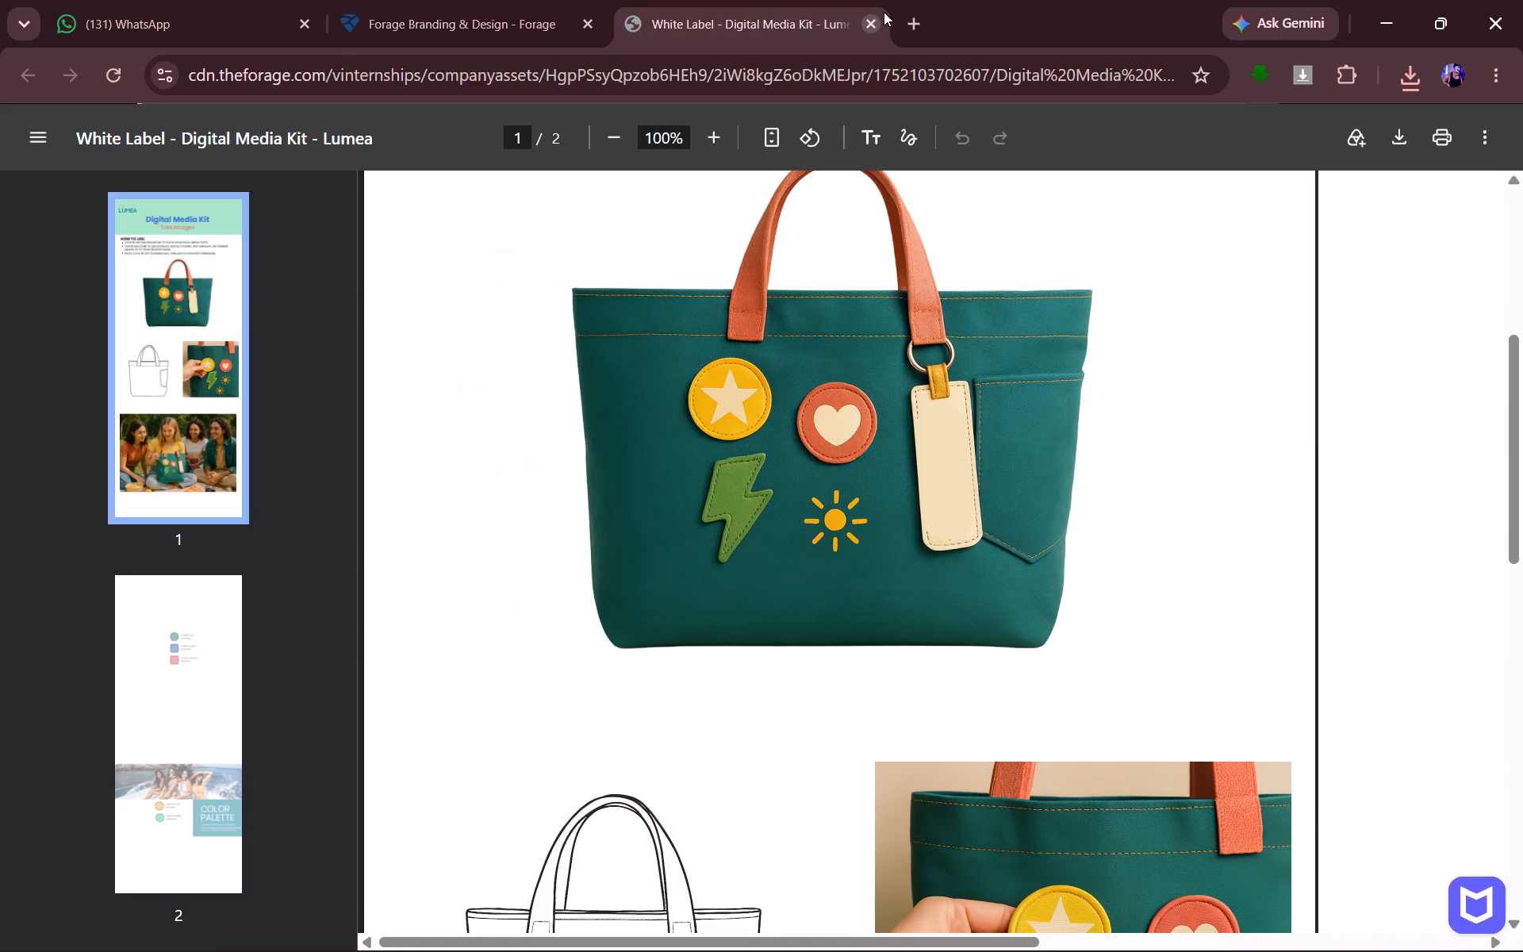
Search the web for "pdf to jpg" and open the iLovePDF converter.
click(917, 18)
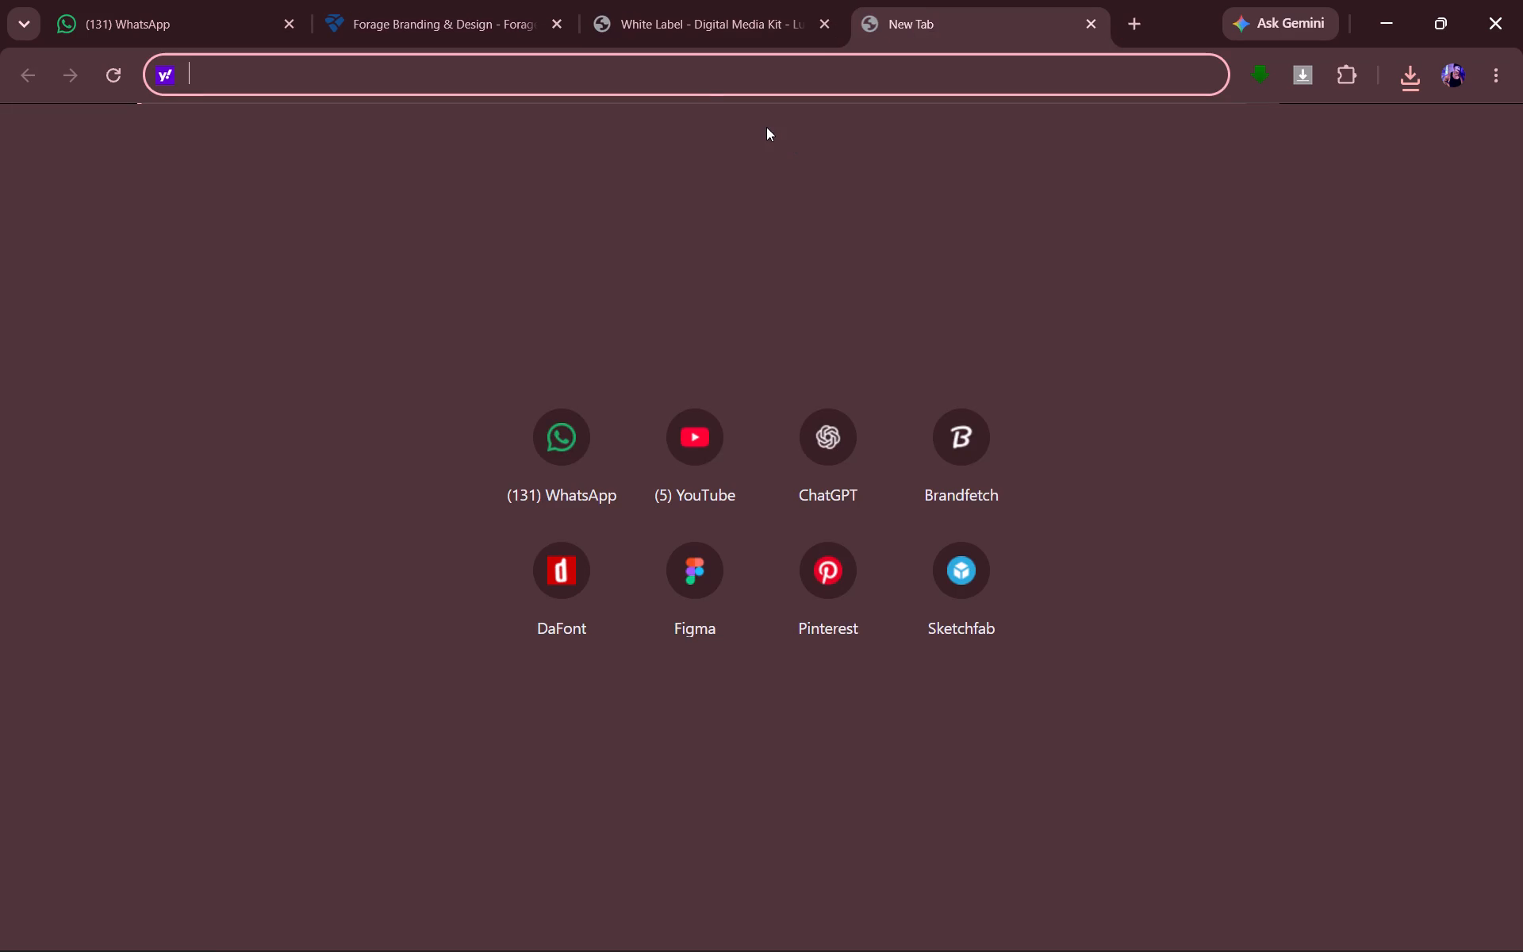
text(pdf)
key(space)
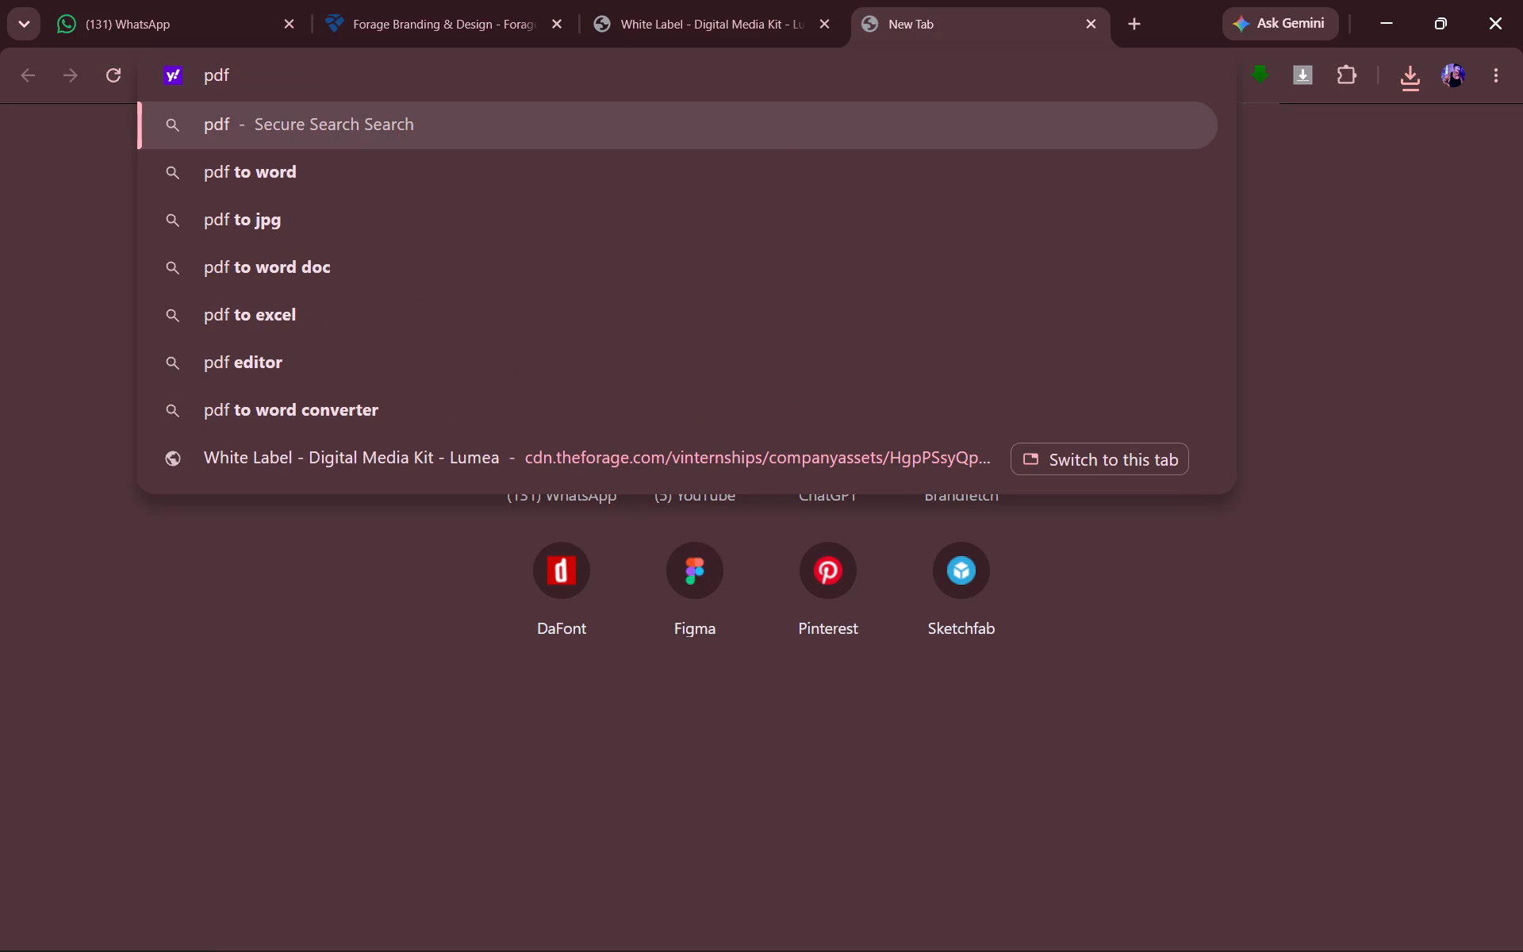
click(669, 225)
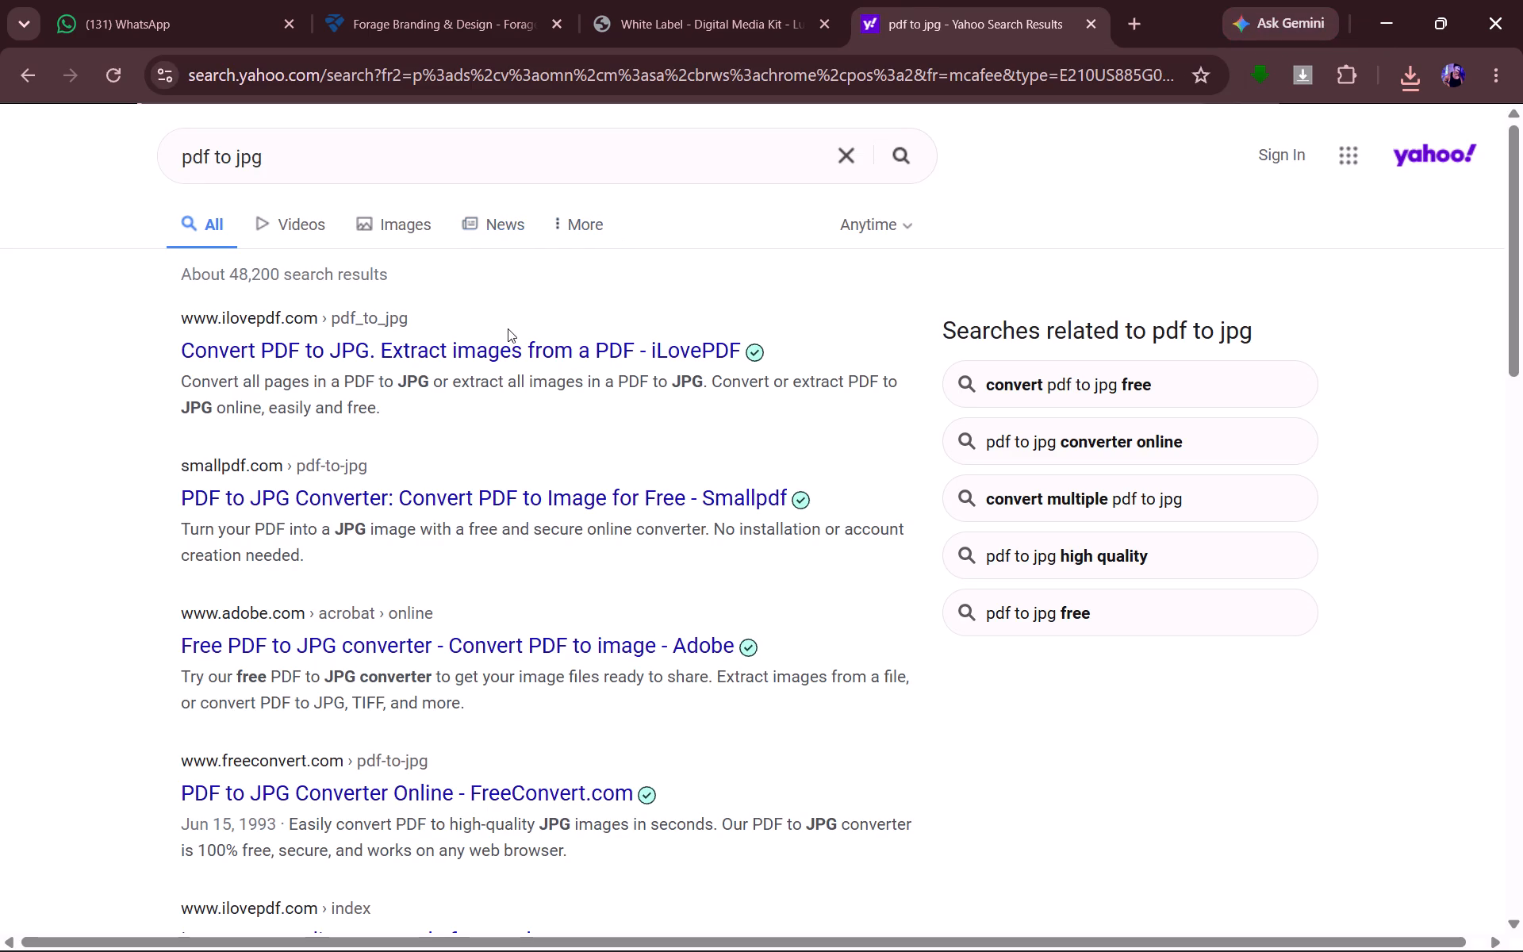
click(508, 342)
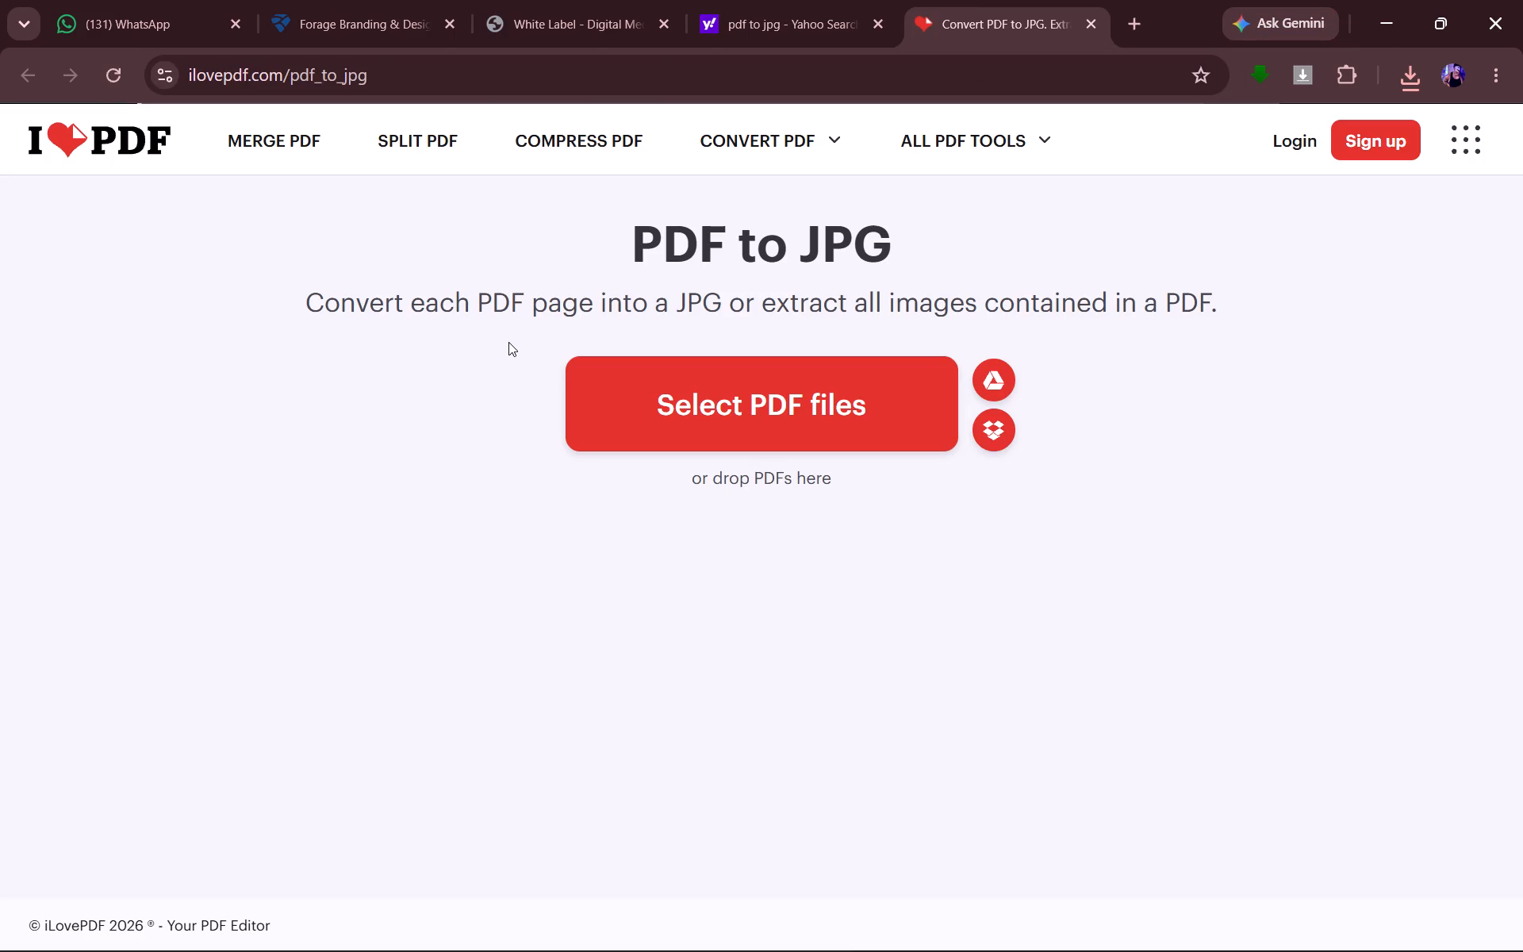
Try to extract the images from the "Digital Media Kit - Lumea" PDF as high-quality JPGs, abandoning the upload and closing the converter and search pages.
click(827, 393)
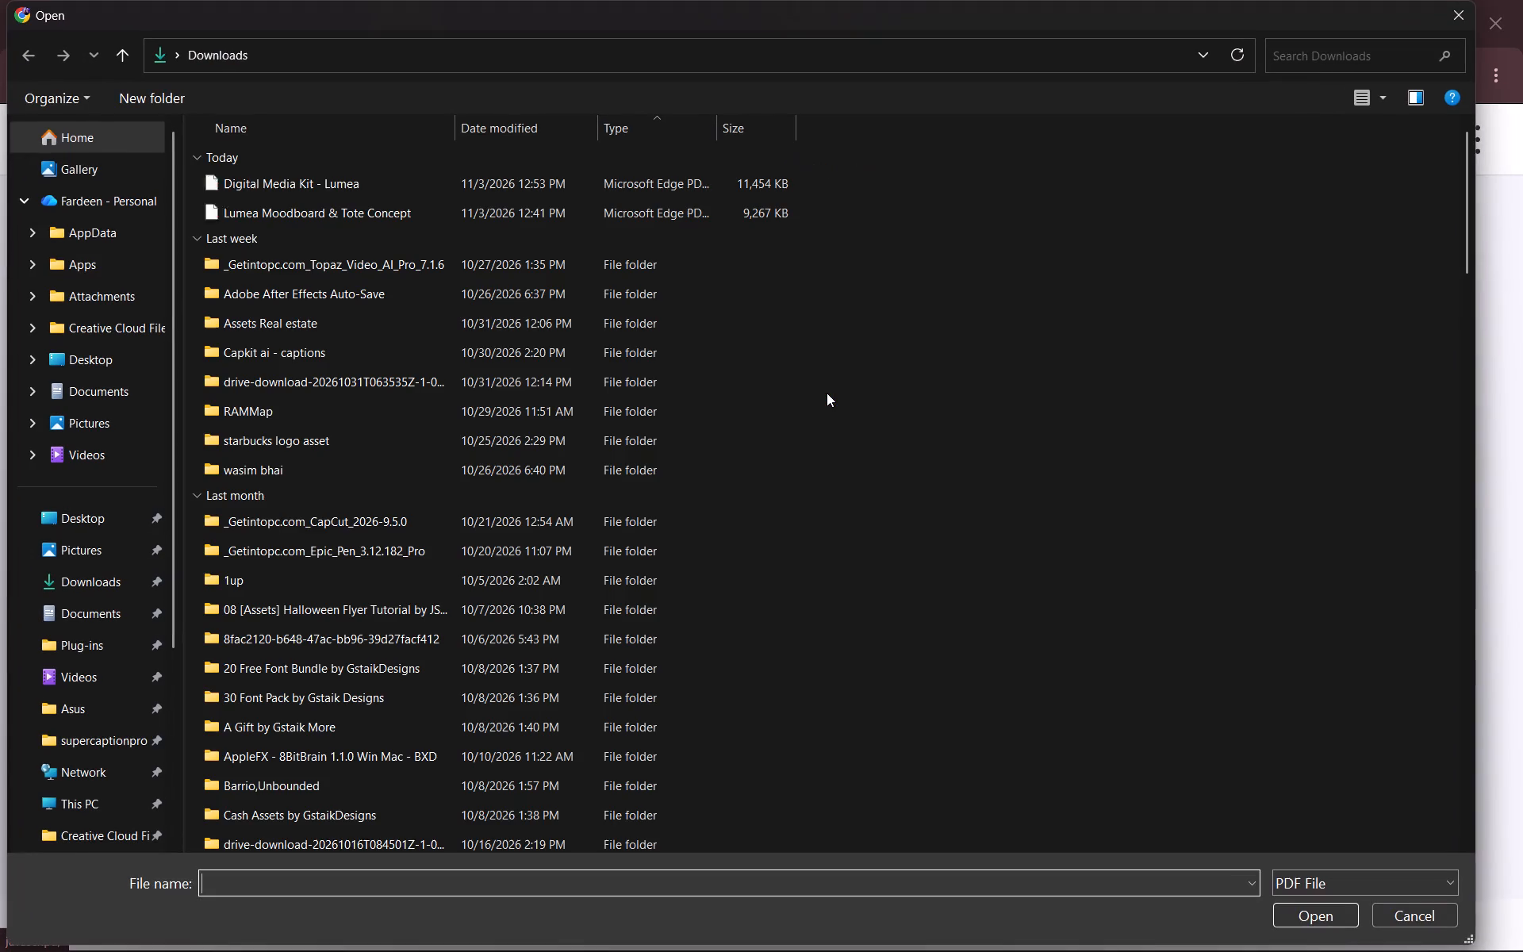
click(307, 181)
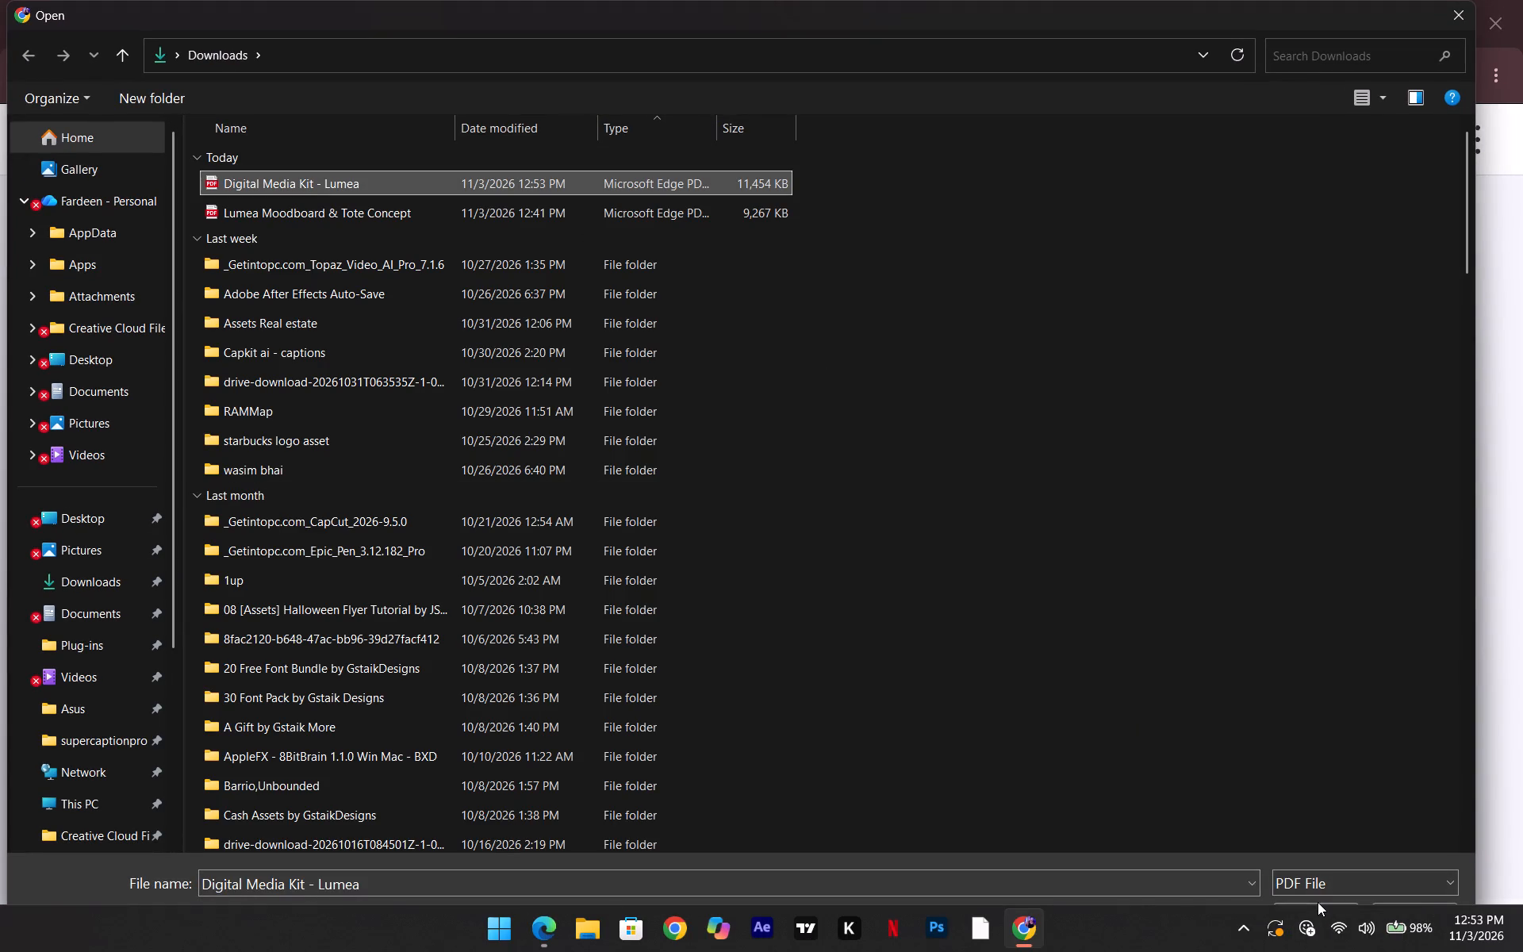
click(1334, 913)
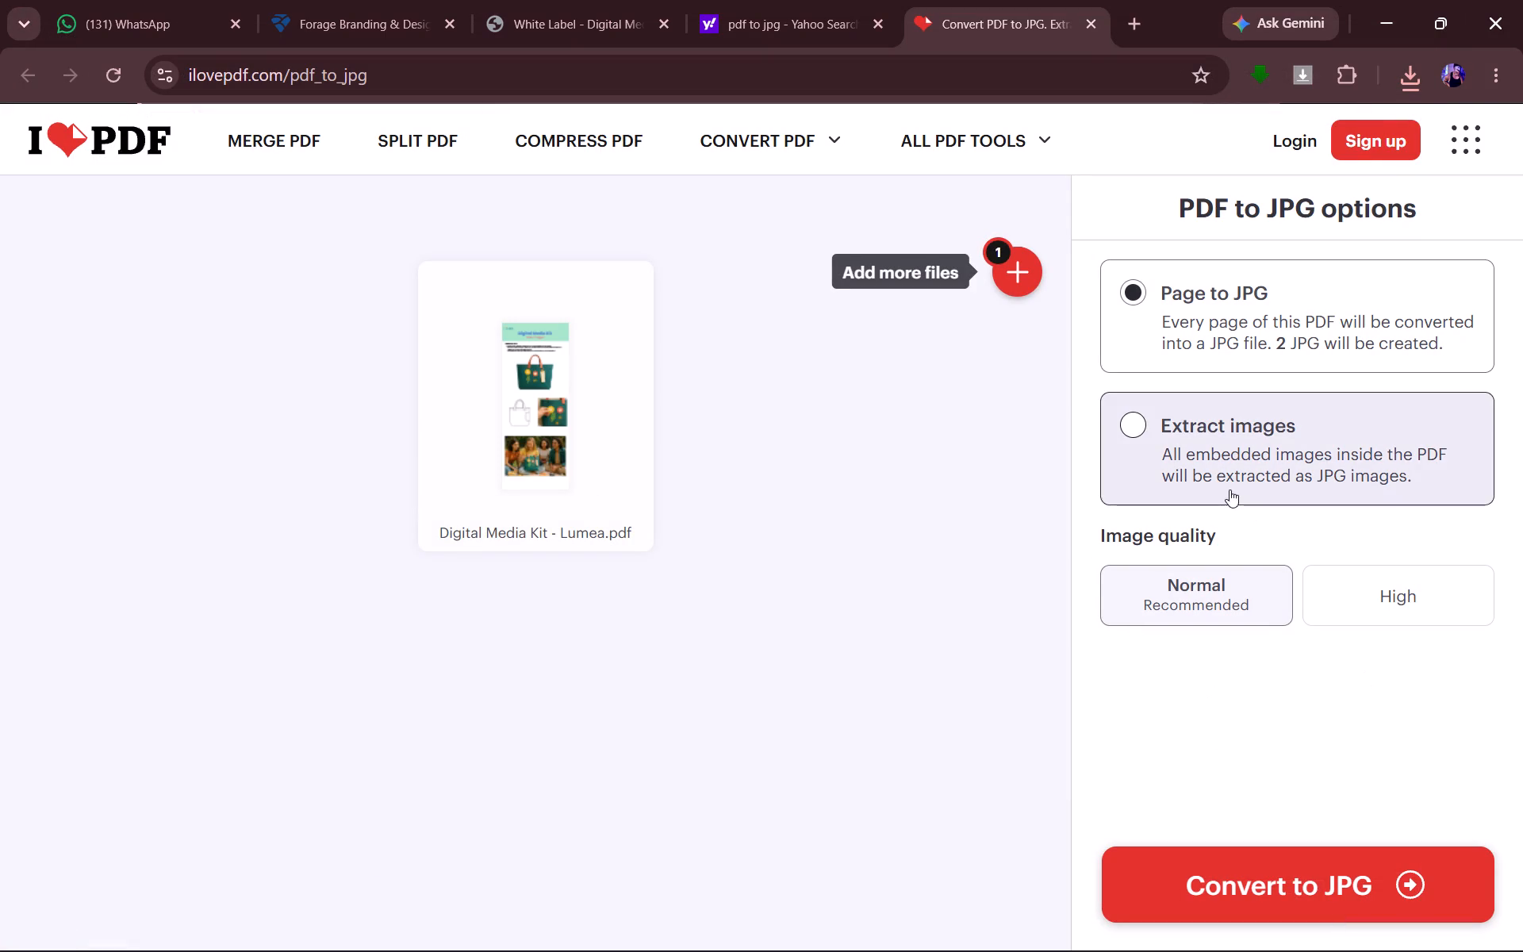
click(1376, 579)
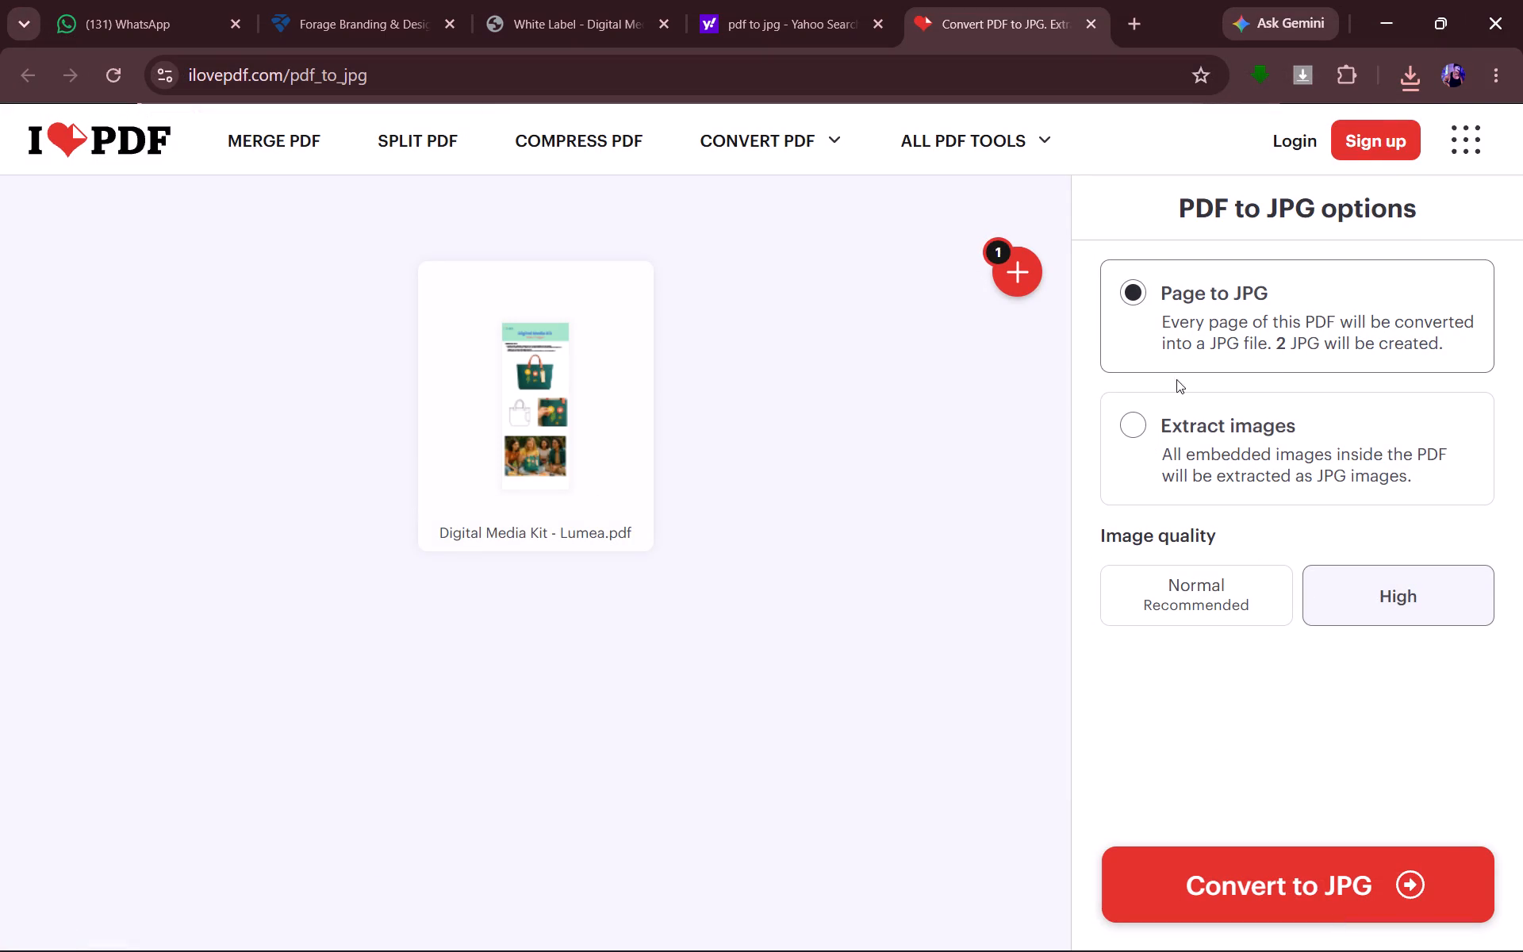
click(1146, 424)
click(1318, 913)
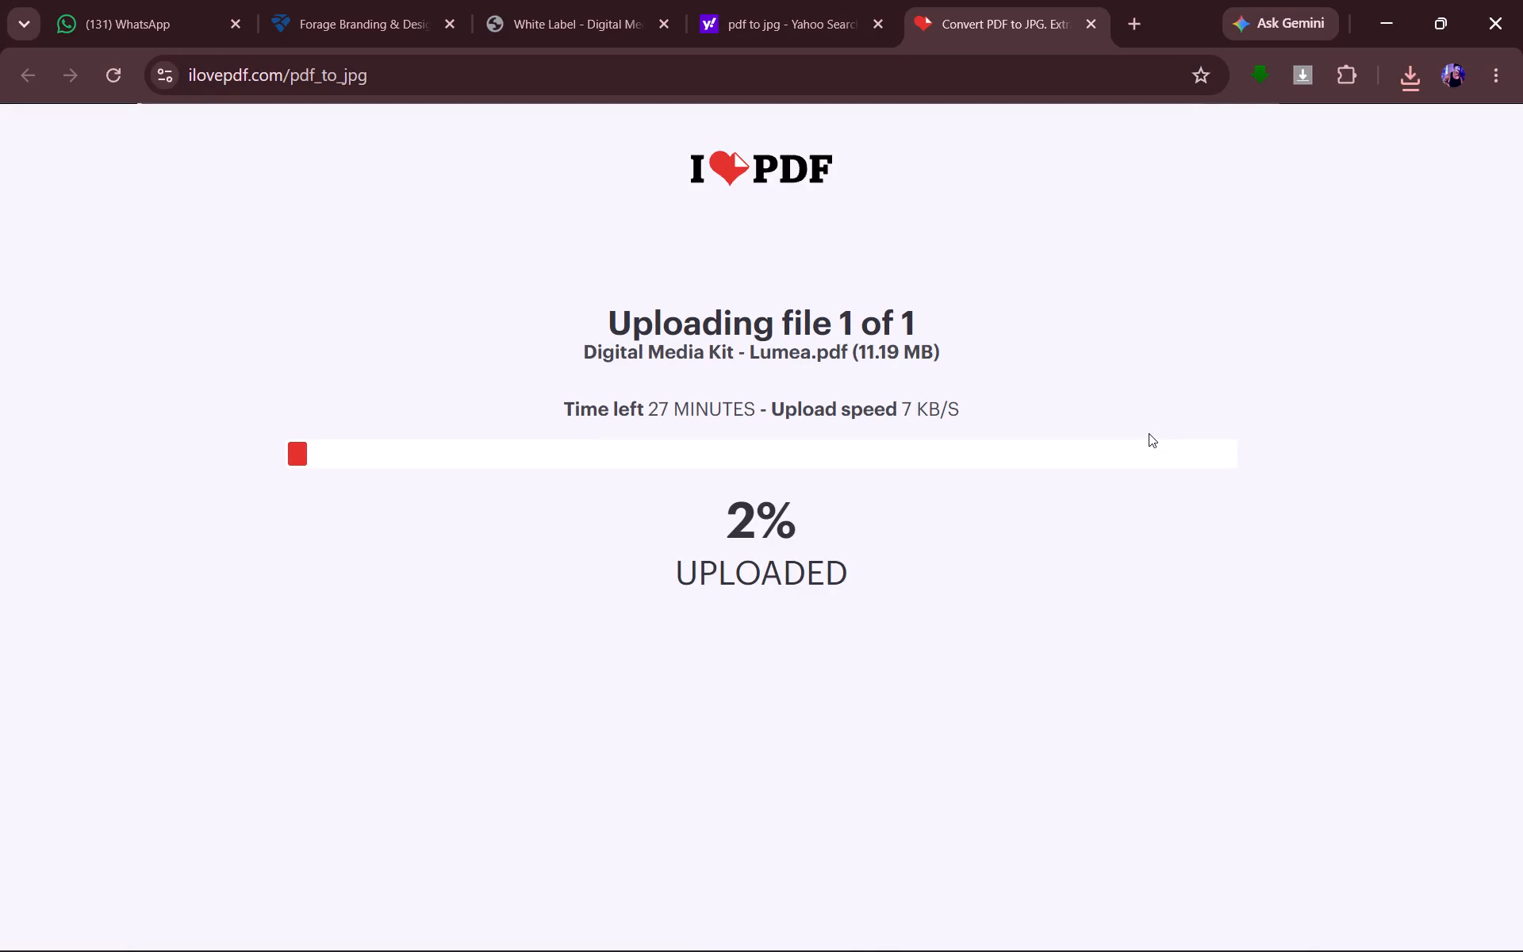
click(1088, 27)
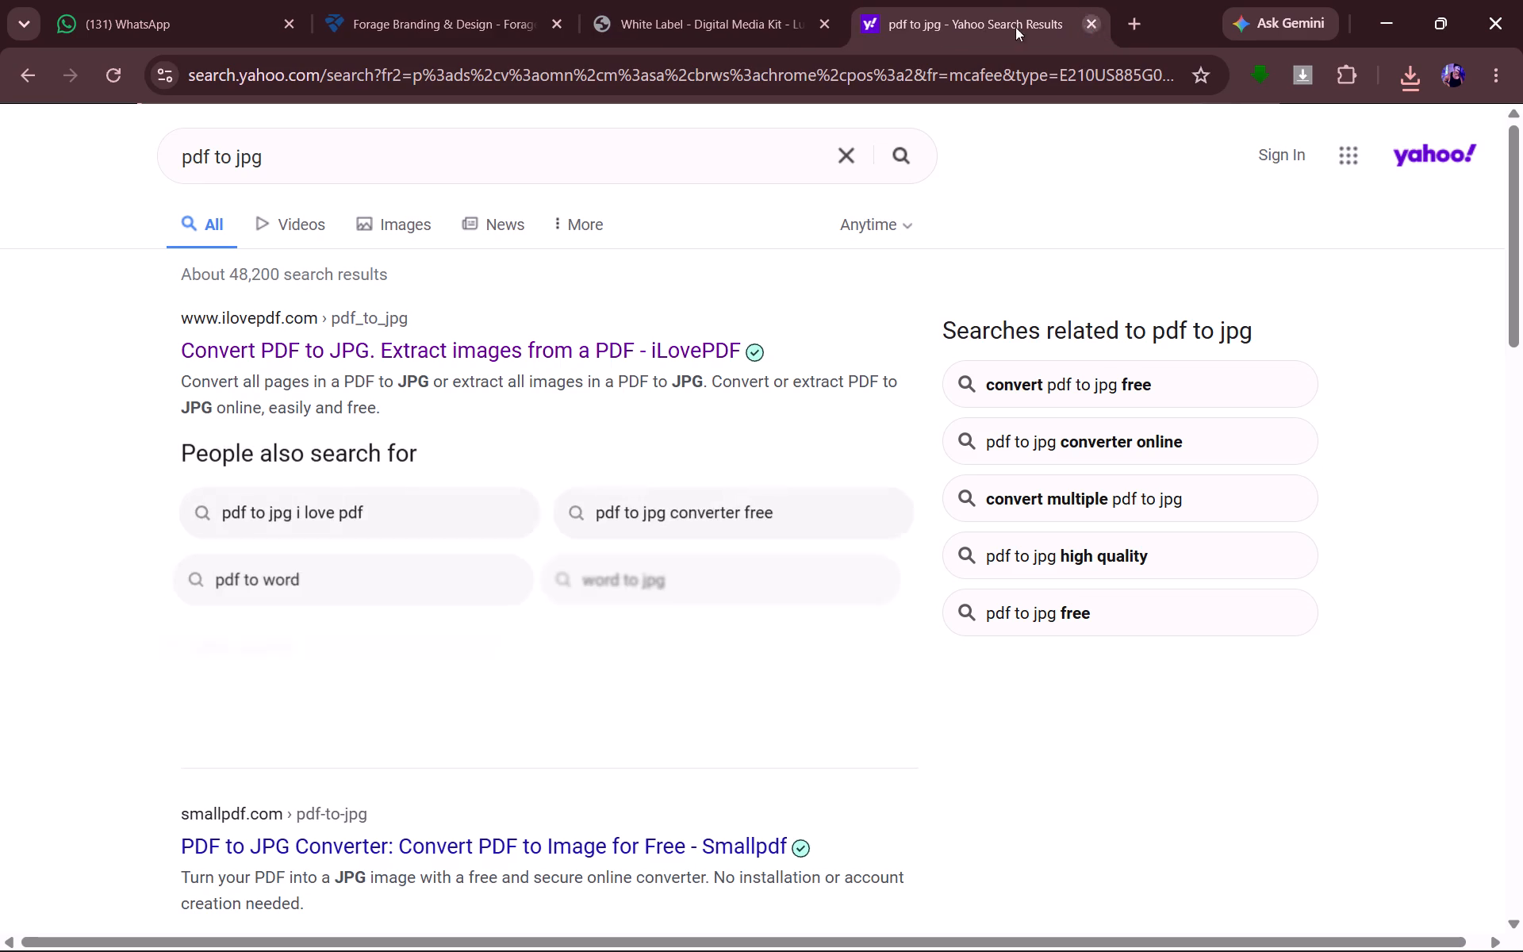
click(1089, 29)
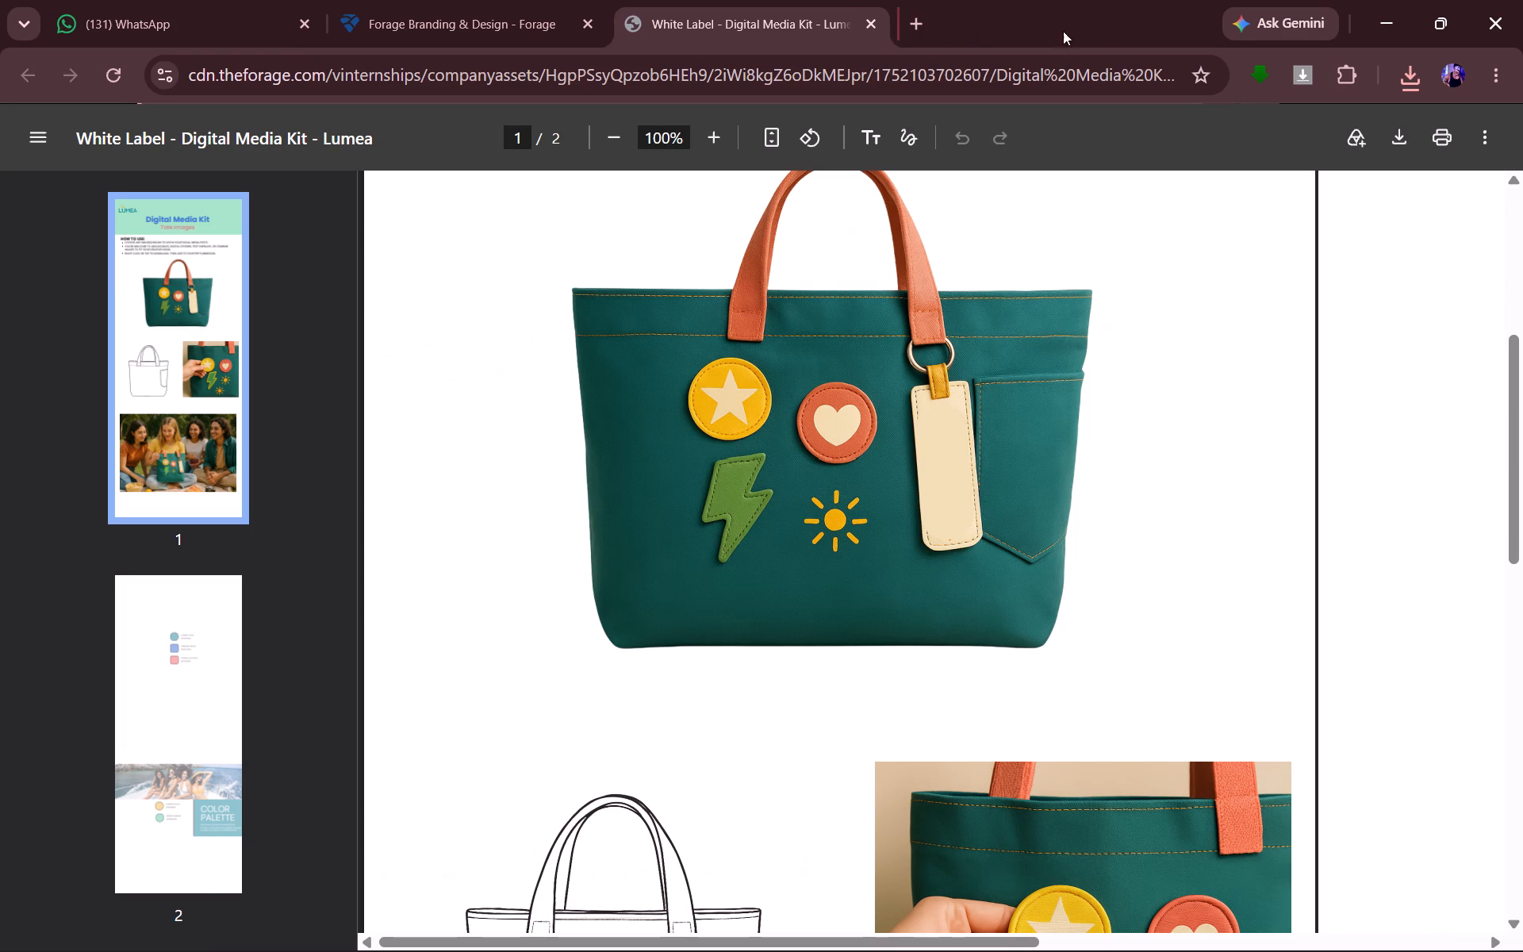
Examine the green tote image on page 1 of the Digital Media Kit, framing the whole bag at 125% zoom.
scroll(1049, 390, up, 2)
scroll(1171, 446, down, 1)
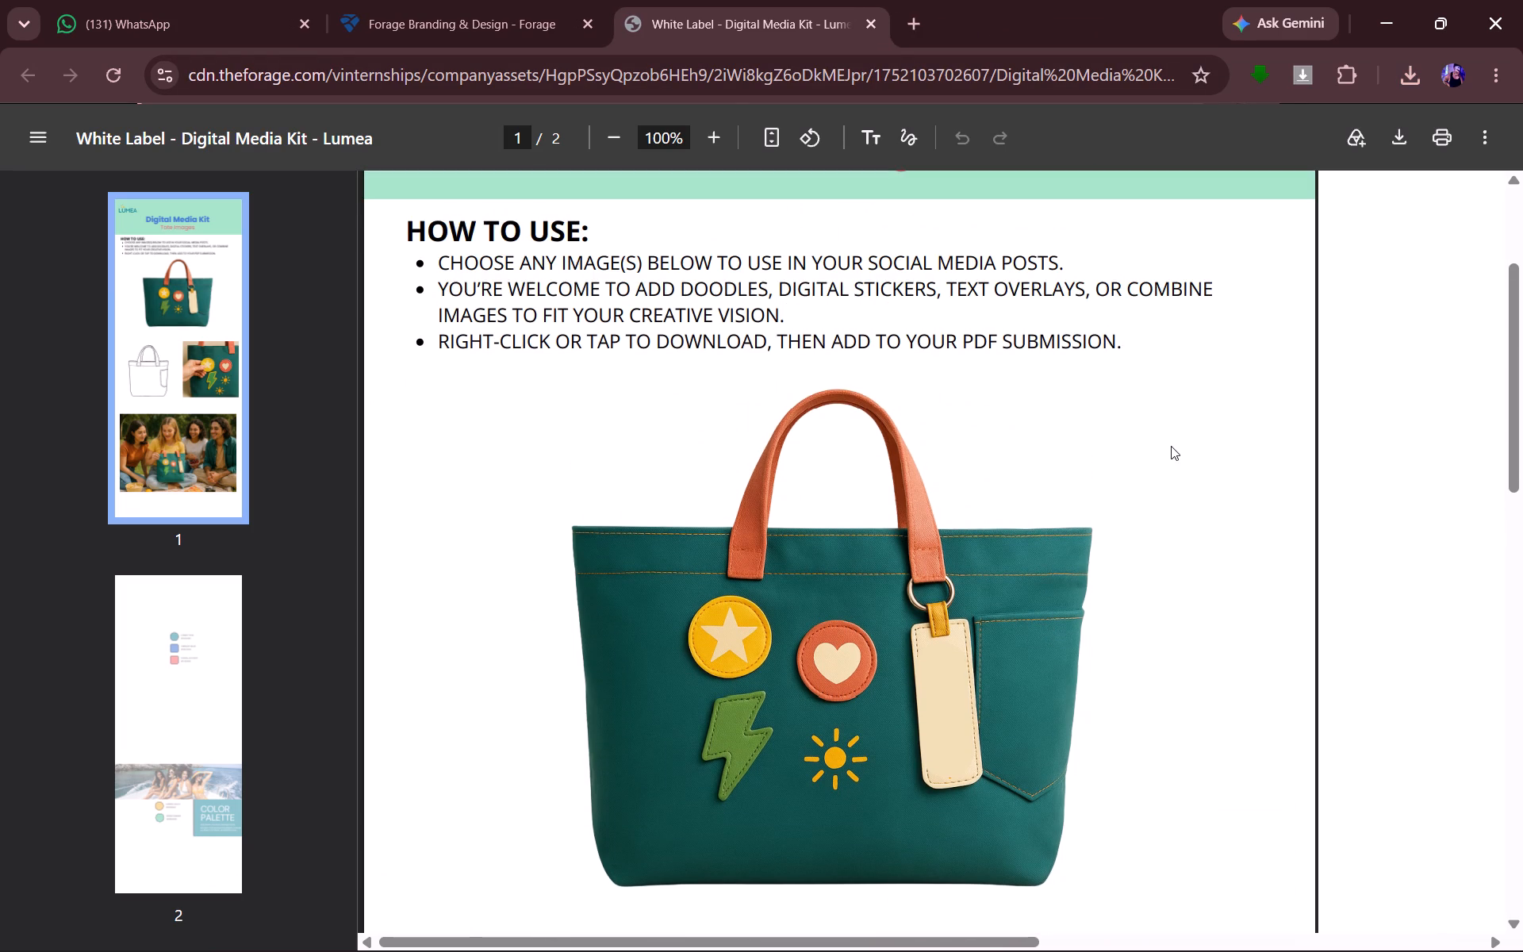
click(720, 120)
click(720, 120)
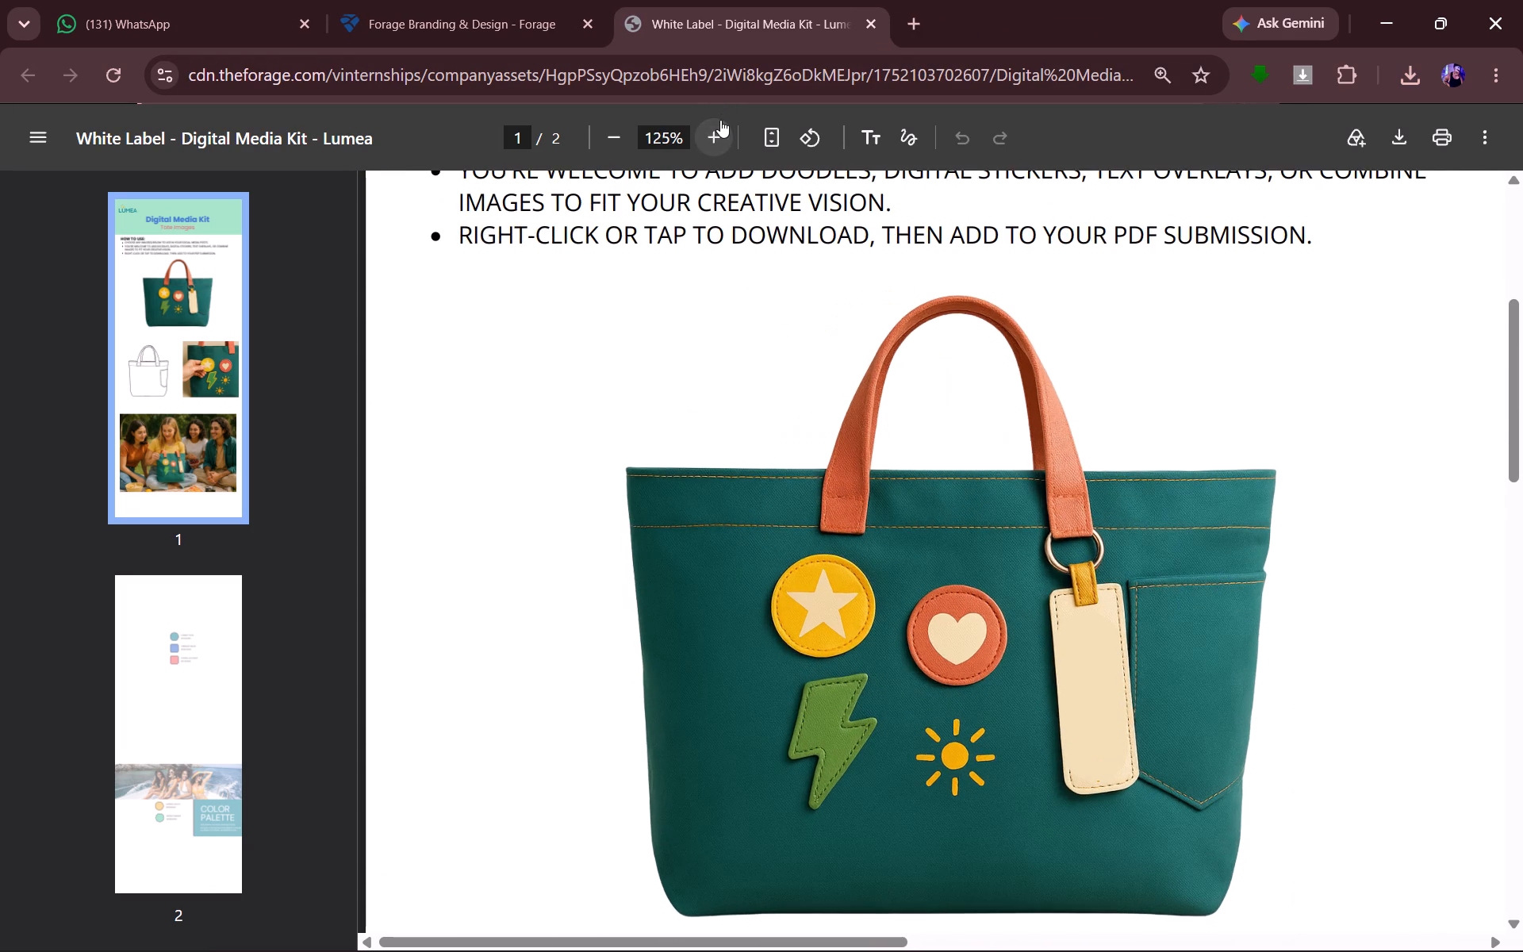
click(720, 120)
scroll(1183, 360, down, 4)
scroll(1183, 363, up, 2)
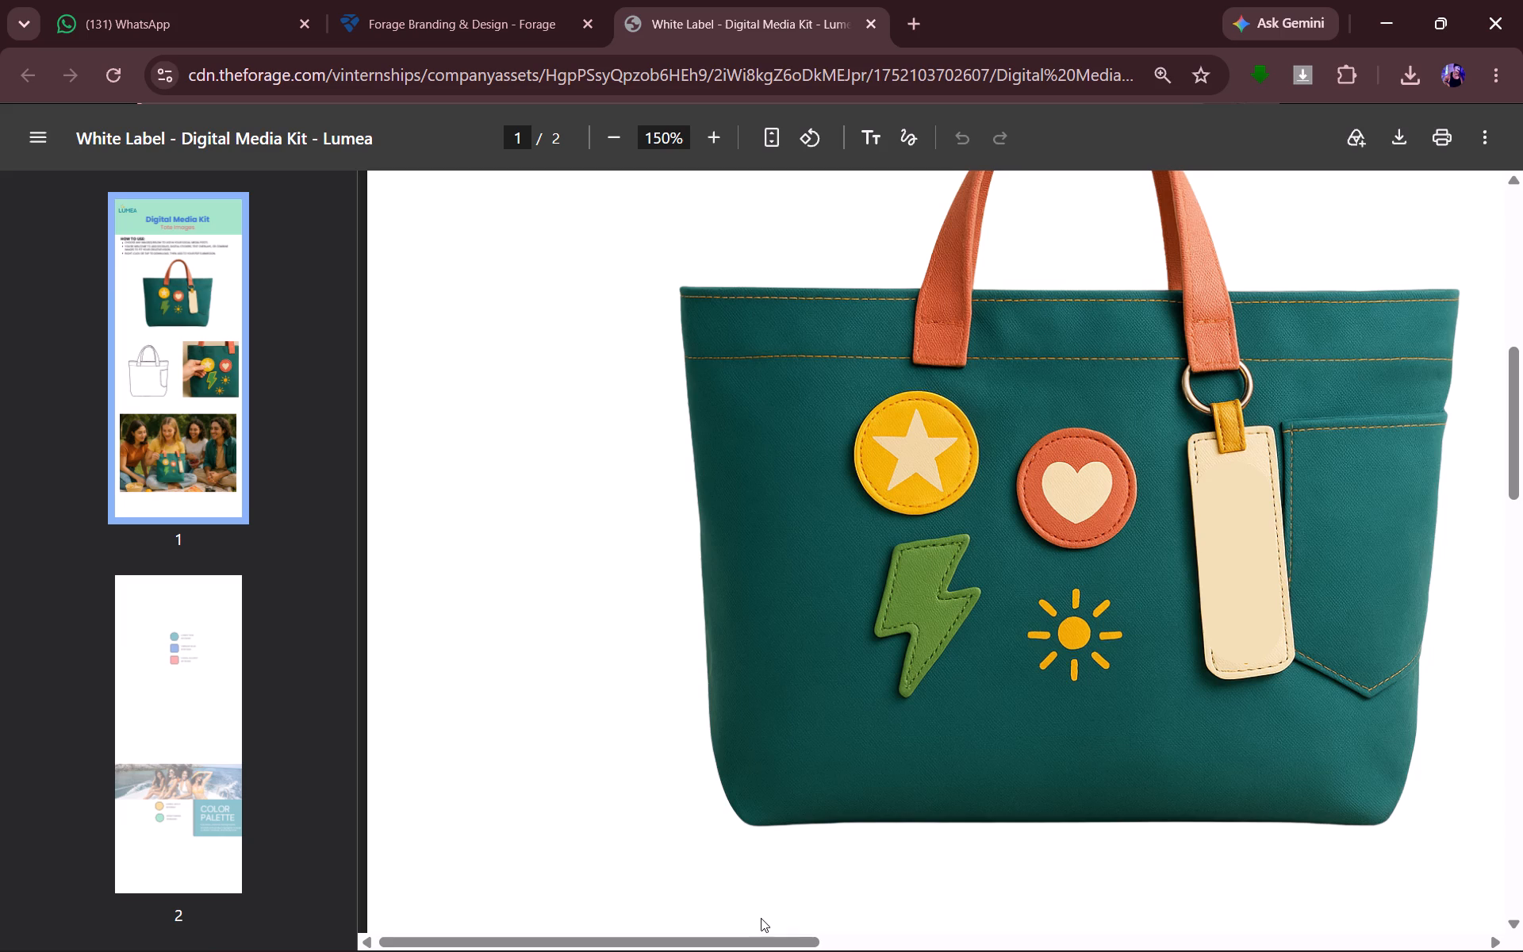
drag(761, 935, 835, 923)
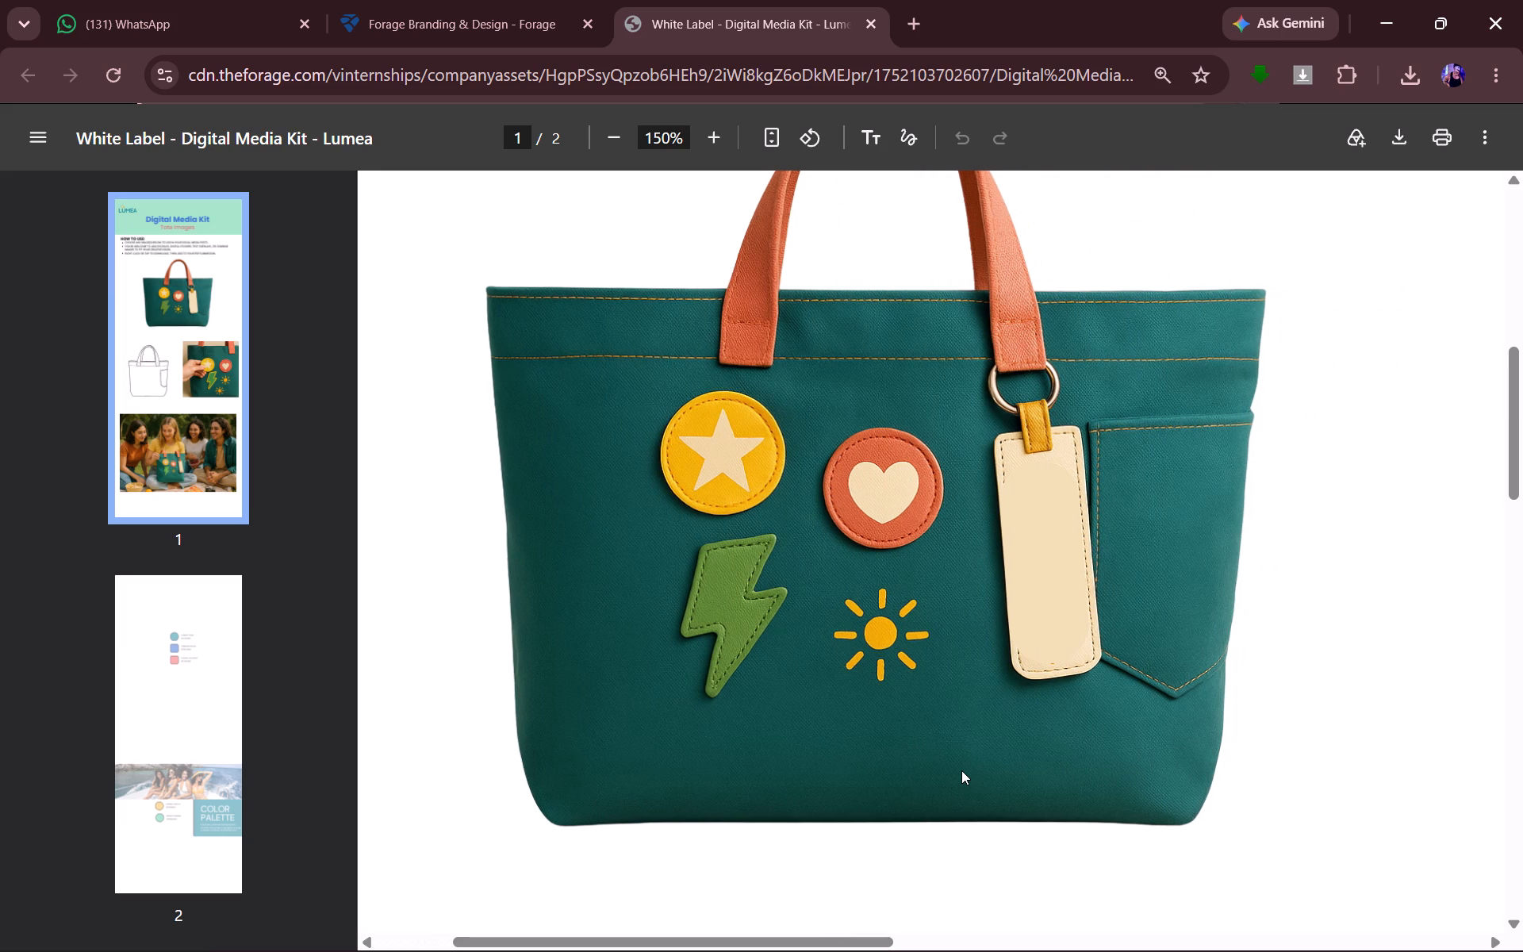
scroll(961, 770, up, 1)
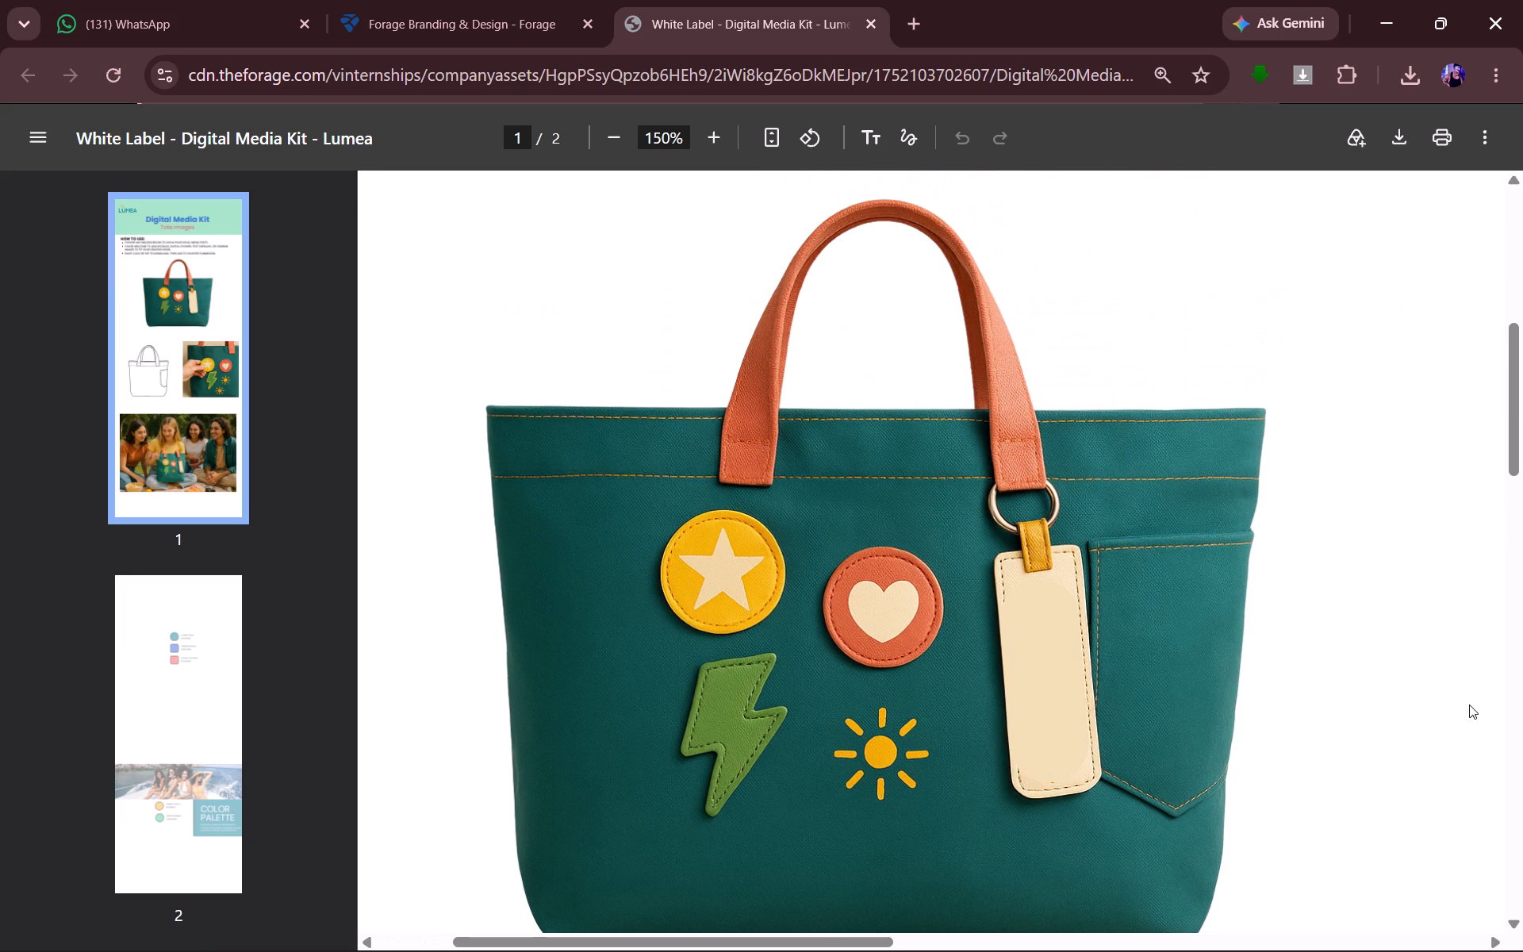
scroll(1469, 704, down, 1)
scroll(1469, 704, up, 1)
click(605, 133)
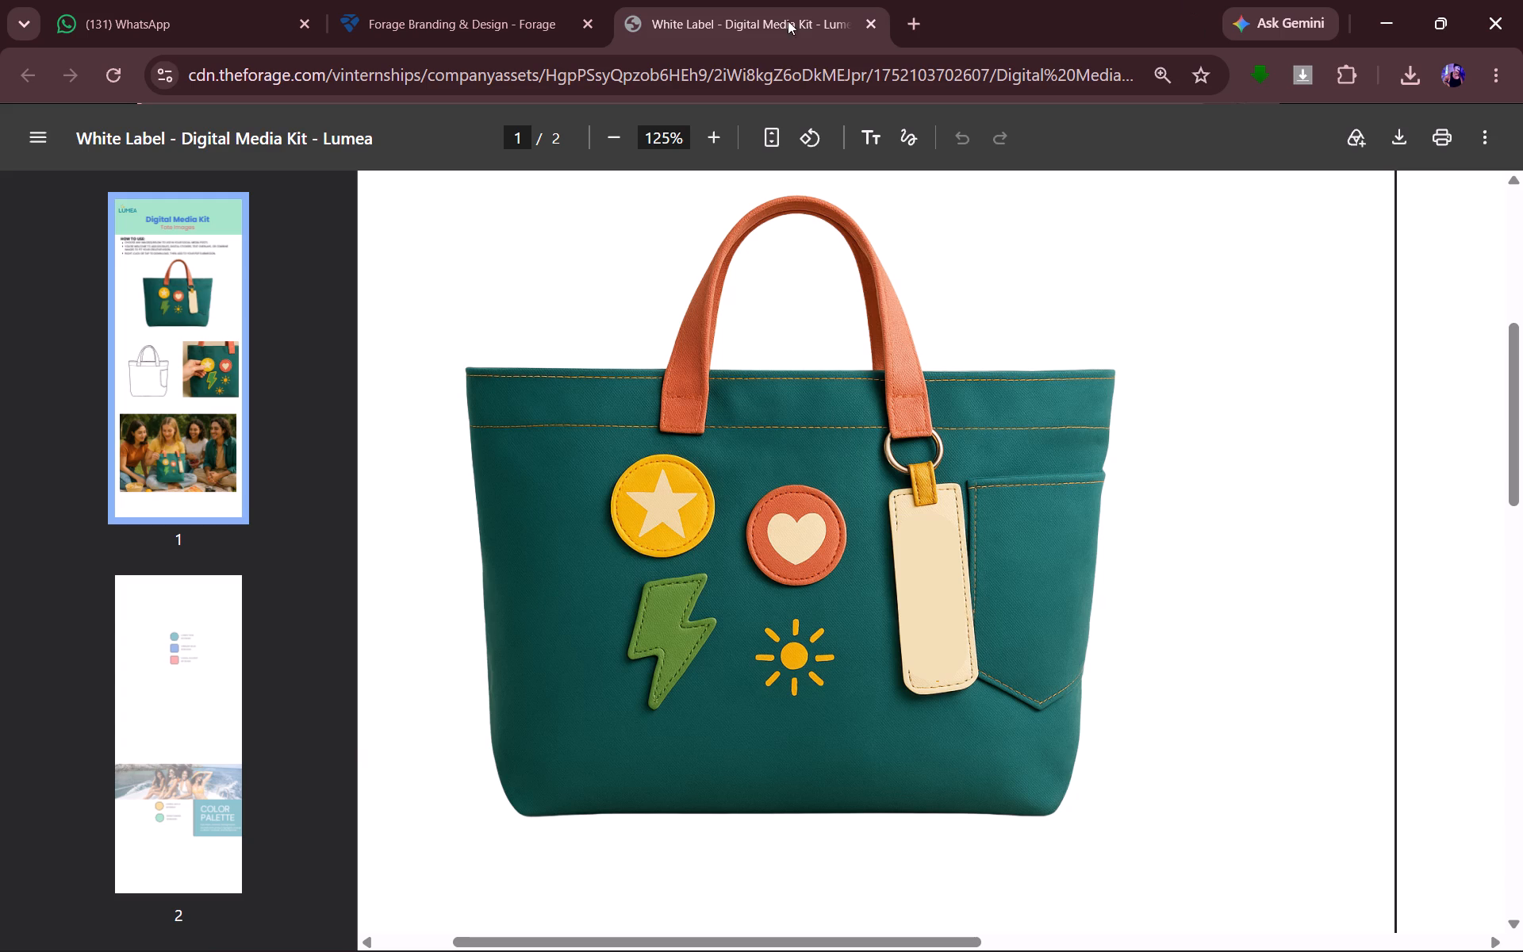
Return to the Forage Digital Marketing task and review the "Share Your Social Media Magic" instructions and submission guidelines.
click(388, 27)
scroll(781, 559, up, 2)
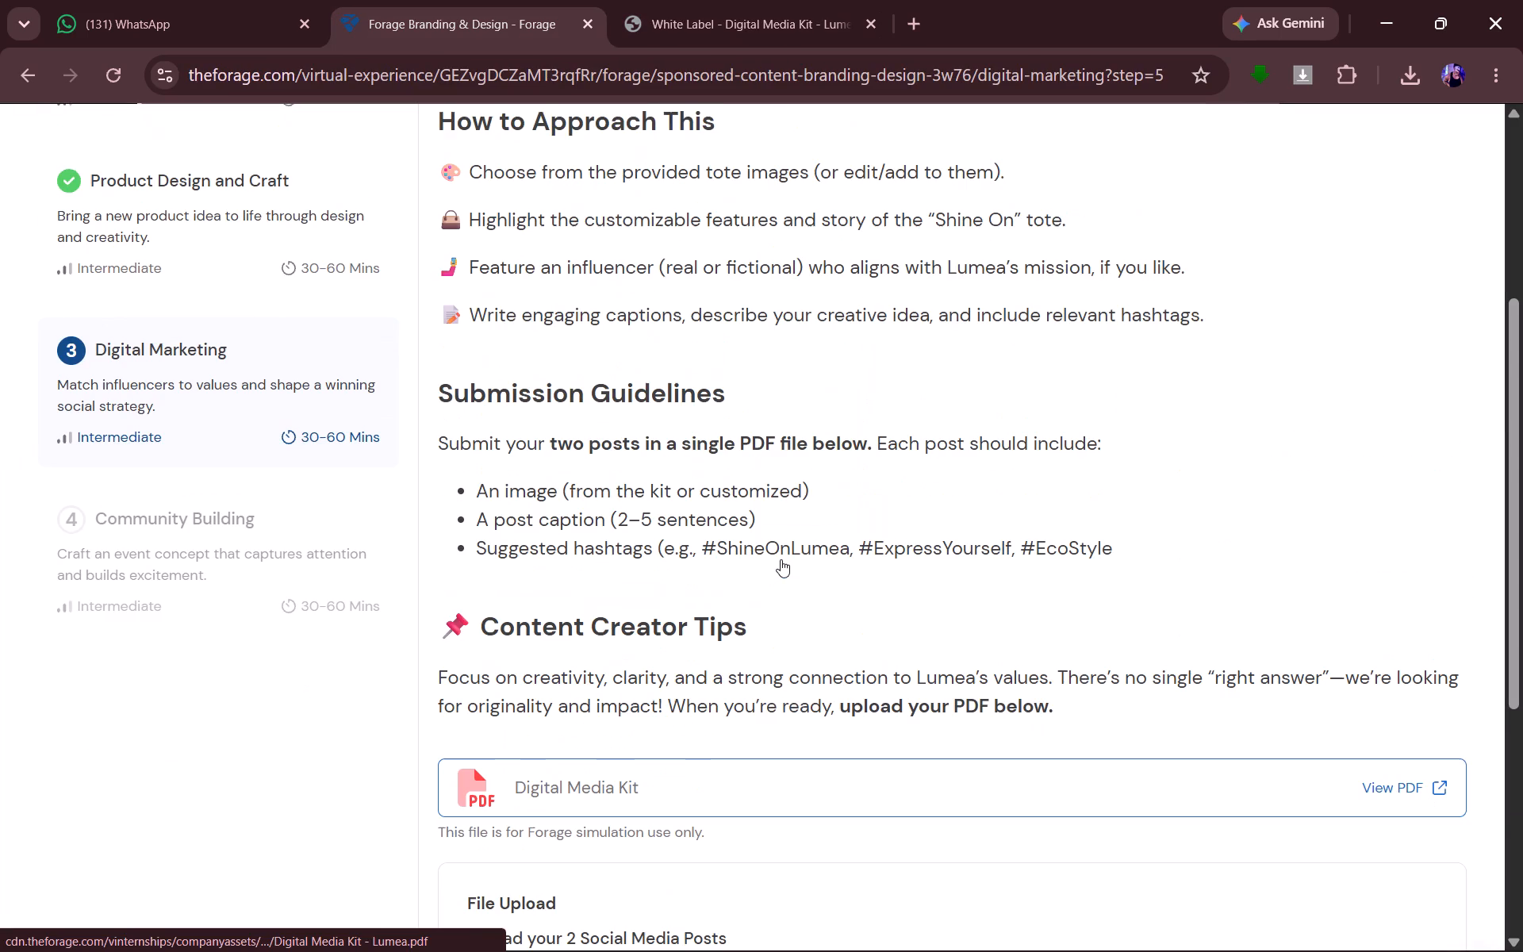
scroll(781, 356, up, 3)
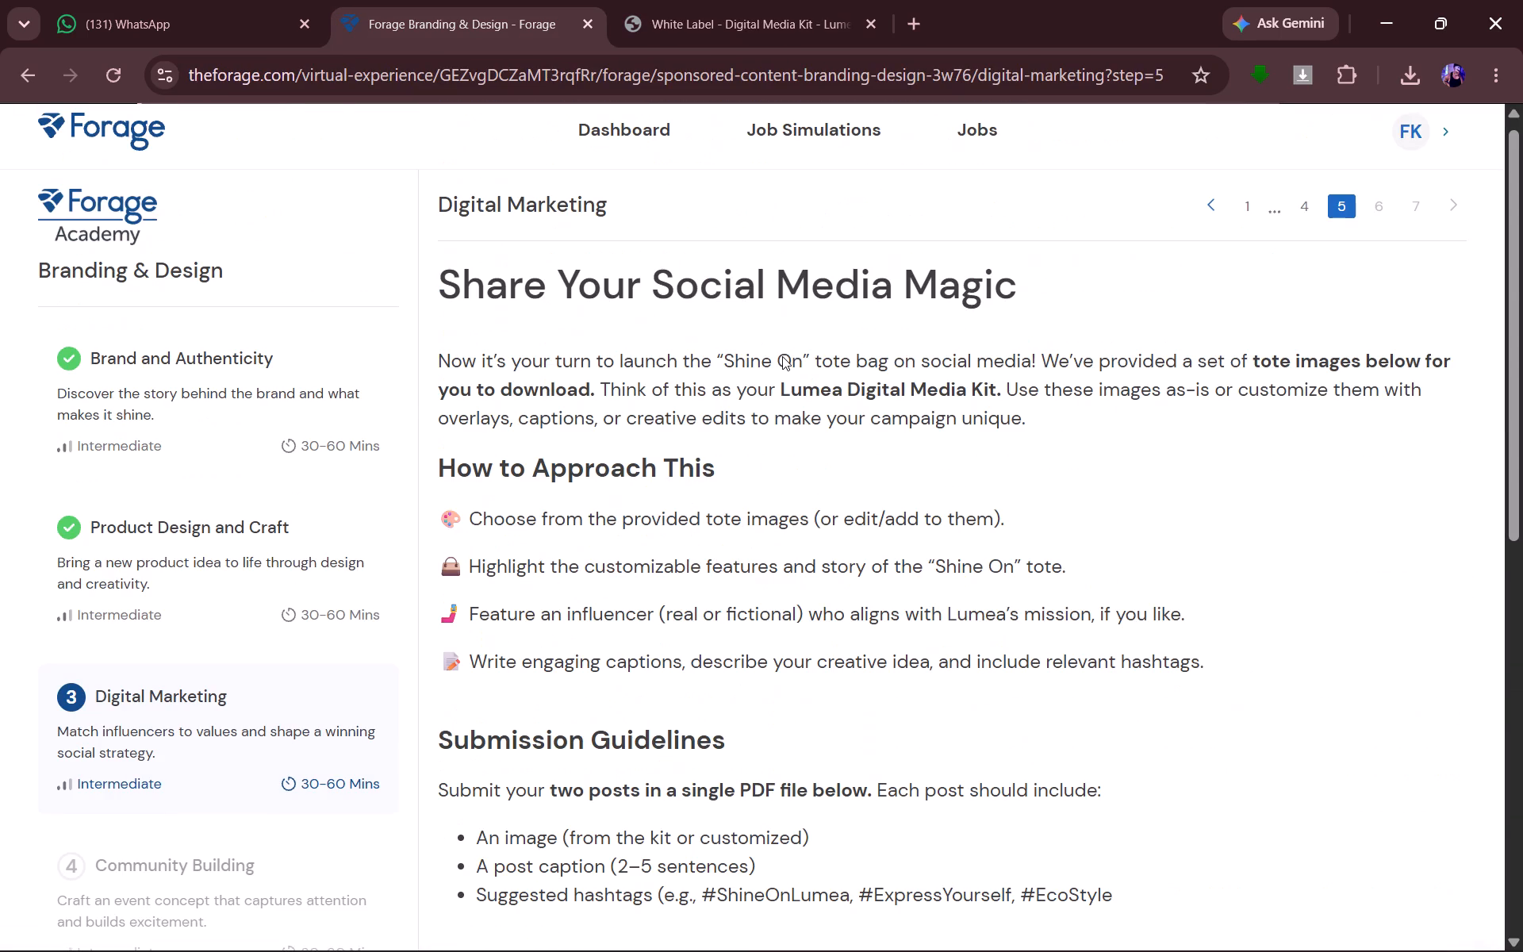
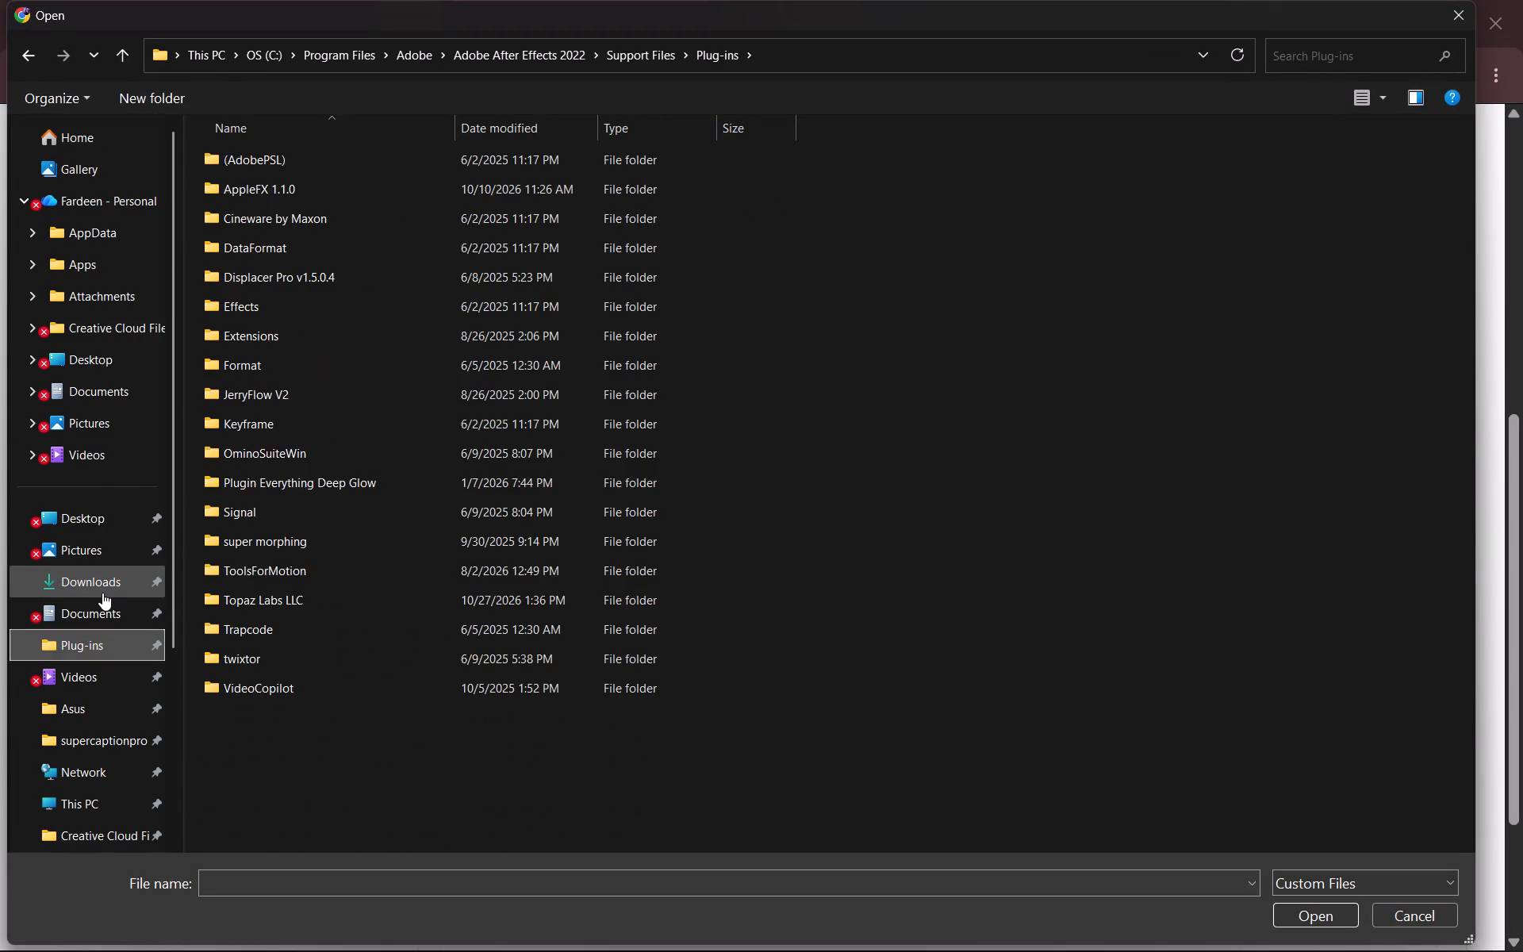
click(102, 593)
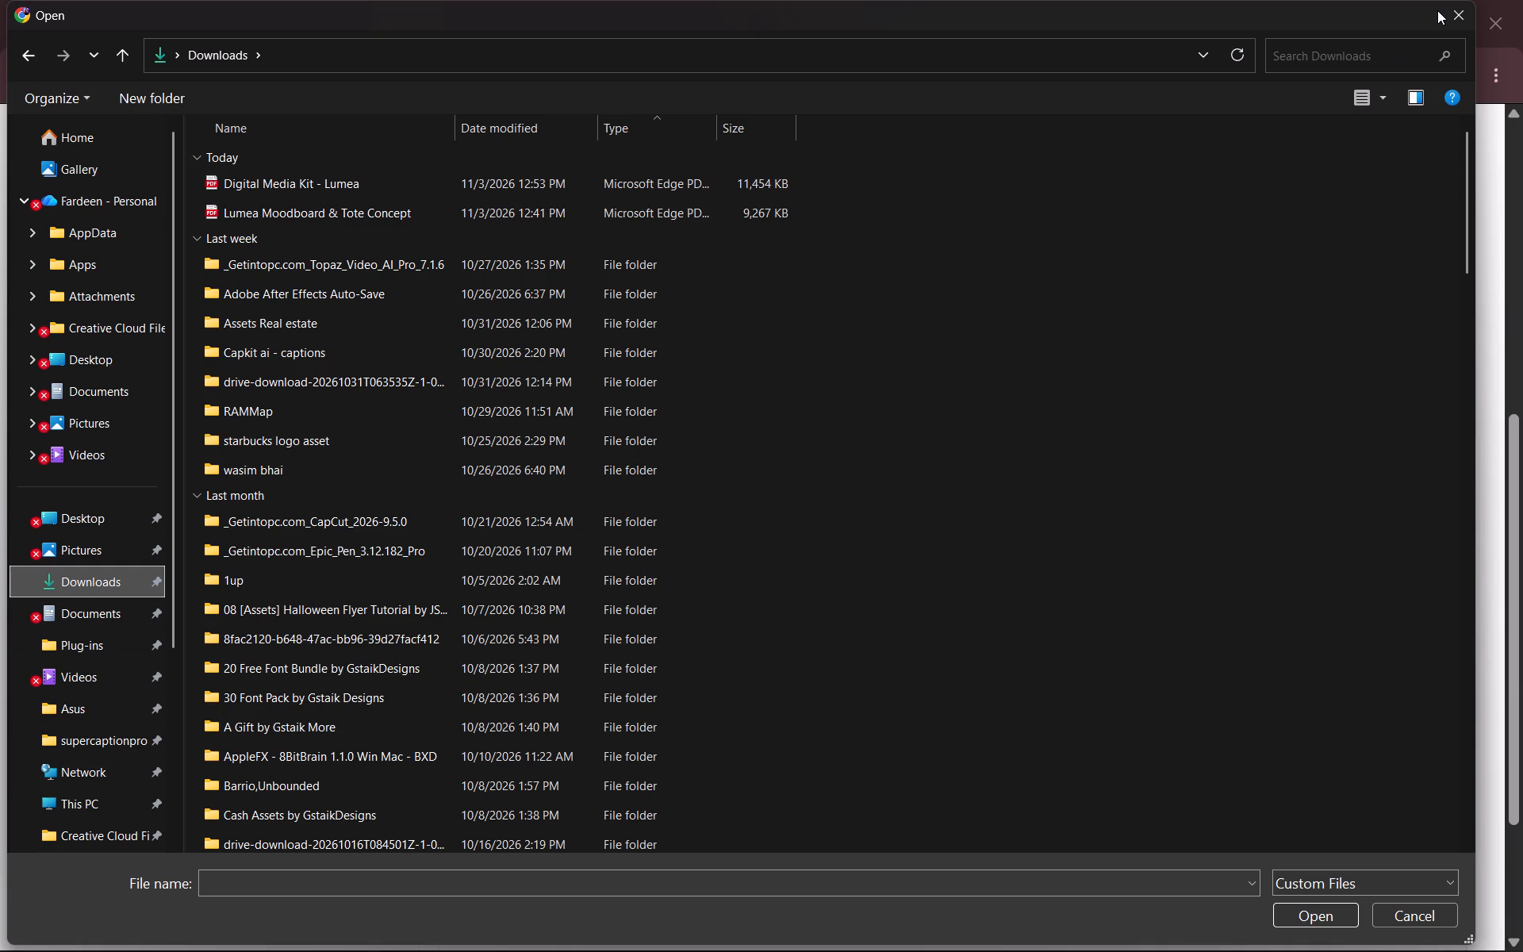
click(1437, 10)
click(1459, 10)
Locate the recently downloaded WhatsApp image of the Lumea tote post in the Downloads folder and return to the Forage task.
click(1417, 75)
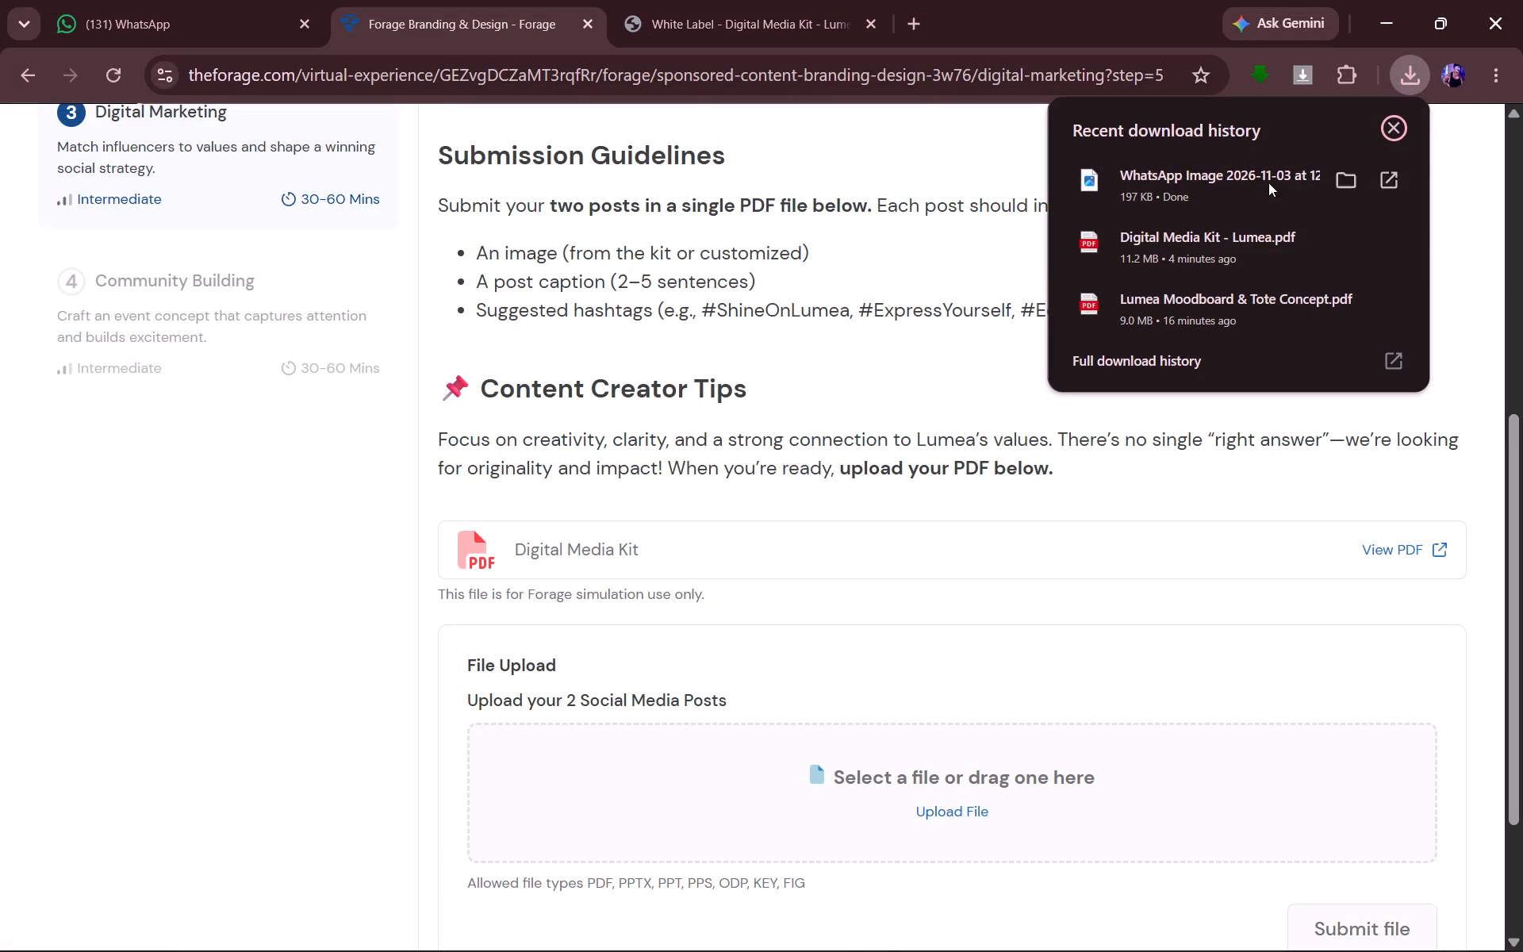
click(1341, 188)
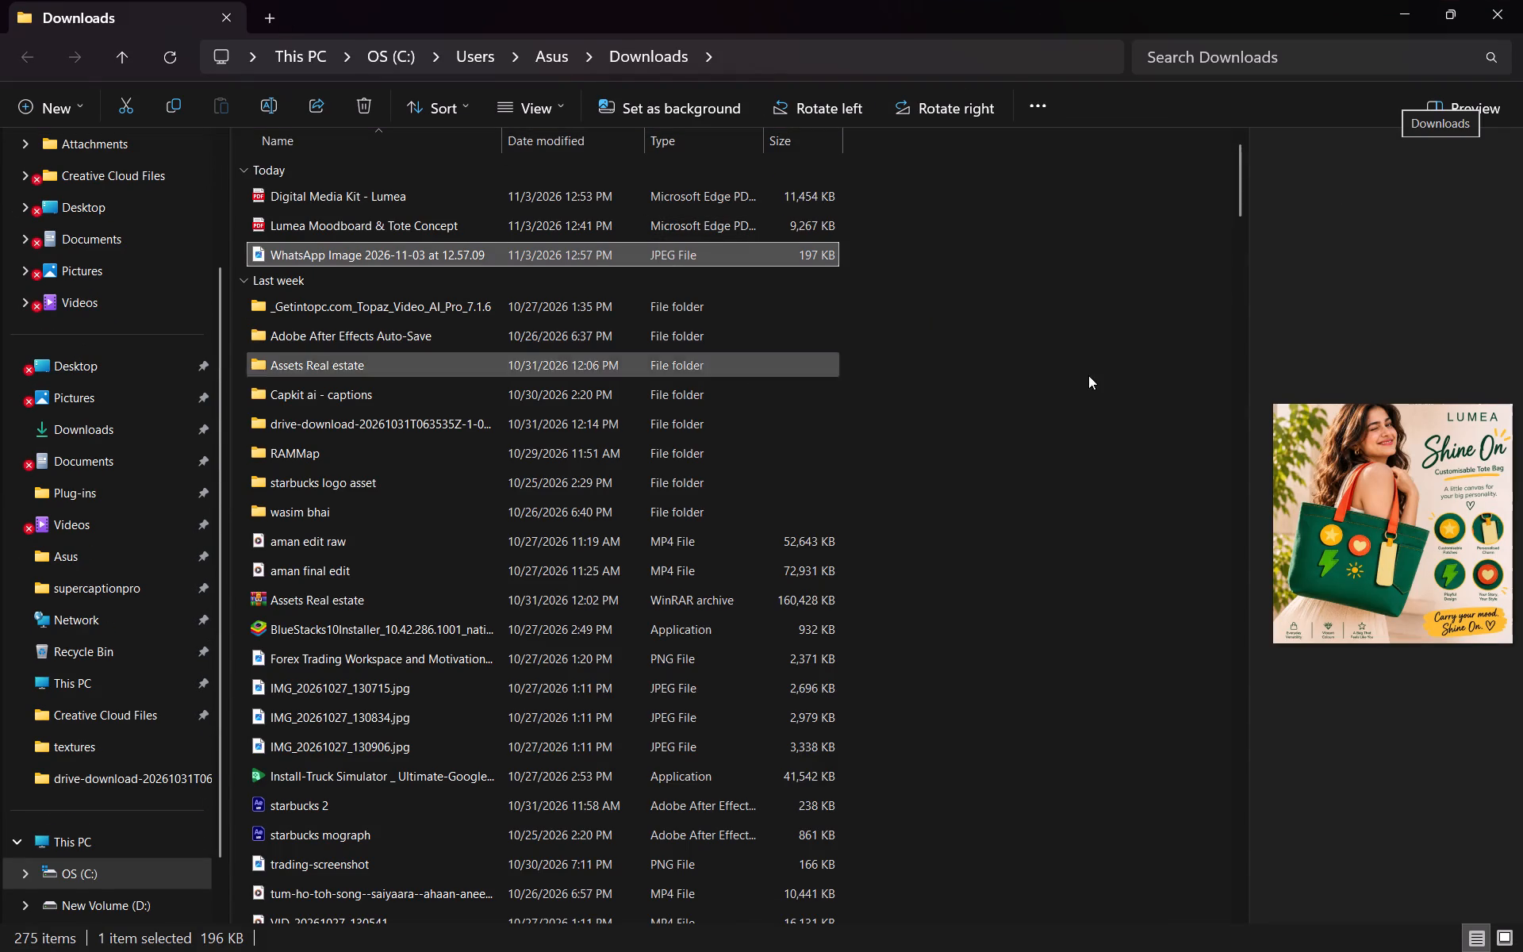
click(1391, 23)
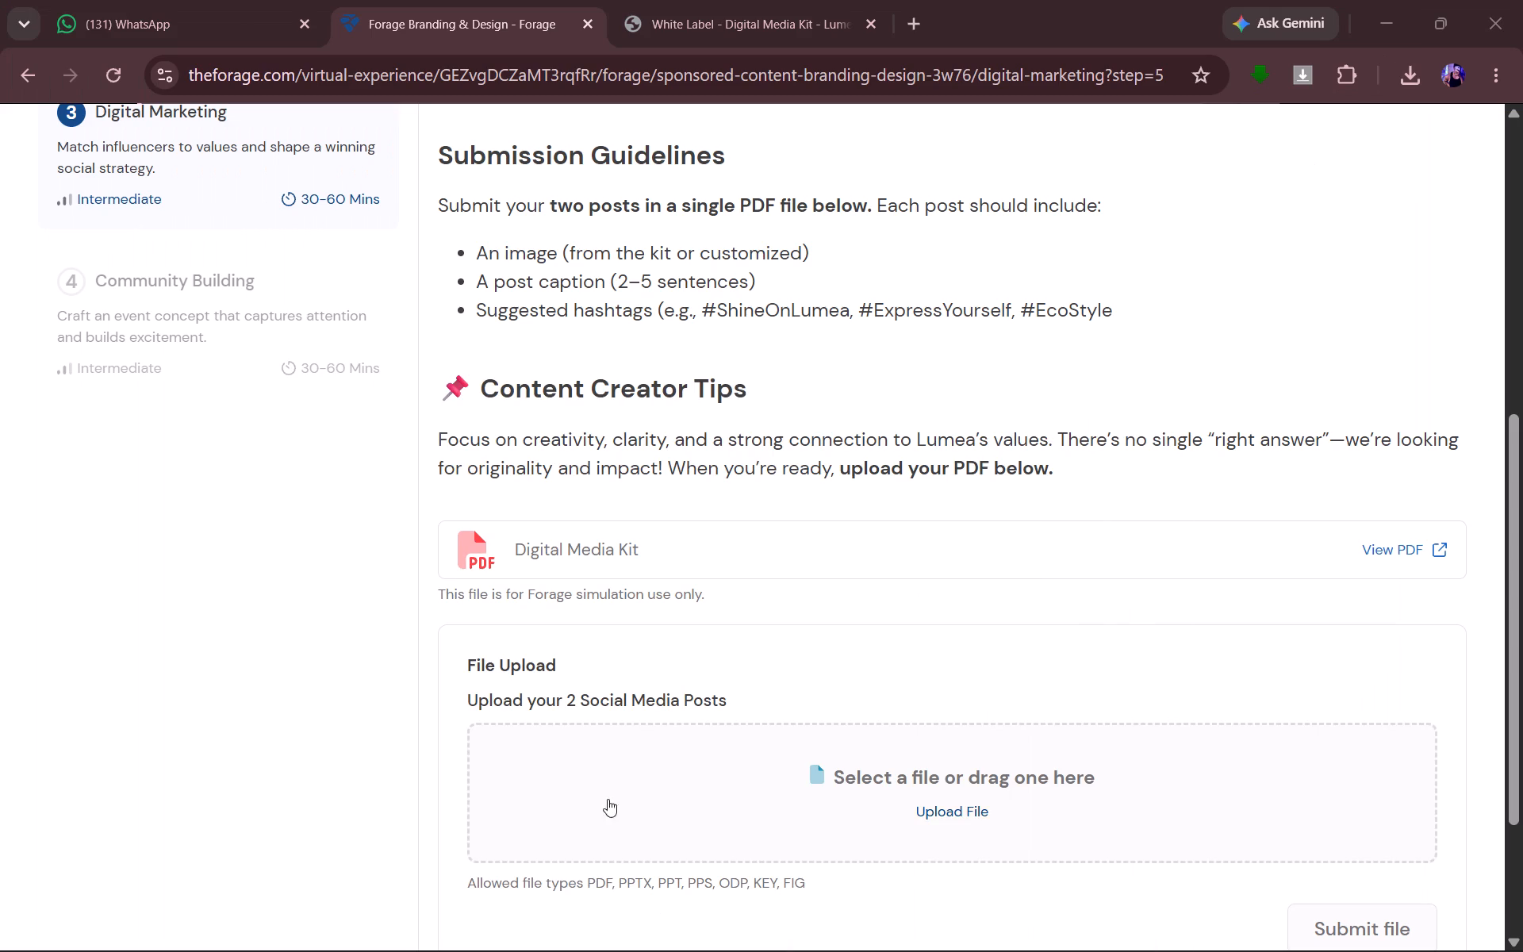
Open the file selection for uploading the 2 social media posts to the Digital Marketing task.
click(971, 811)
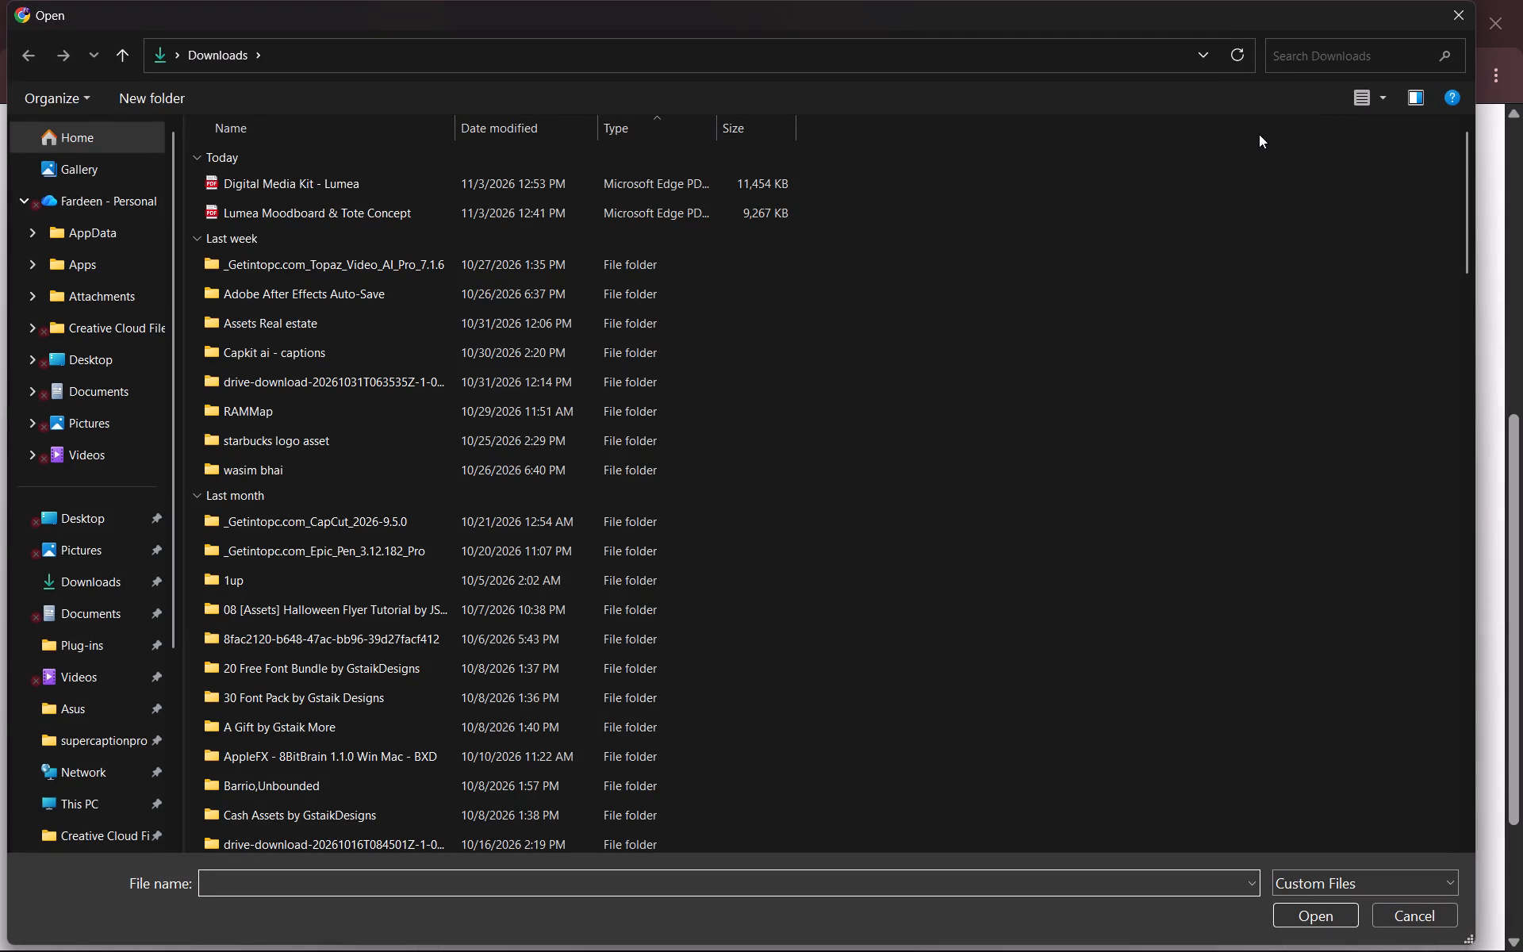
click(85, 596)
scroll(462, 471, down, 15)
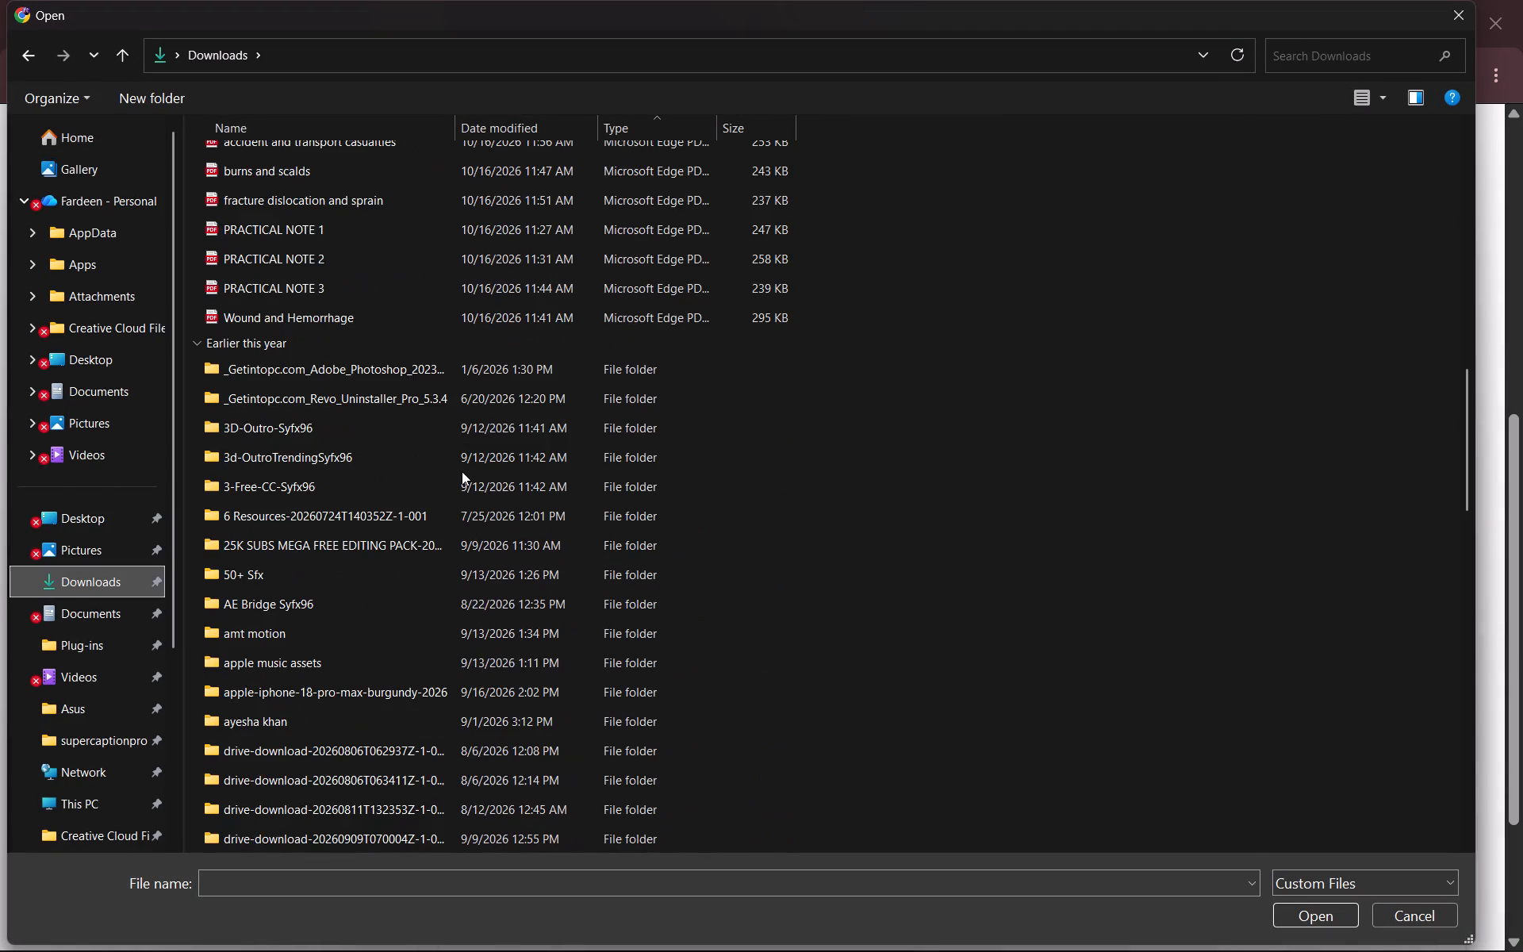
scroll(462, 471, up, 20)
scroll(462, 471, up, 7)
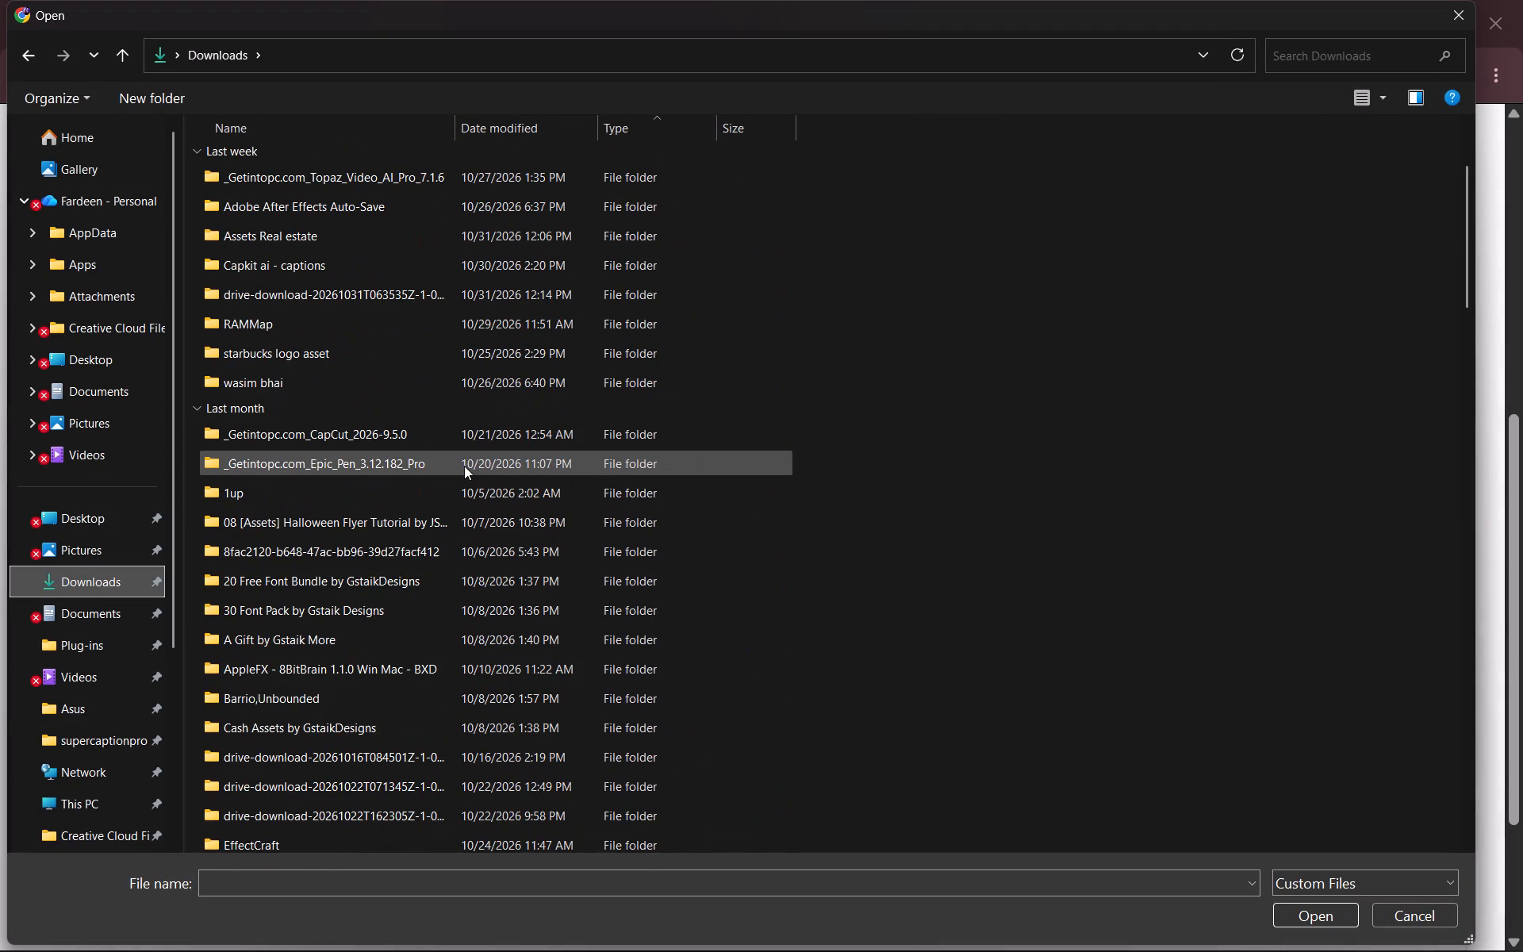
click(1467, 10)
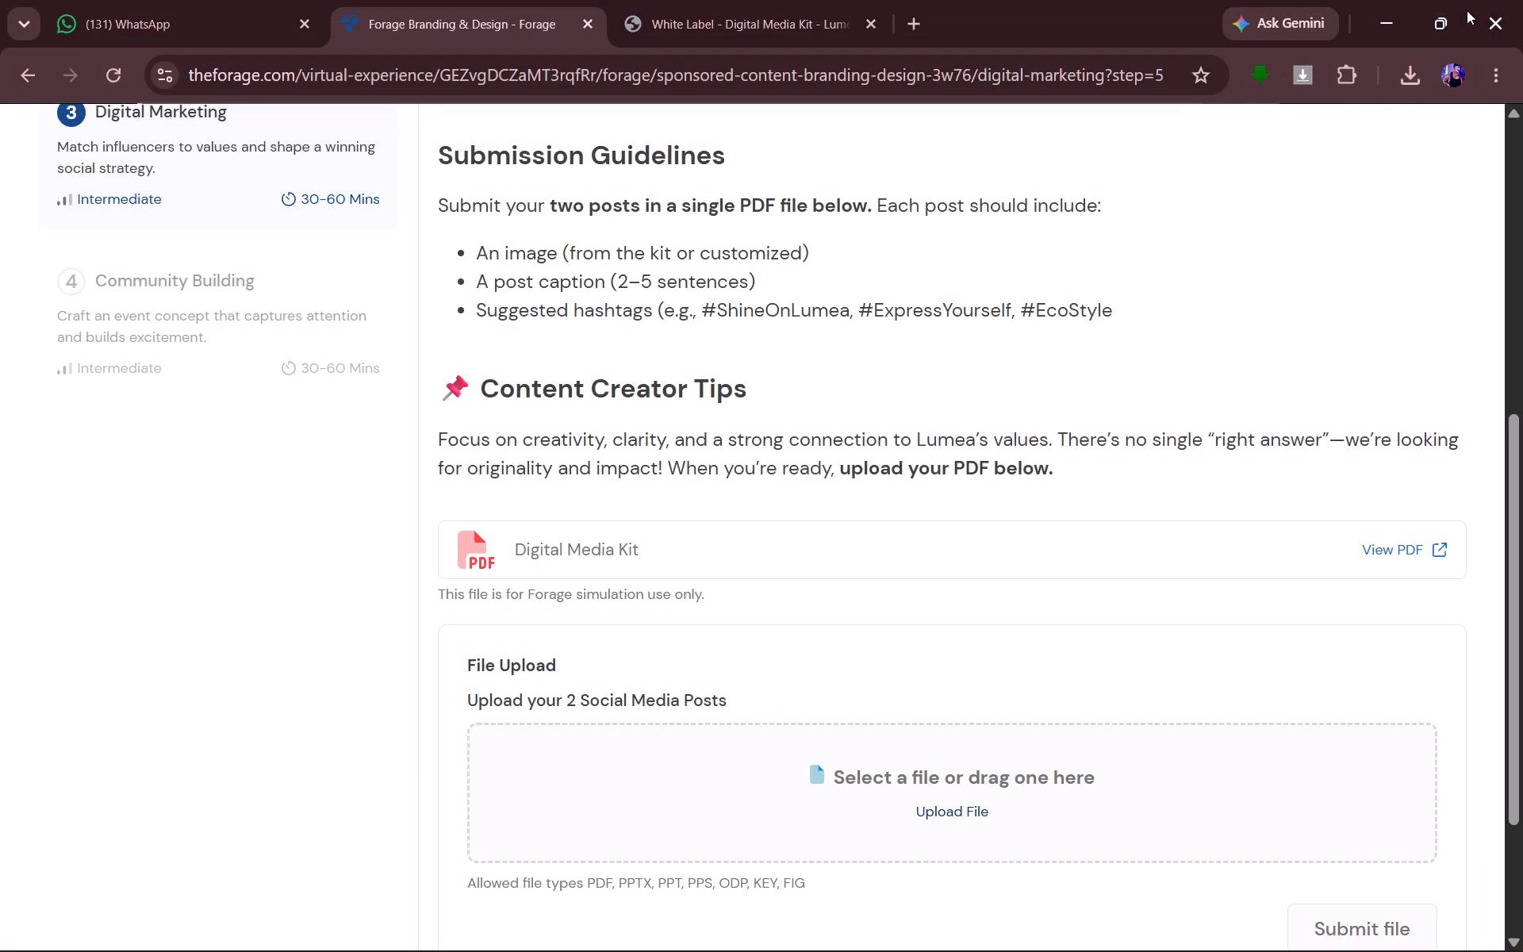
Search the web for "jpg to pdf i love pdf" and open the iLovePDF JPG to PDF converter.
click(904, 21)
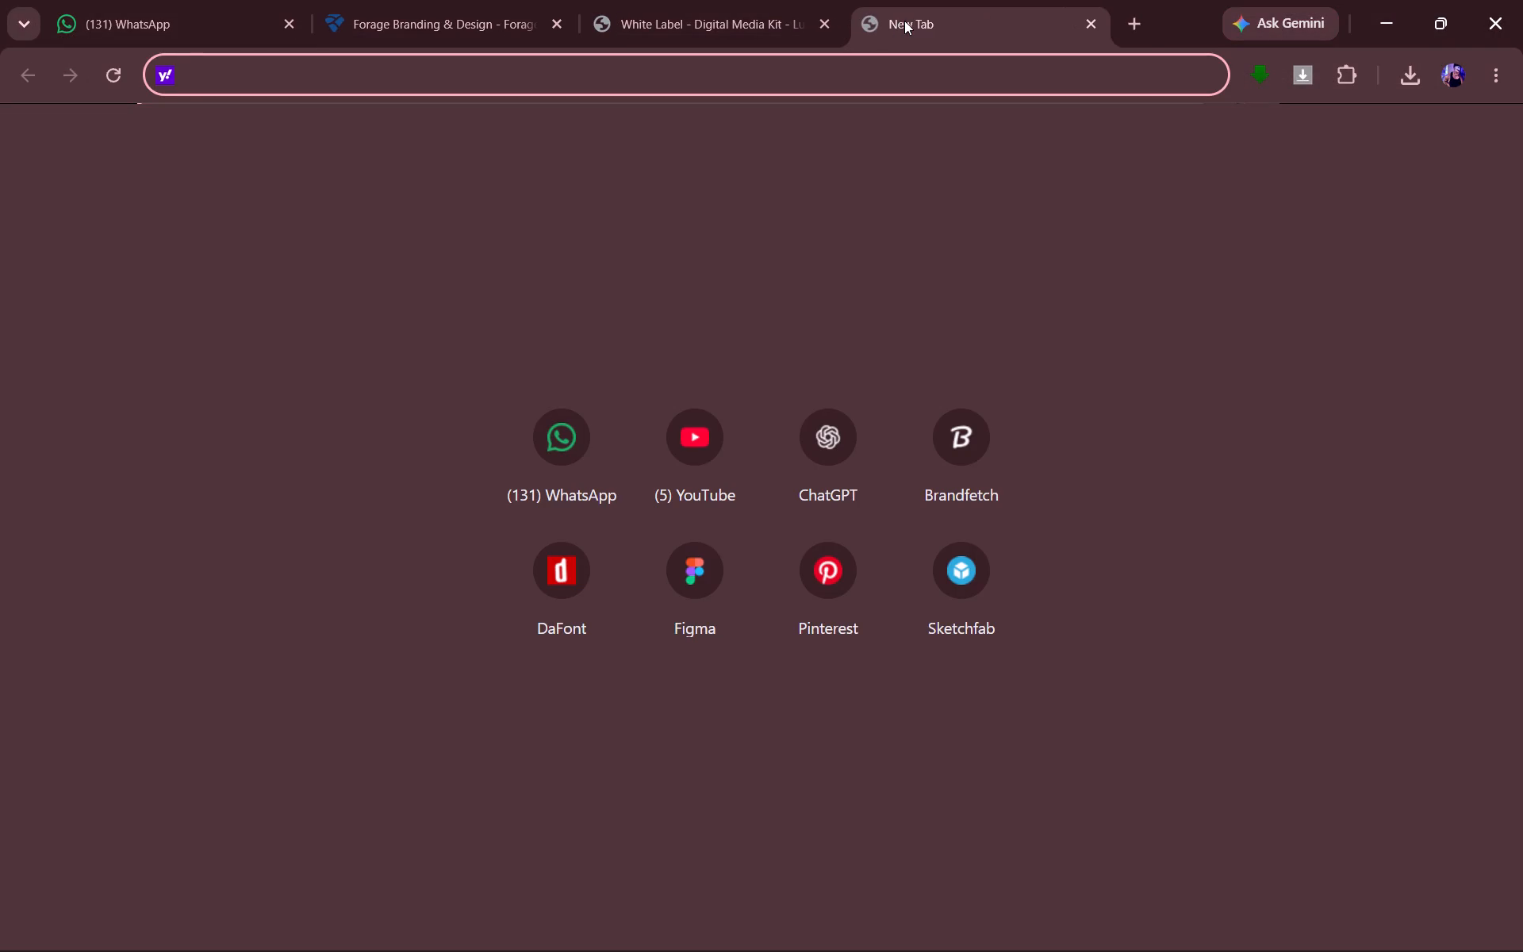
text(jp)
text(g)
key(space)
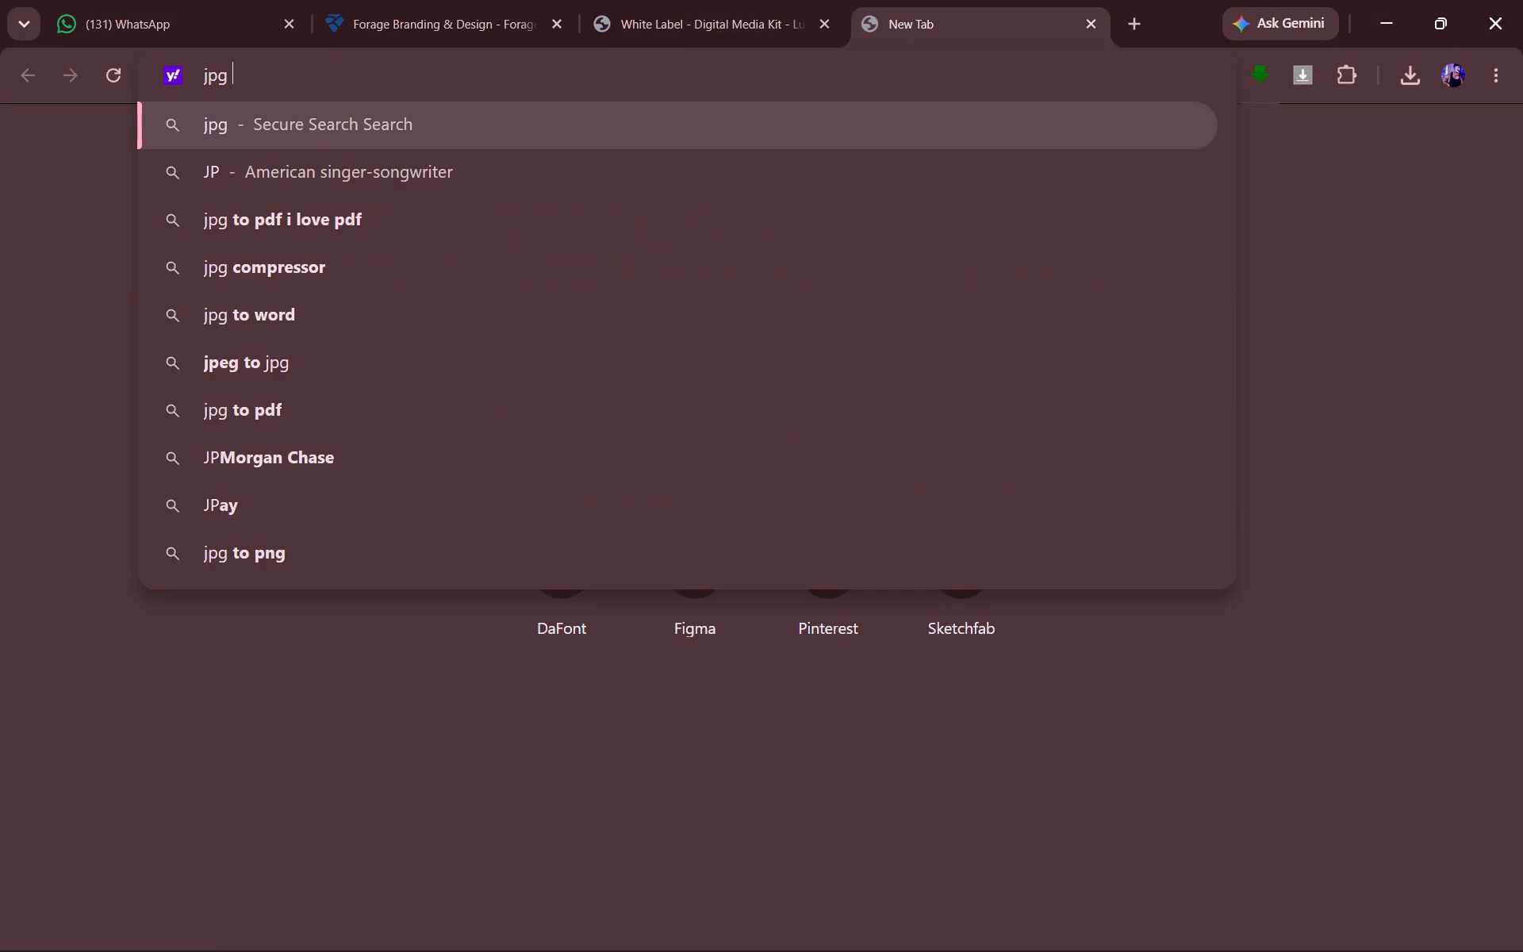
click(696, 167)
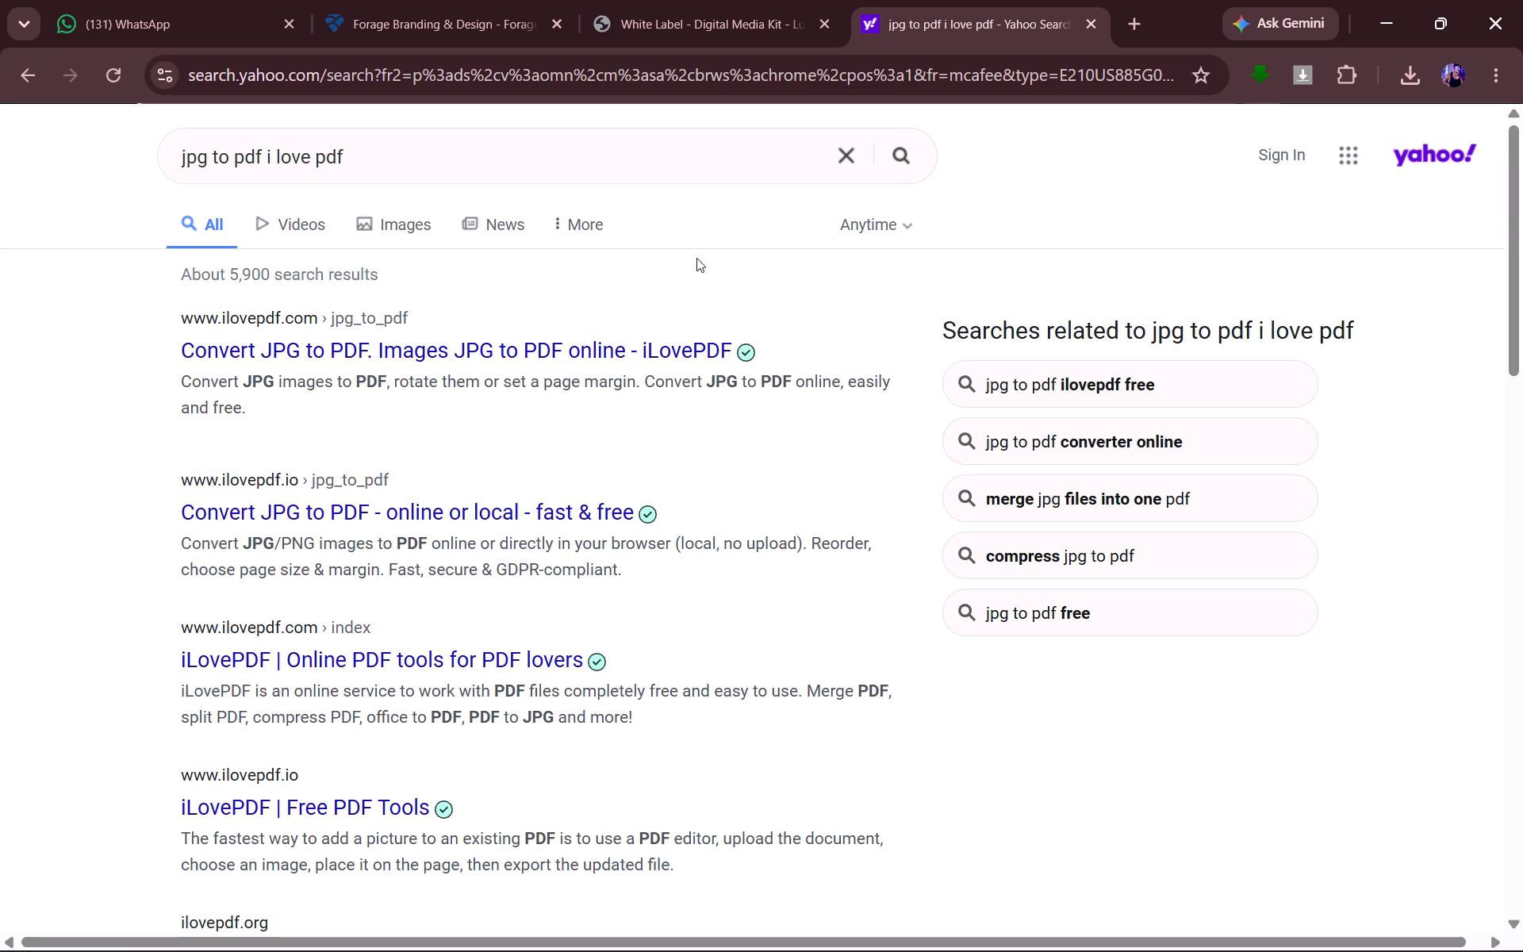
click(629, 359)
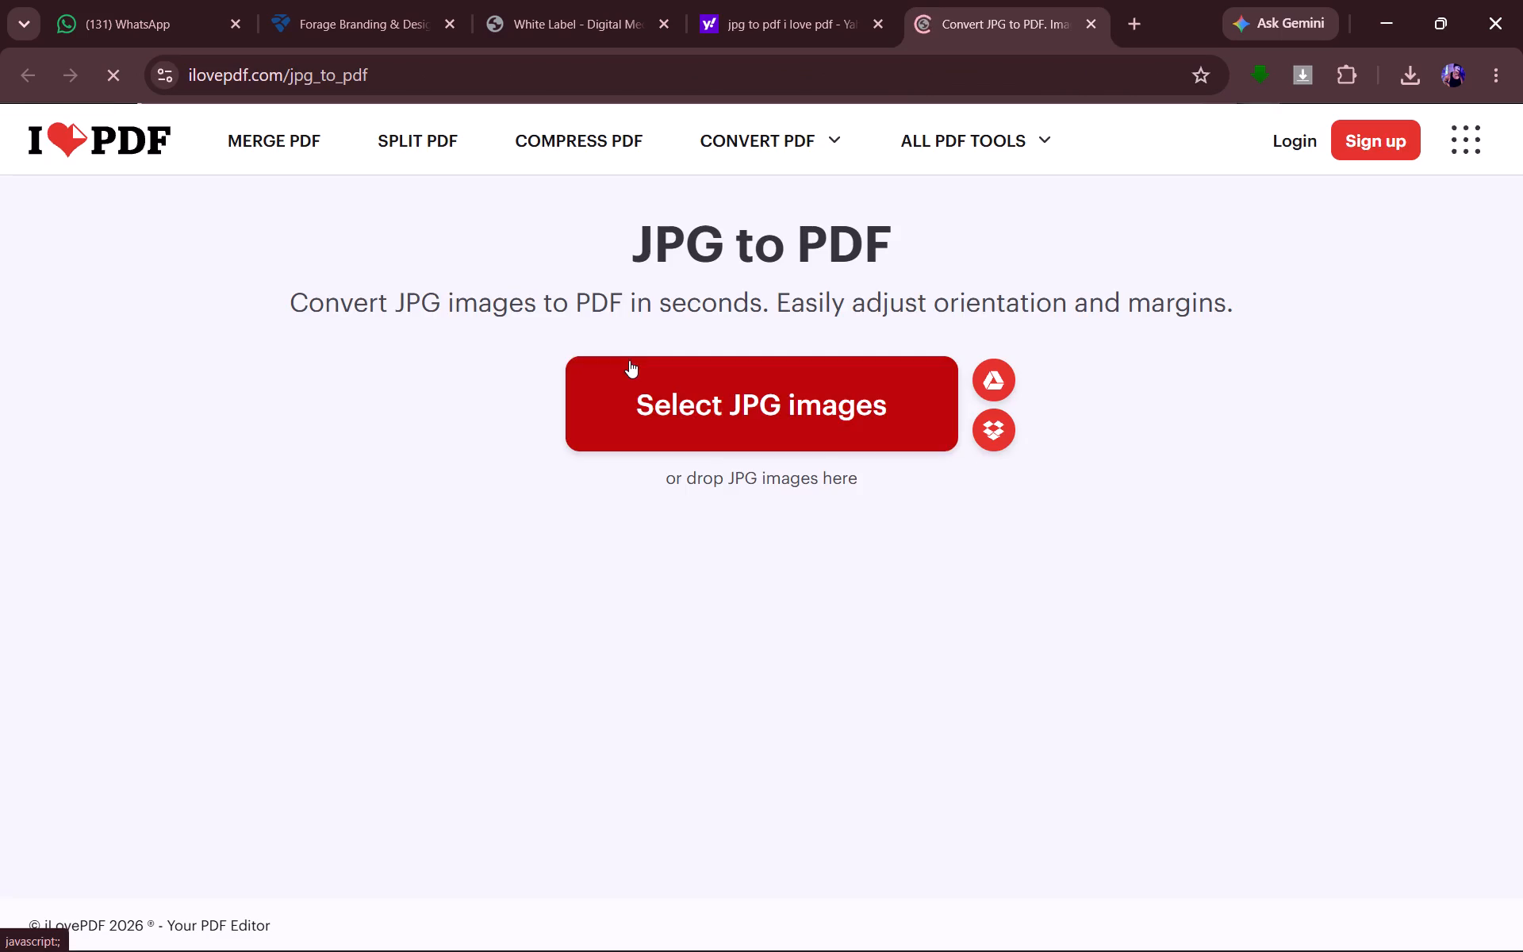
Load the Lumea post image "WhatsApp Image 2026-11-03 at 12.57.09" from Downloads into the converter.
click(811, 429)
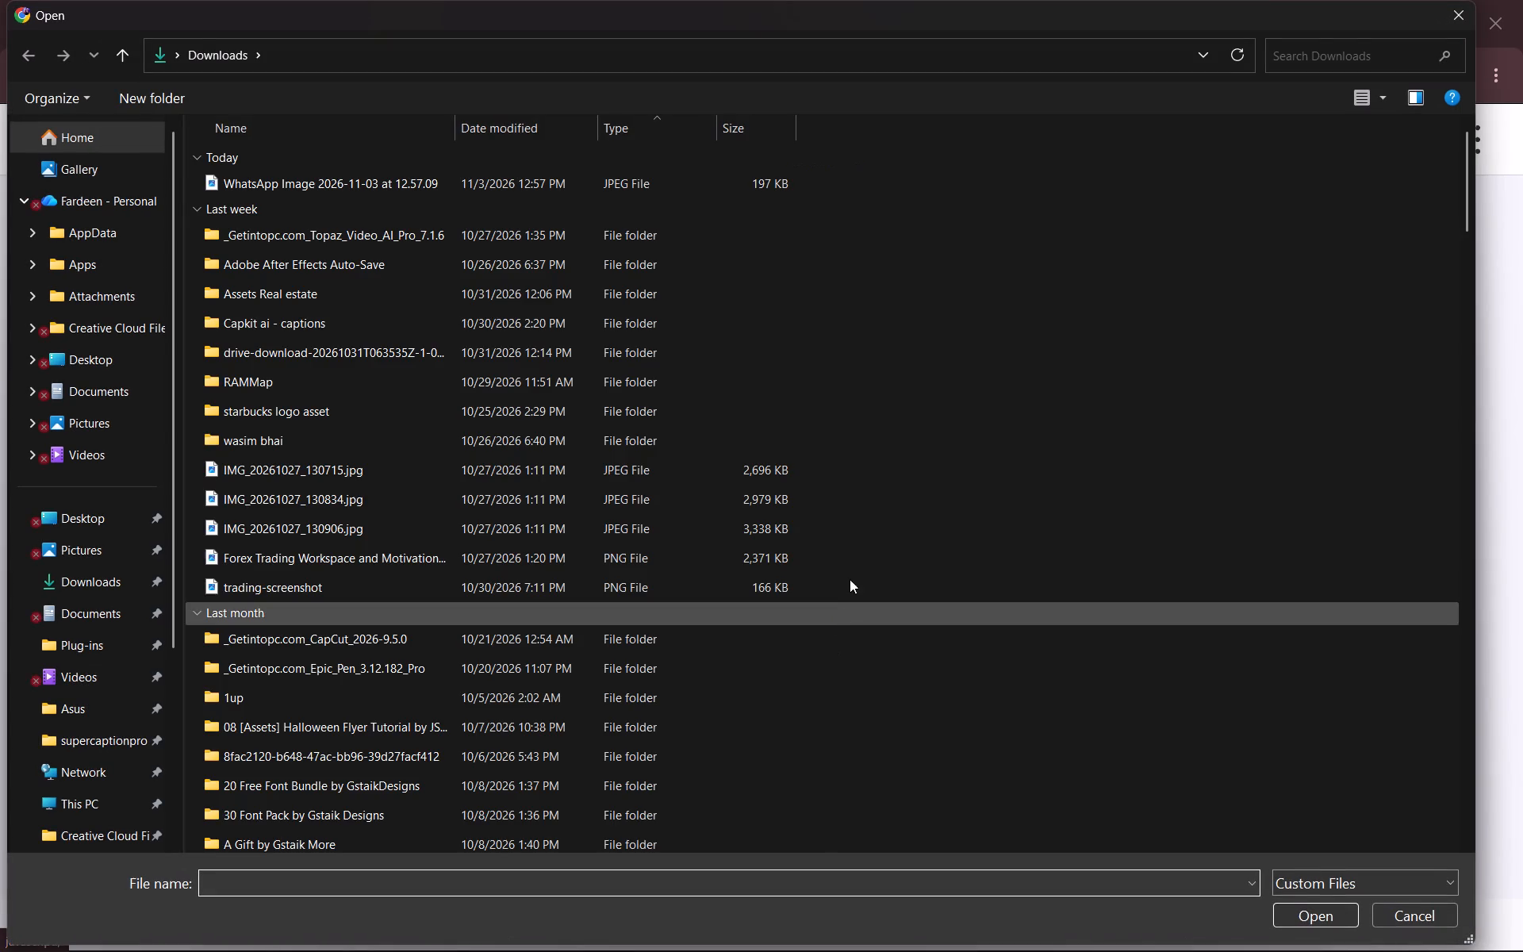
click(550, 192)
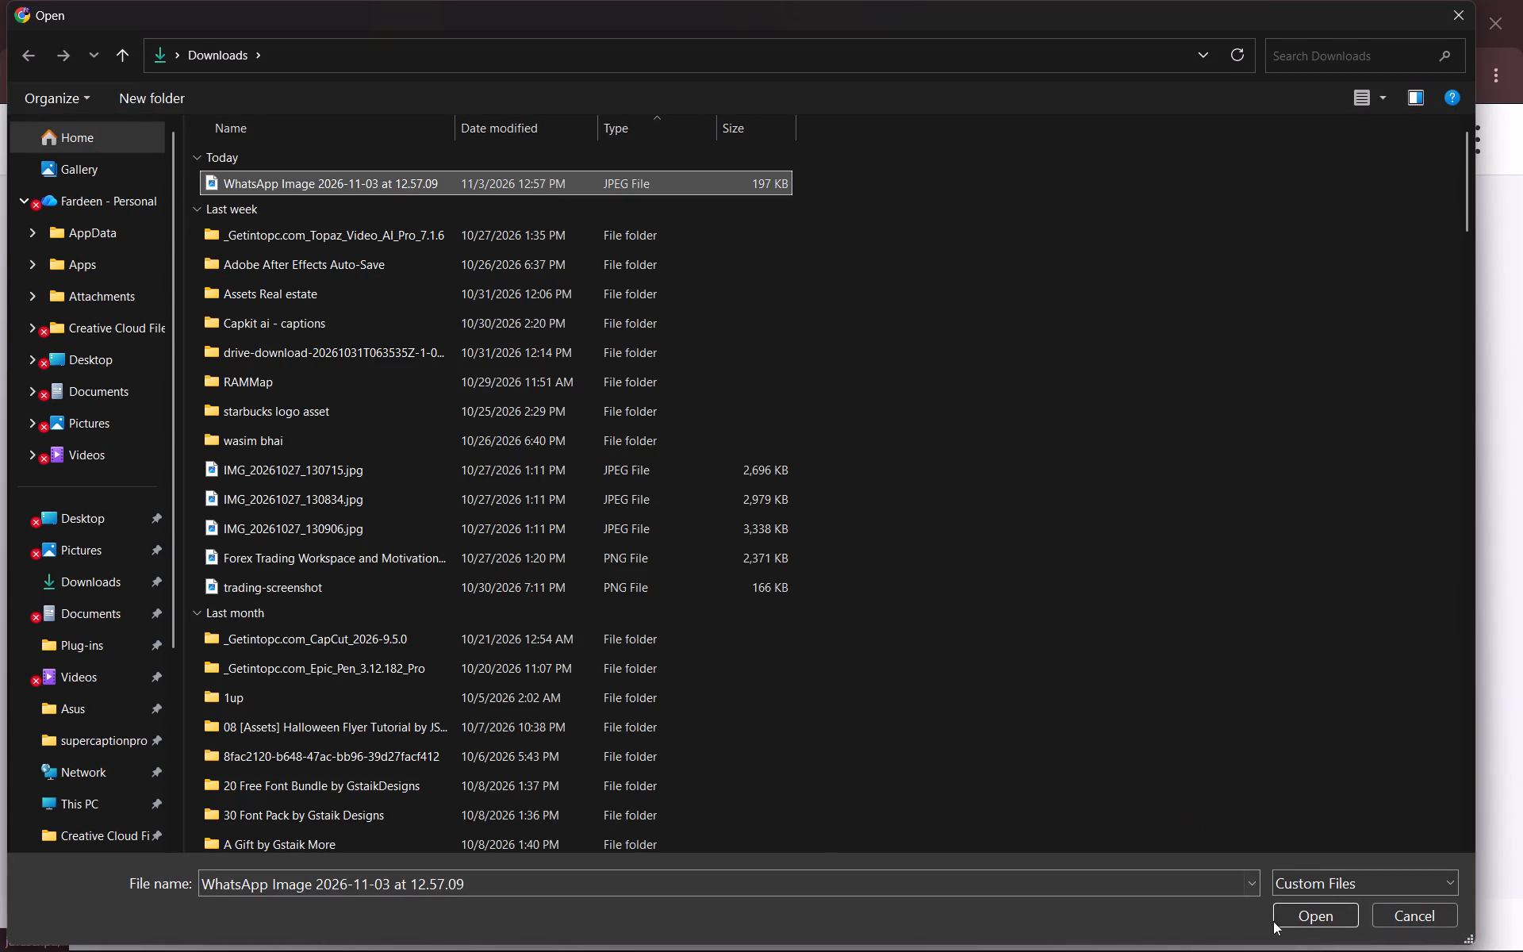
click(1290, 924)
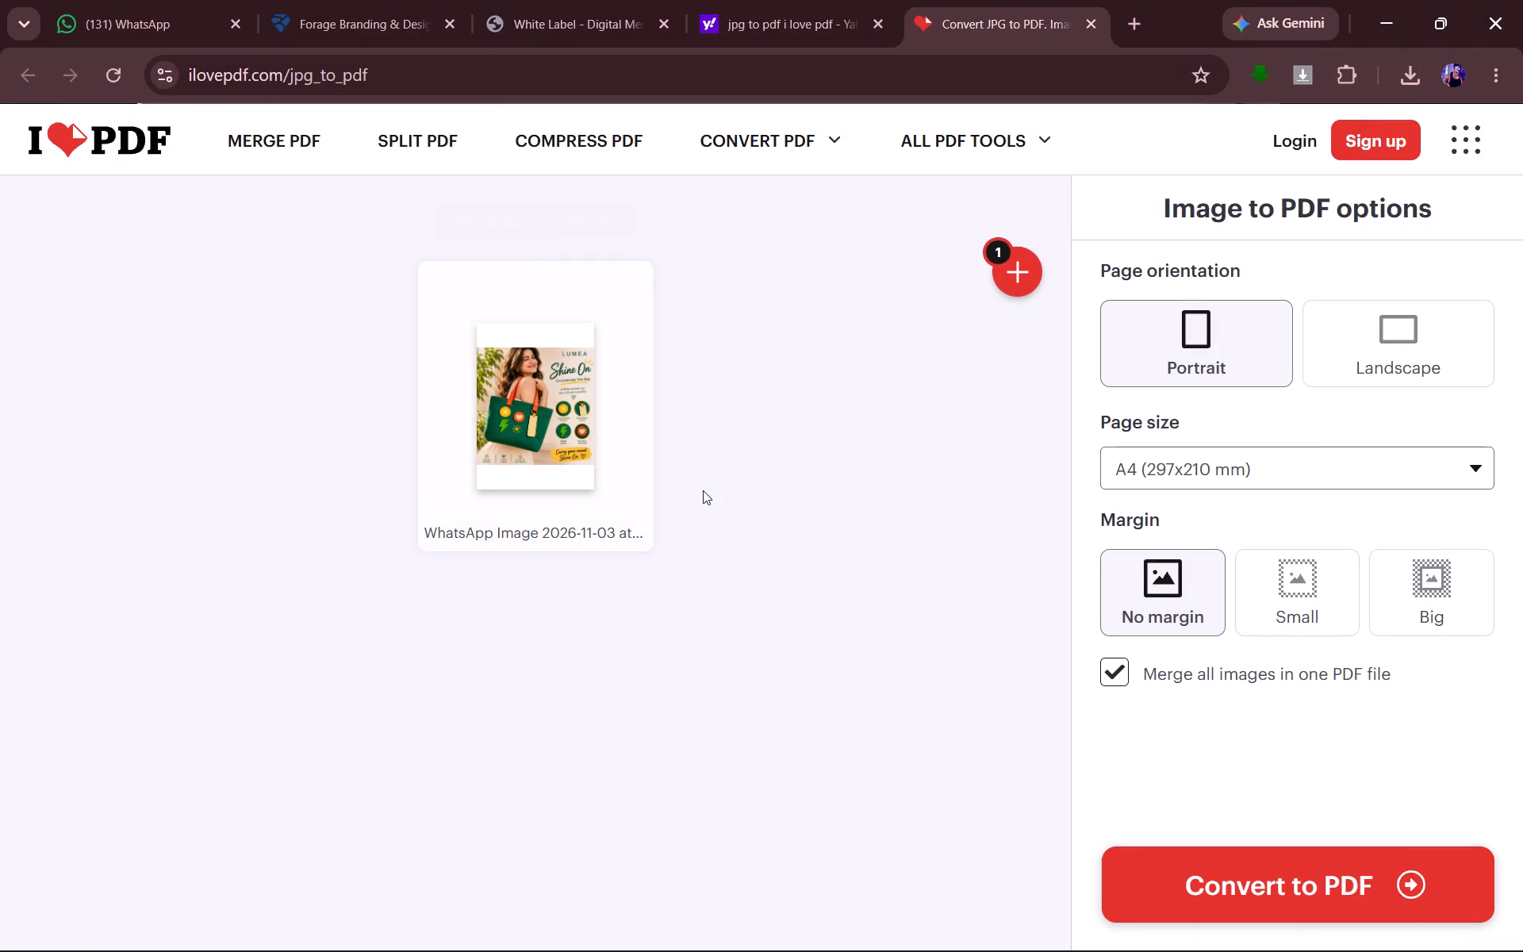
click(670, 501)
scroll(1316, 550, down, 3)
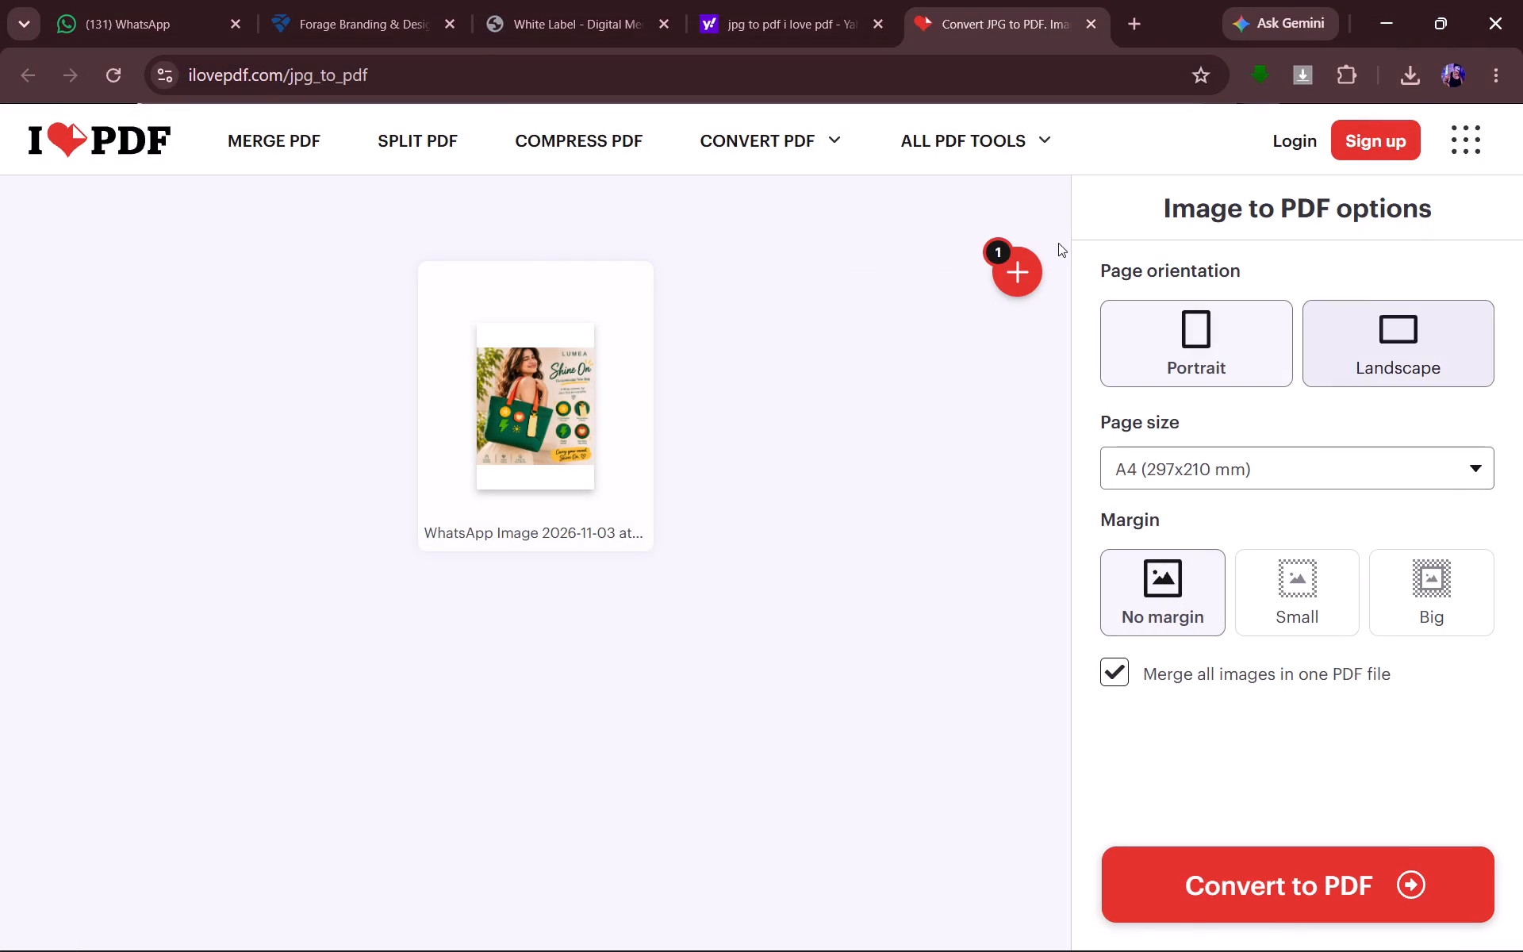
Open the file chooser for adding another image to the PDF conversion.
click(1011, 283)
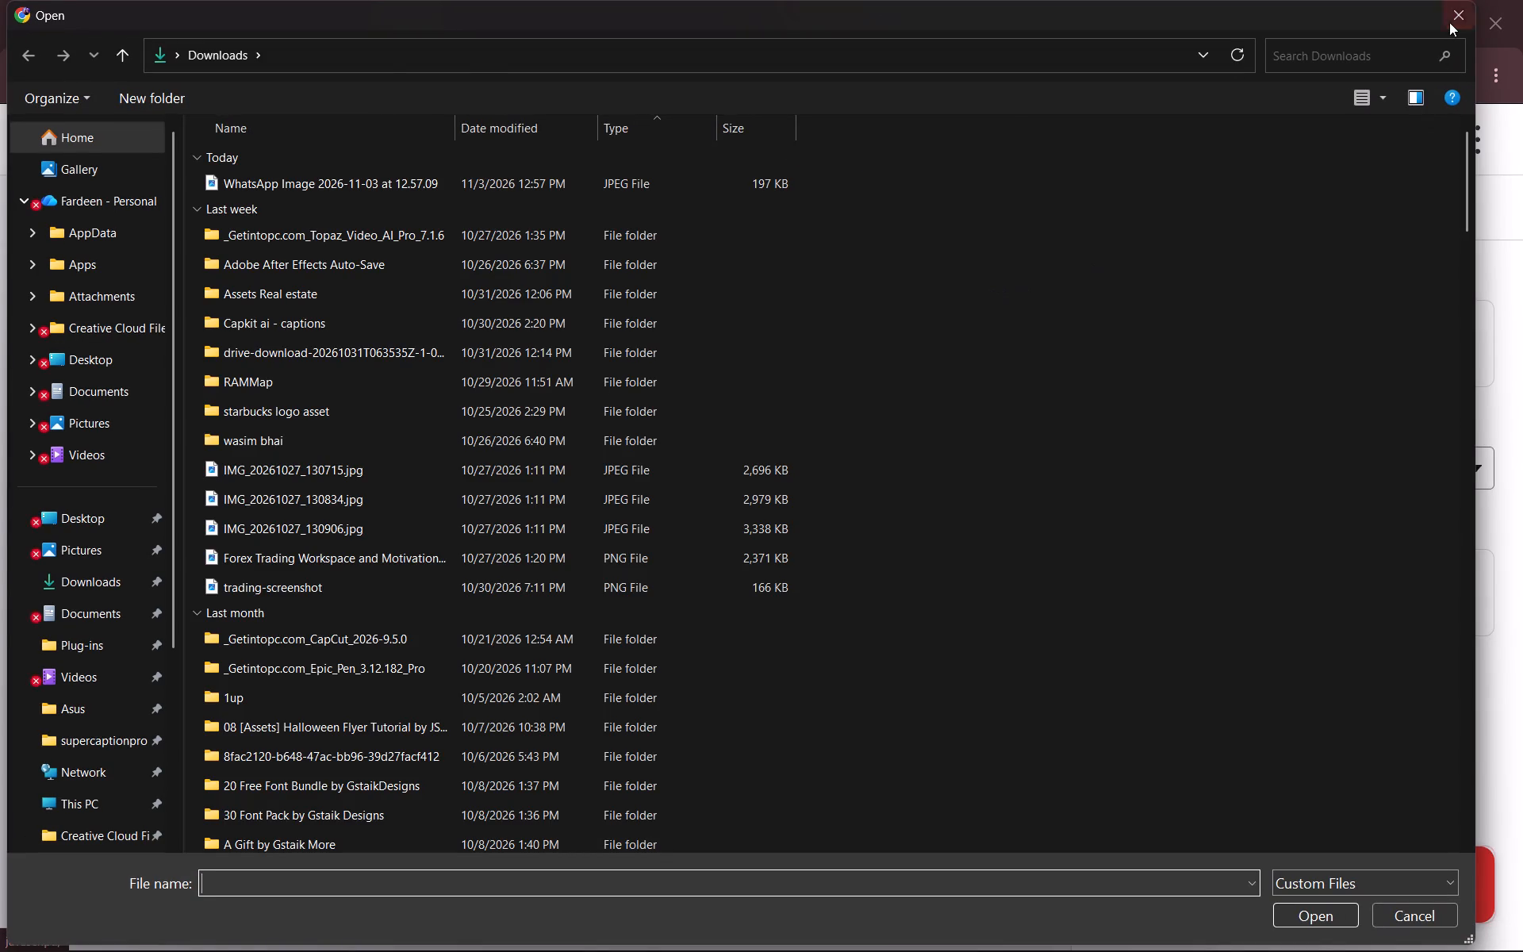
Convert the WhatsApp image of the "Shine On" tote poster to PDF in iLovePDF and download the file.
click(1449, 22)
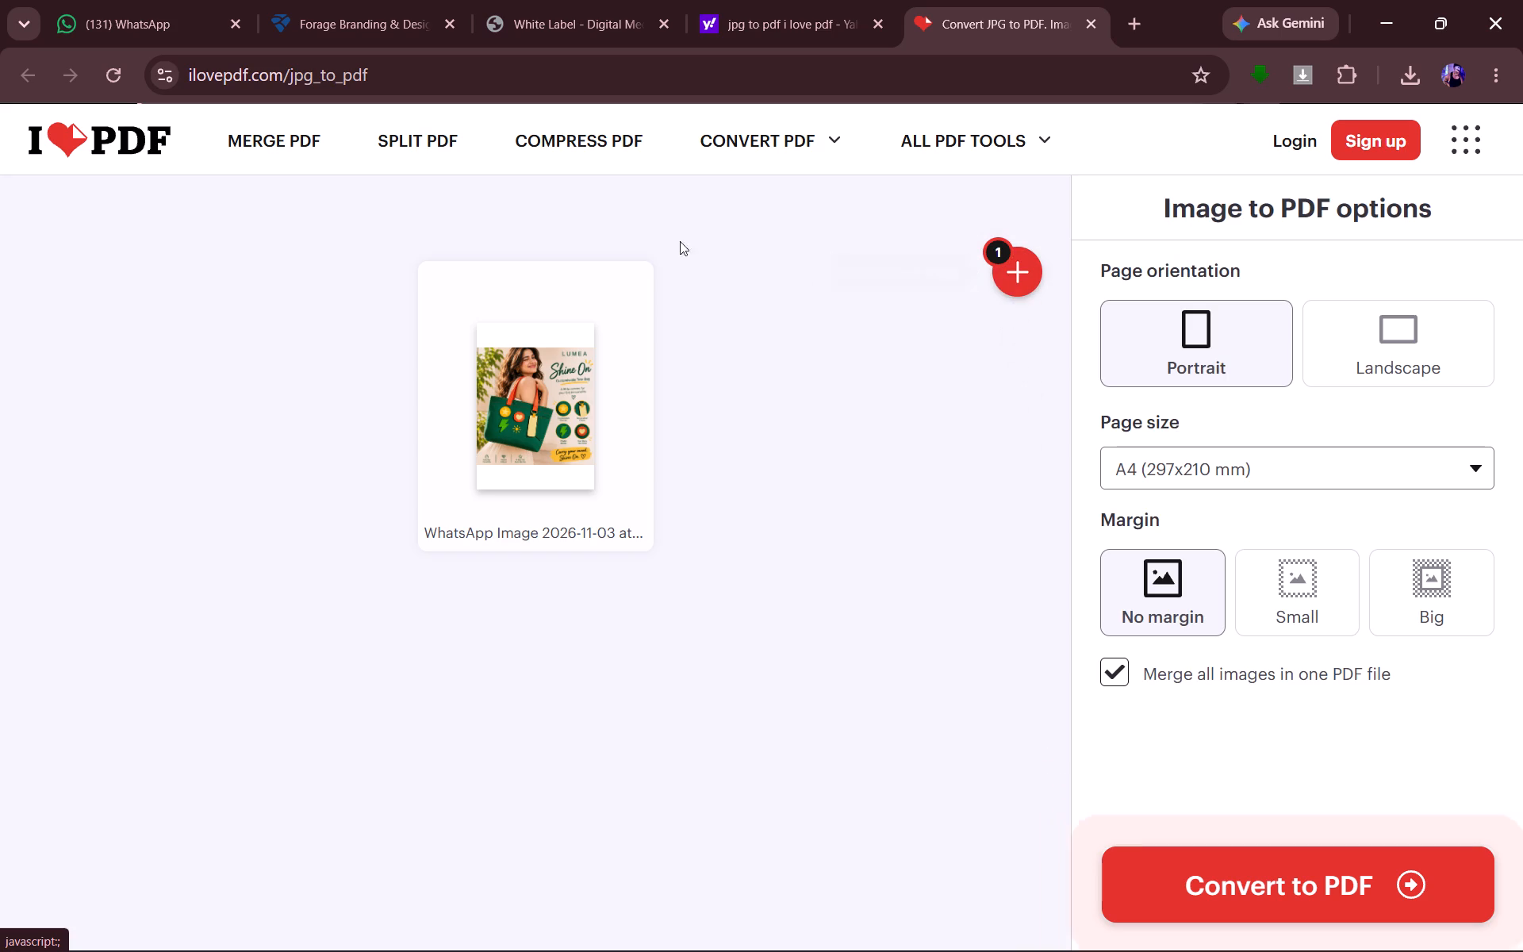
click(1177, 877)
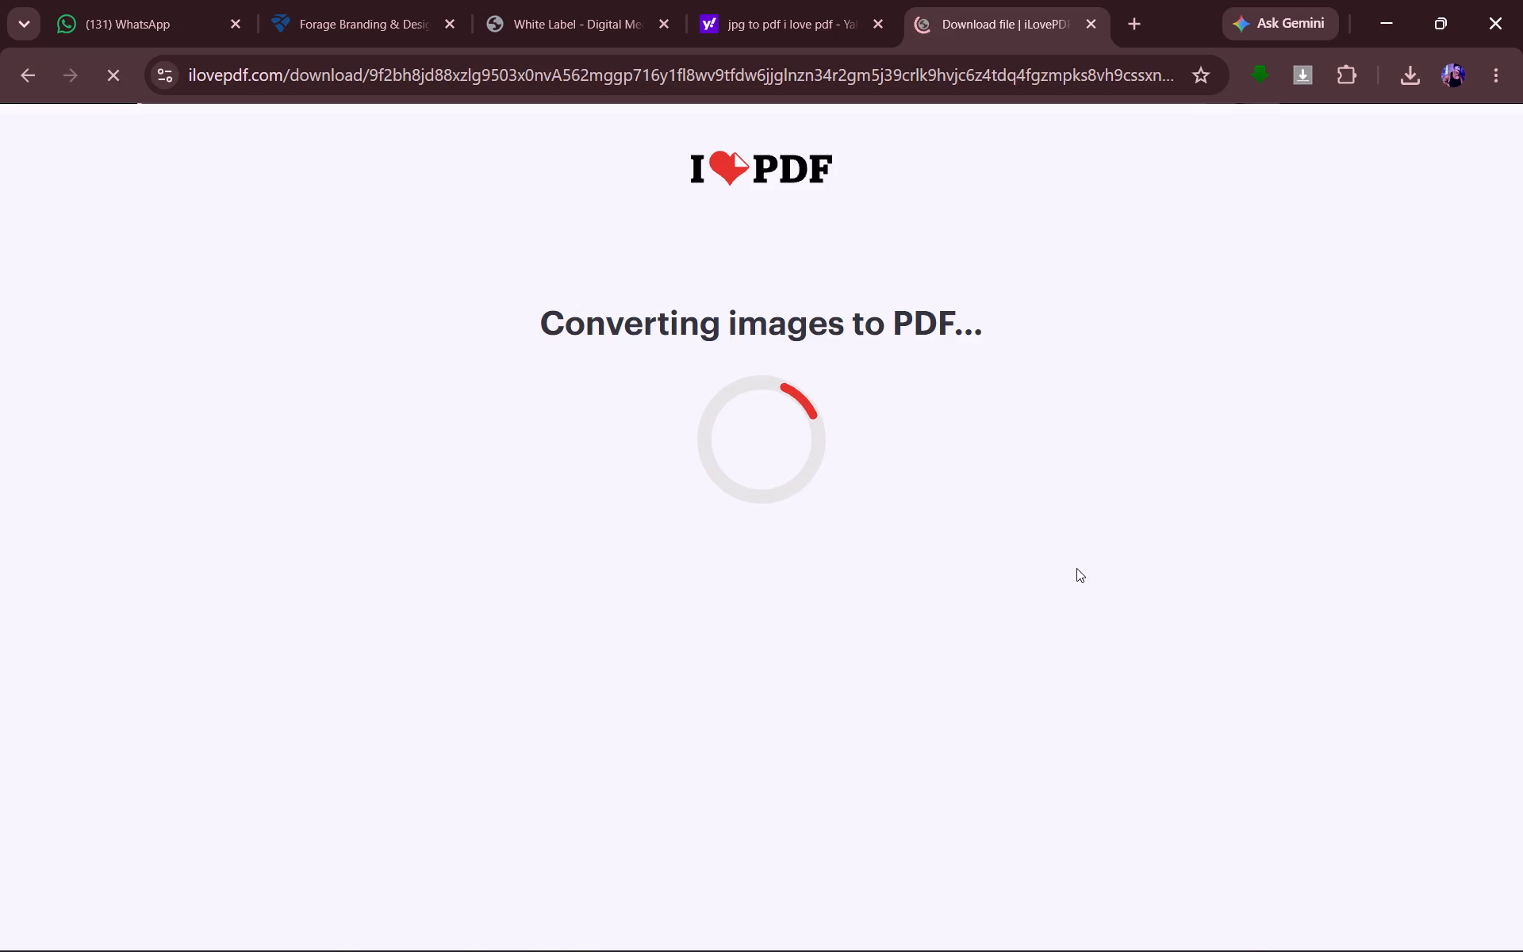
click(785, 315)
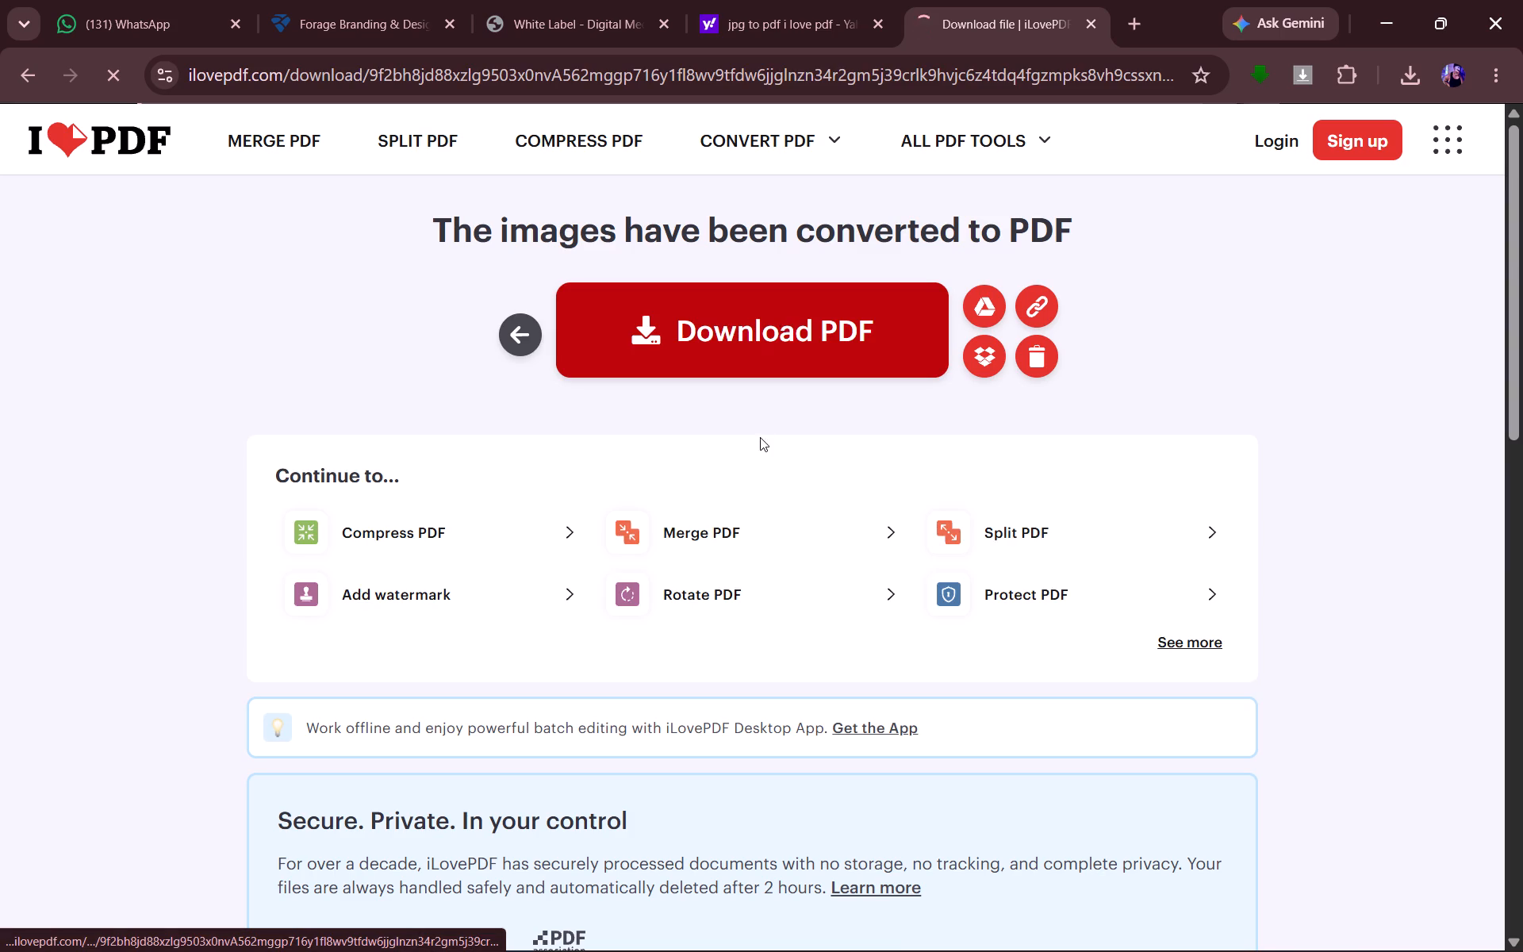
click(713, 349)
click(831, 0)
click(873, 25)
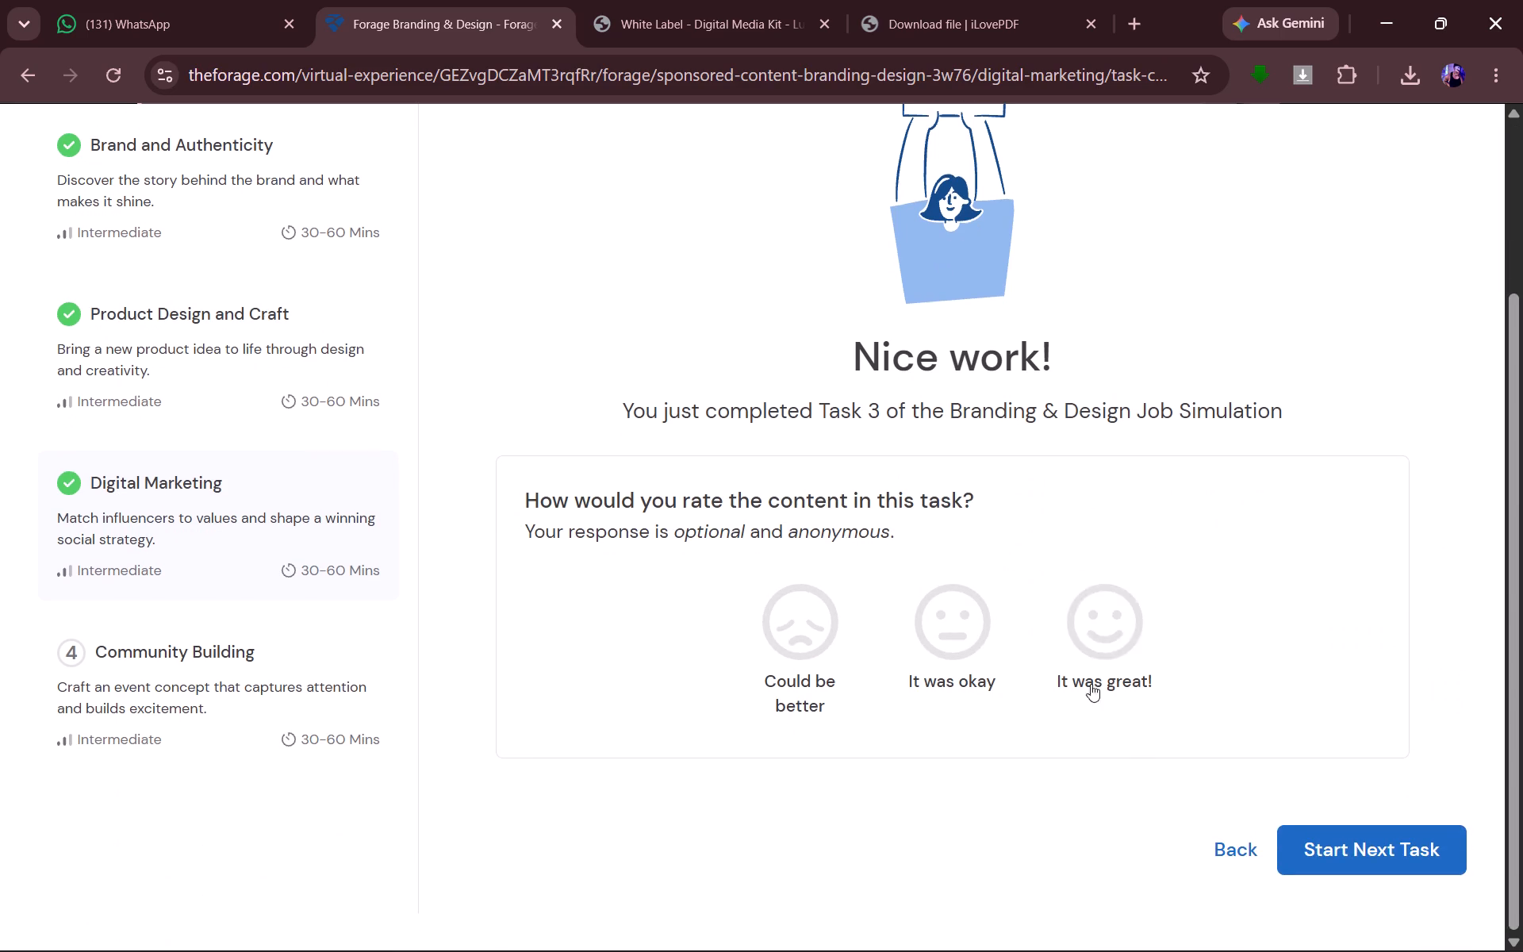
click(1114, 651)
click(1393, 856)
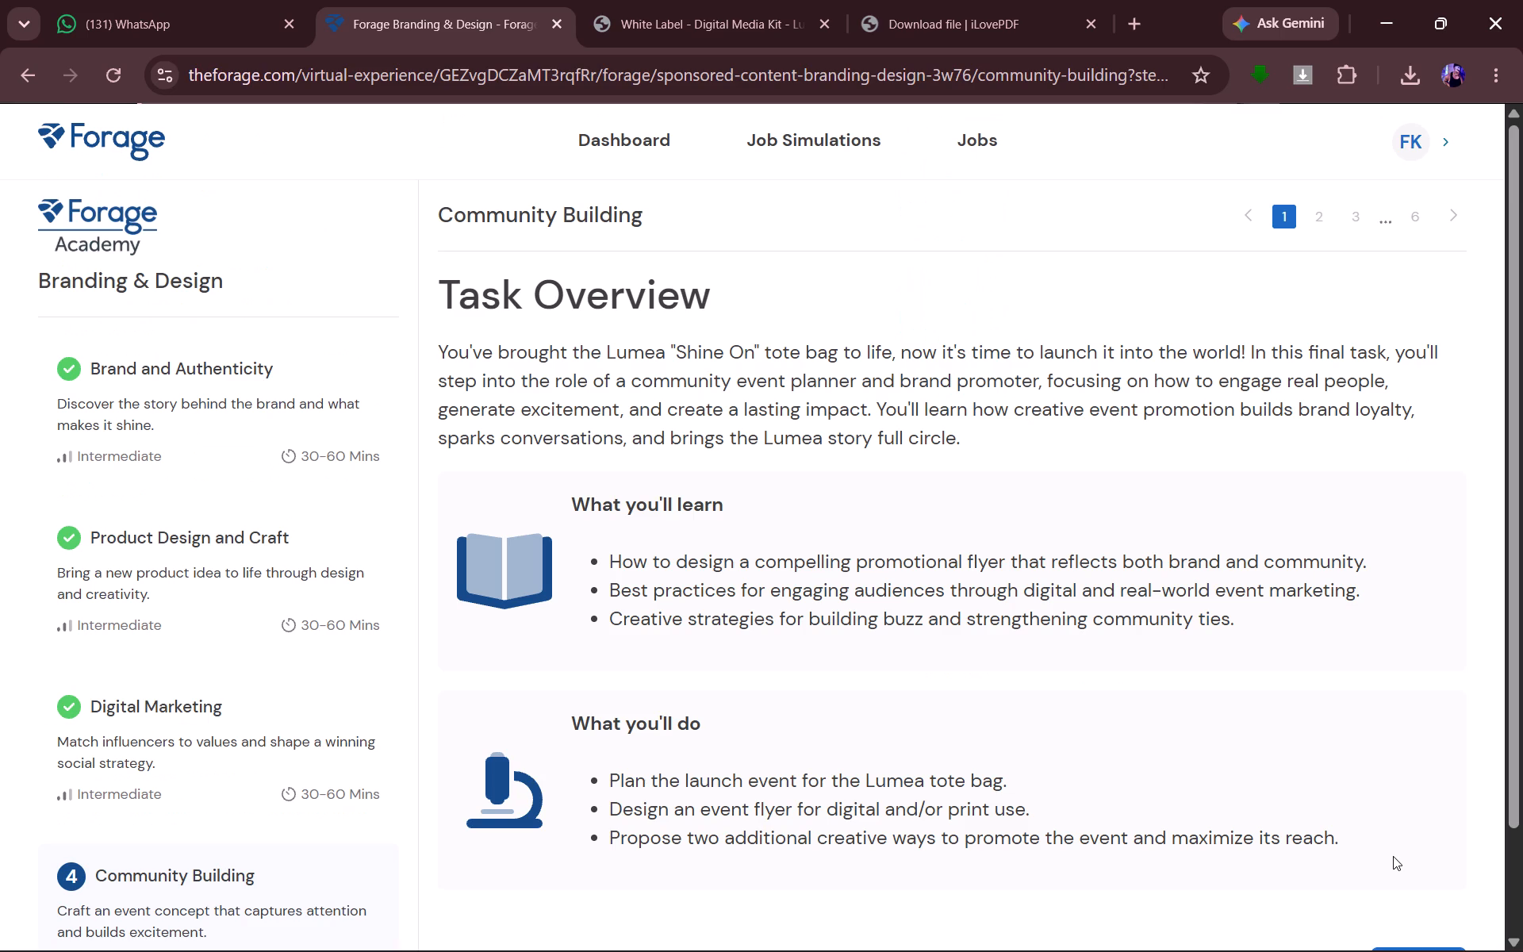
Advance through the Community Building overview, launch event and flyer tips pages to "Design & Submit Your Event Flyer".
scroll(1378, 651, down, 2)
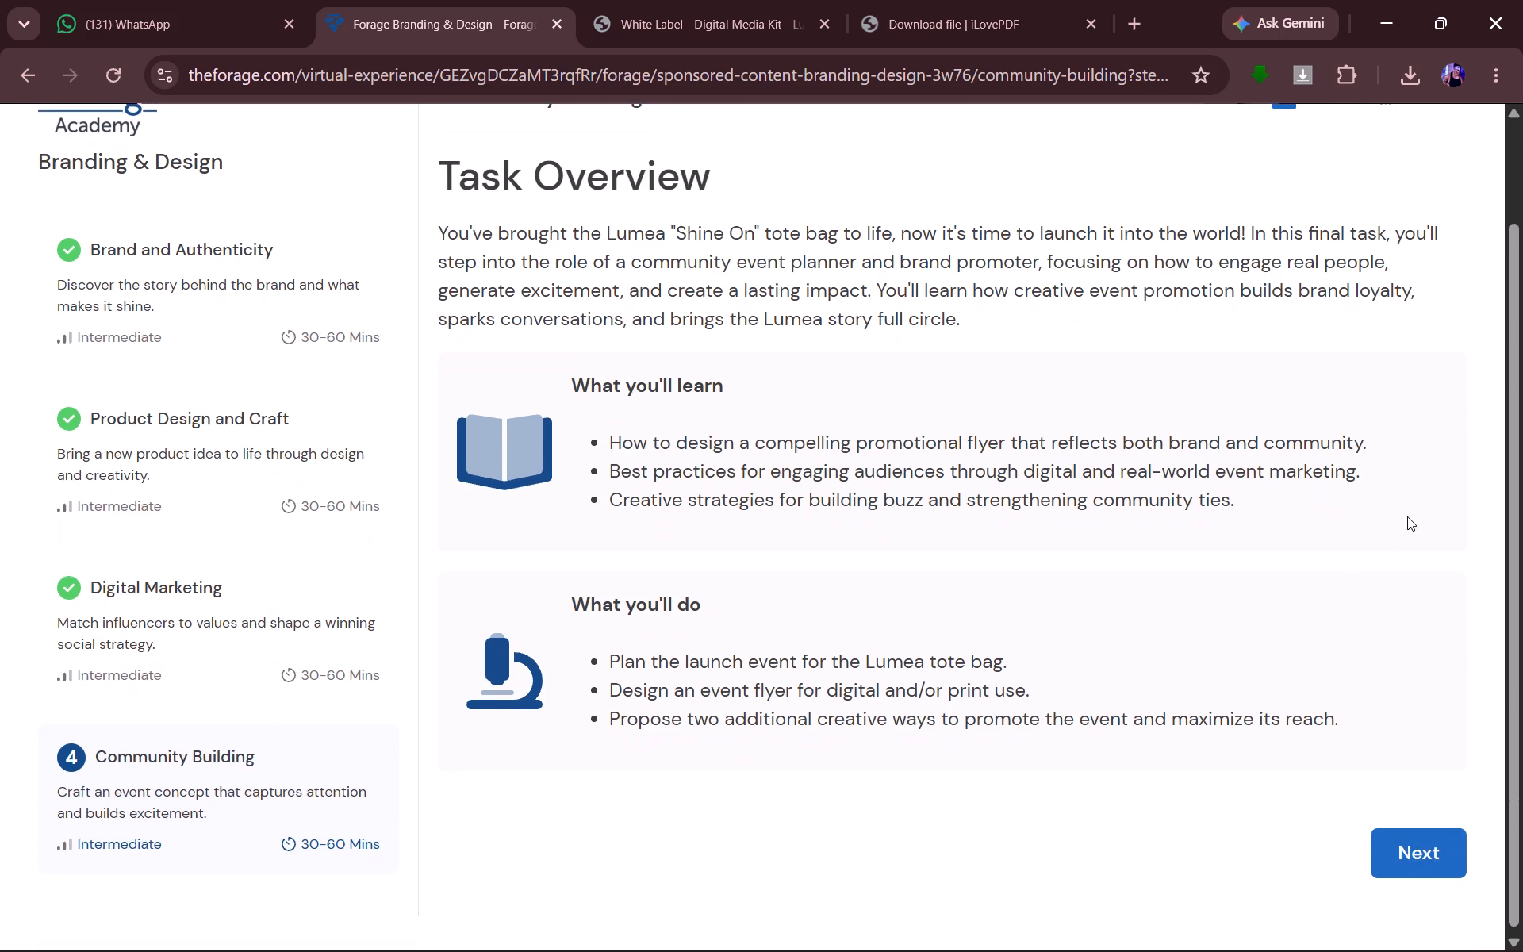
scroll(1405, 516, down, 1)
click(1434, 856)
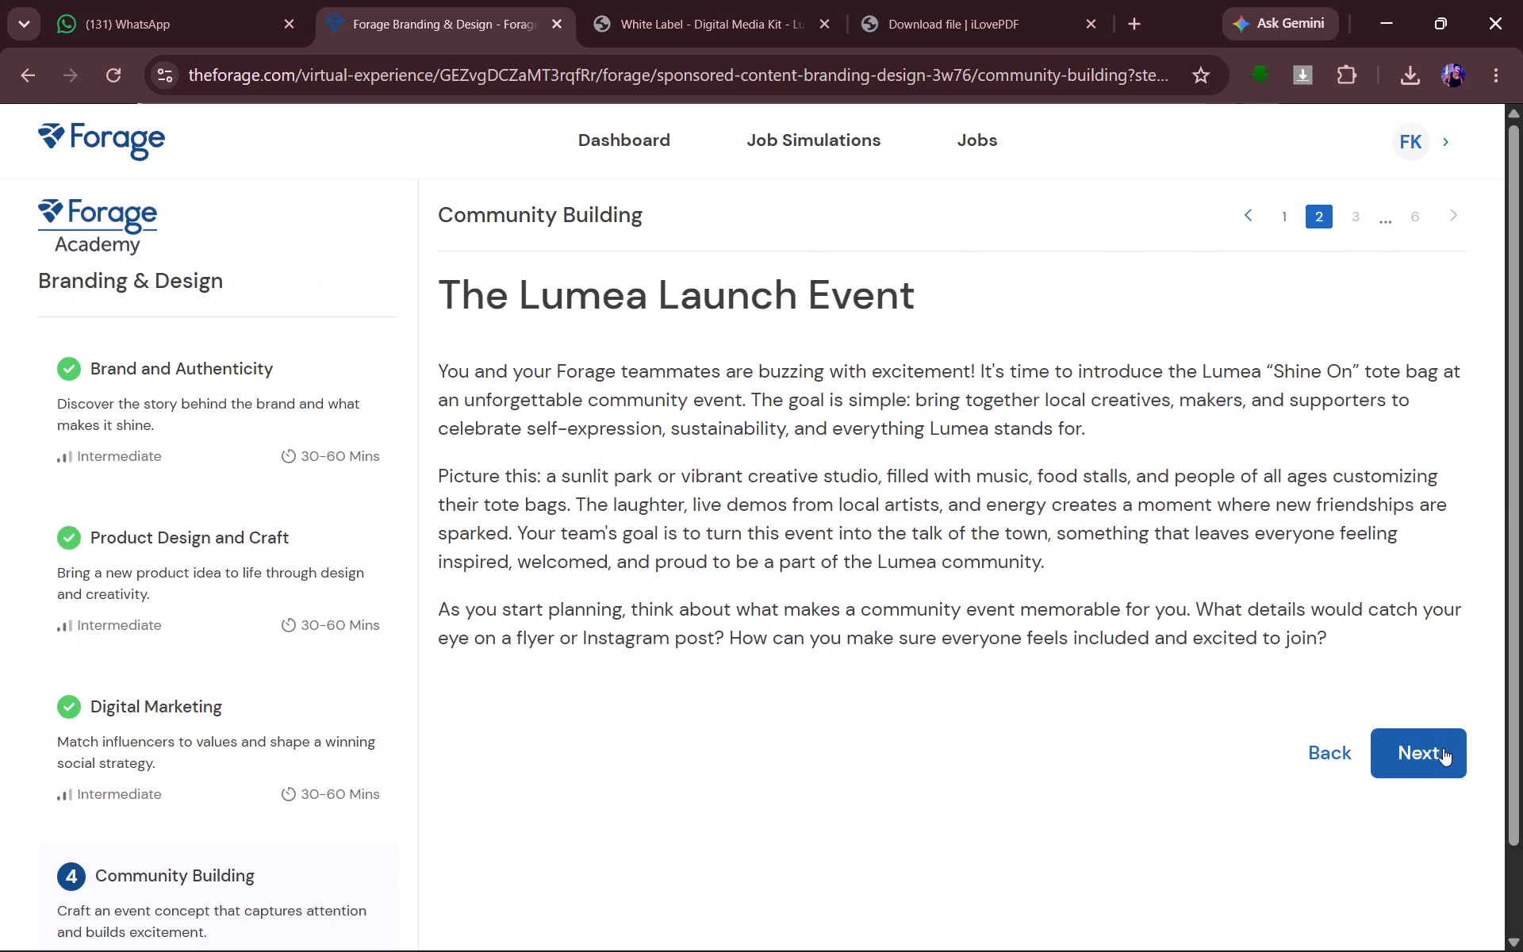
click(1437, 749)
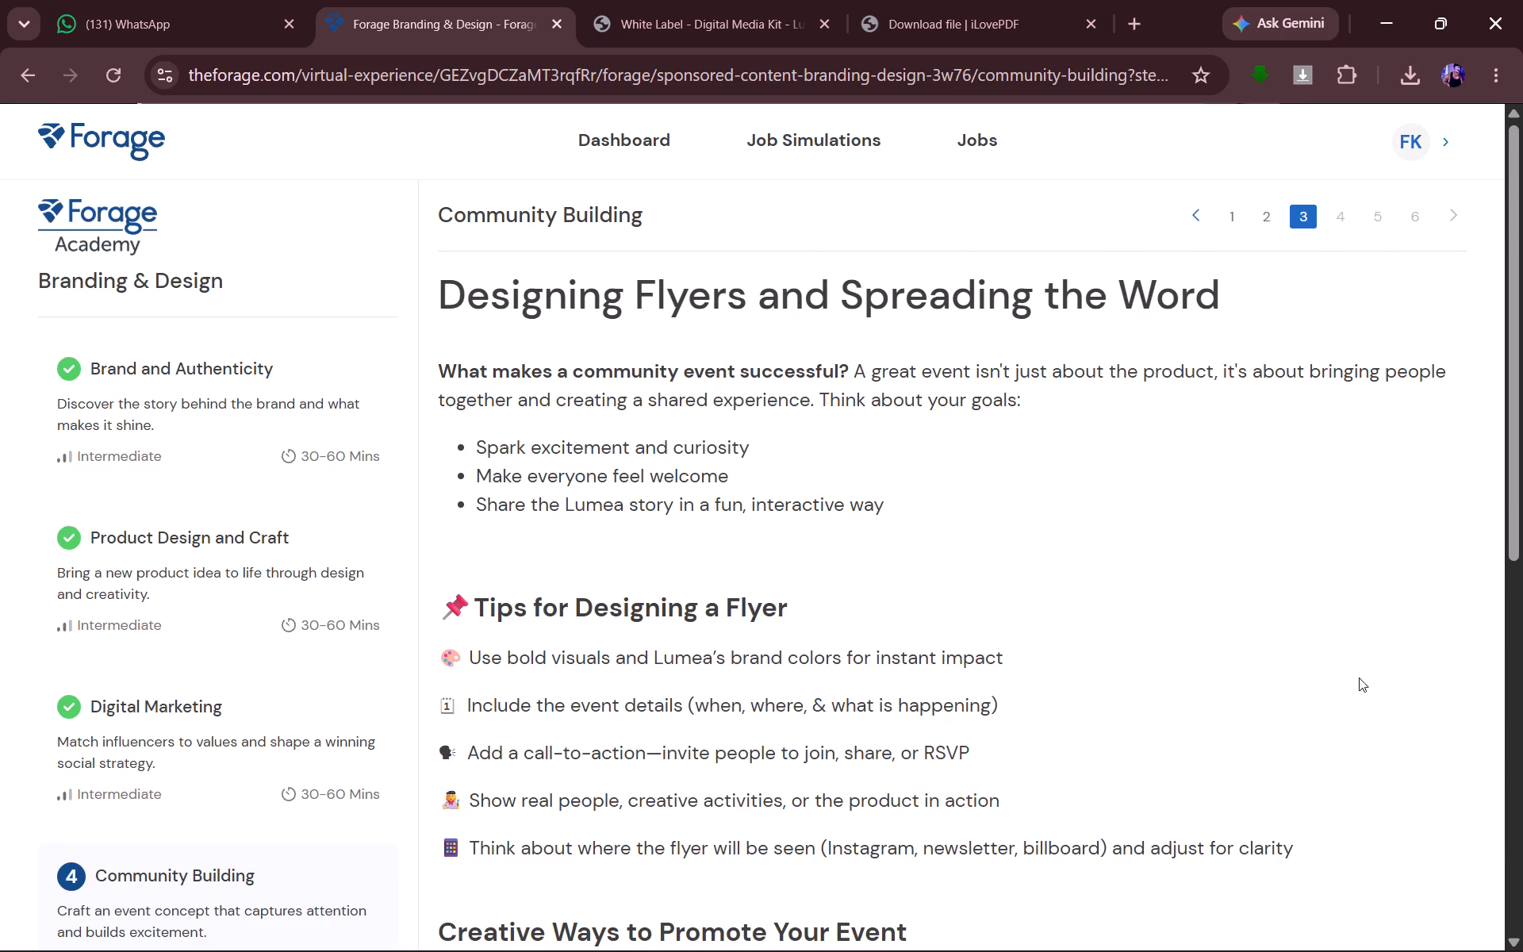
scroll(1277, 774, down, 6)
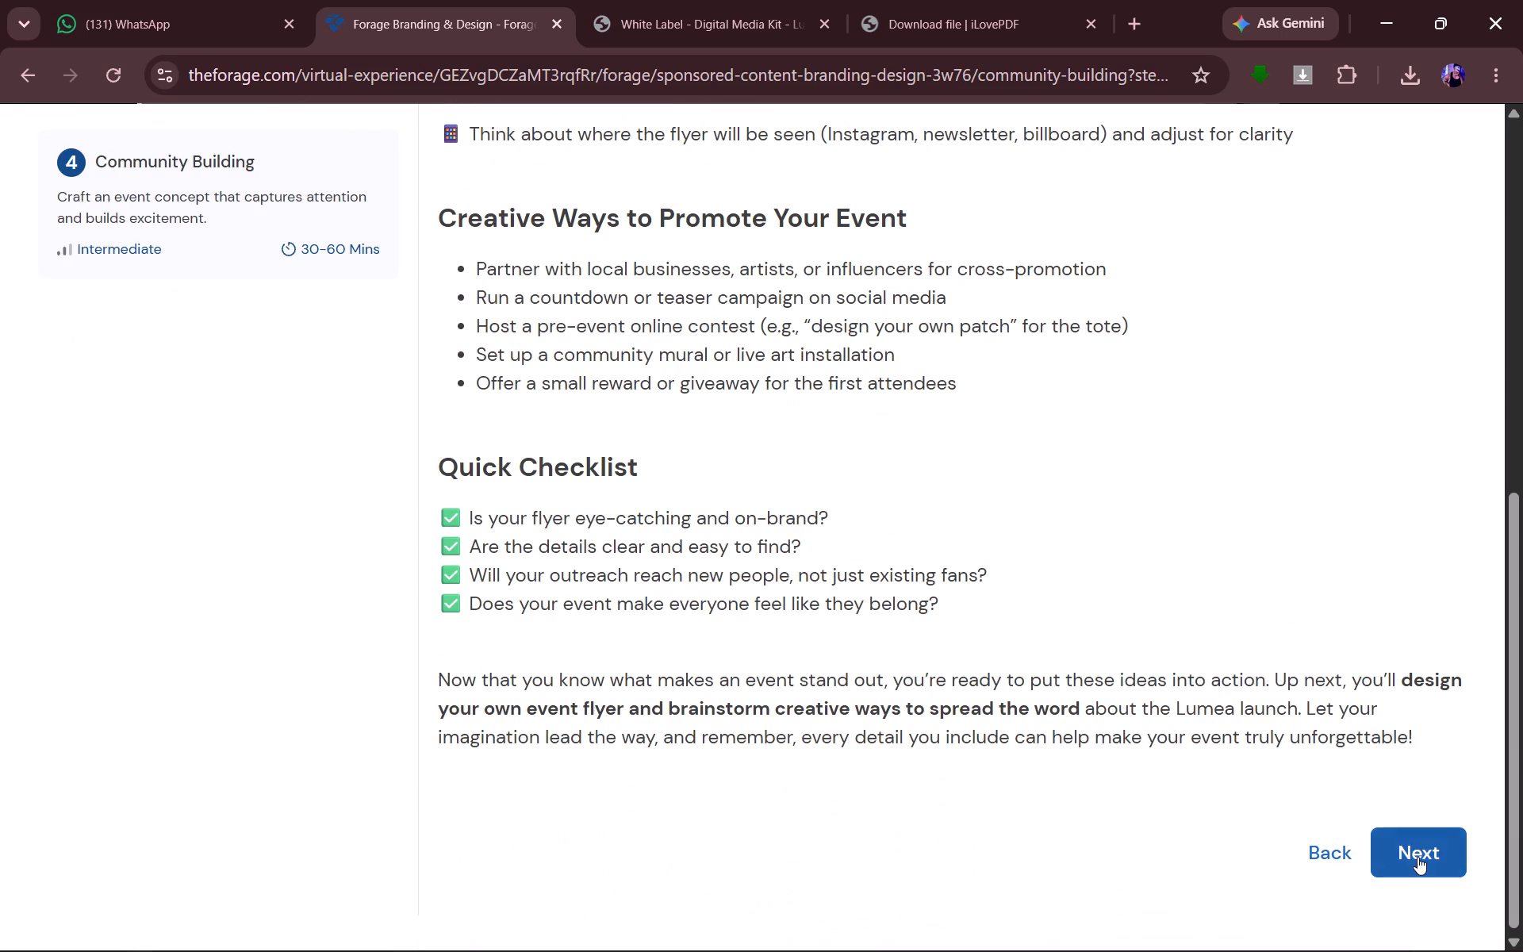
click(1418, 857)
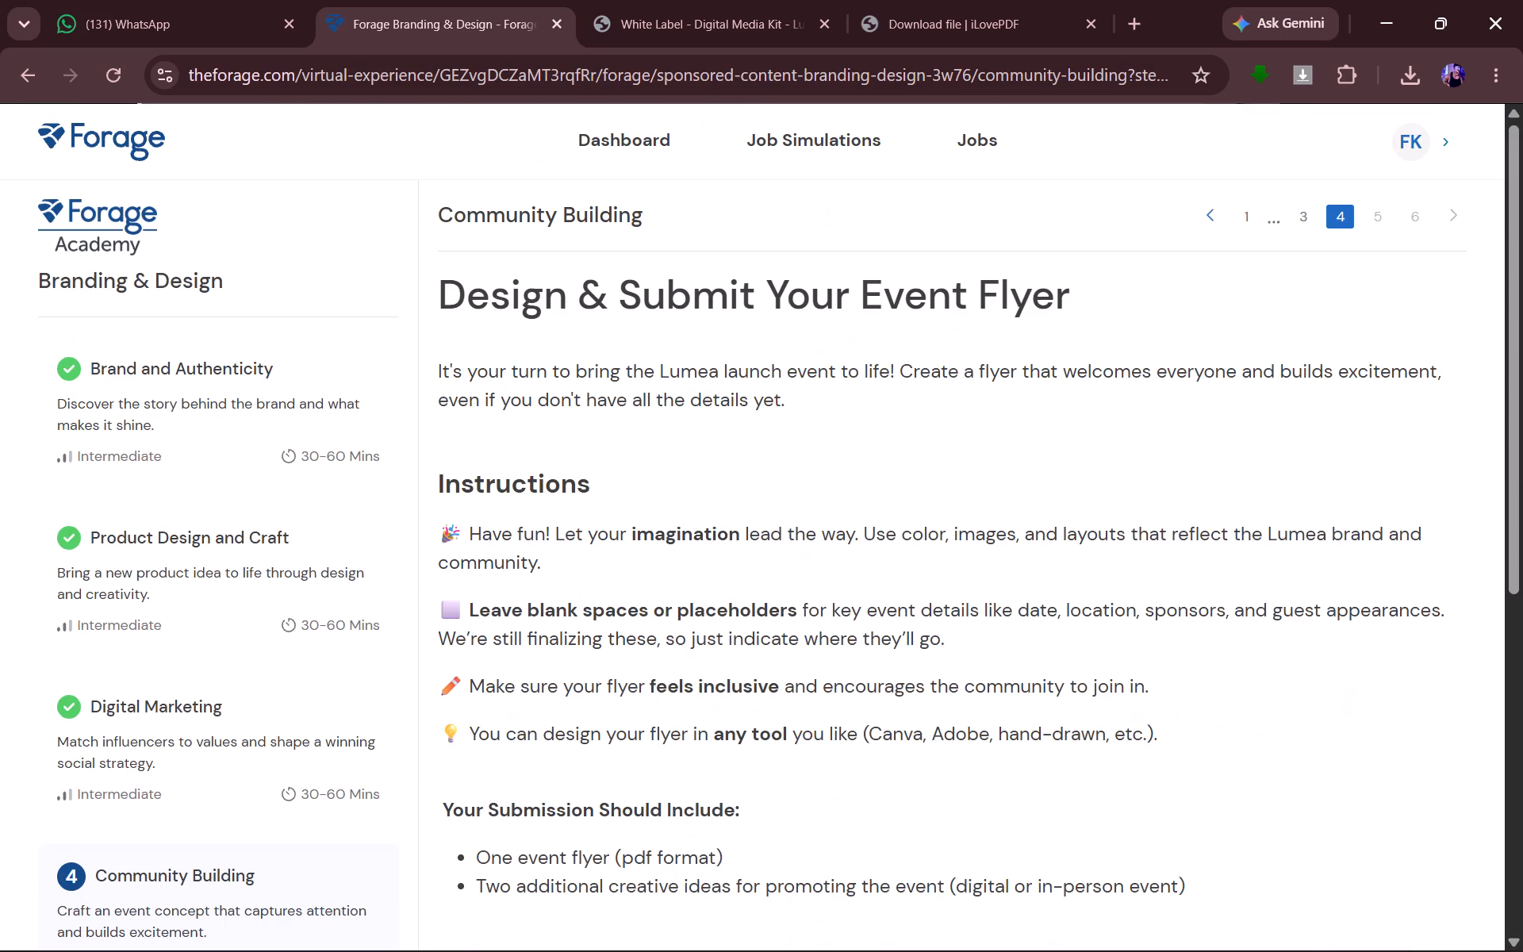
Review the event flyer instructions, submission contents and file upload requirements for the Lumea launch event.
scroll(995, 689, down, 6)
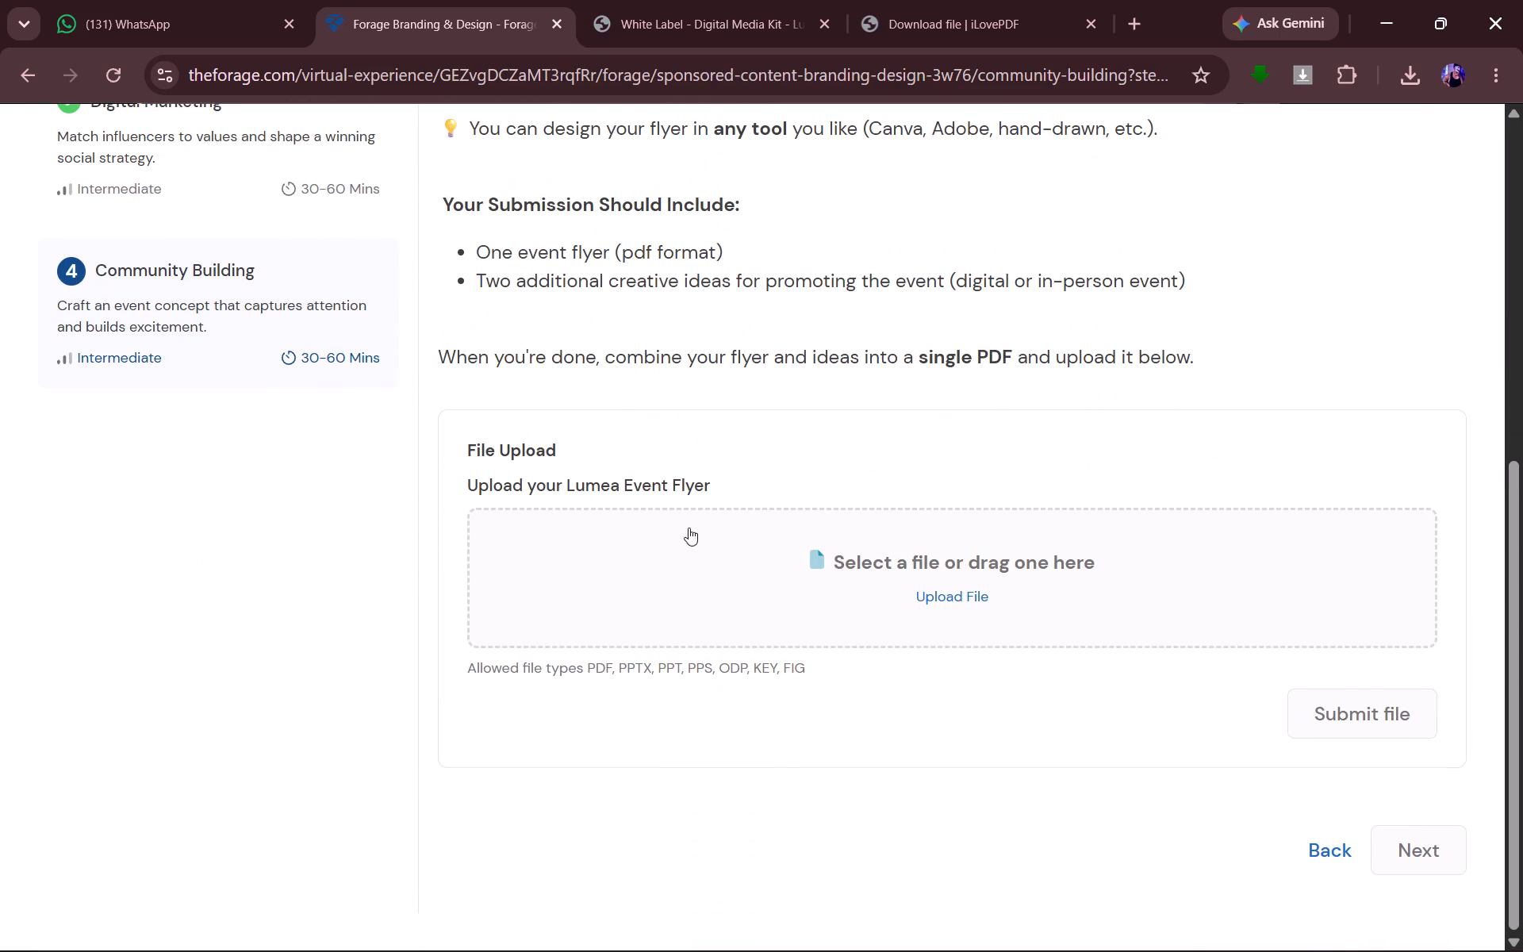
scroll(769, 508, up, 5)
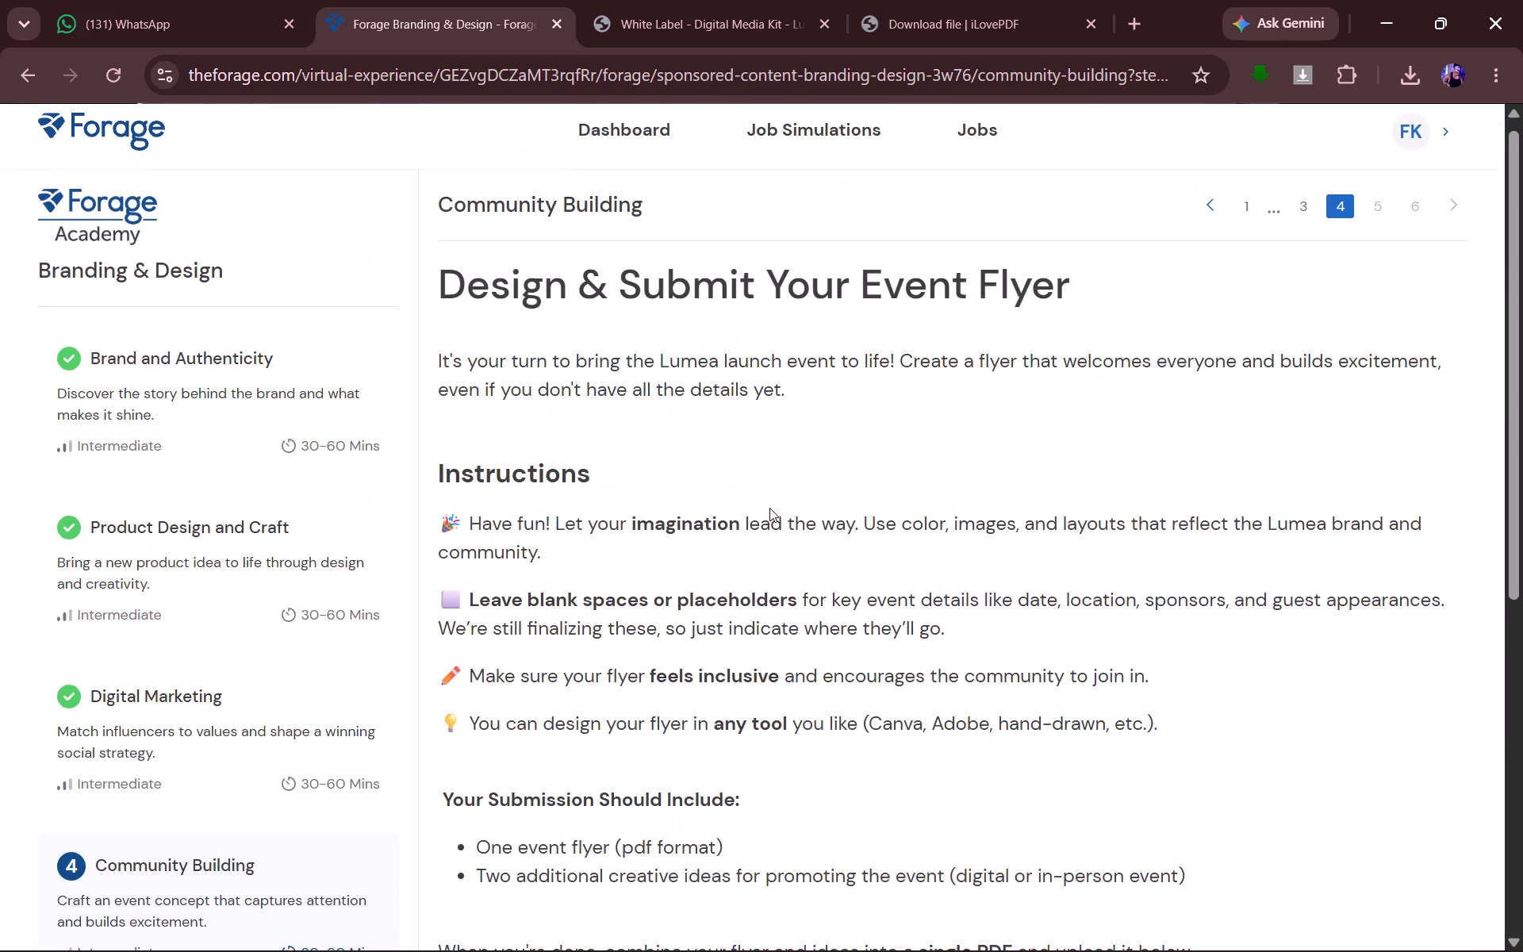
scroll(925, 533, up, 1)
scroll(1056, 414, up, 3)
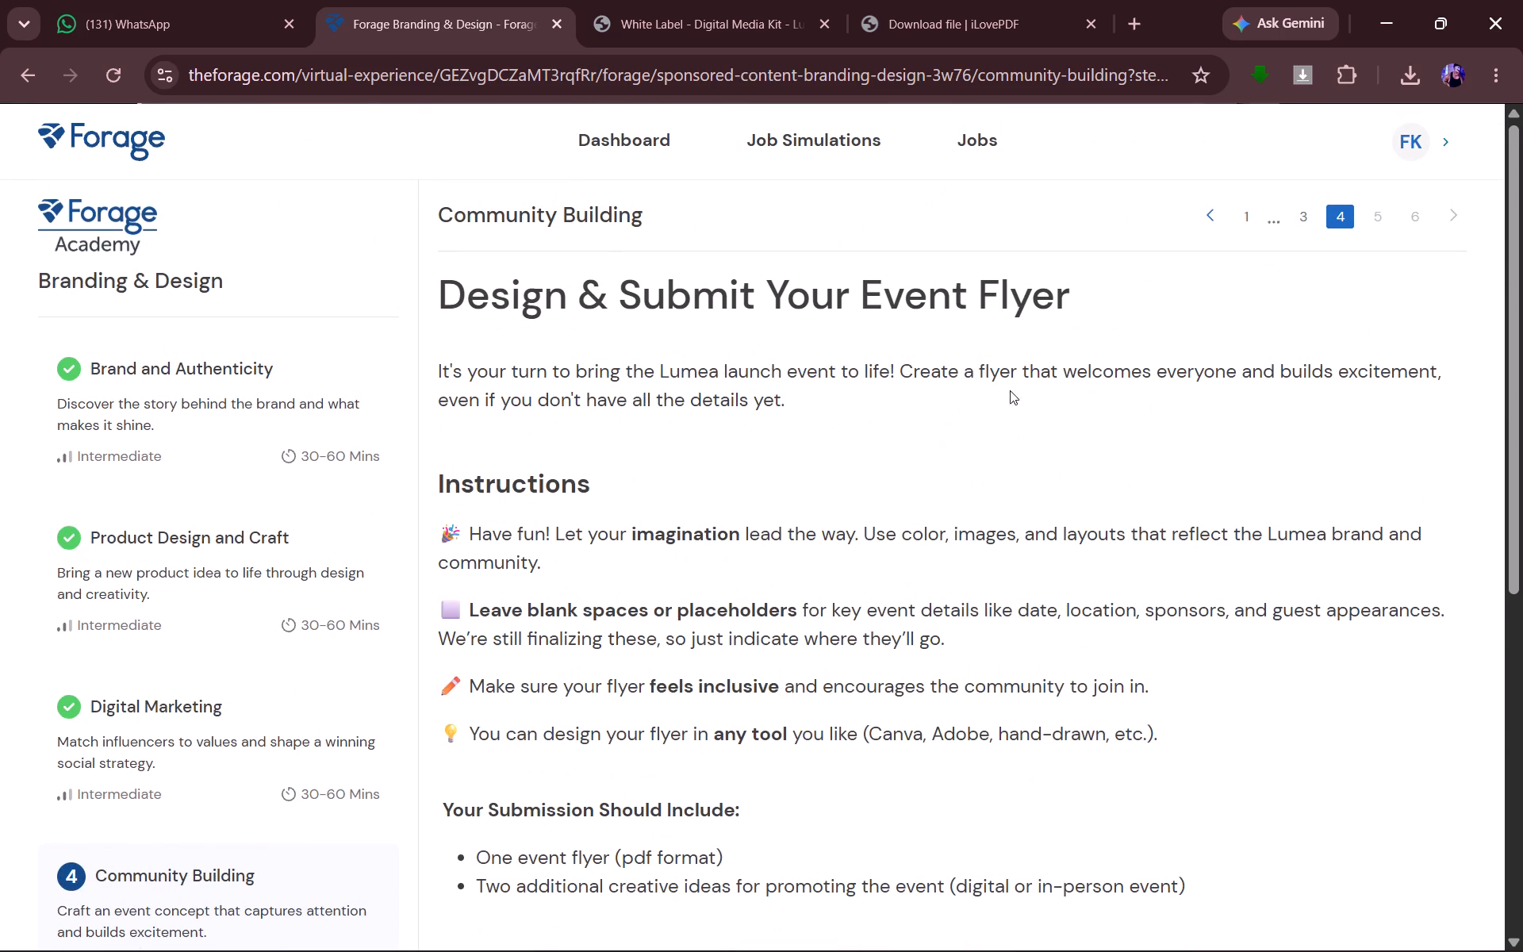
scroll(1068, 496, down, 1)
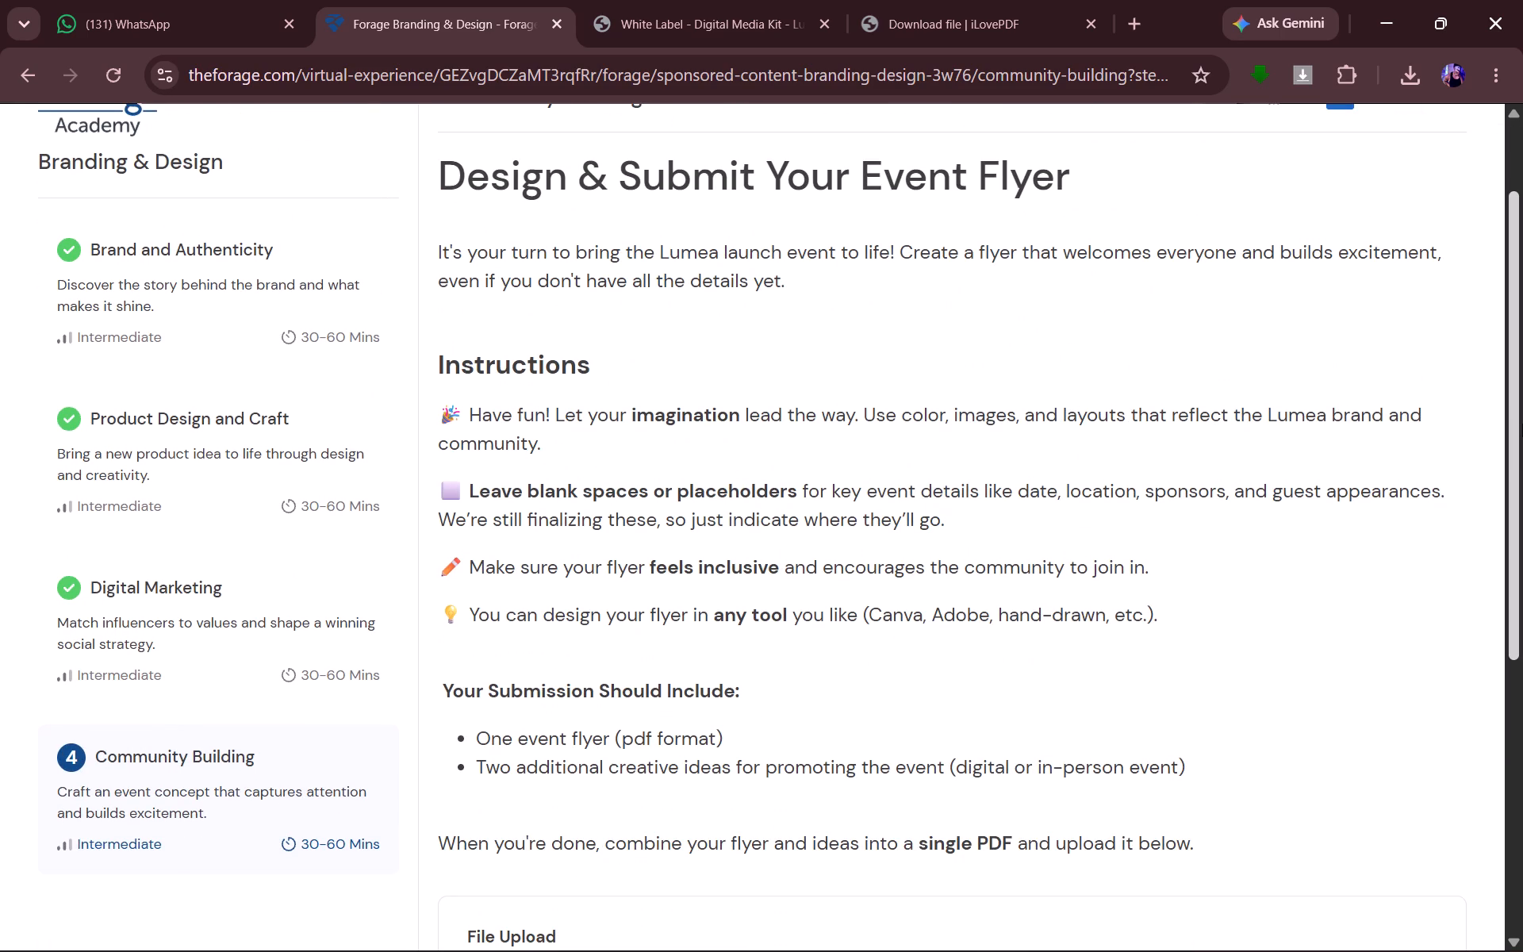
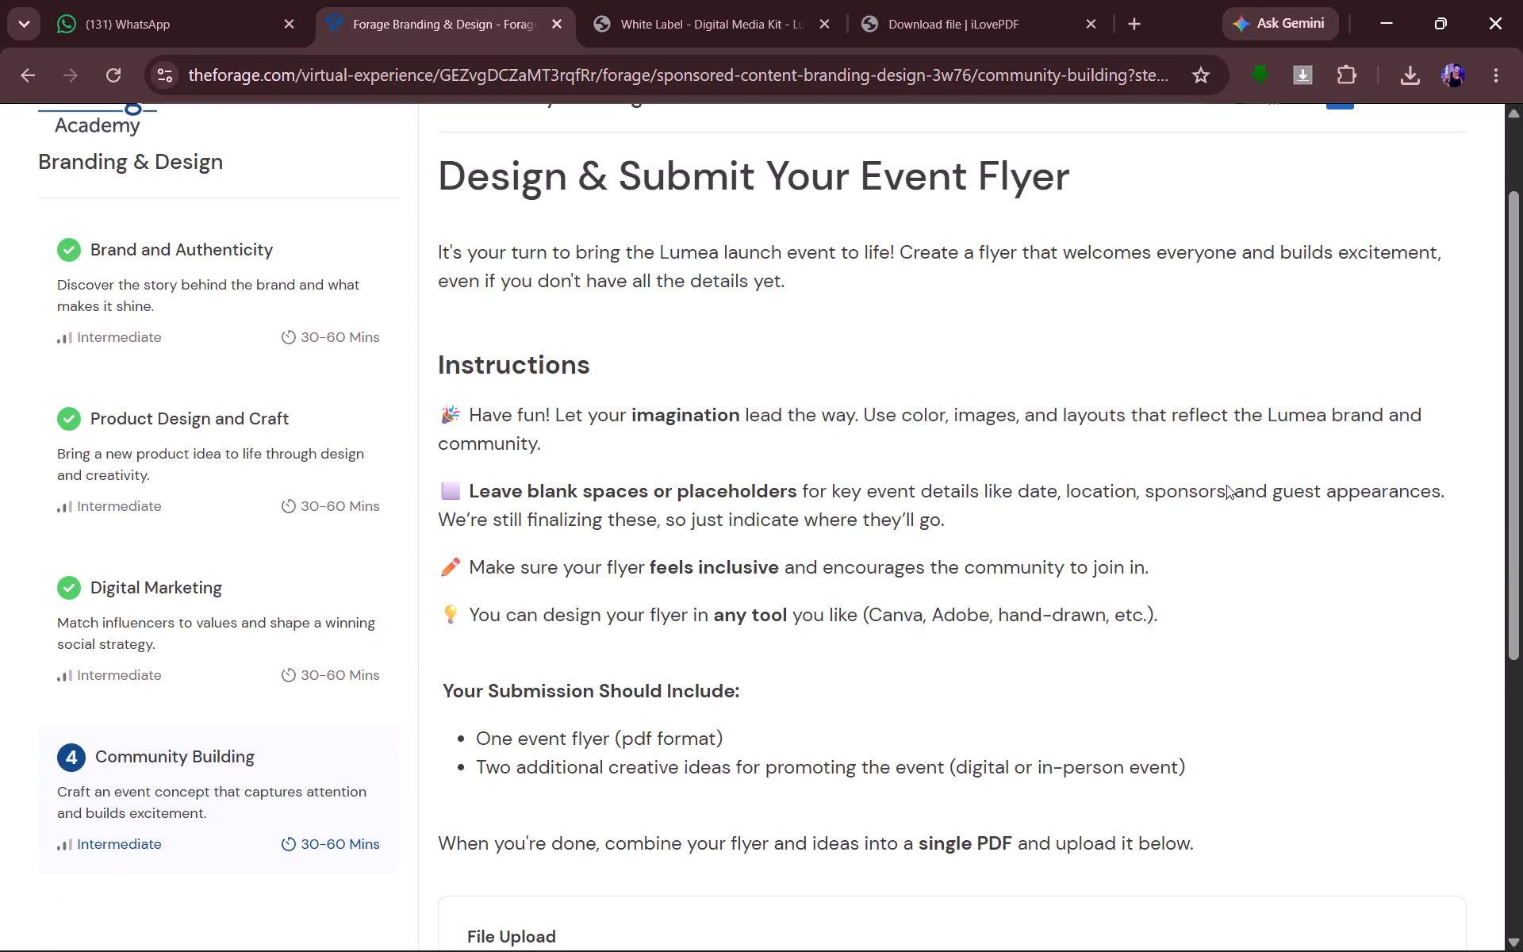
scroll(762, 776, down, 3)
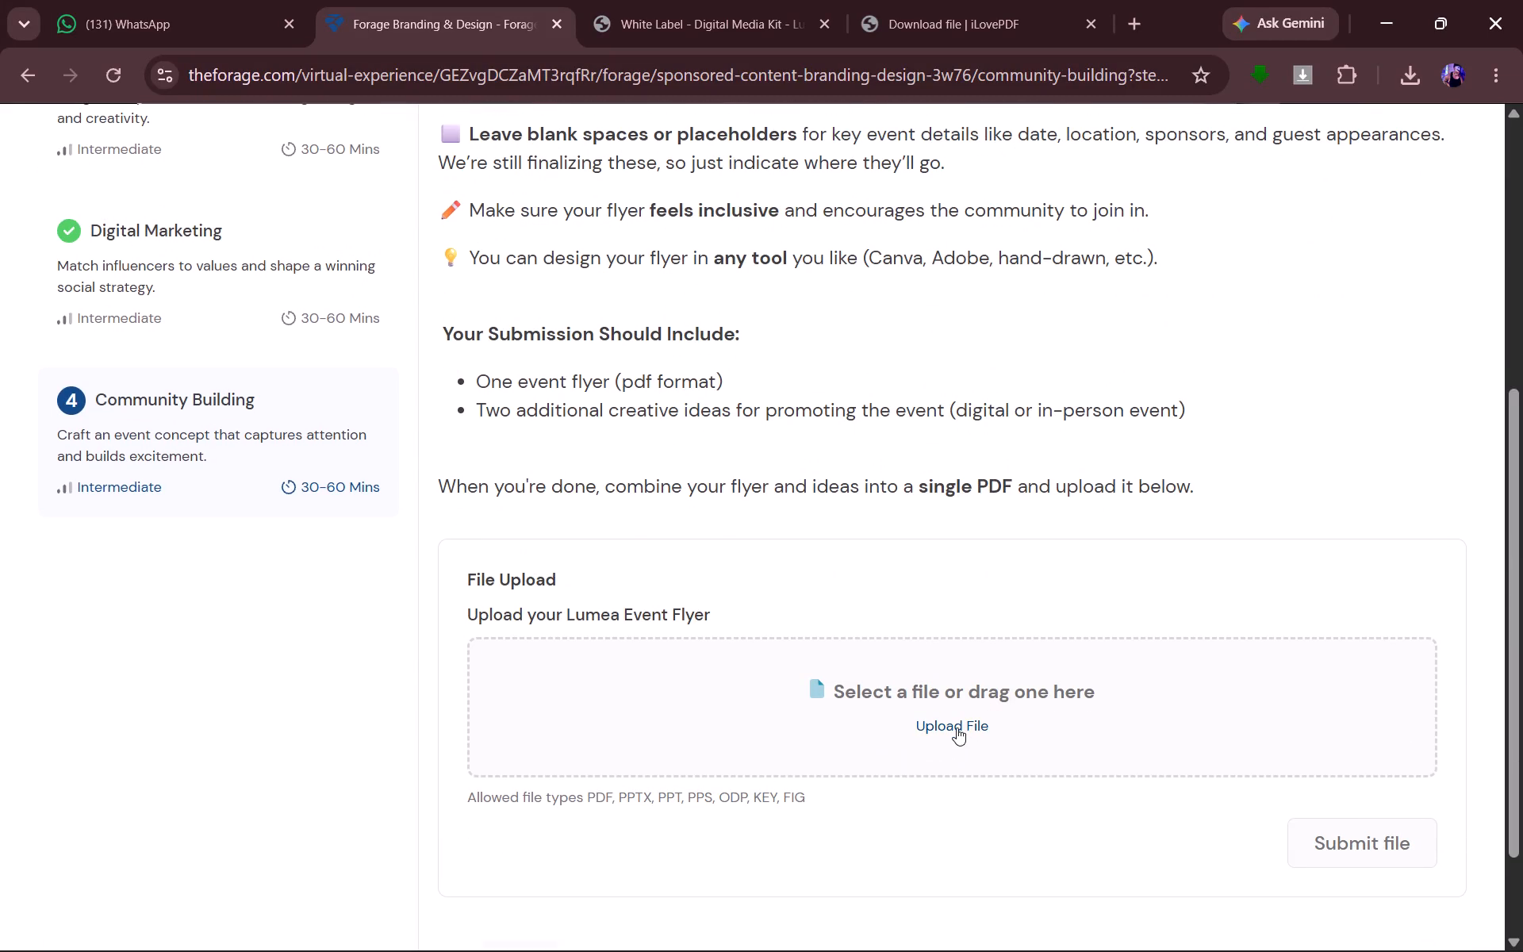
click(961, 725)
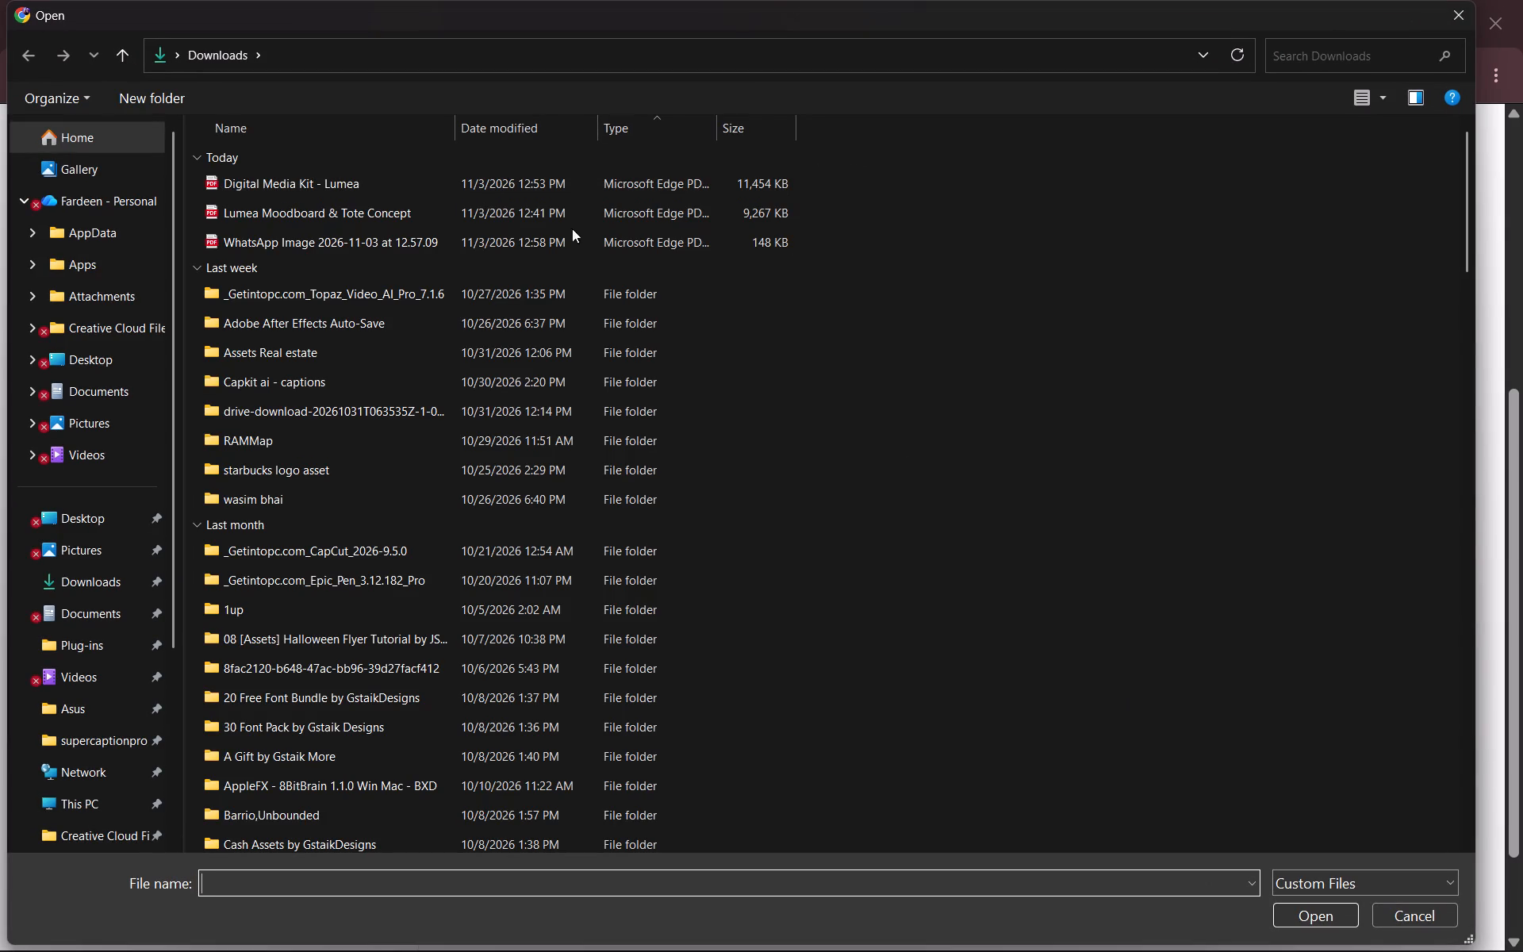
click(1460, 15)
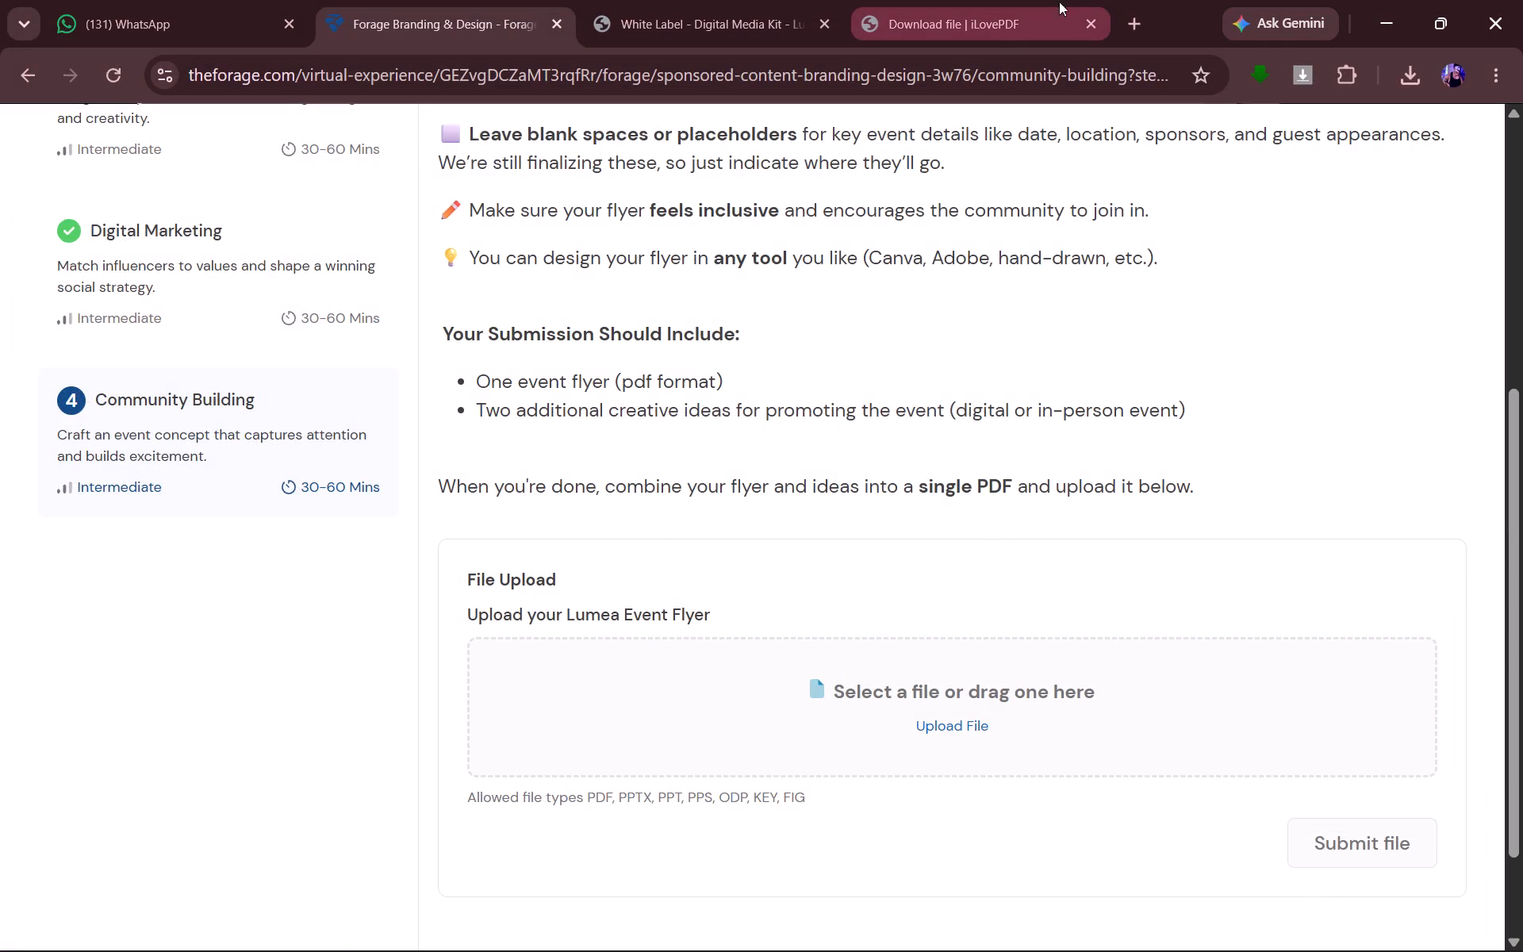
Look through iLovePDF's available PDF tools, including the full list of options for continuing with the converted file.
click(1029, 3)
scroll(1040, 391, up, 4)
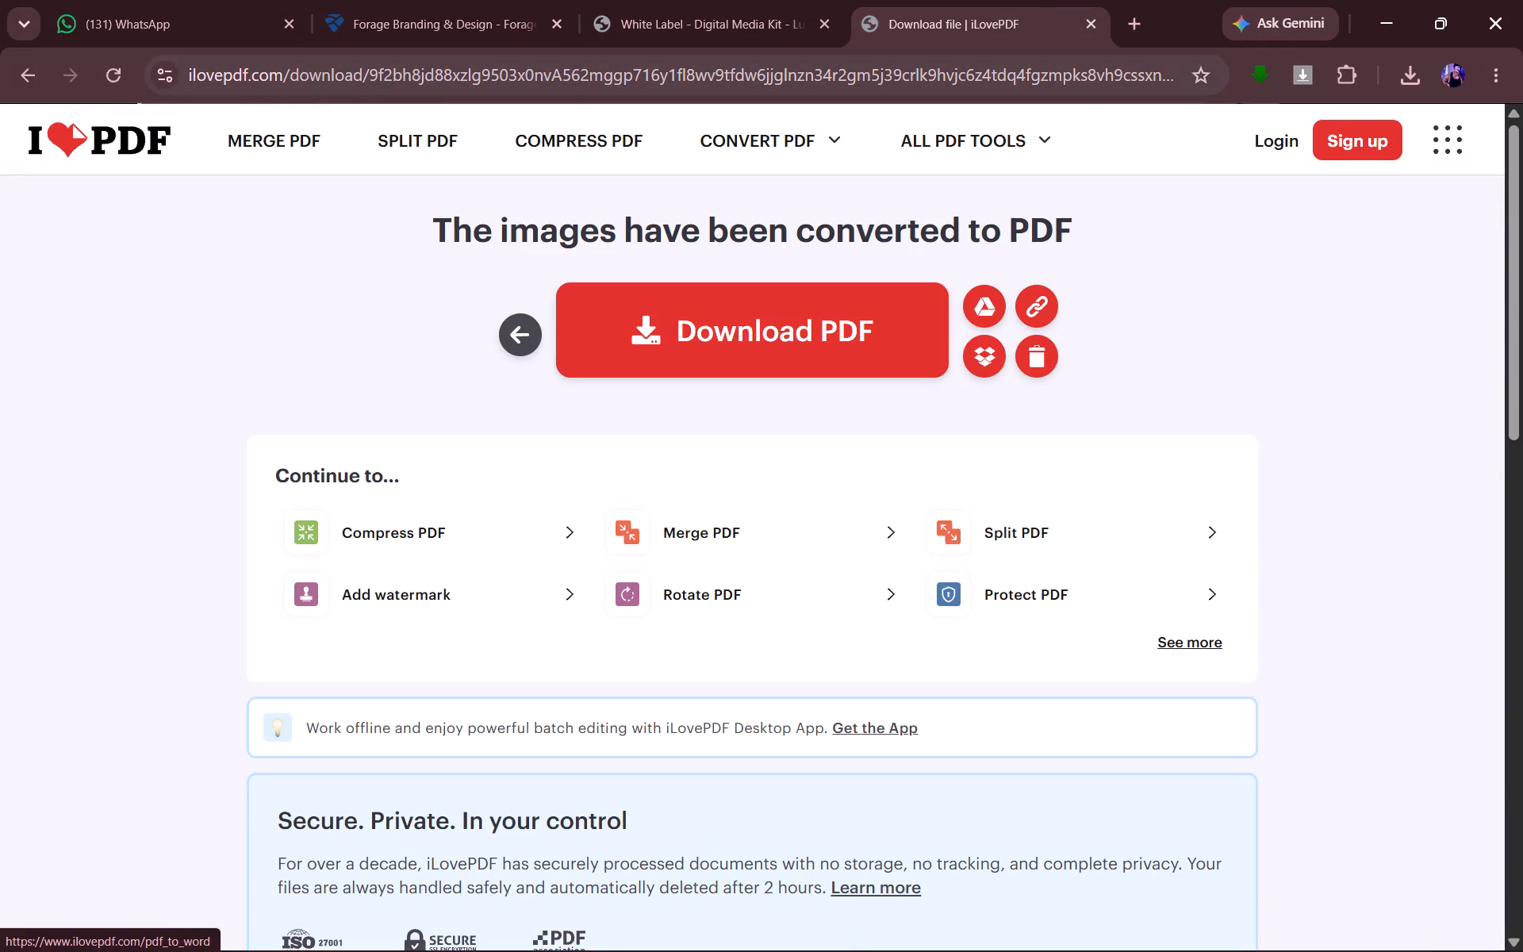
scroll(929, 315, up, 3)
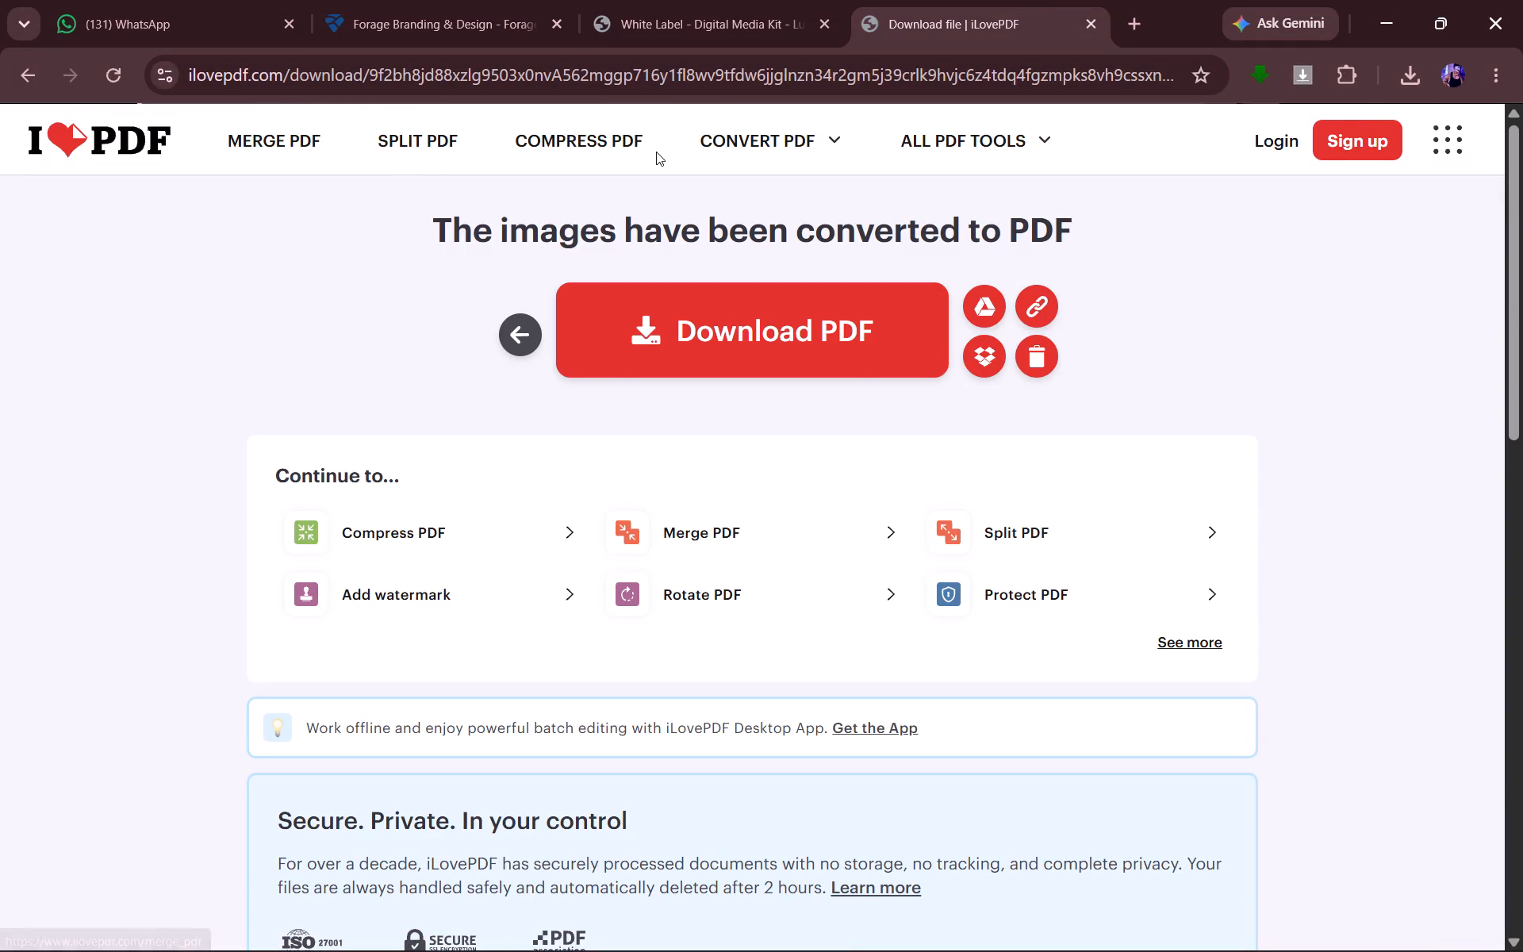
click(836, 139)
click(989, 144)
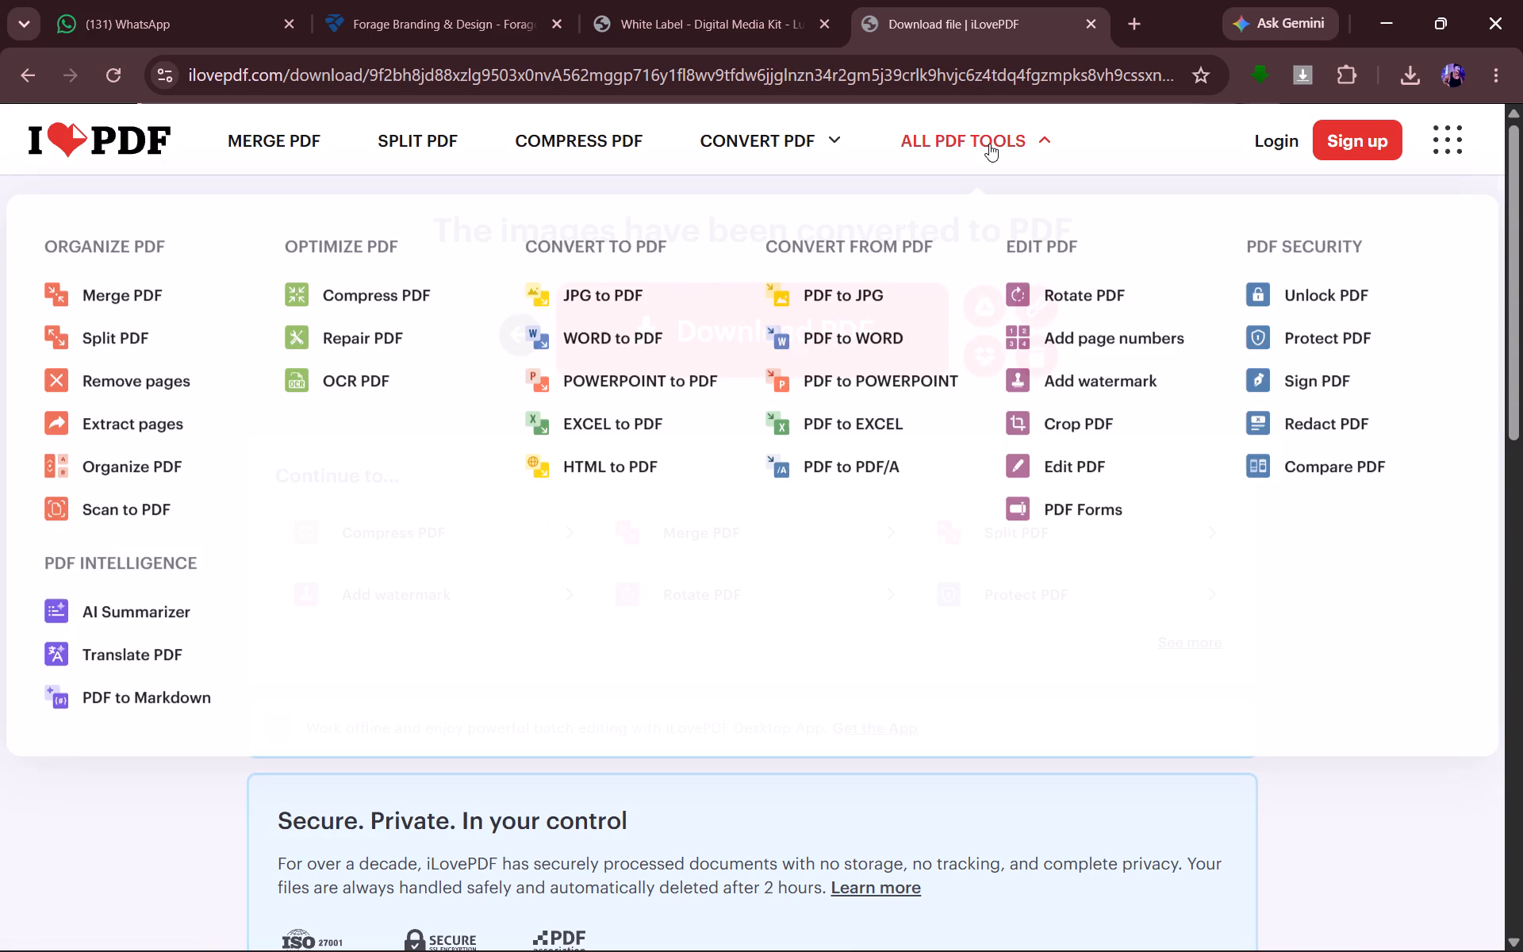
scroll(777, 285, up, 3)
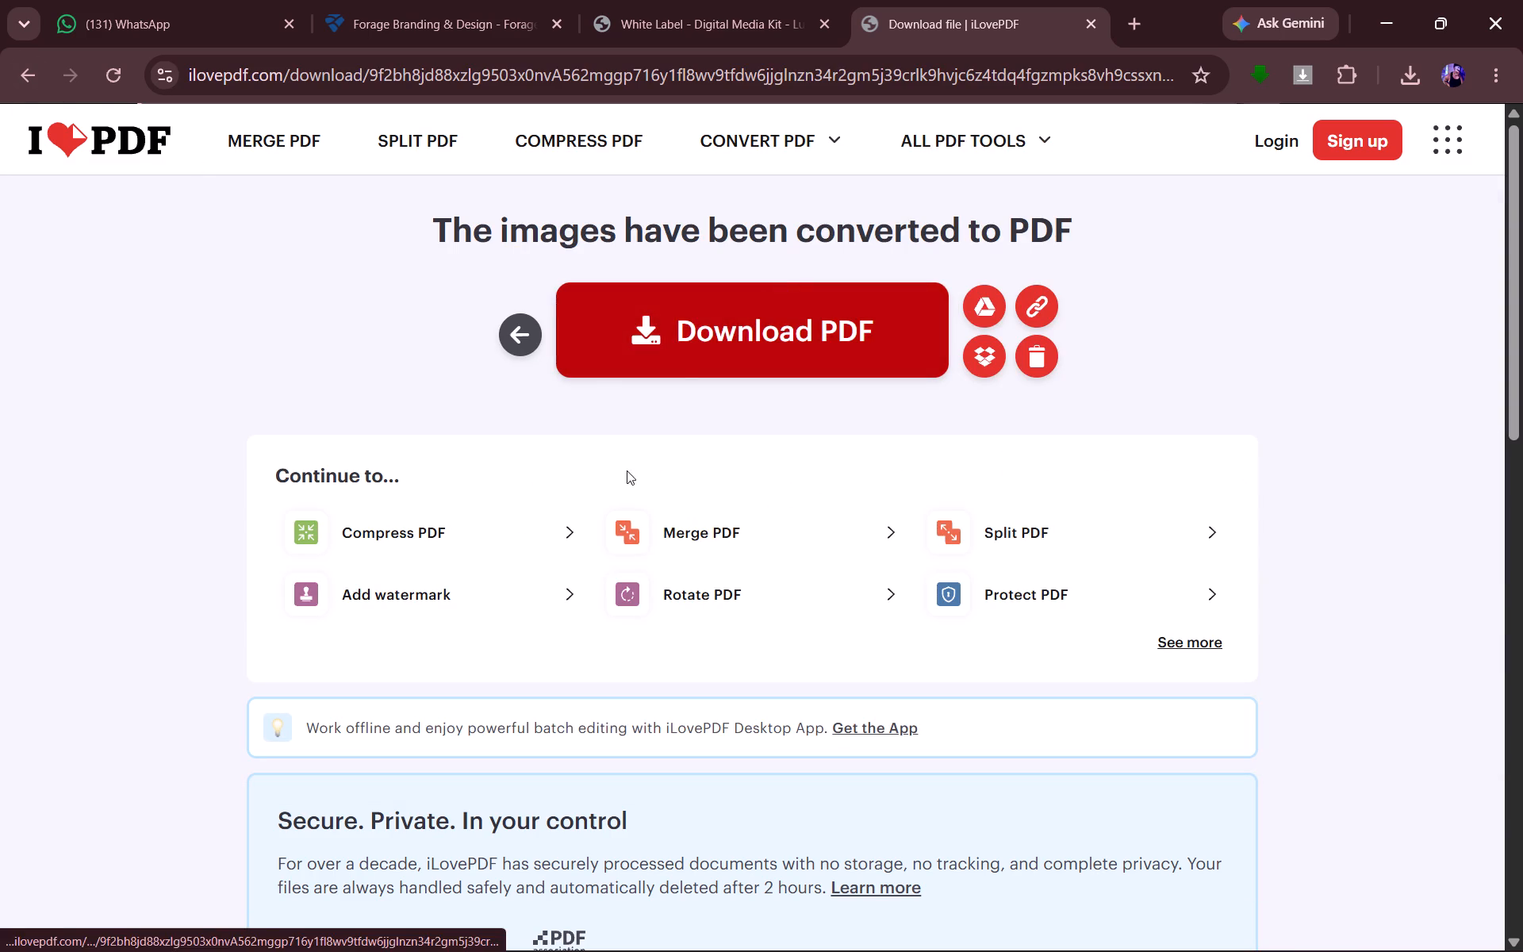
scroll(604, 535, down, 3)
scroll(604, 535, up, 2)
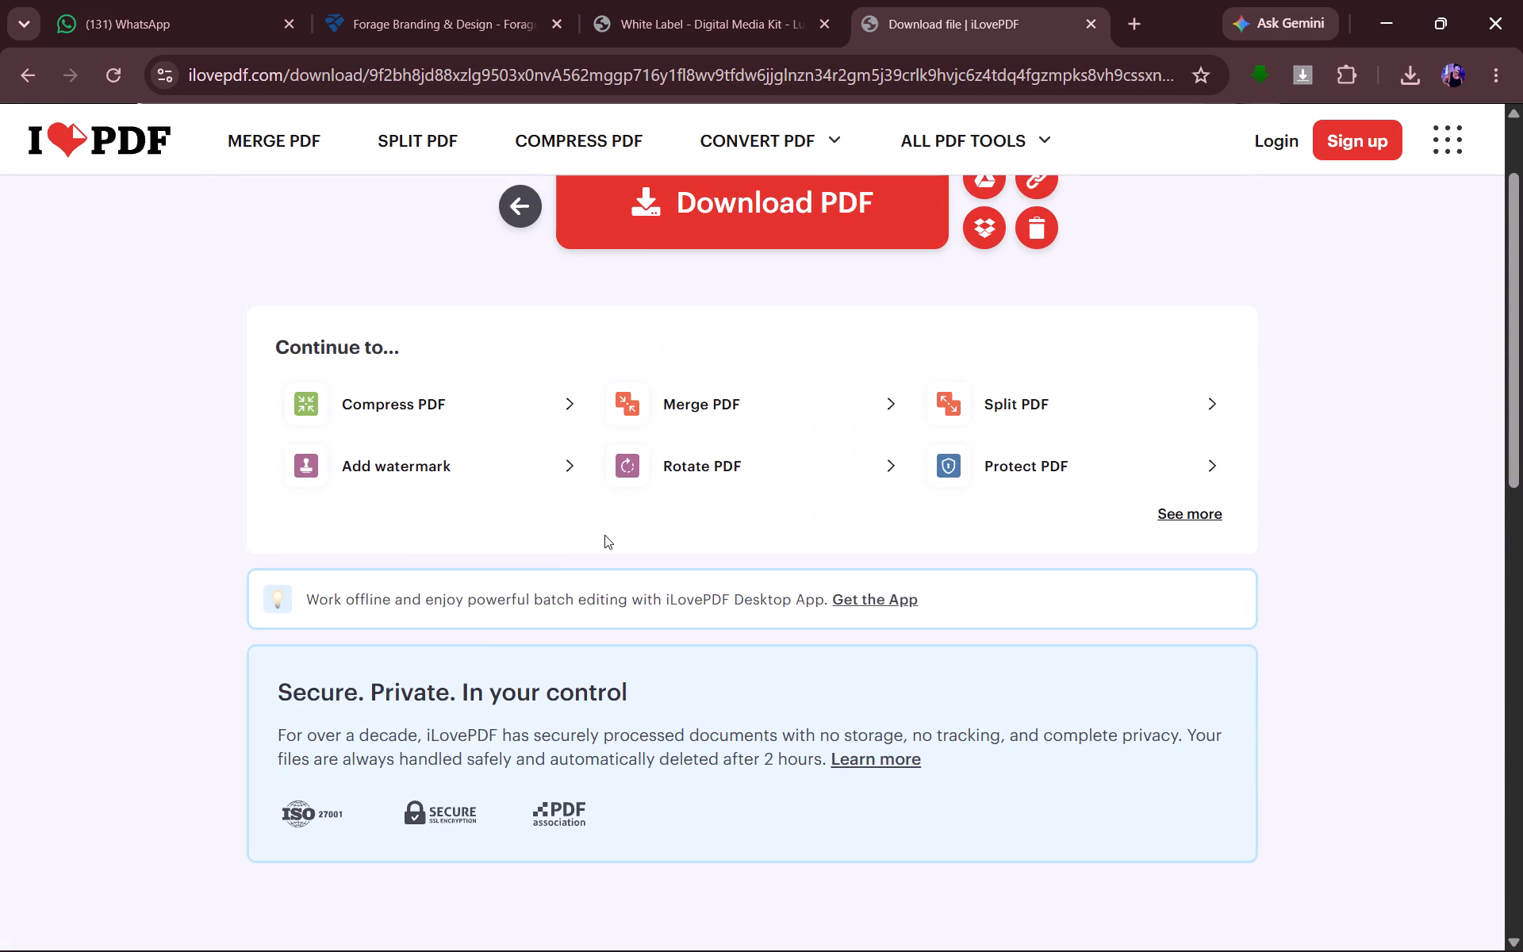
click(340, 363)
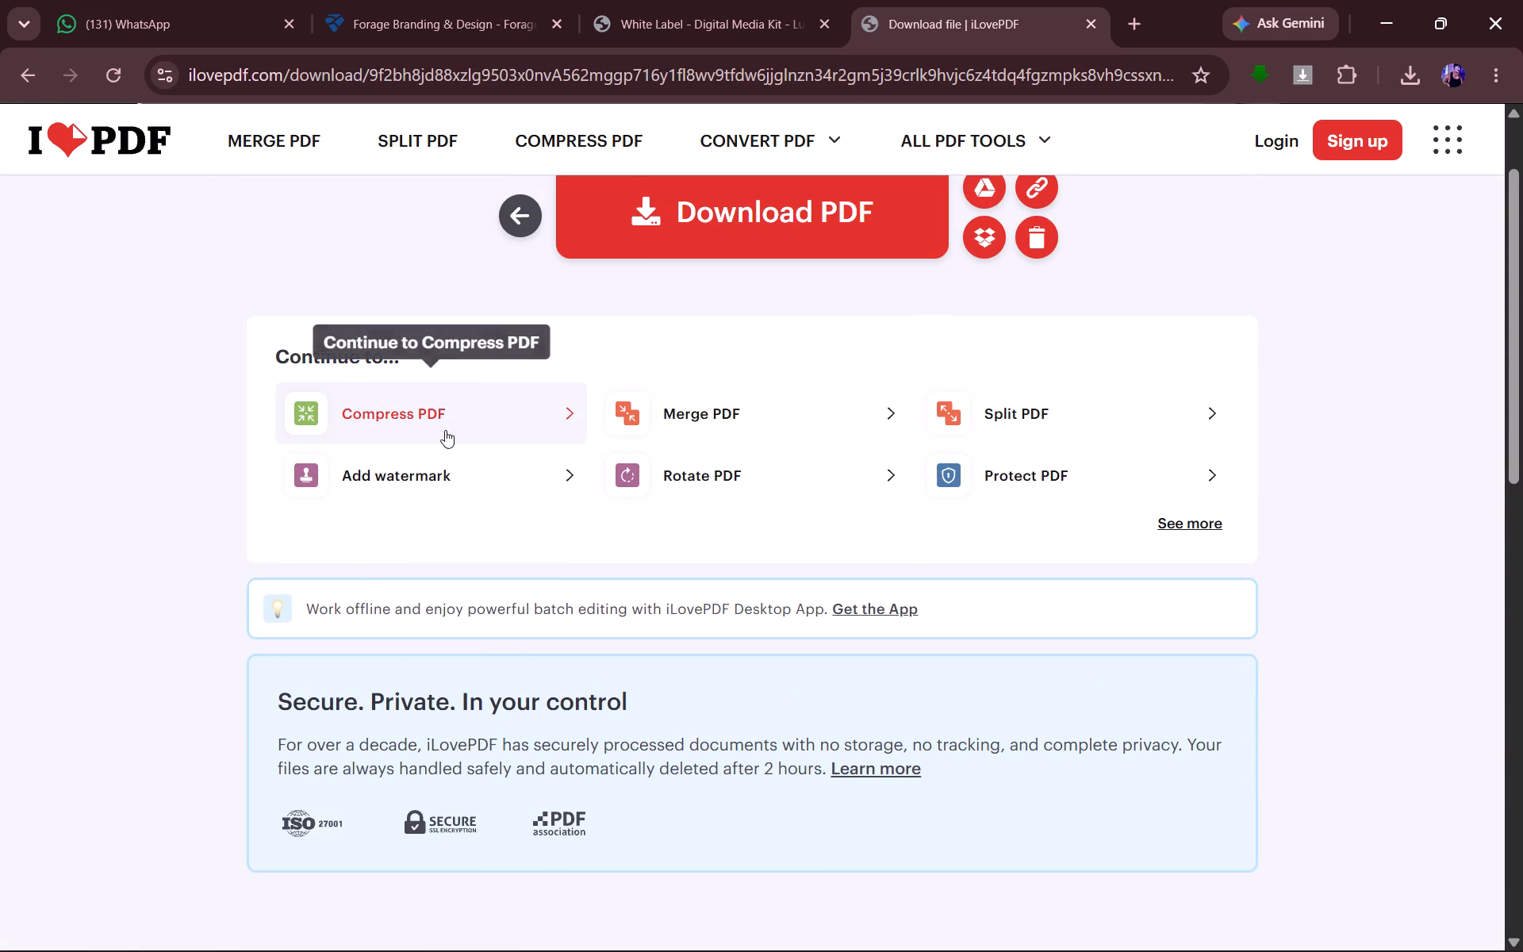
click(1208, 517)
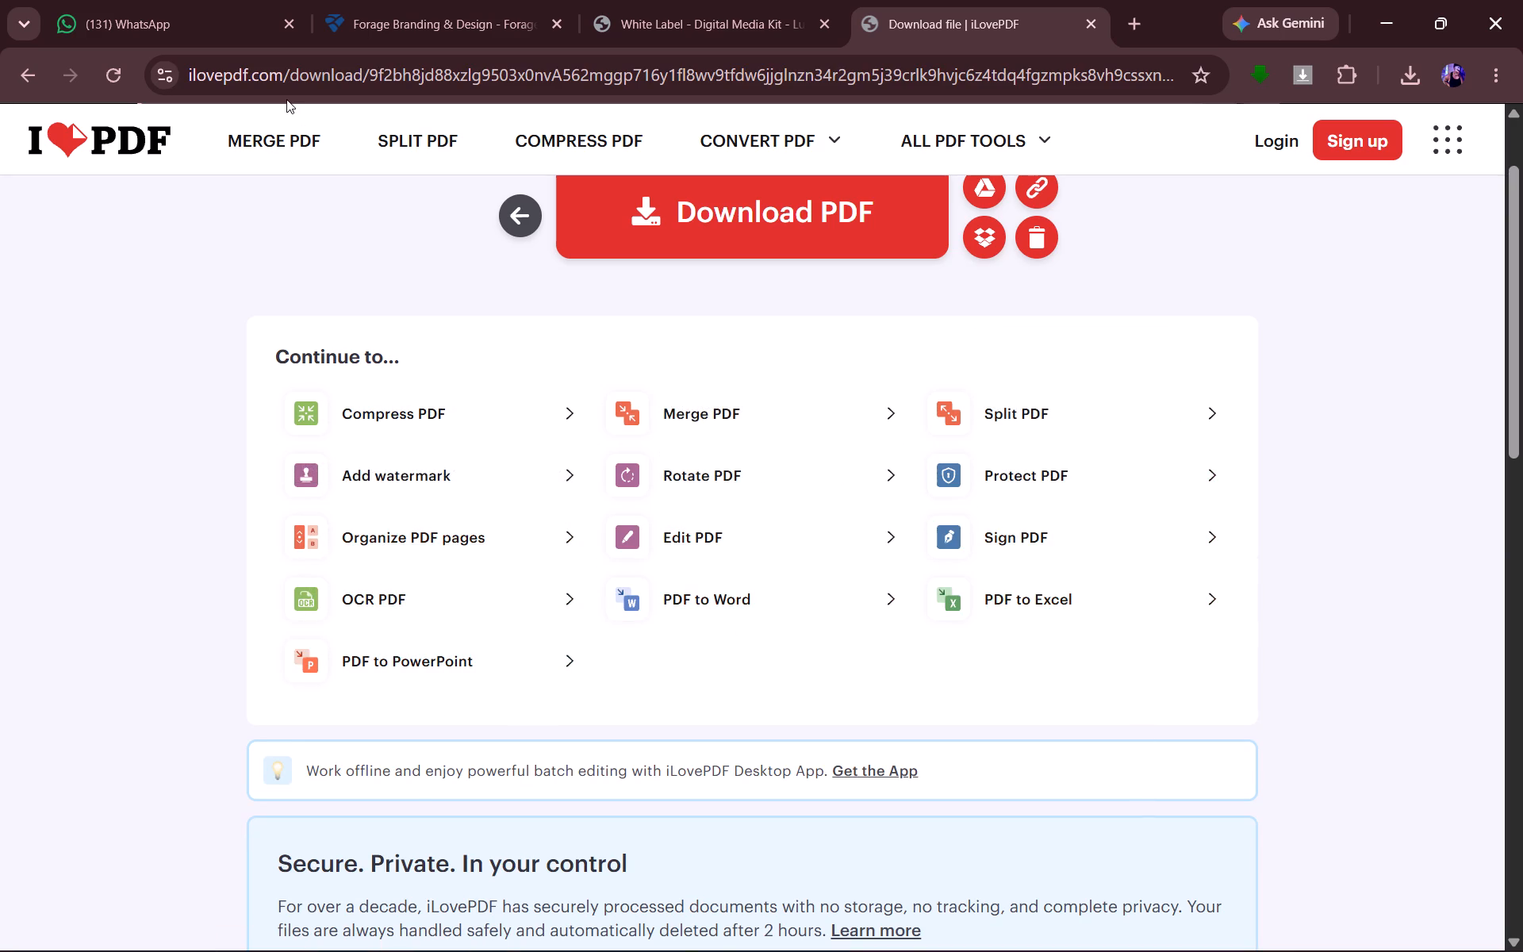